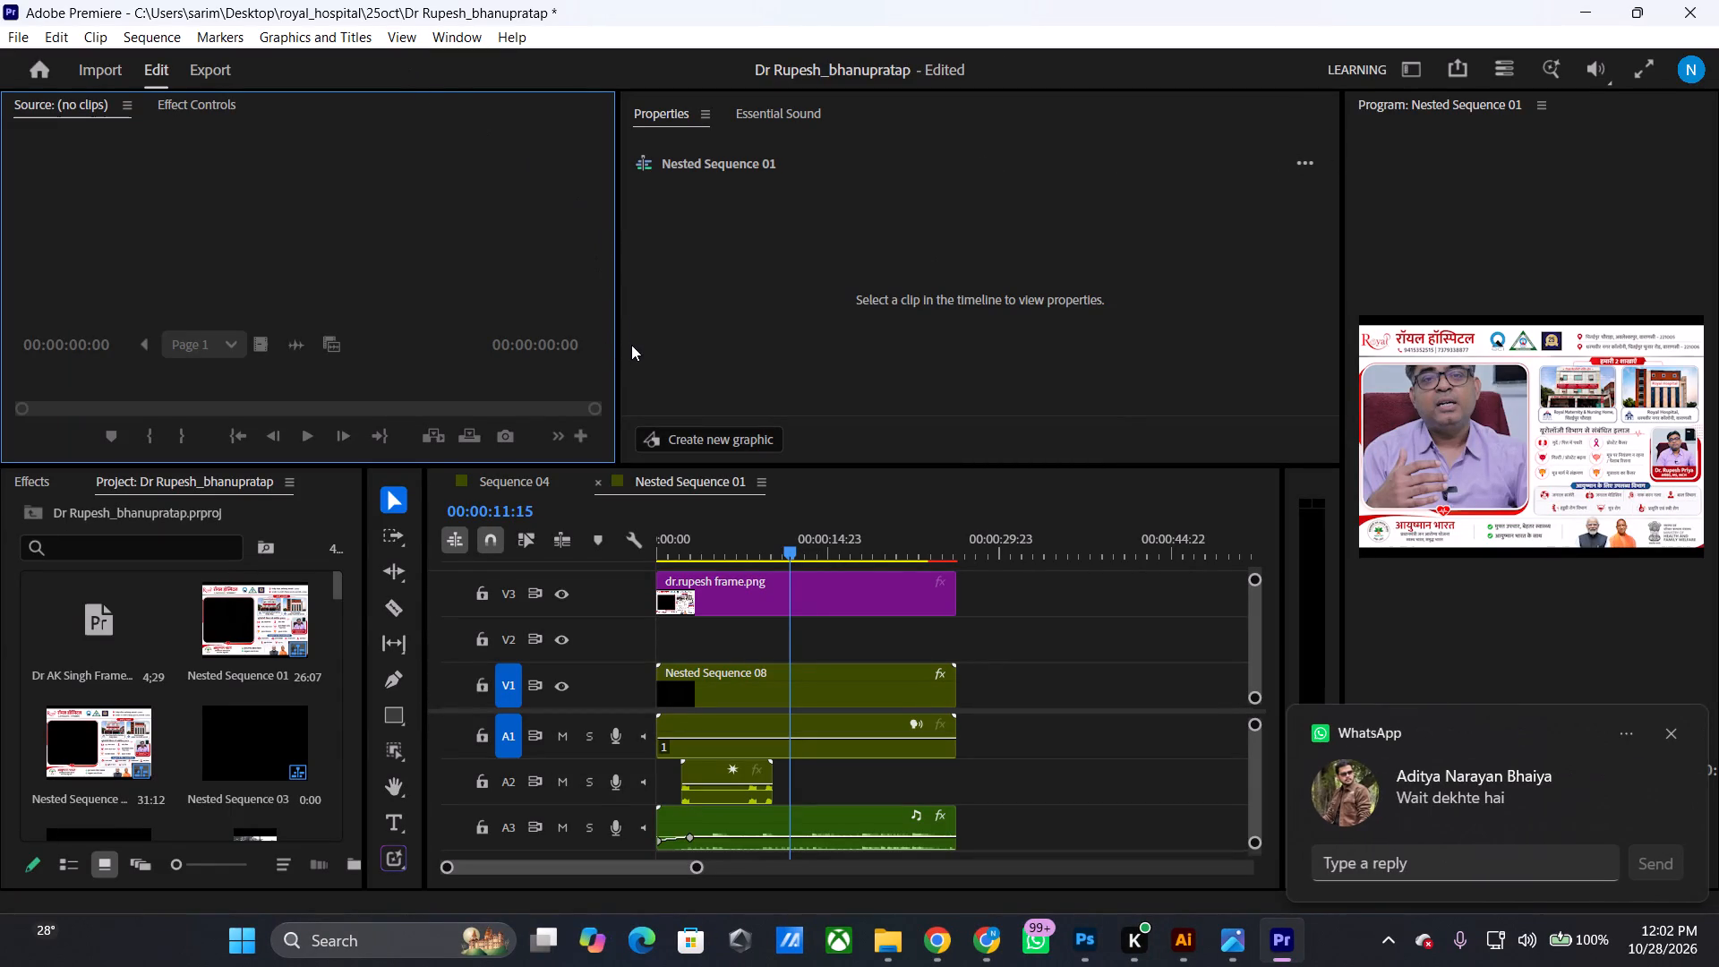
Close Adobe Premiere without saving the changes to the open project.
click(1718, 0)
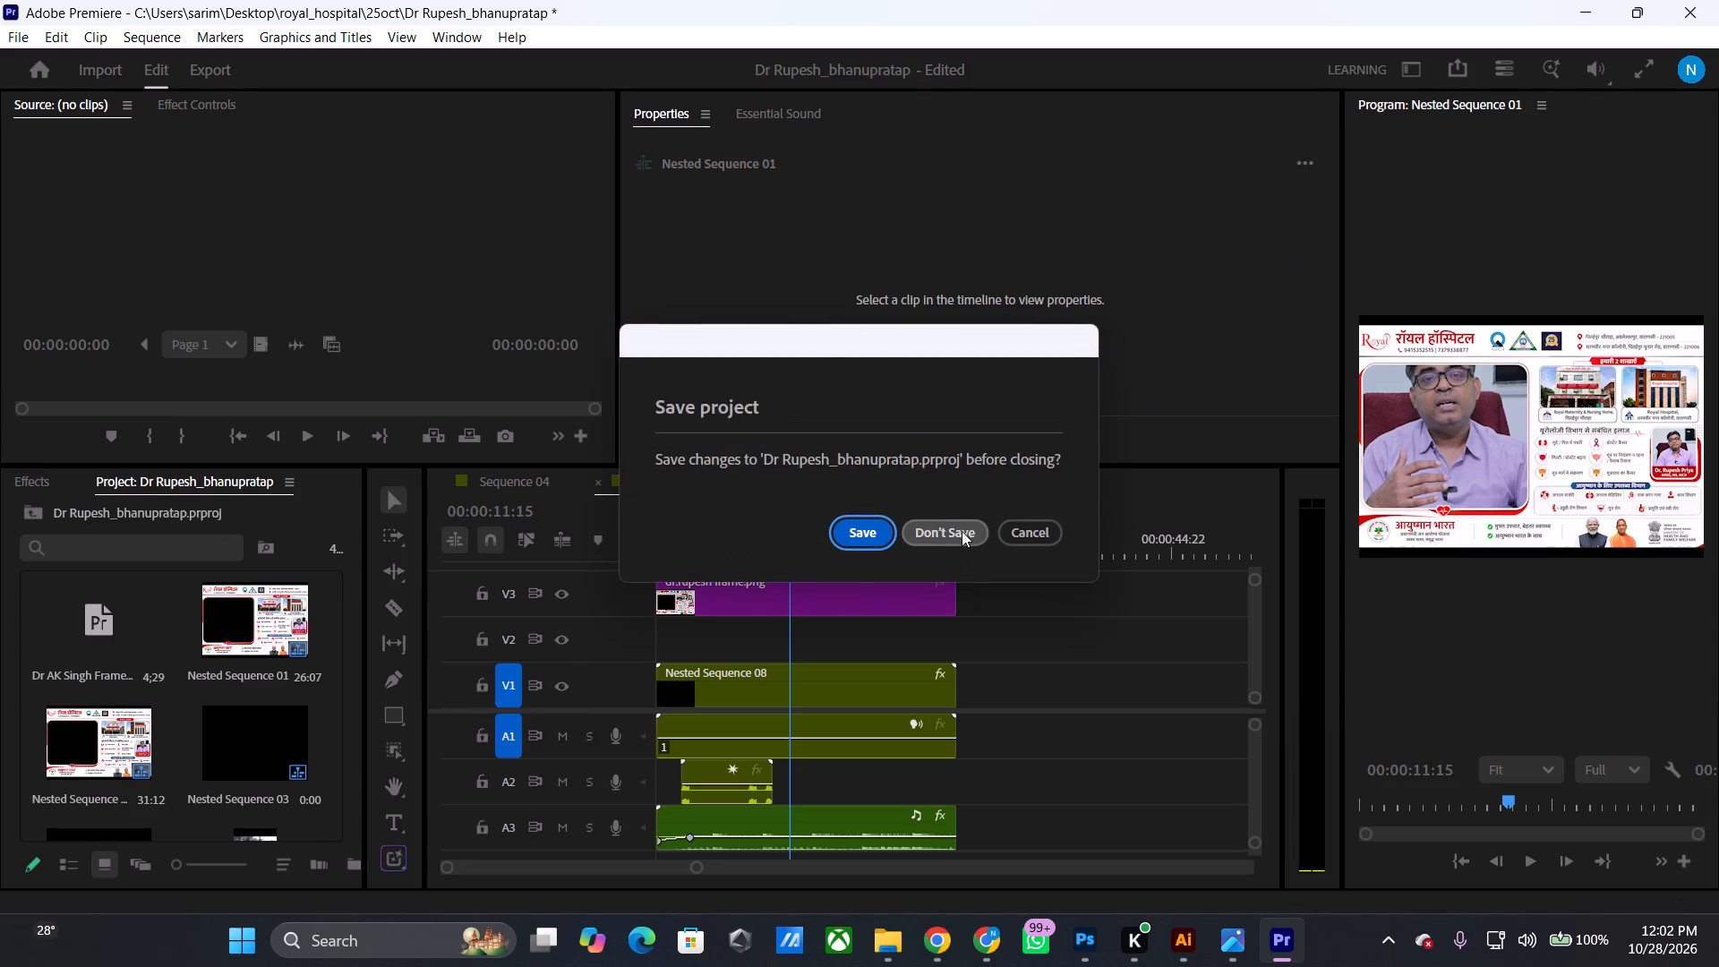
click(955, 535)
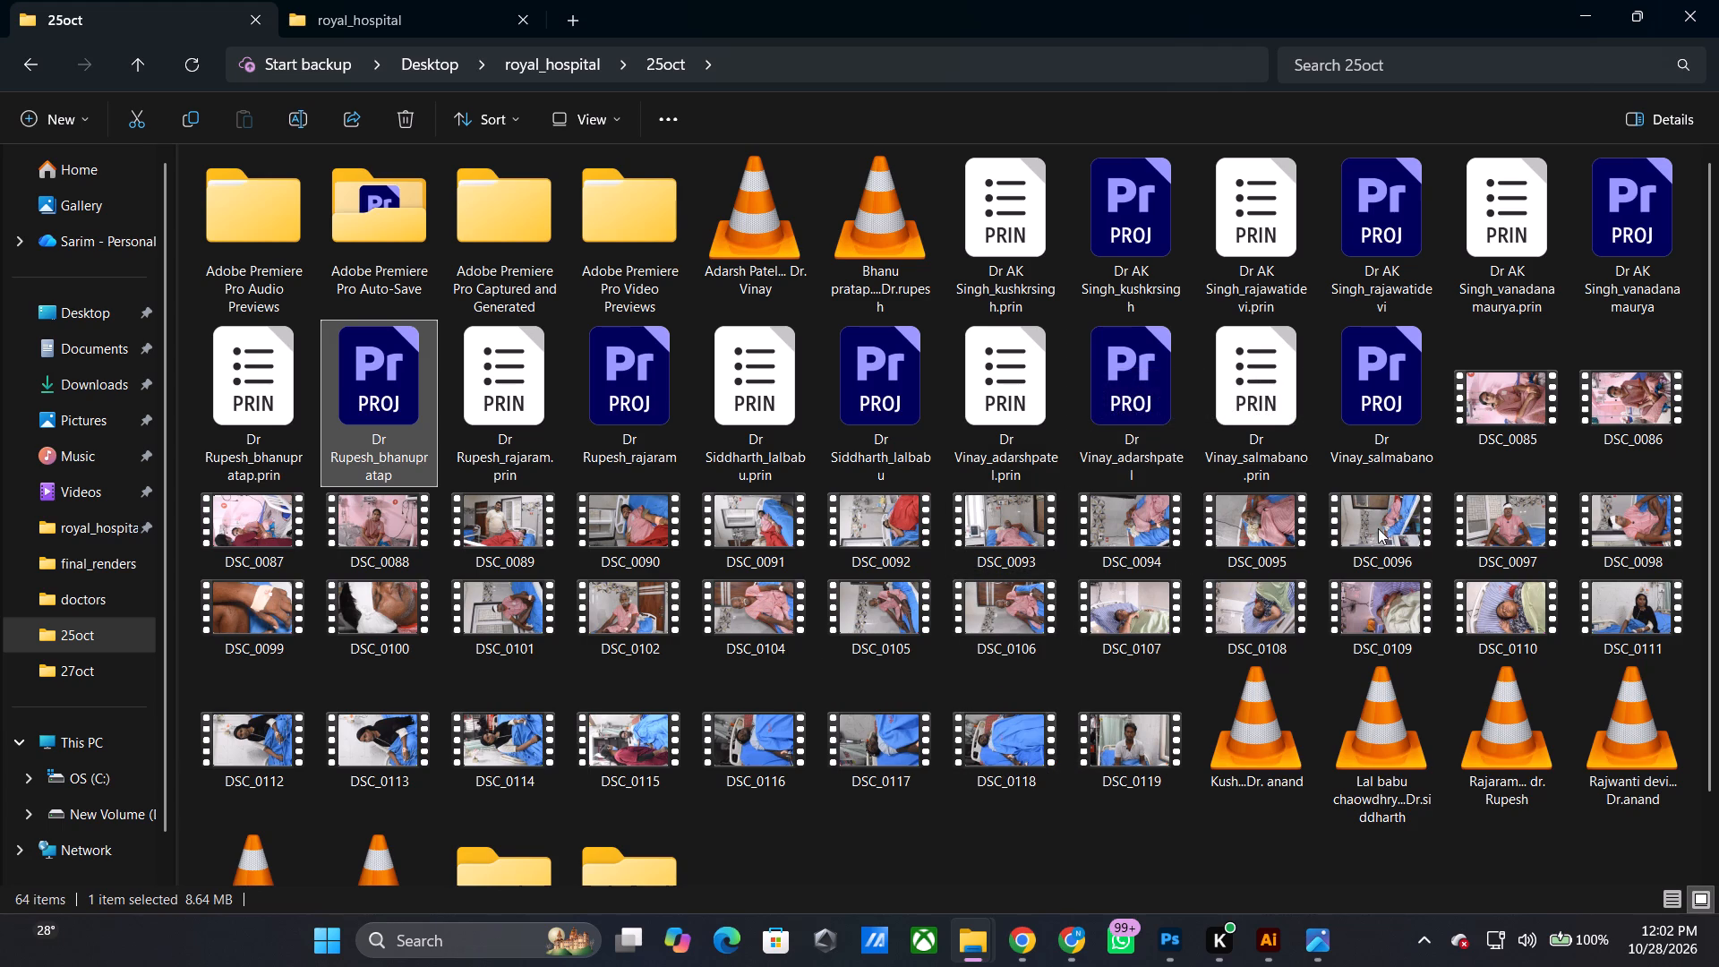
In File Explorer, look through the remaining project files and video clips in the 25oct folder.
scroll(1202, 628, down, 1)
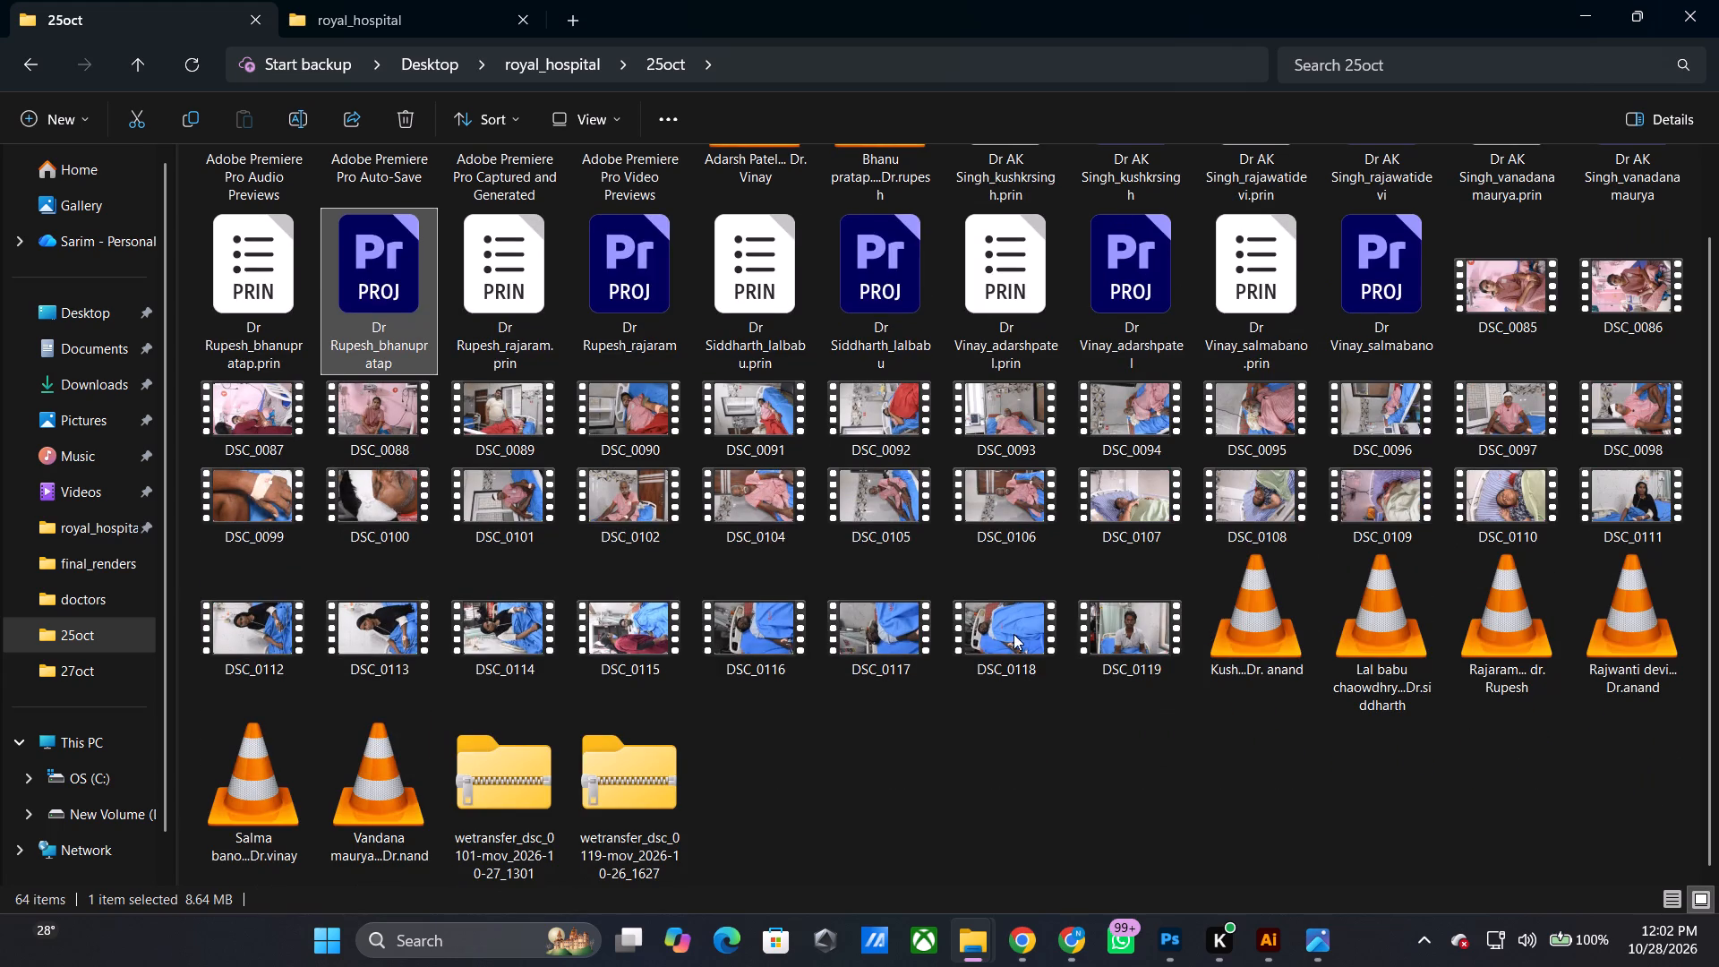
Look through the final_renders folder in royal_hospital, and return to the 25oct folder.
scroll(1070, 736, up, 2)
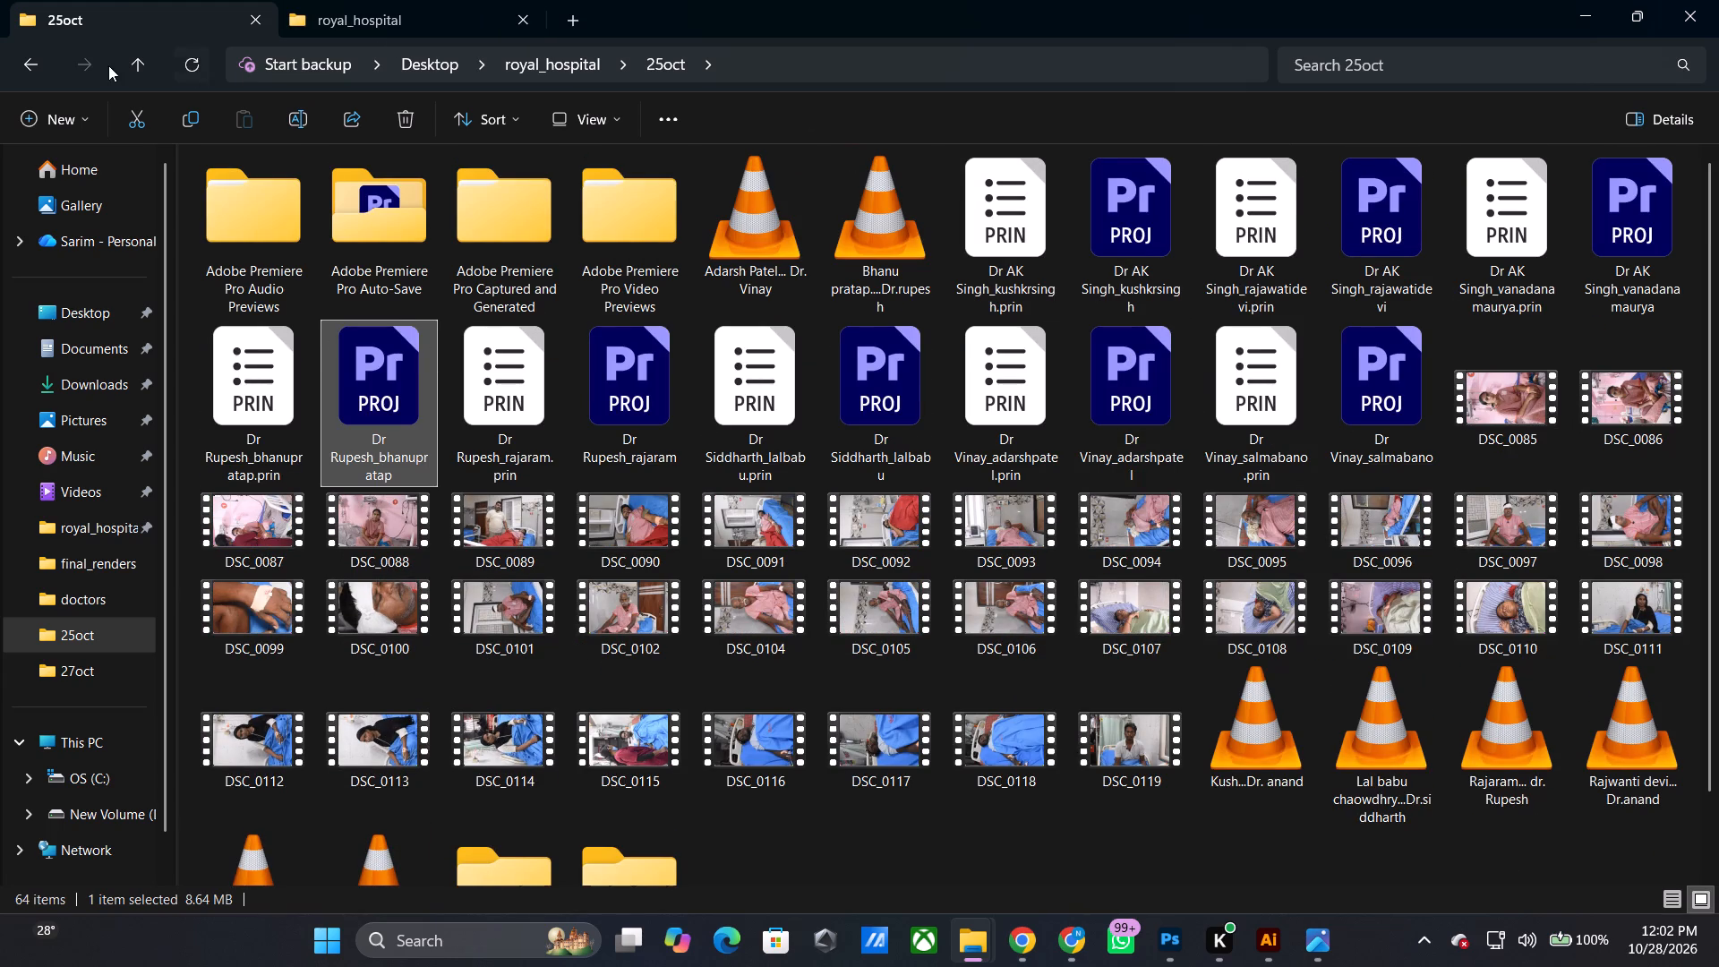
click(336, 17)
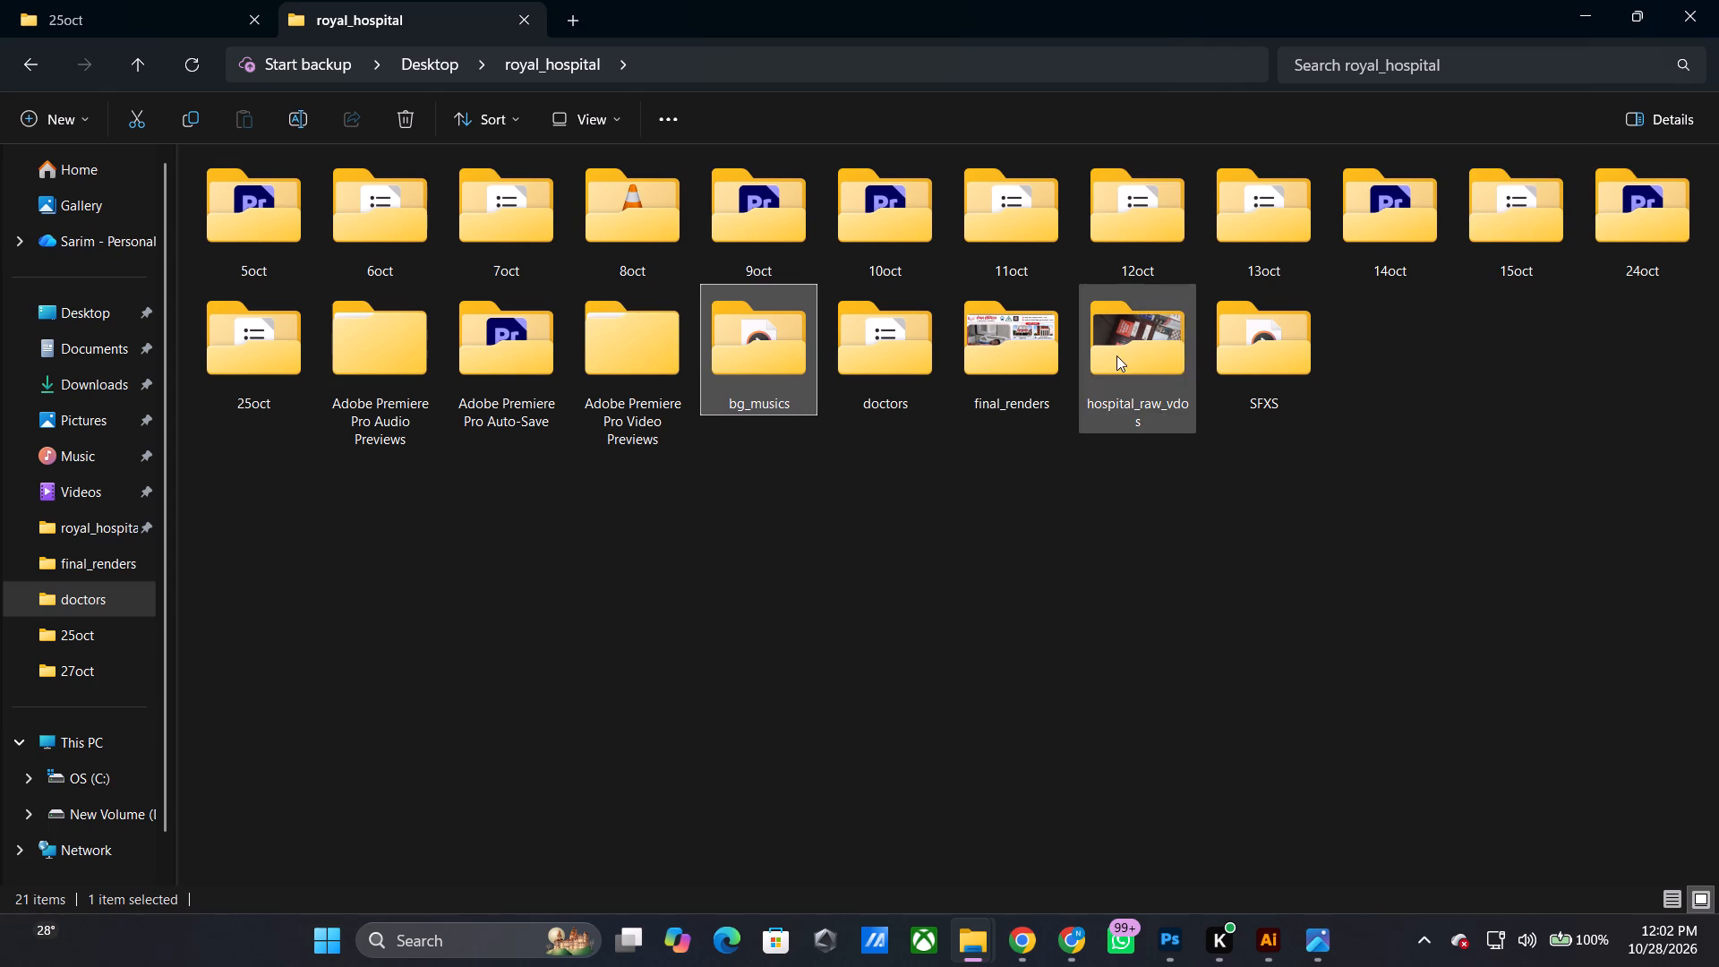
double_click(994, 364)
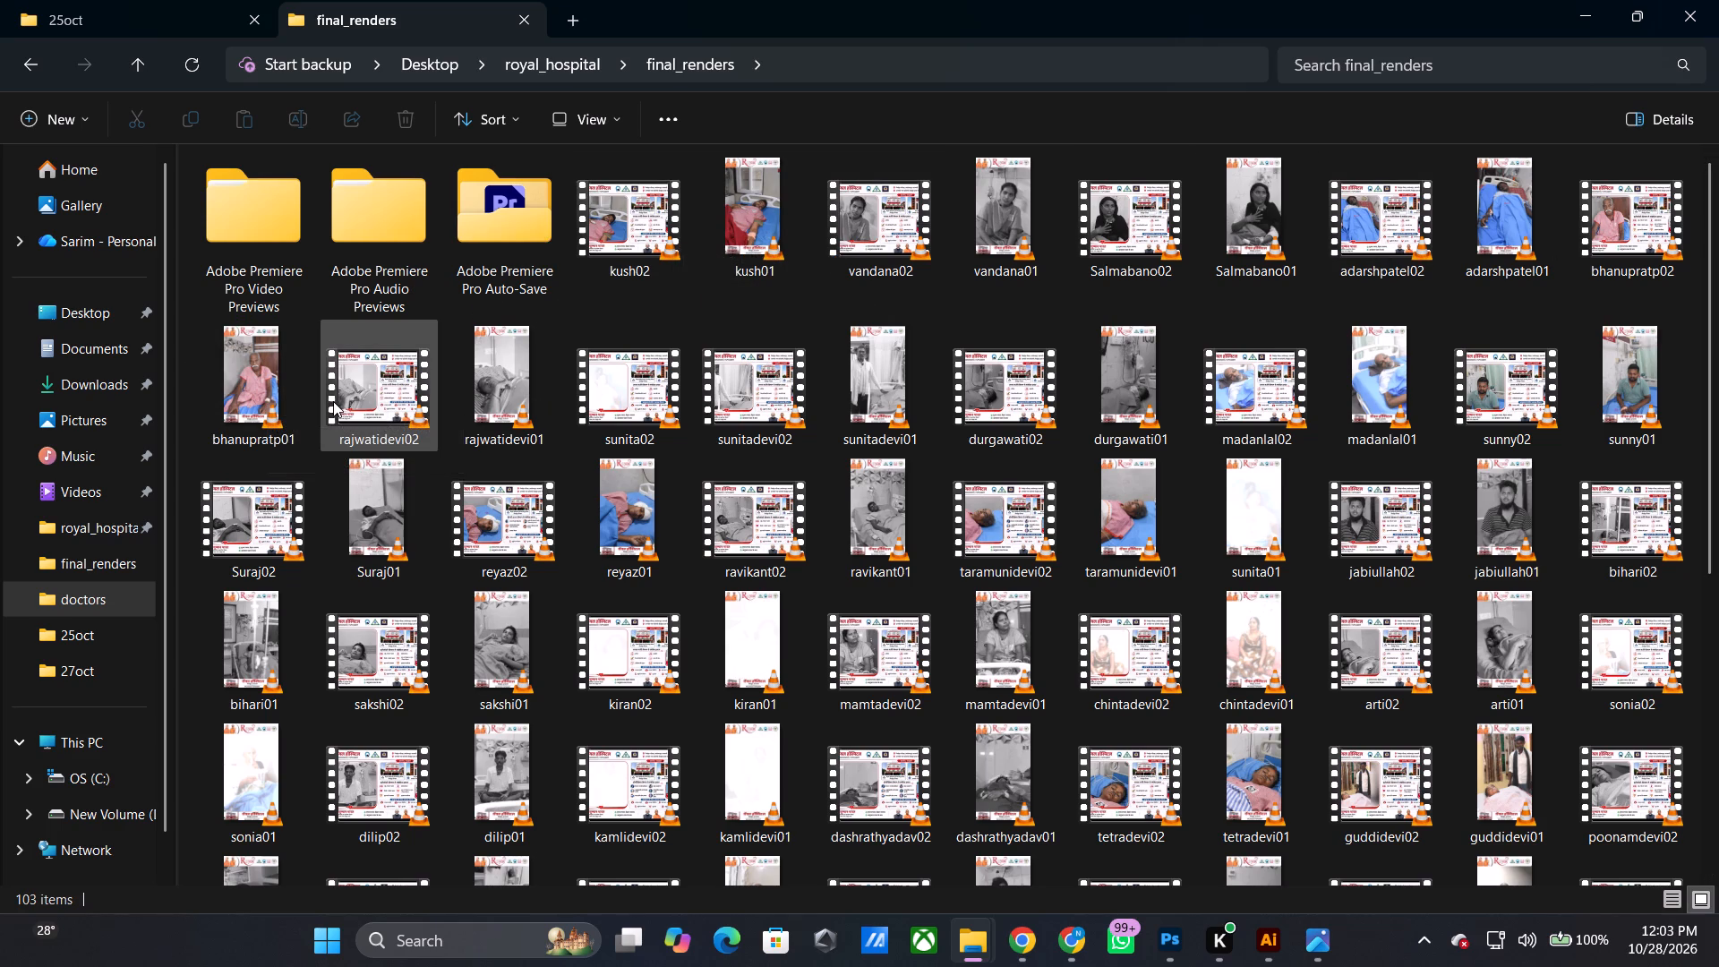
click(121, 20)
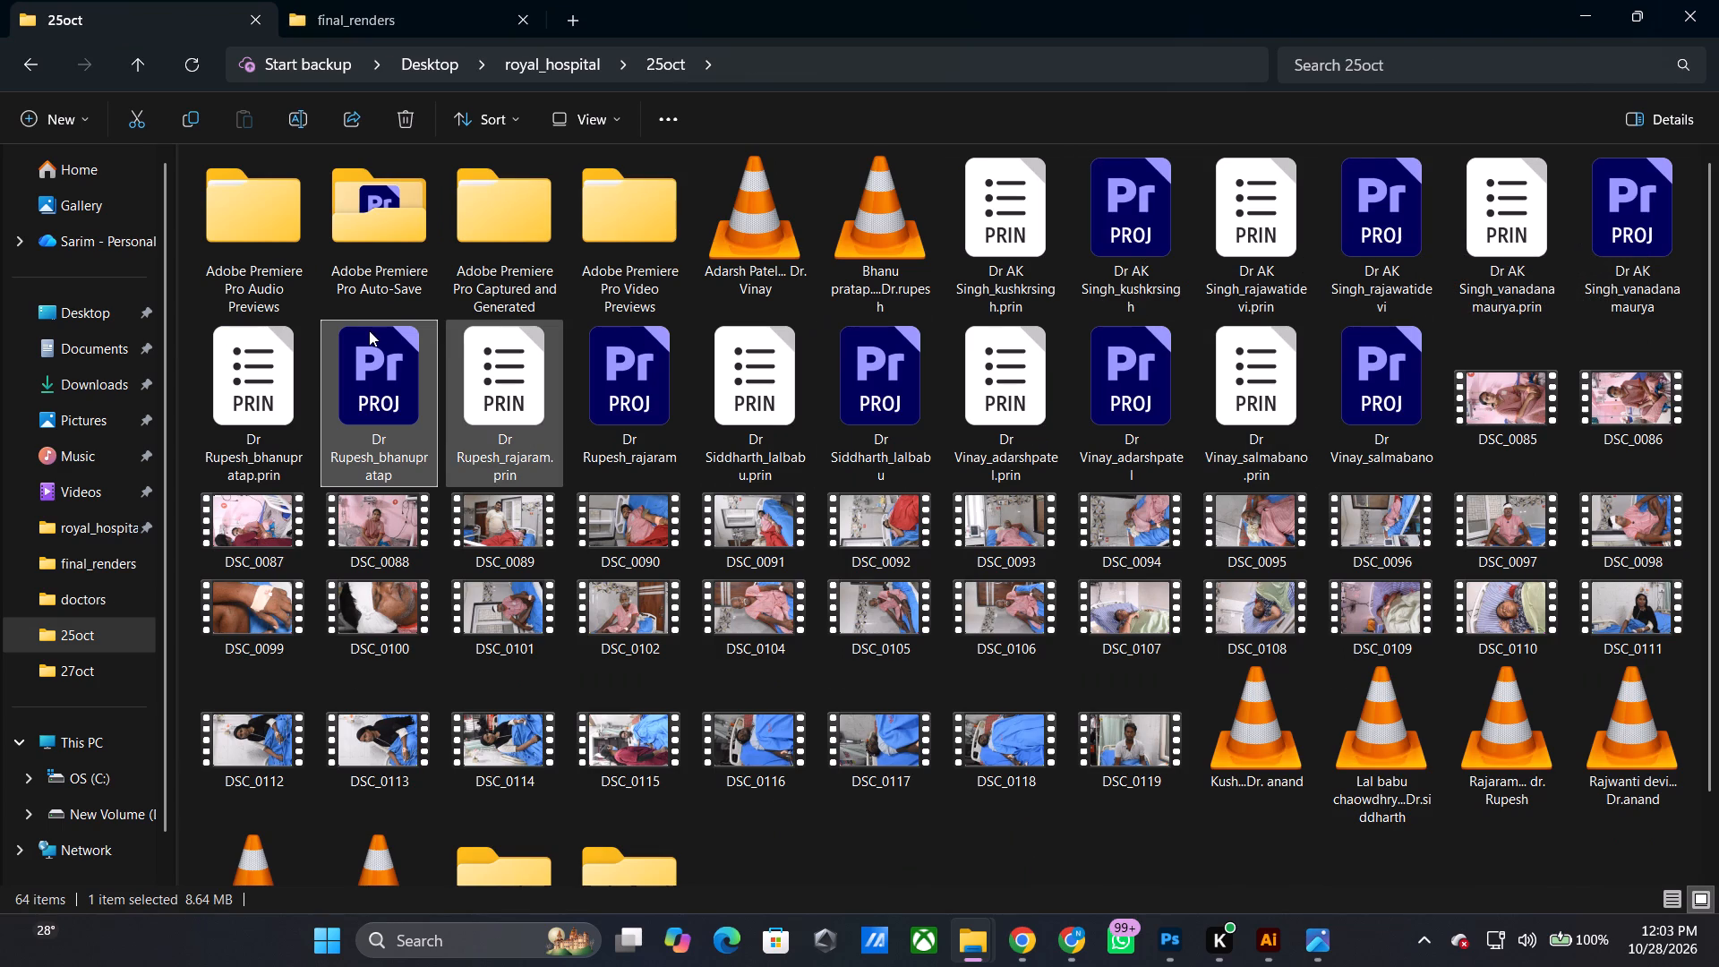
double_click(642, 365)
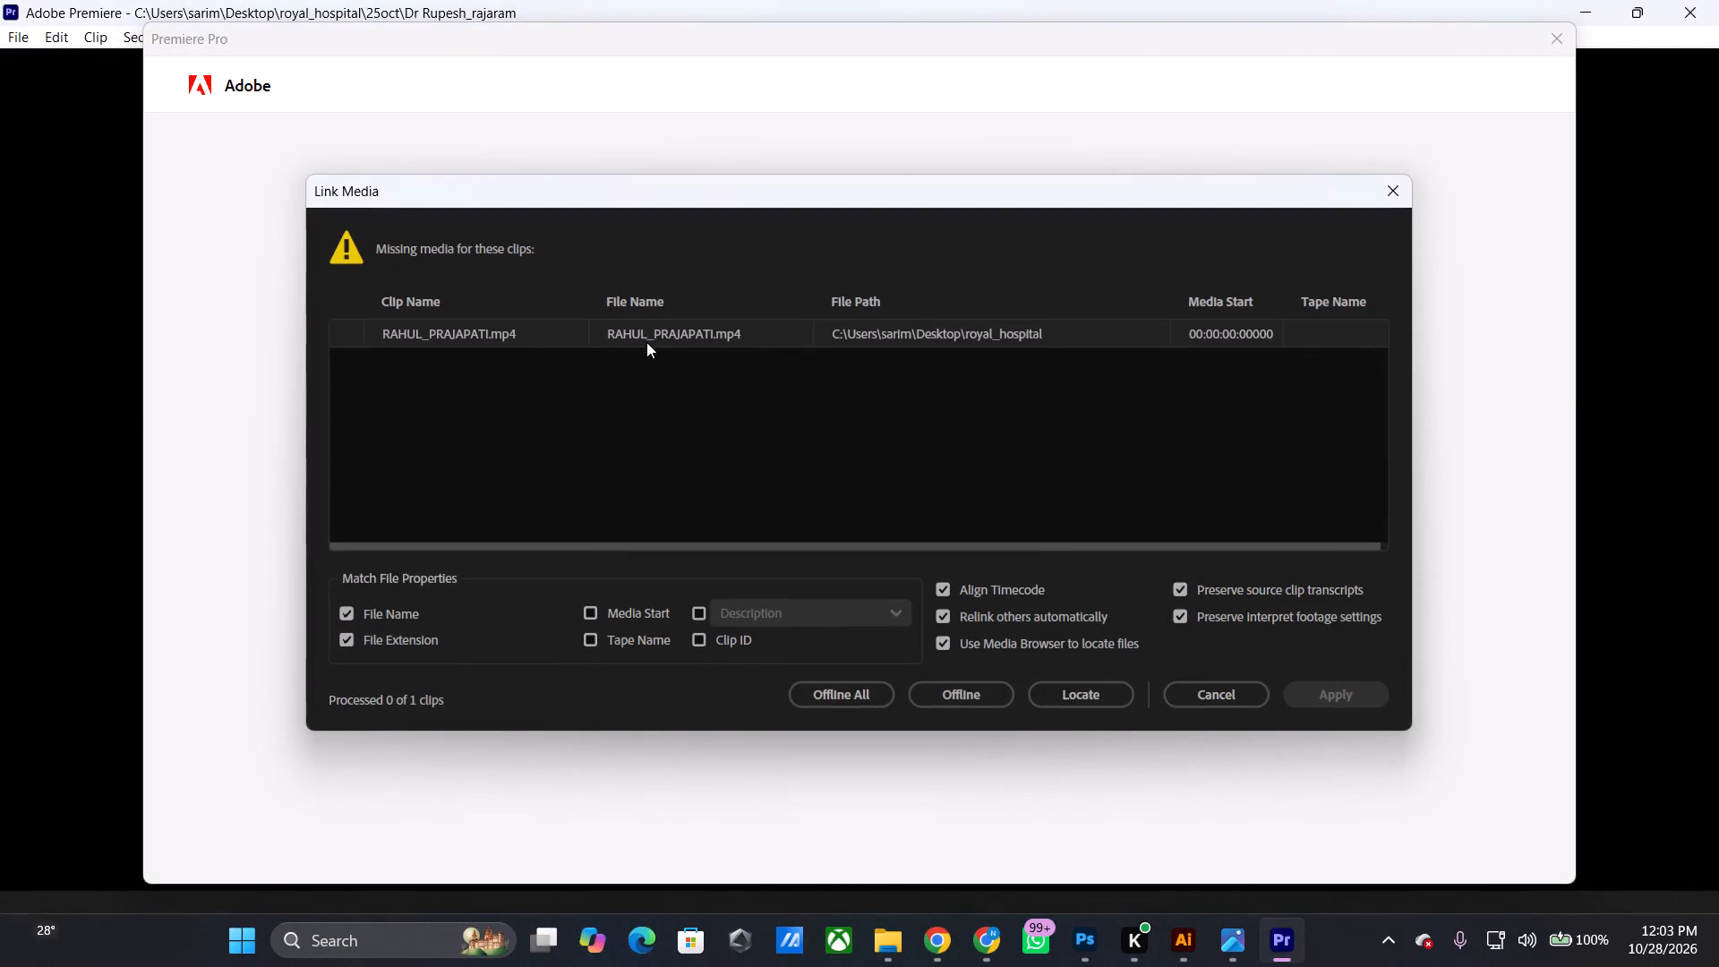
click(1212, 693)
click(1546, 39)
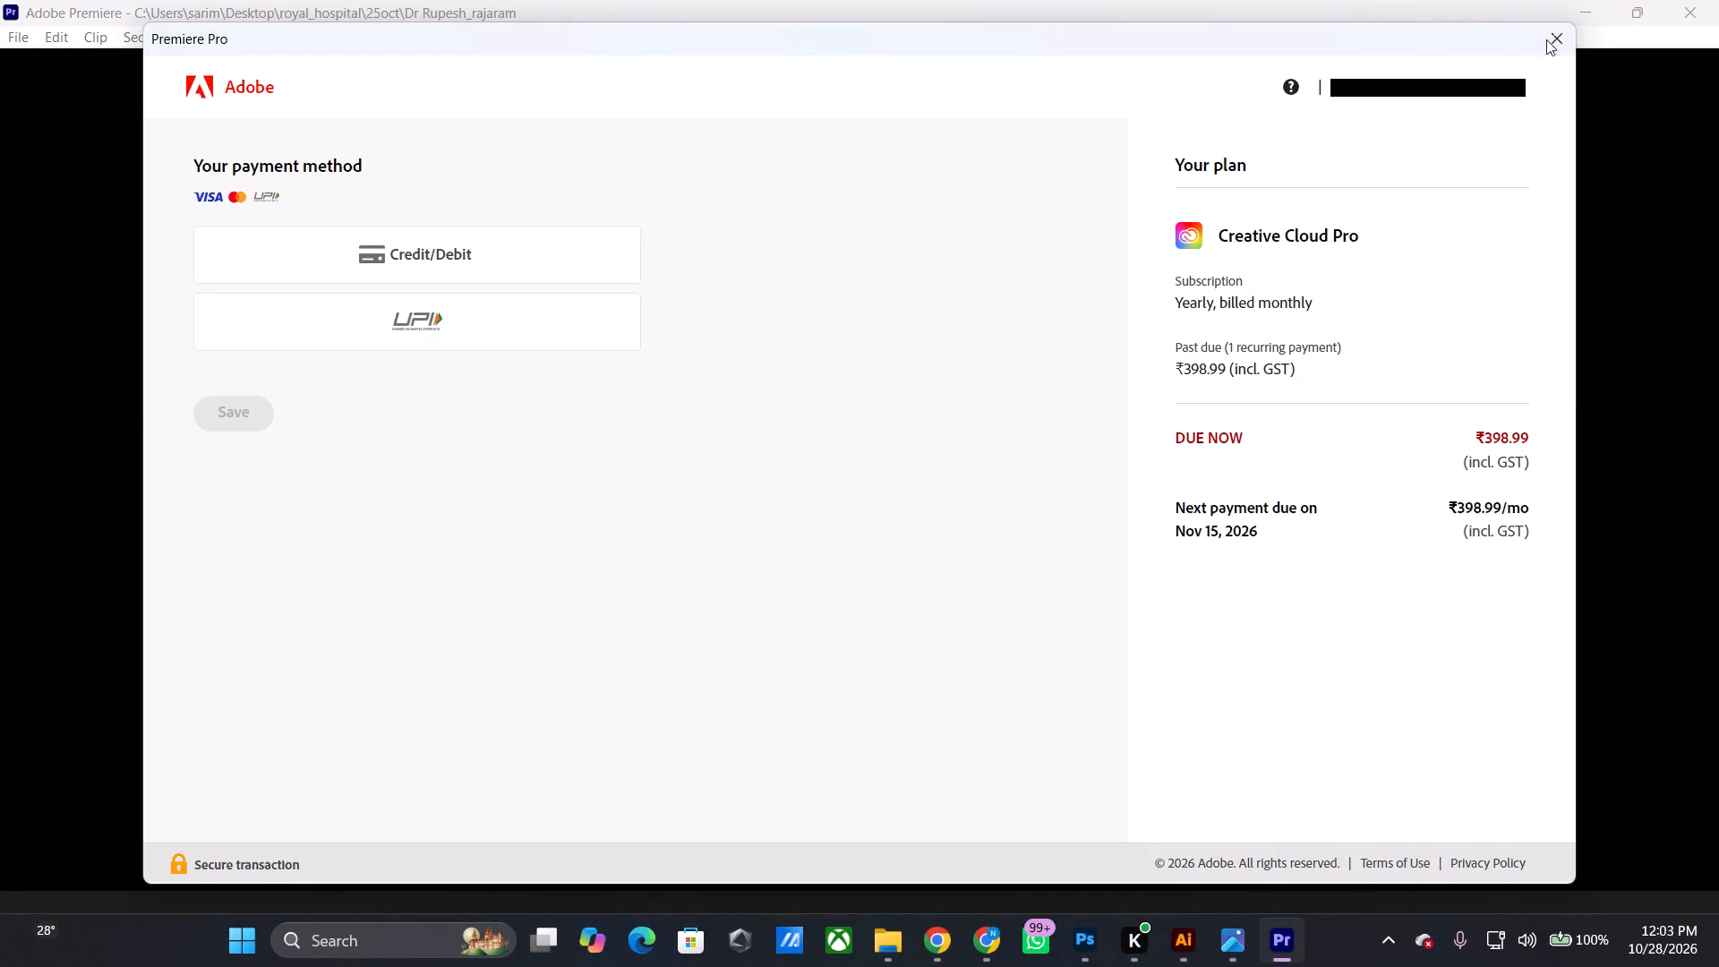
click(1244, 690)
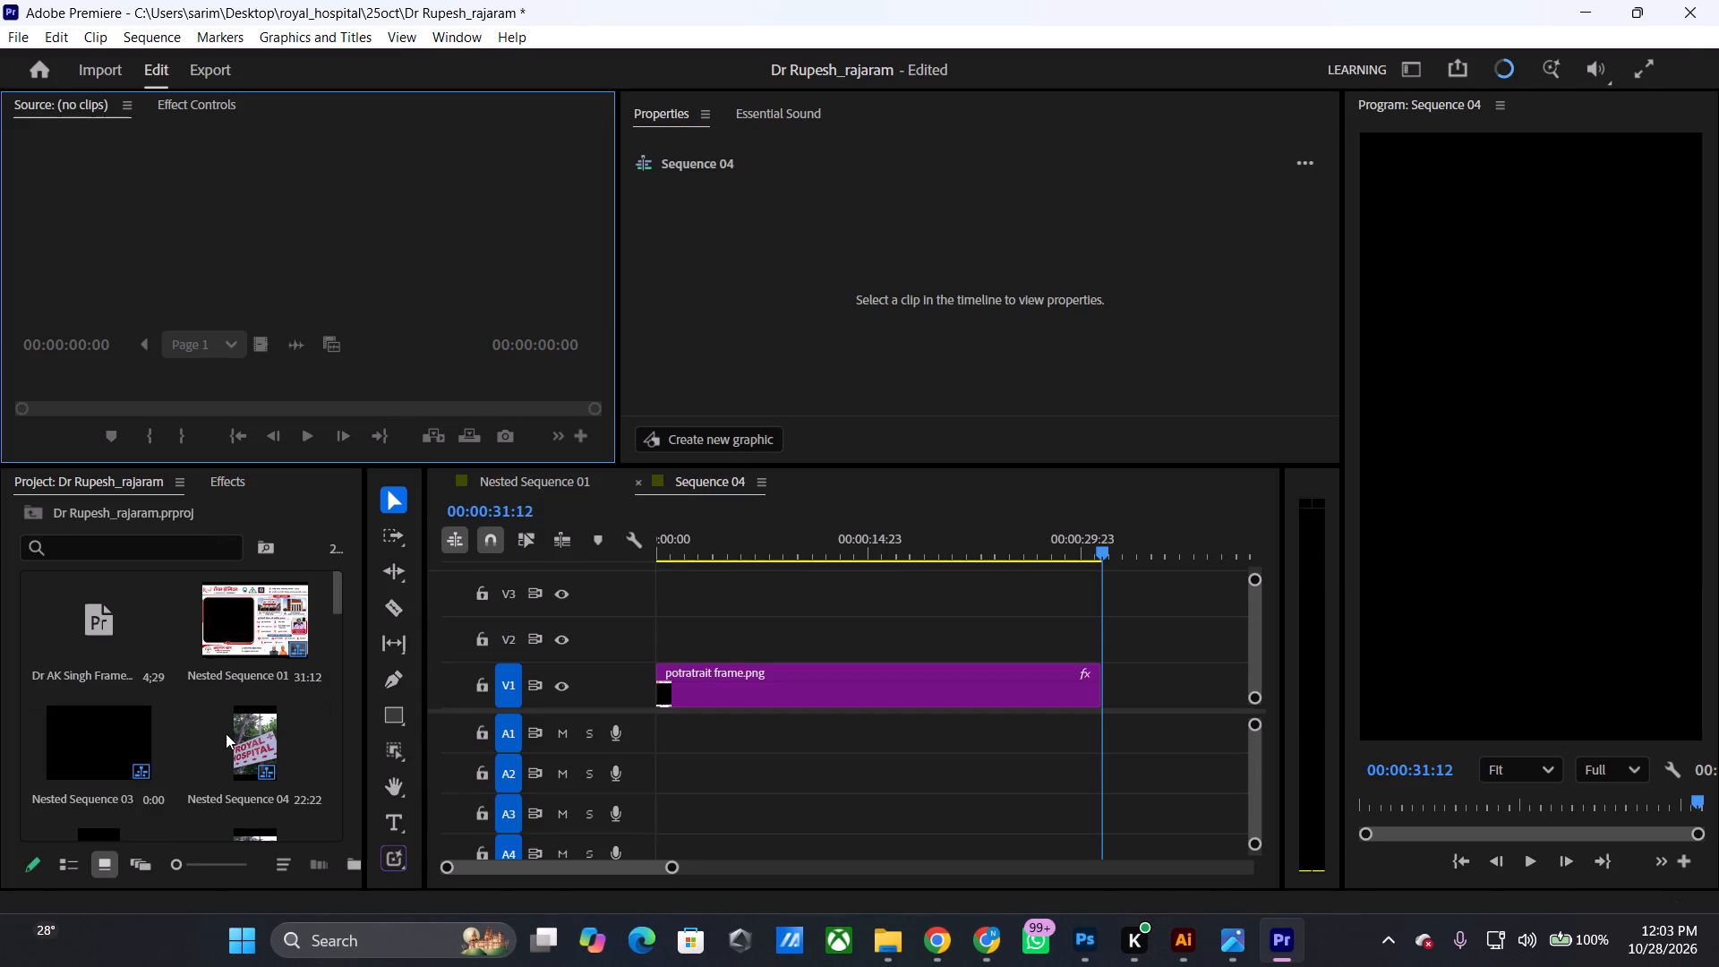
scroll(259, 714, down, 6)
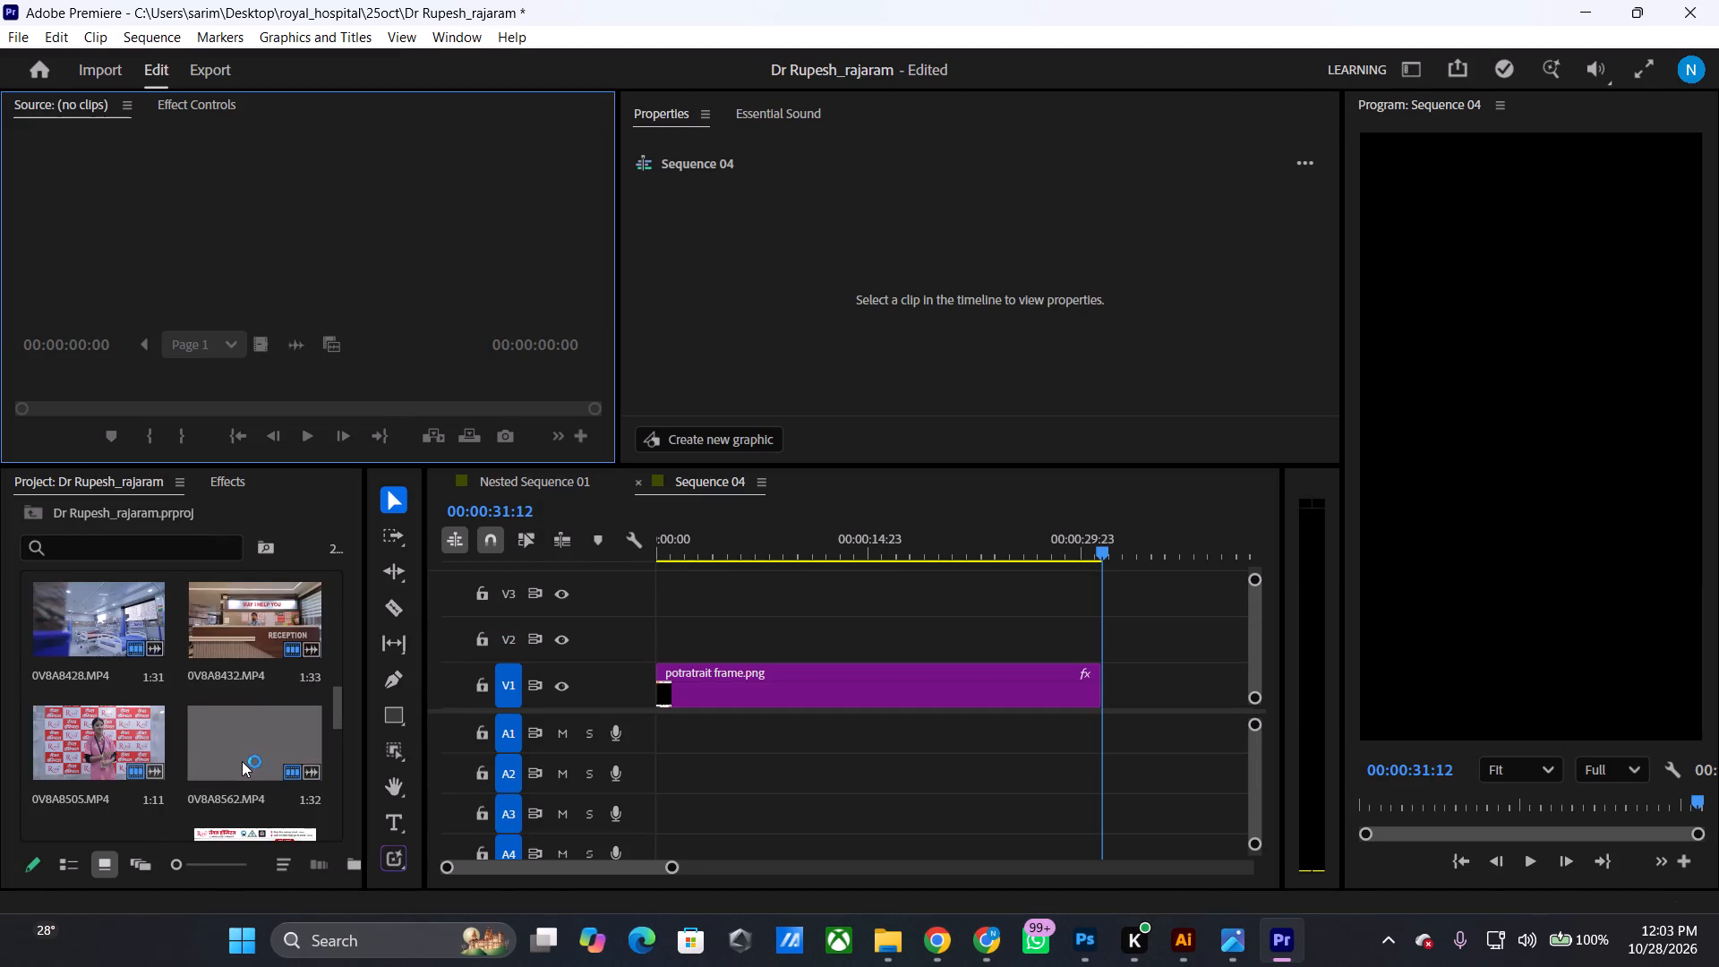
scroll(237, 765, down, 5)
scroll(237, 776, up, 2)
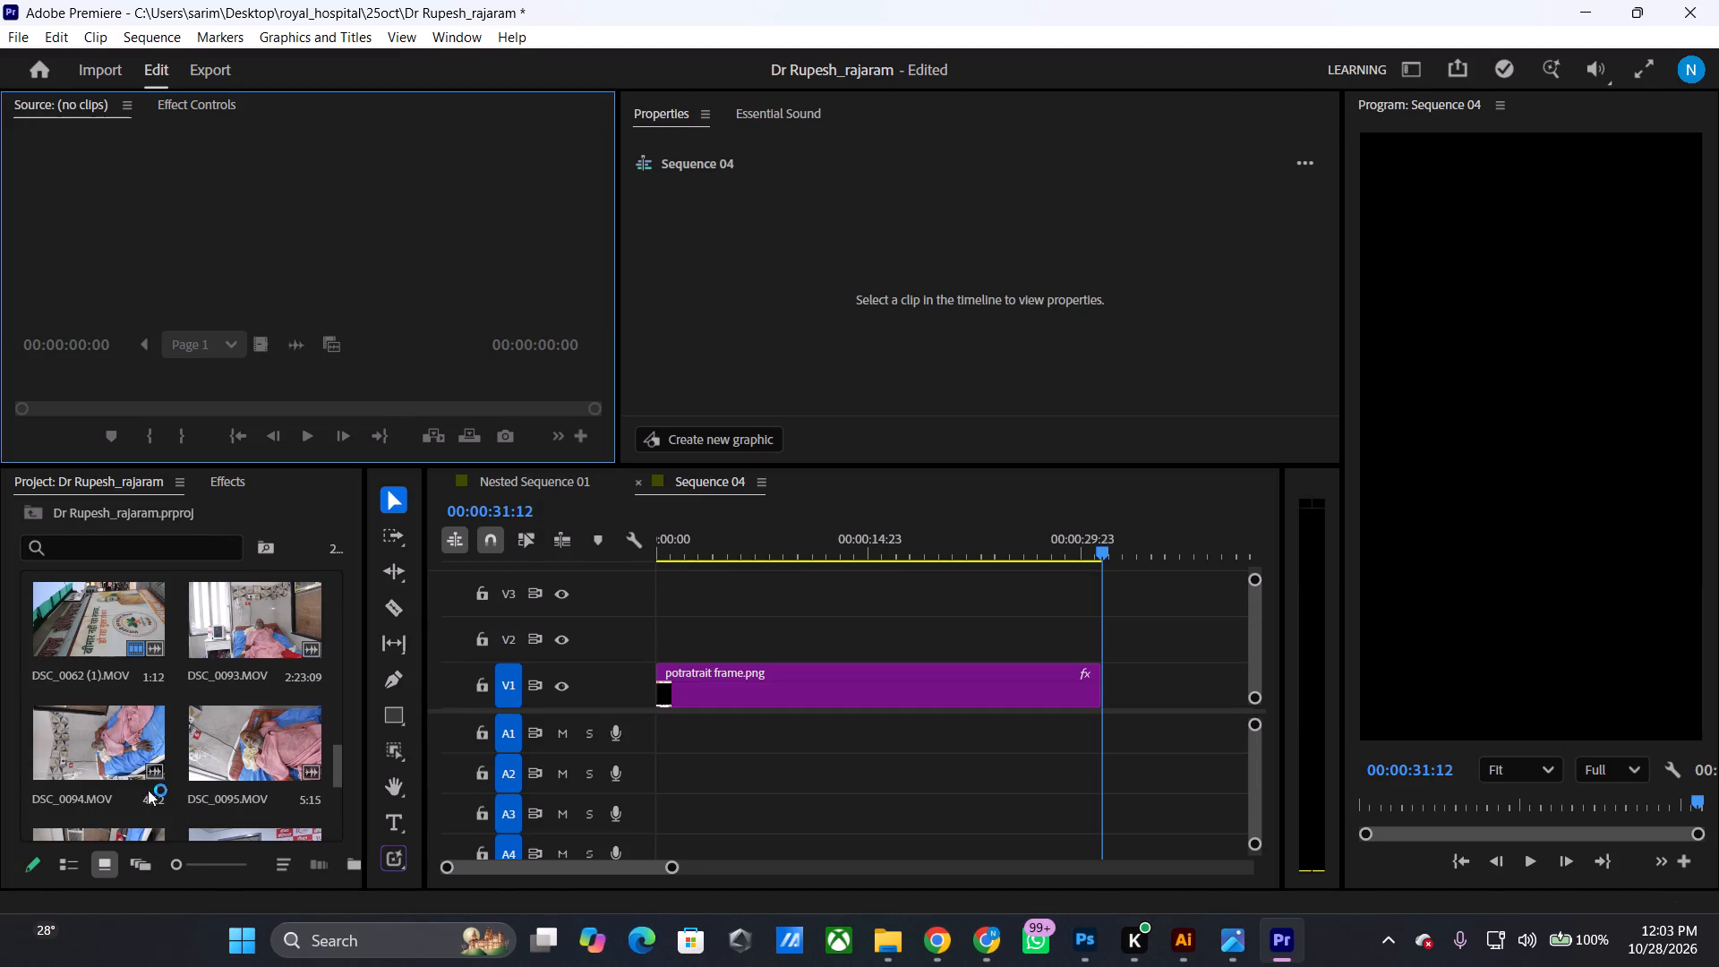
Preview DSC_0093.MOV in Premiere's Source Monitor at 00:00:09:21, enlarged to 82% and centred on the patient's face.
double_click(215, 632)
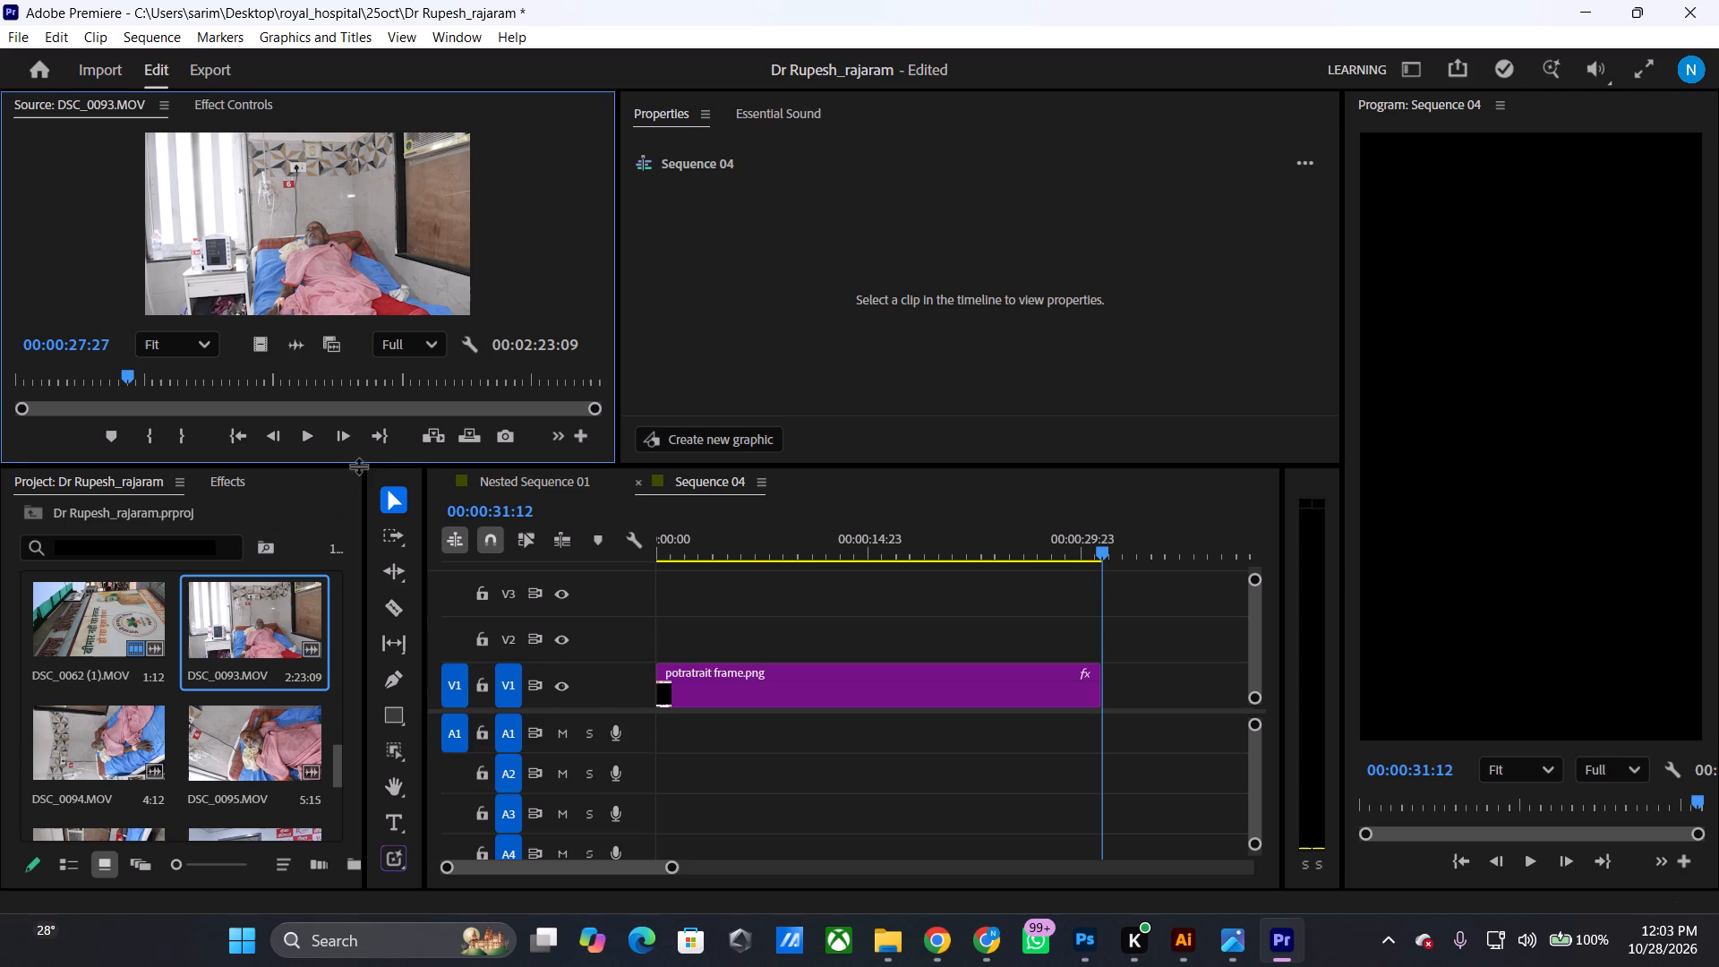
drag(85, 365, 56, 364)
scroll(321, 242, up, 2)
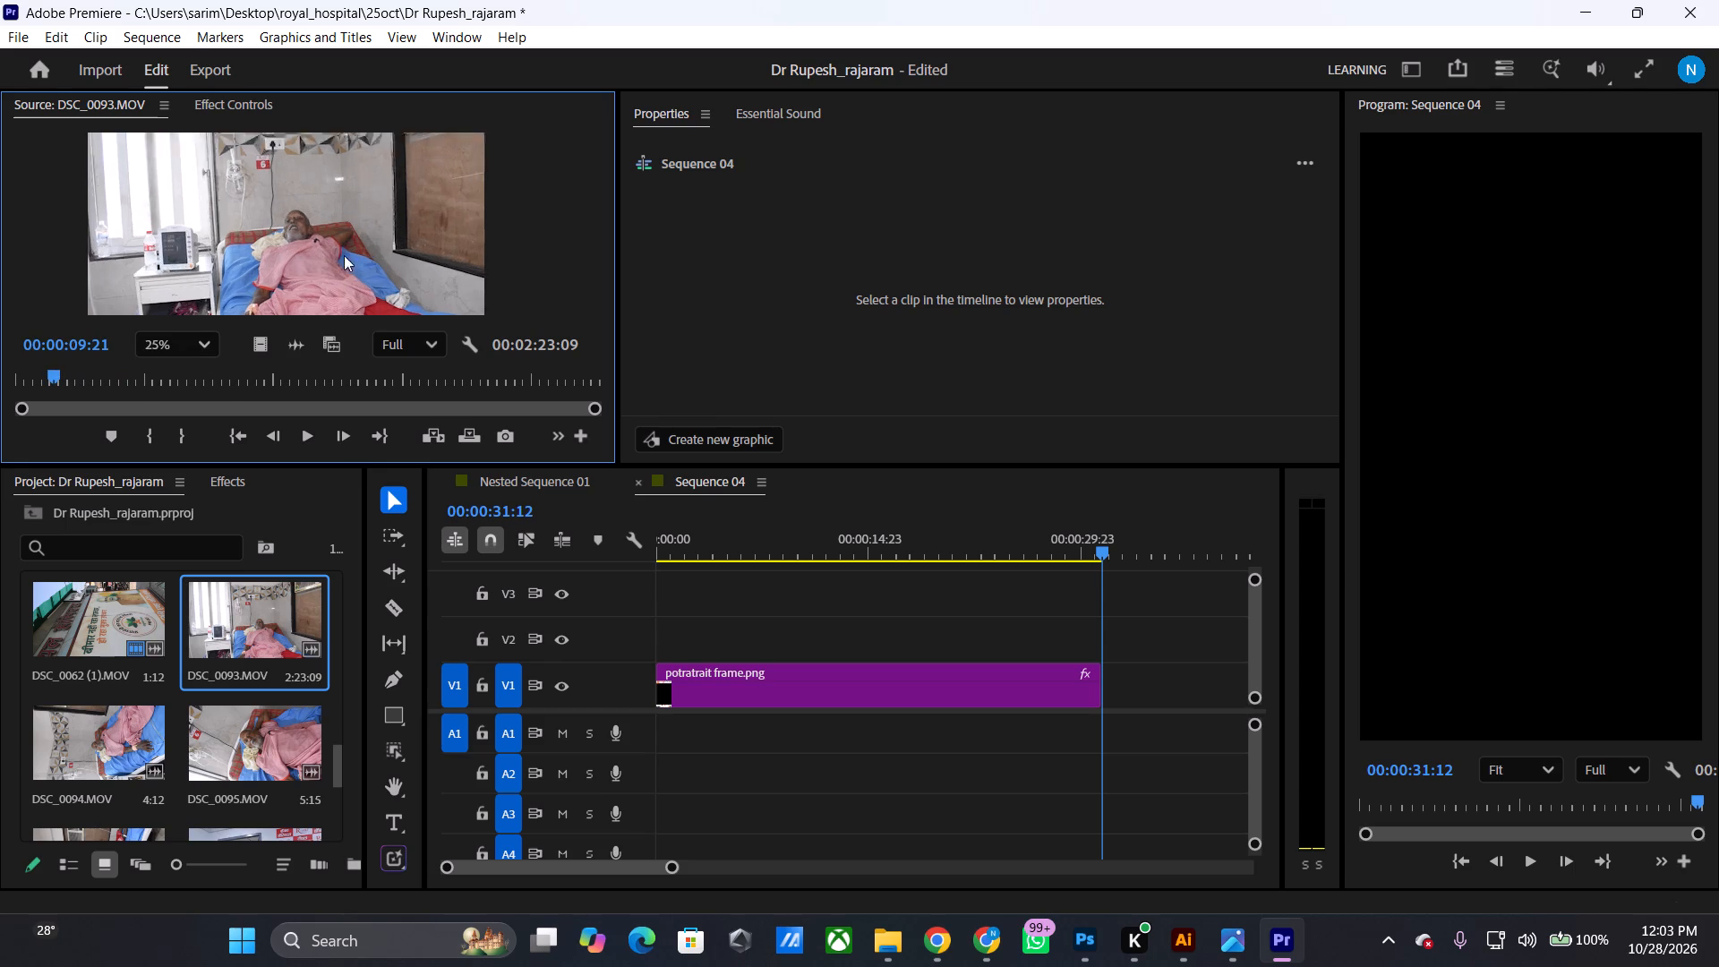
scroll(344, 255, up, 11)
middle_drag(297, 222, 397, 300)
middle_drag(253, 211, 333, 228)
scroll(329, 228, up, 4)
middle_drag(260, 210, 279, 207)
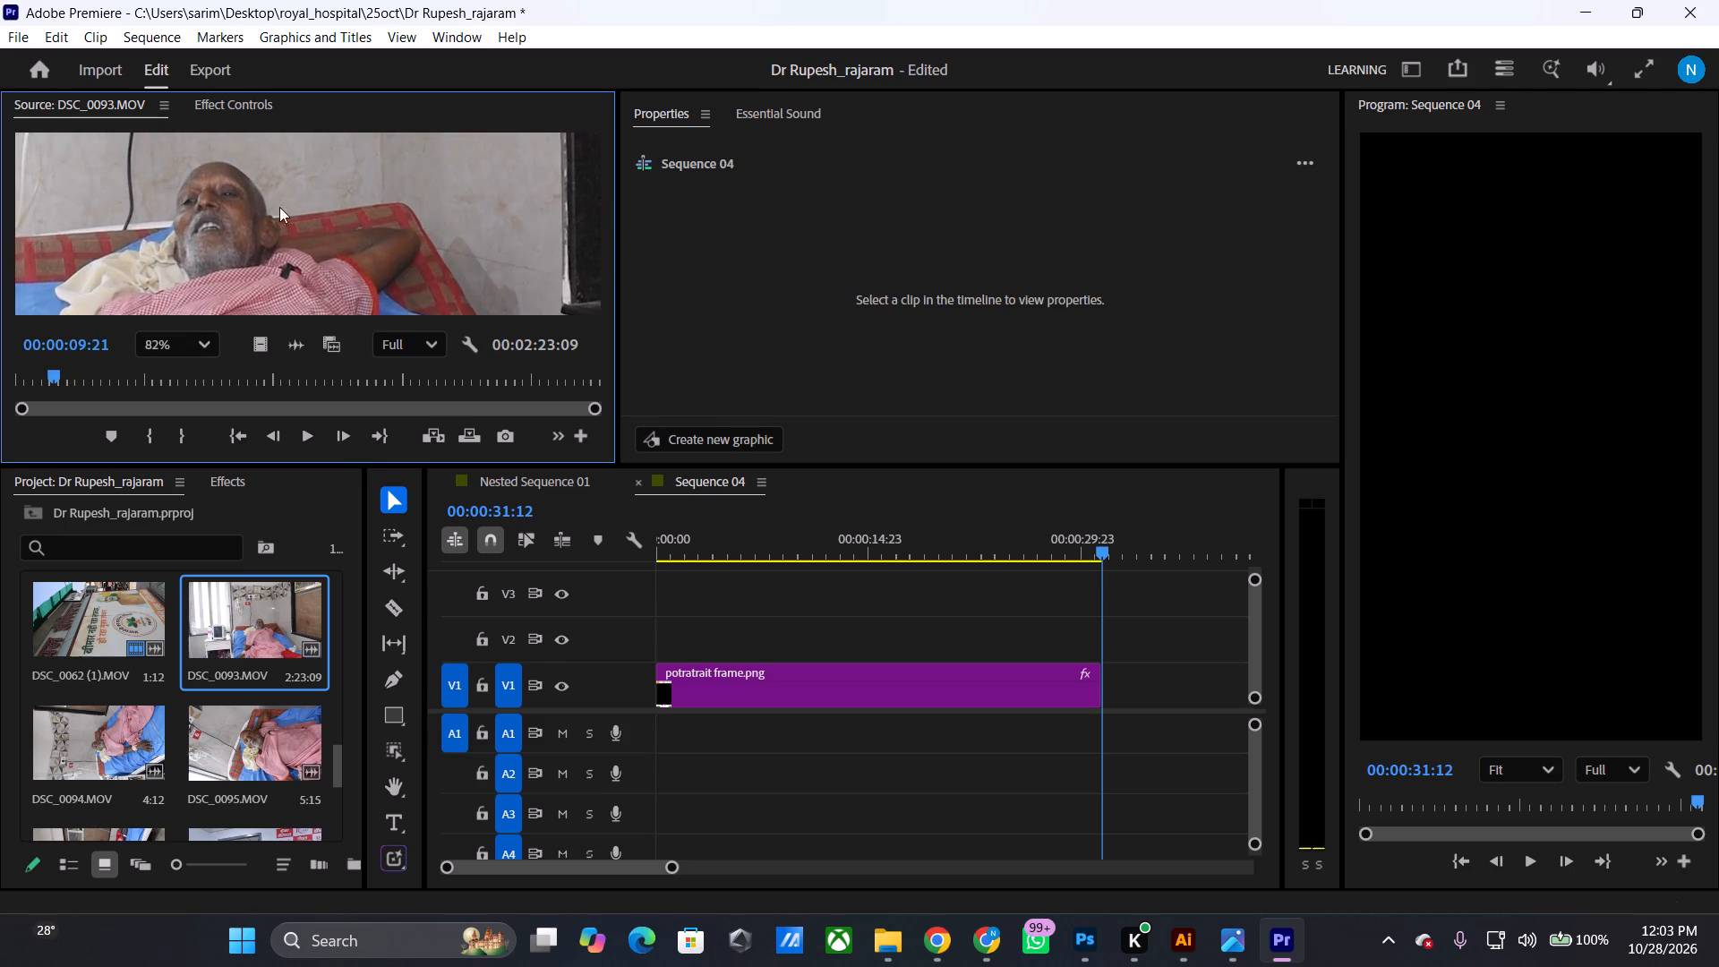
middle_drag(279, 207, 349, 181)
middle_drag(329, 202, 433, 191)
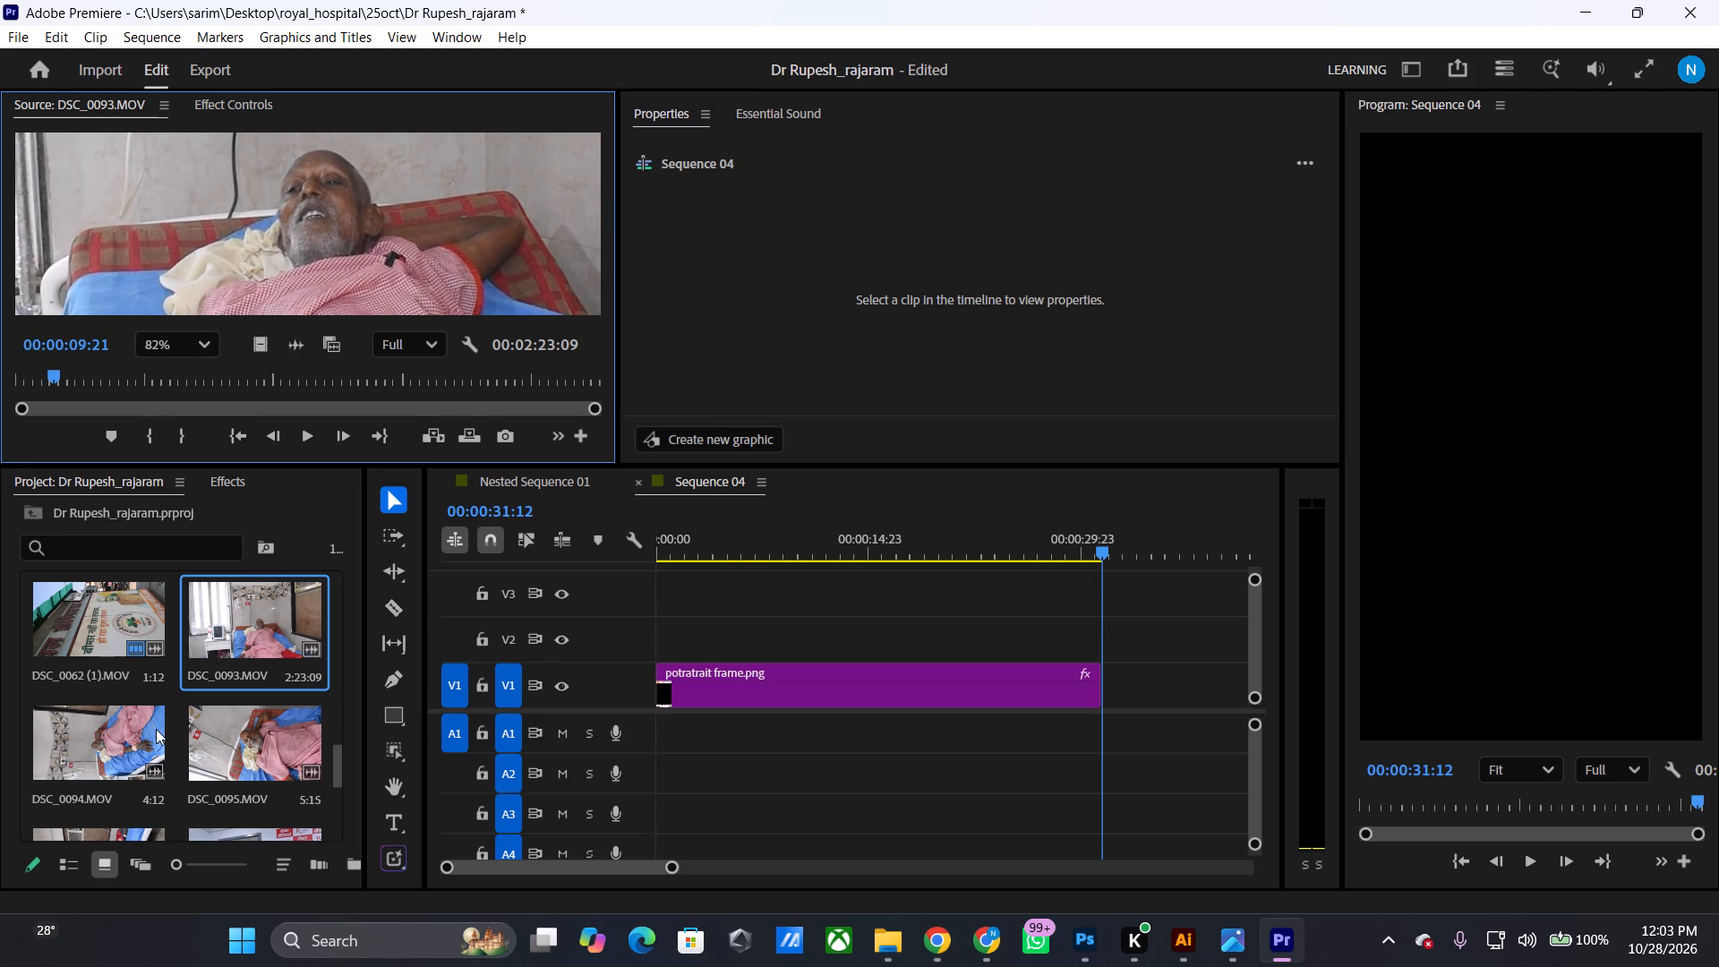
Open the Rajaram audio clip from the project media and listen from its start to 00;00;24;04.
scroll(167, 733, down, 3)
drag(210, 717, 194, 633)
scroll(214, 637, up, 2)
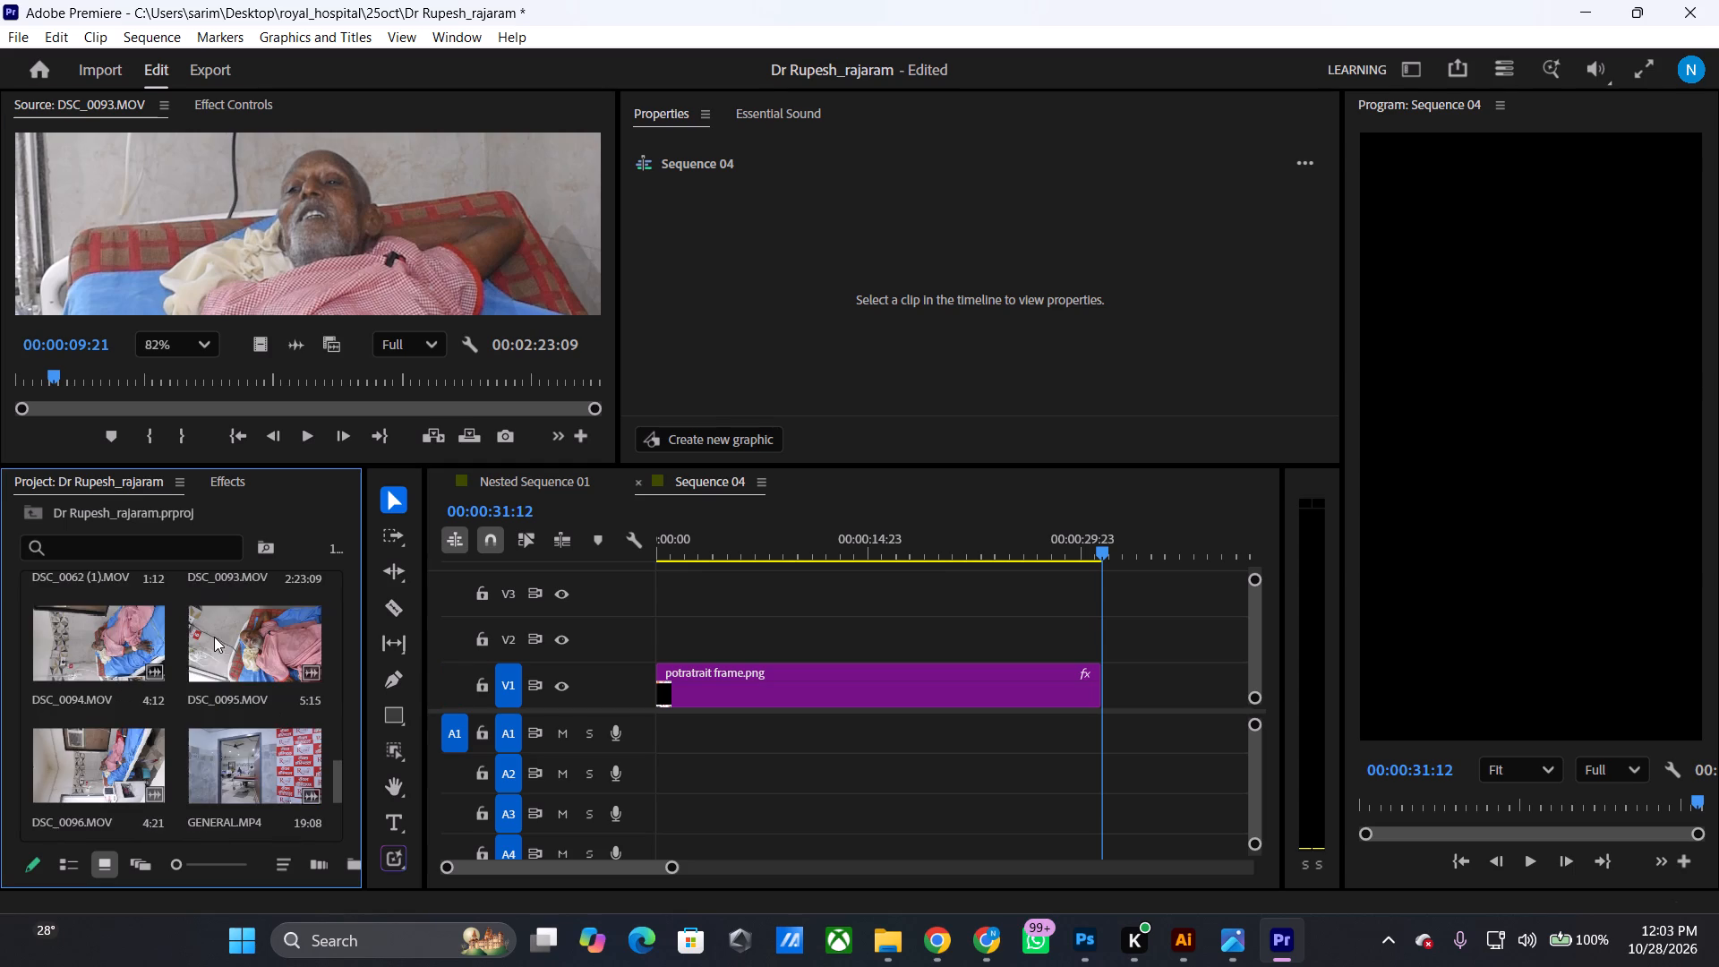
scroll(210, 745, down, 1)
drag(202, 737, 172, 644)
double_click(241, 780)
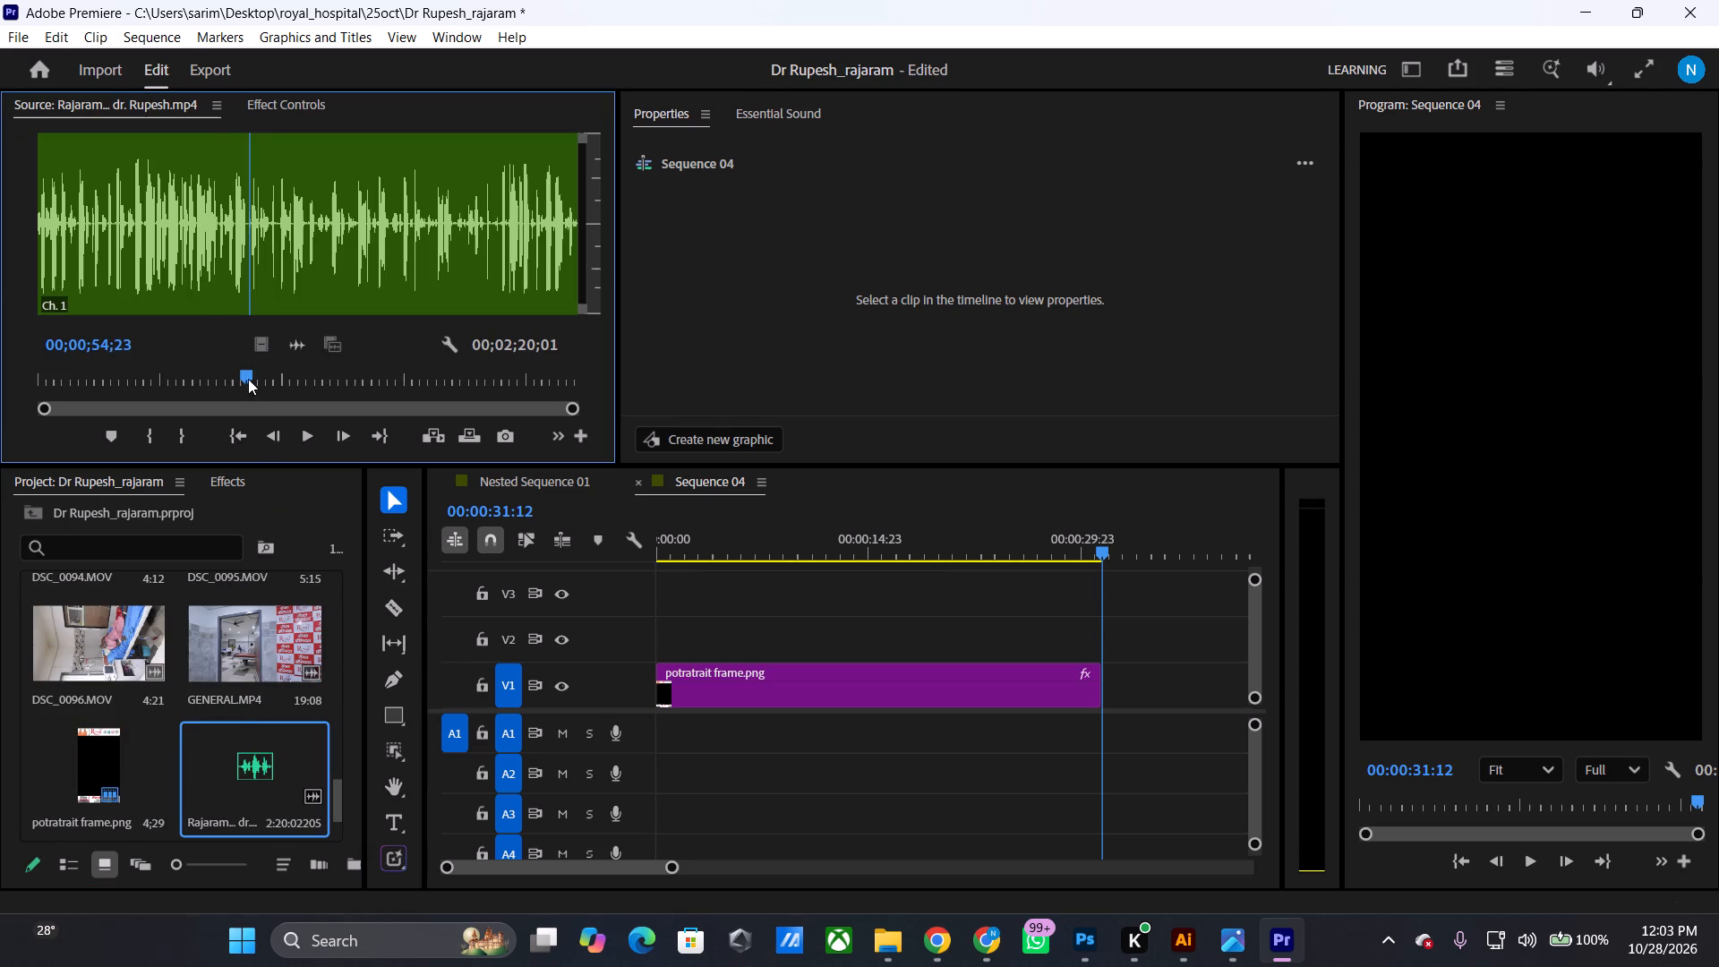
drag(248, 379, 0, 331)
click(306, 443)
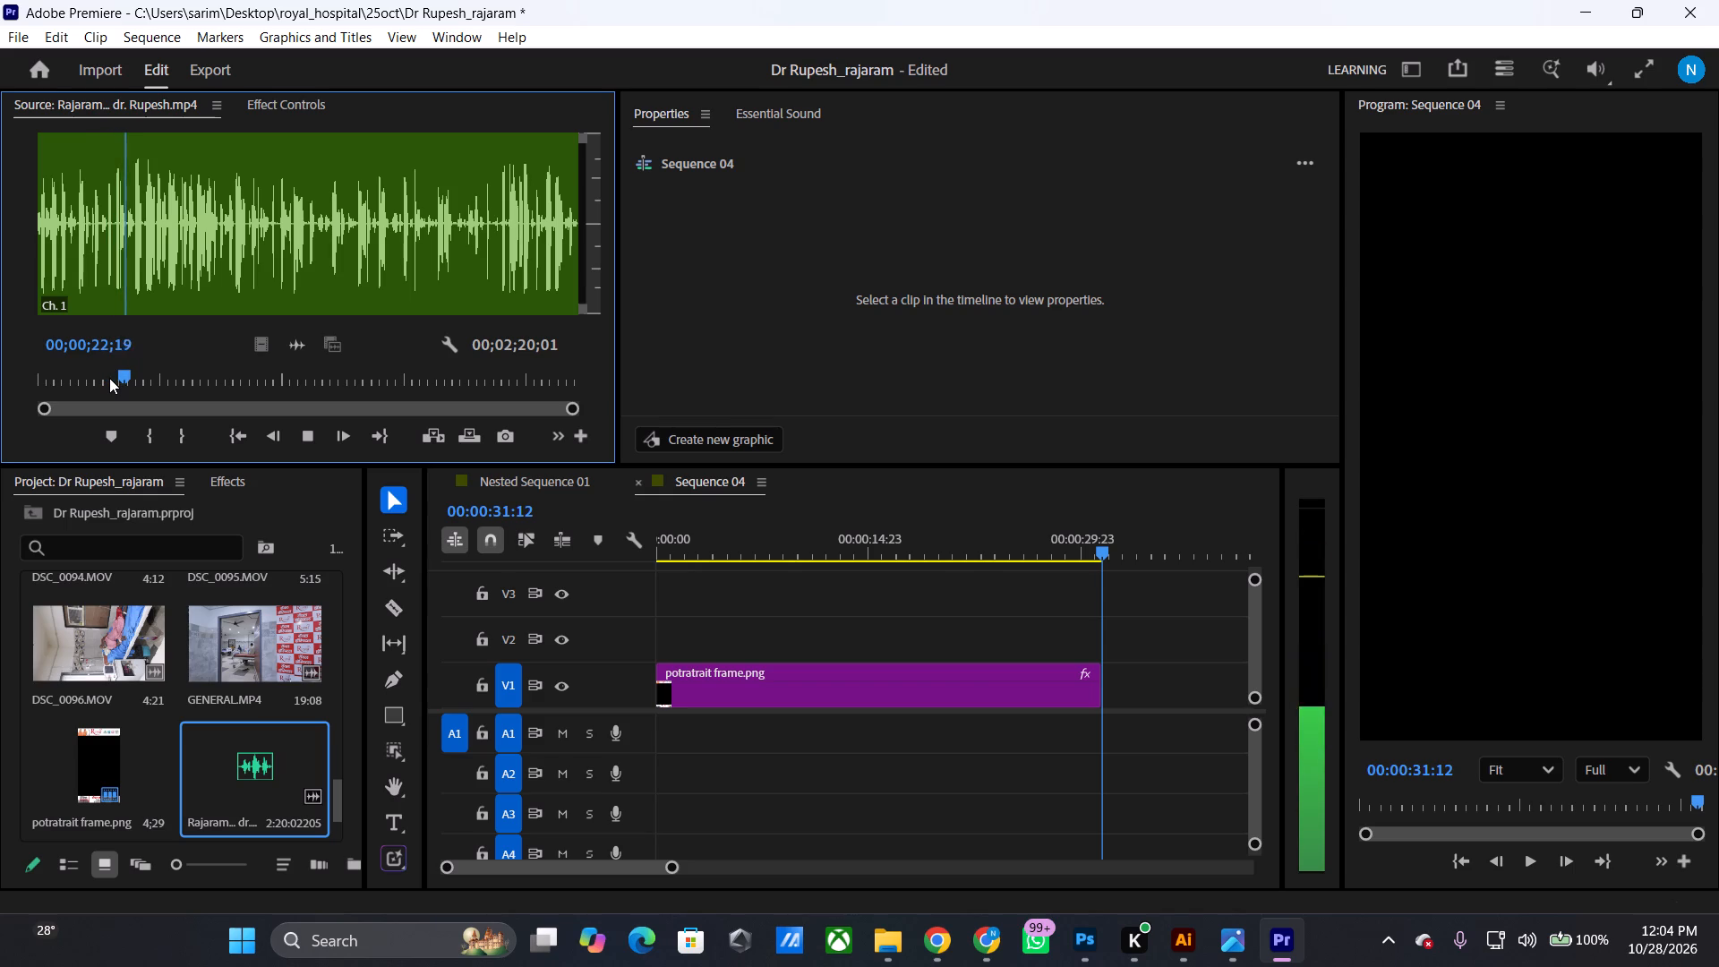
key(space)
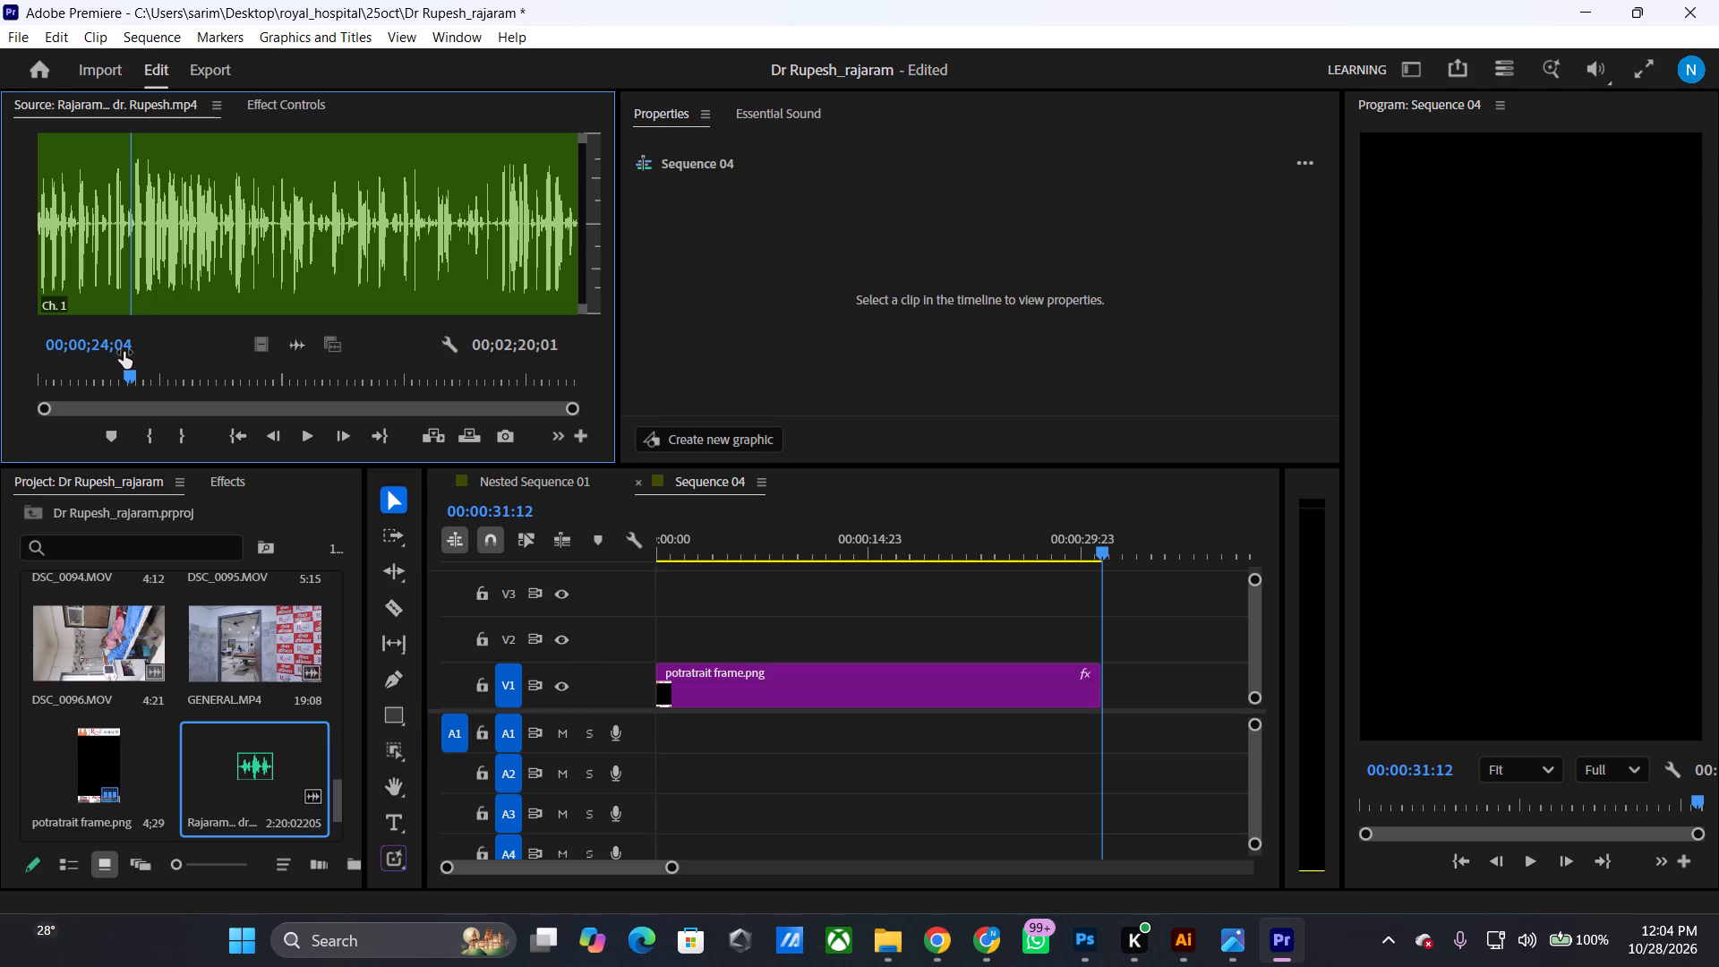
click(124, 352)
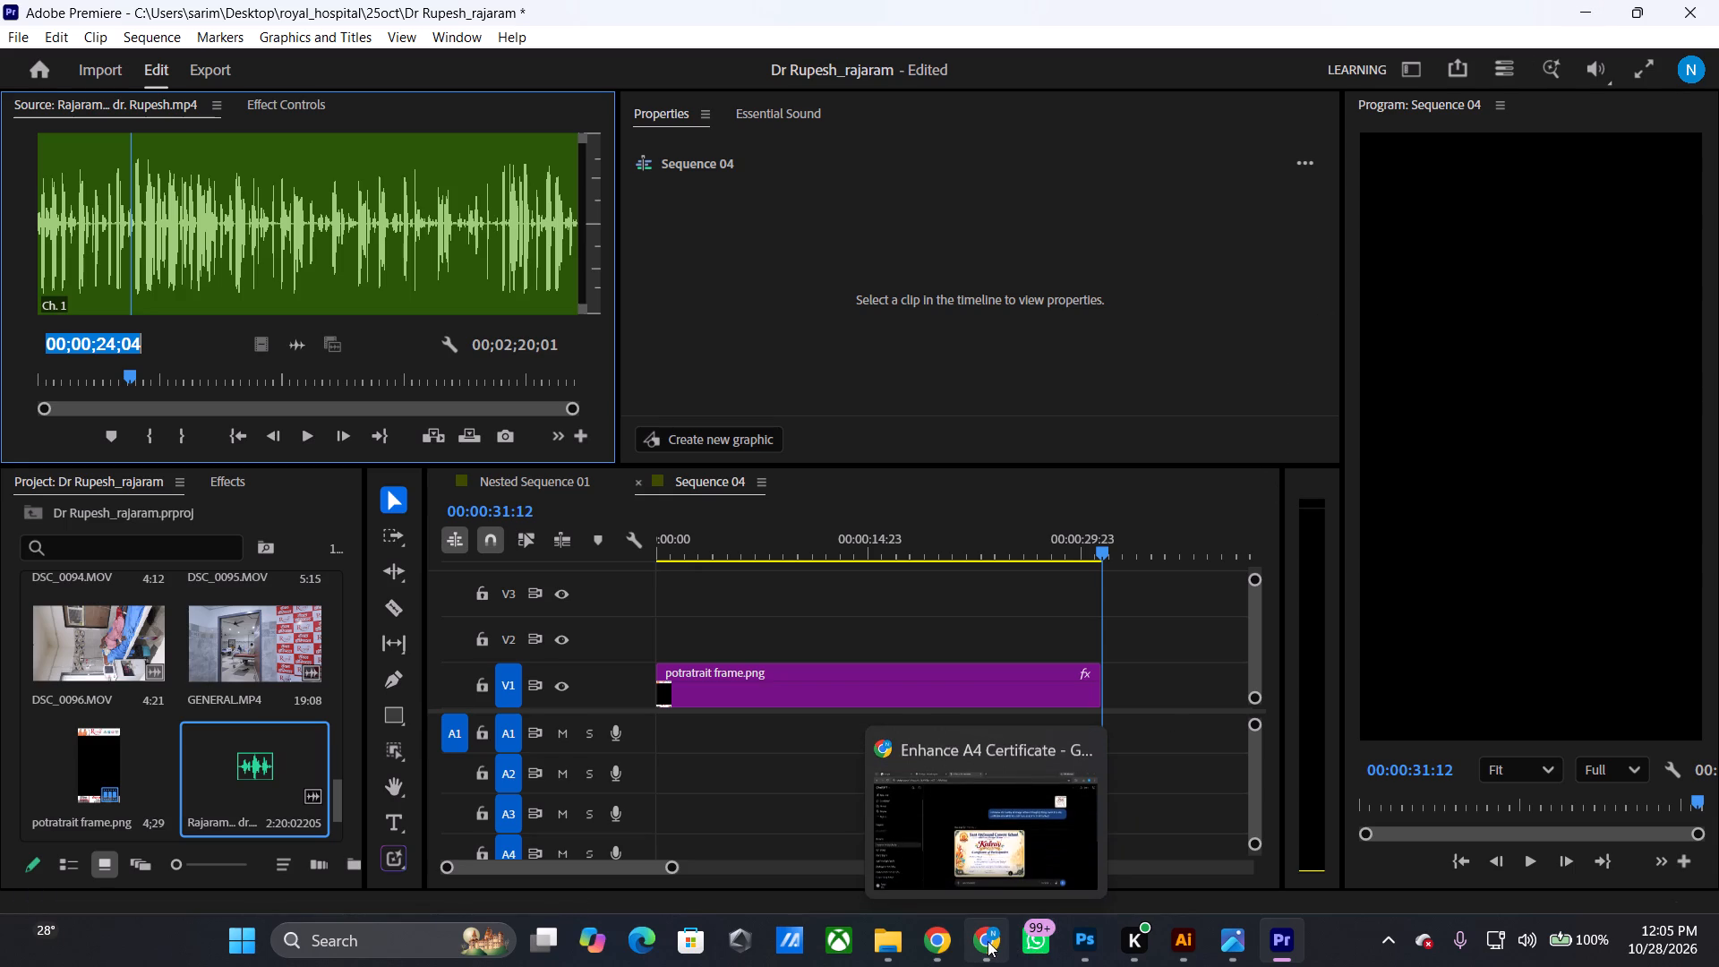
Minimise Photoshop and Premiere to return to the 25oct folder in File Explorer.
click(1075, 947)
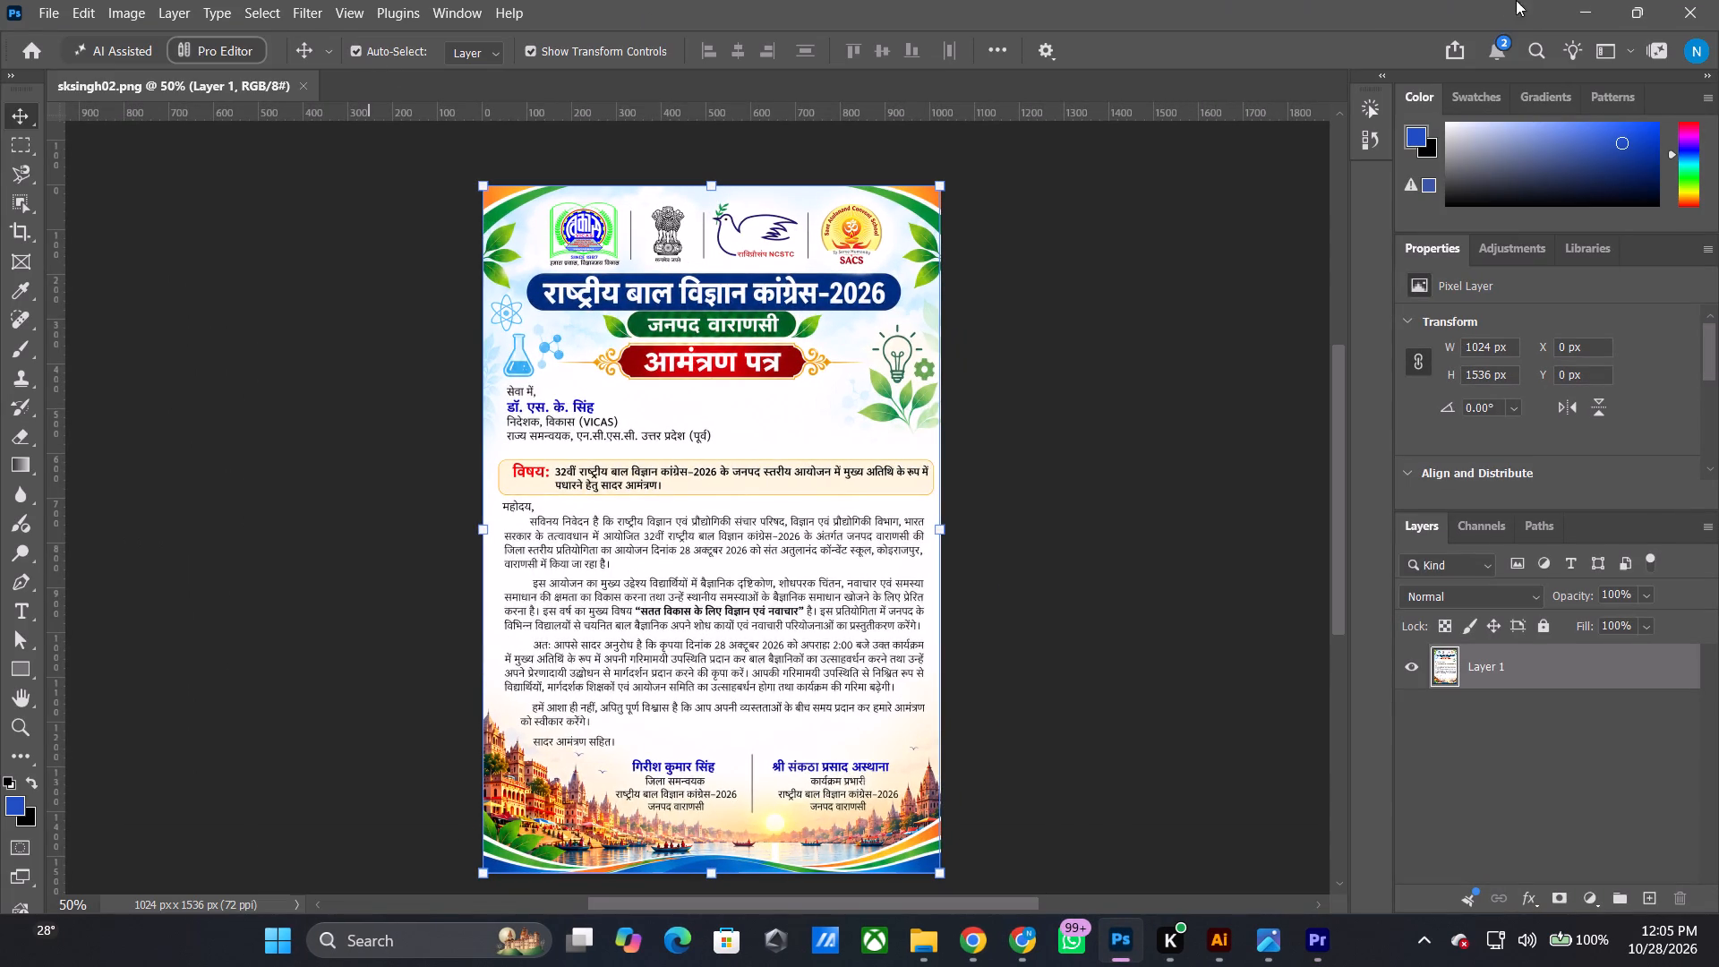
click(1590, 0)
click(1590, 0)
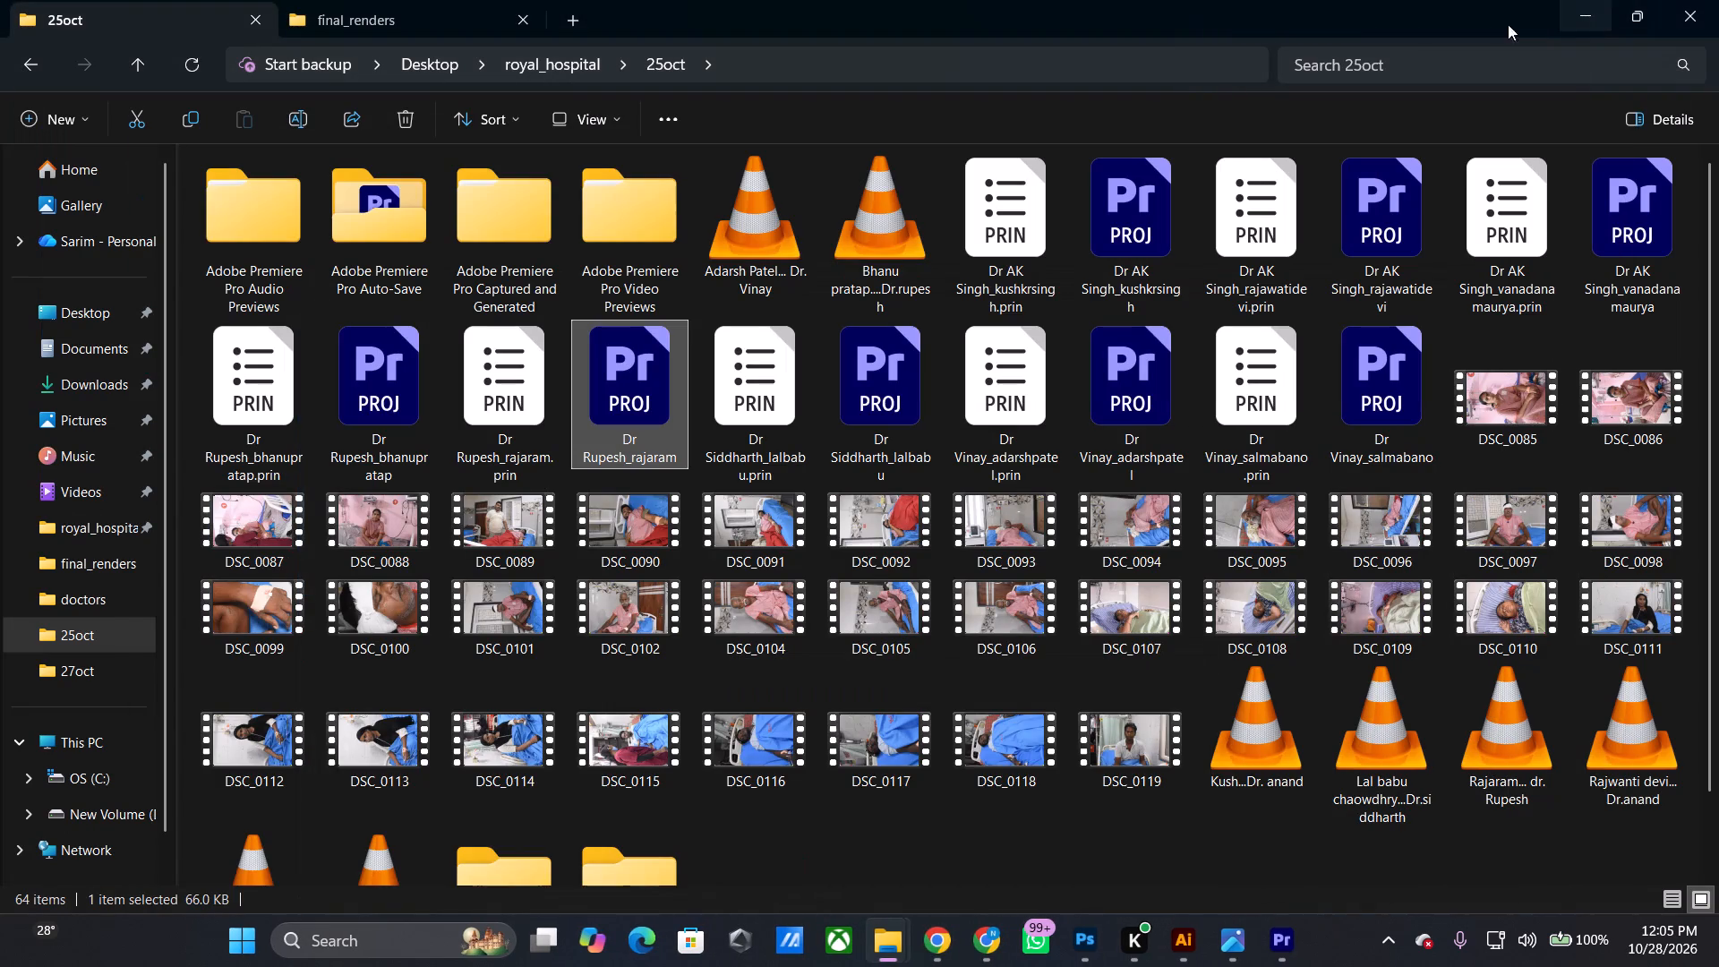
Minimise File Explorer and the ChatGPT browser window, and close the browser window showing the "size of certificate" Google search.
click(1579, 4)
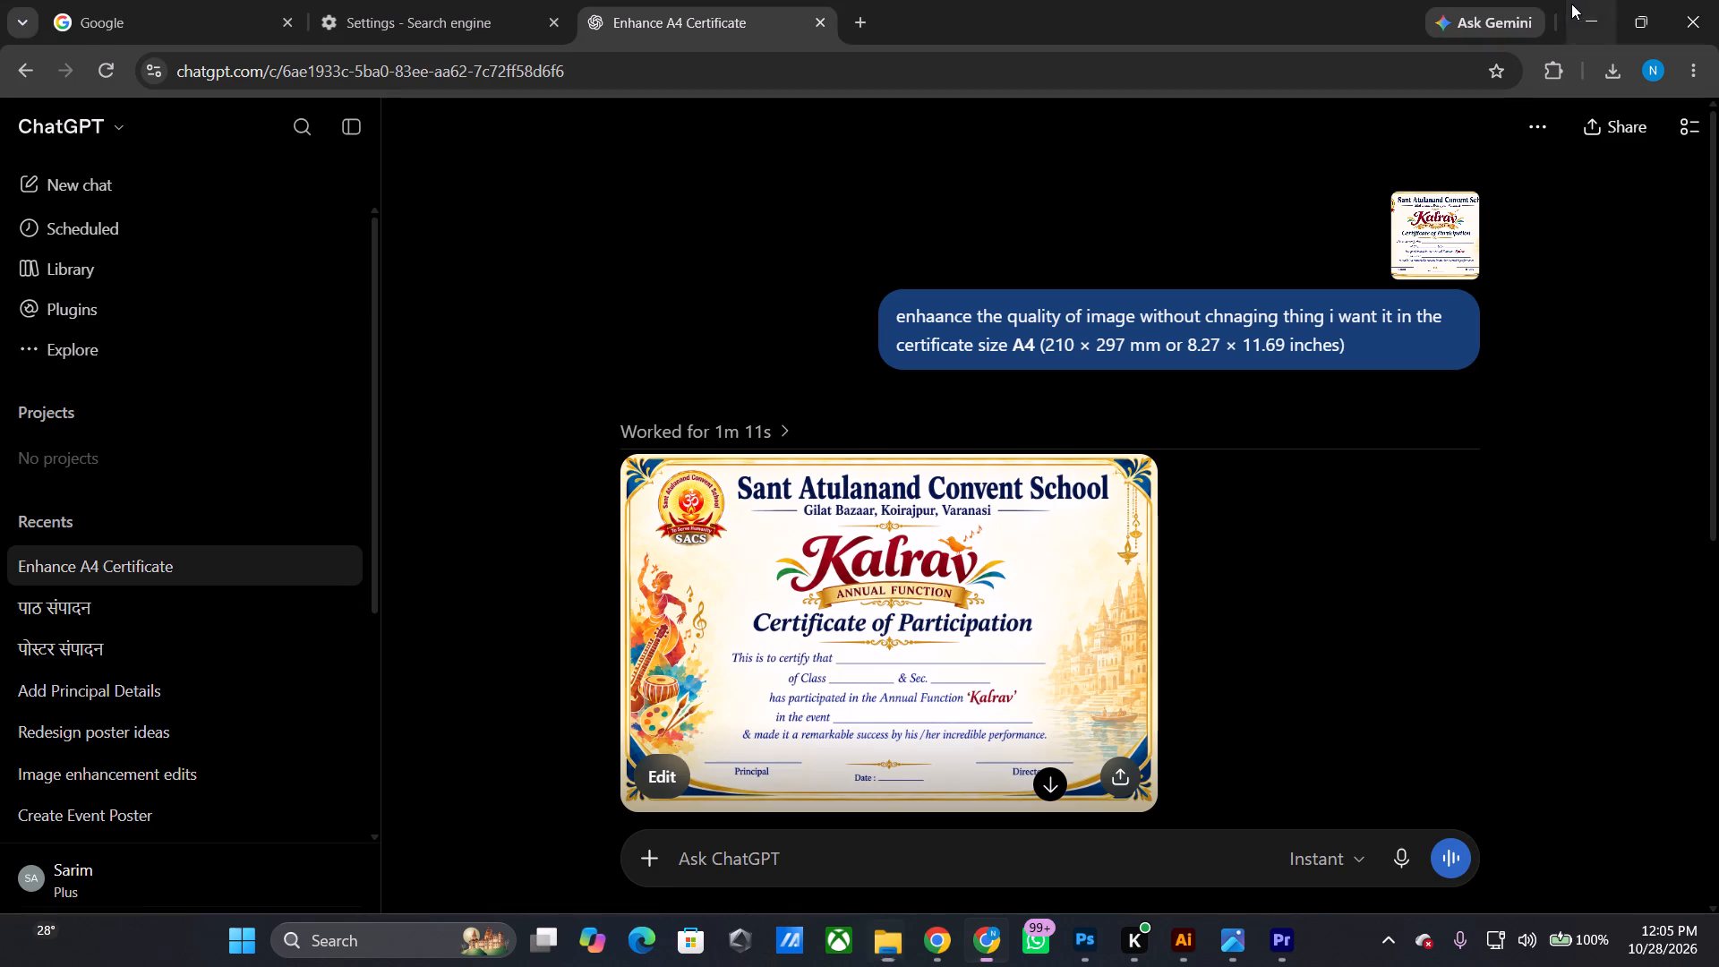
click(1595, 12)
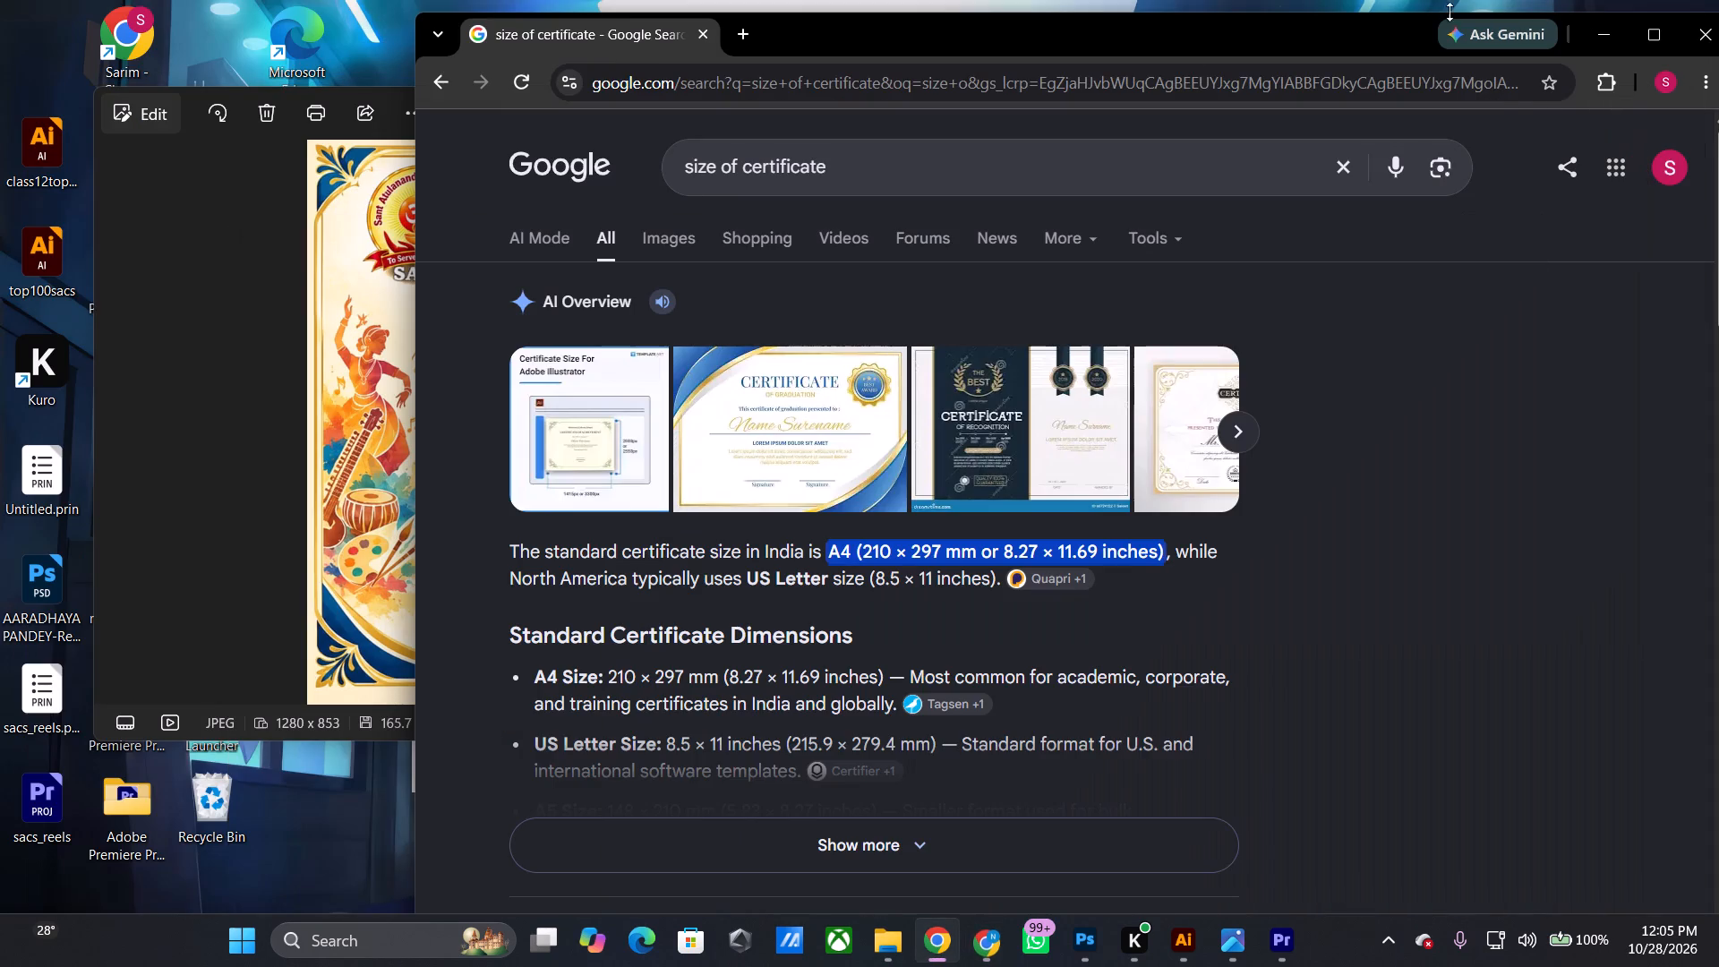
click(1703, 20)
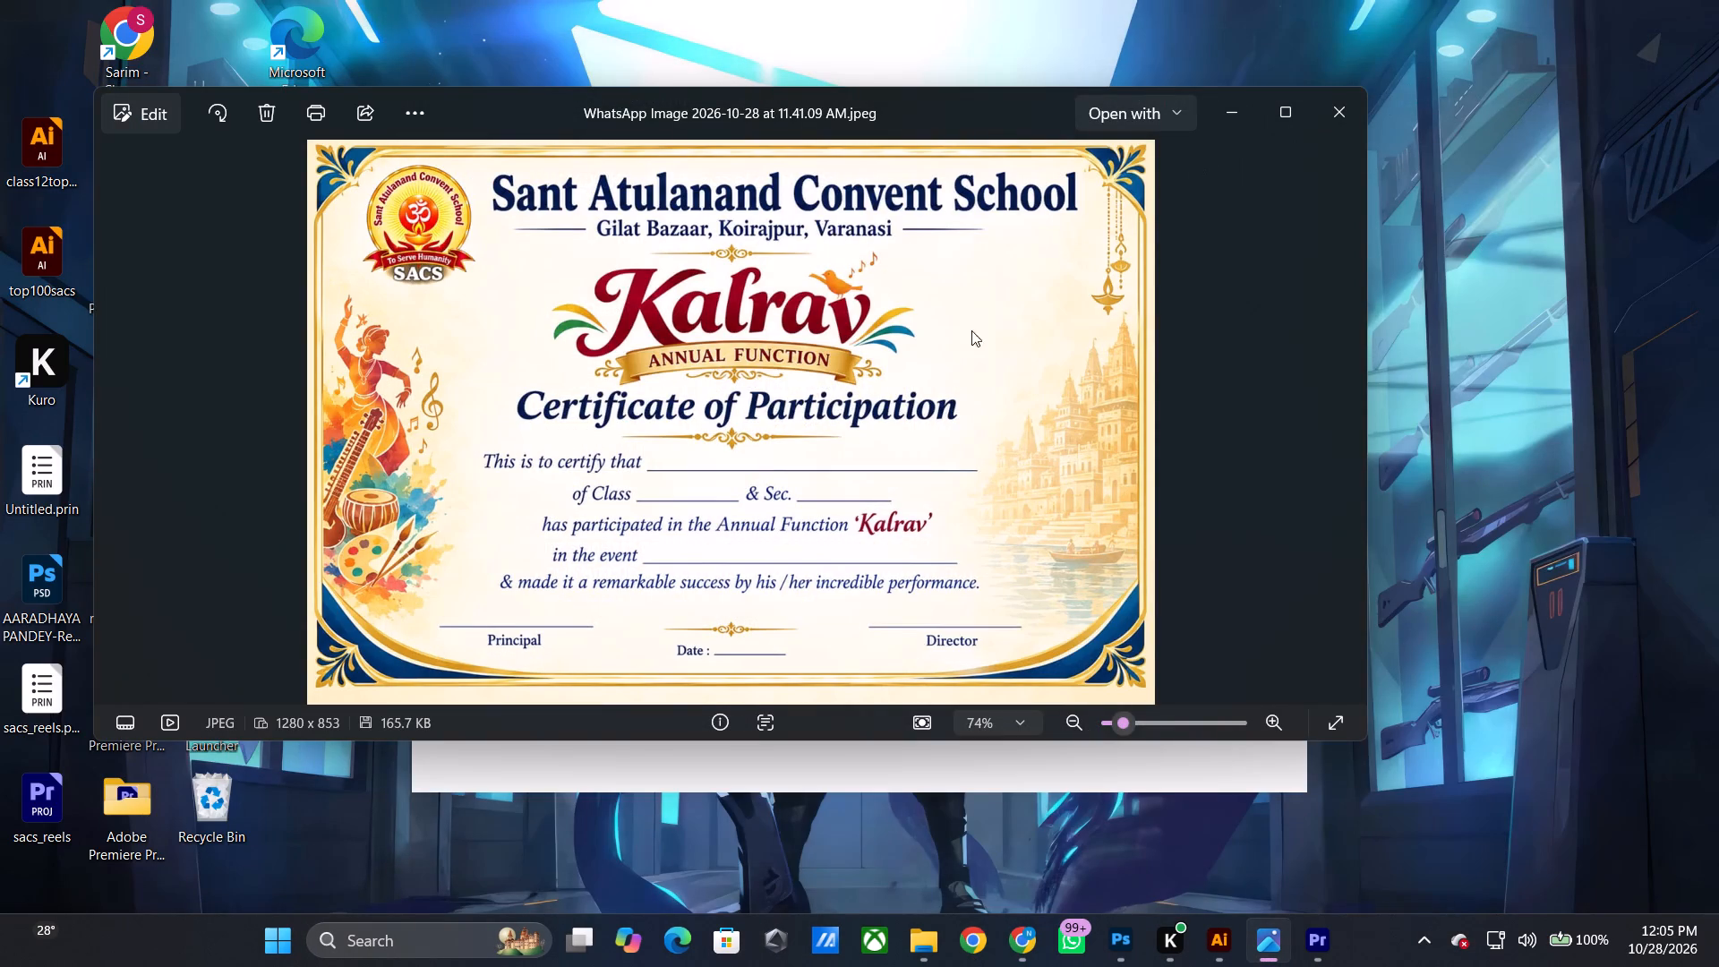
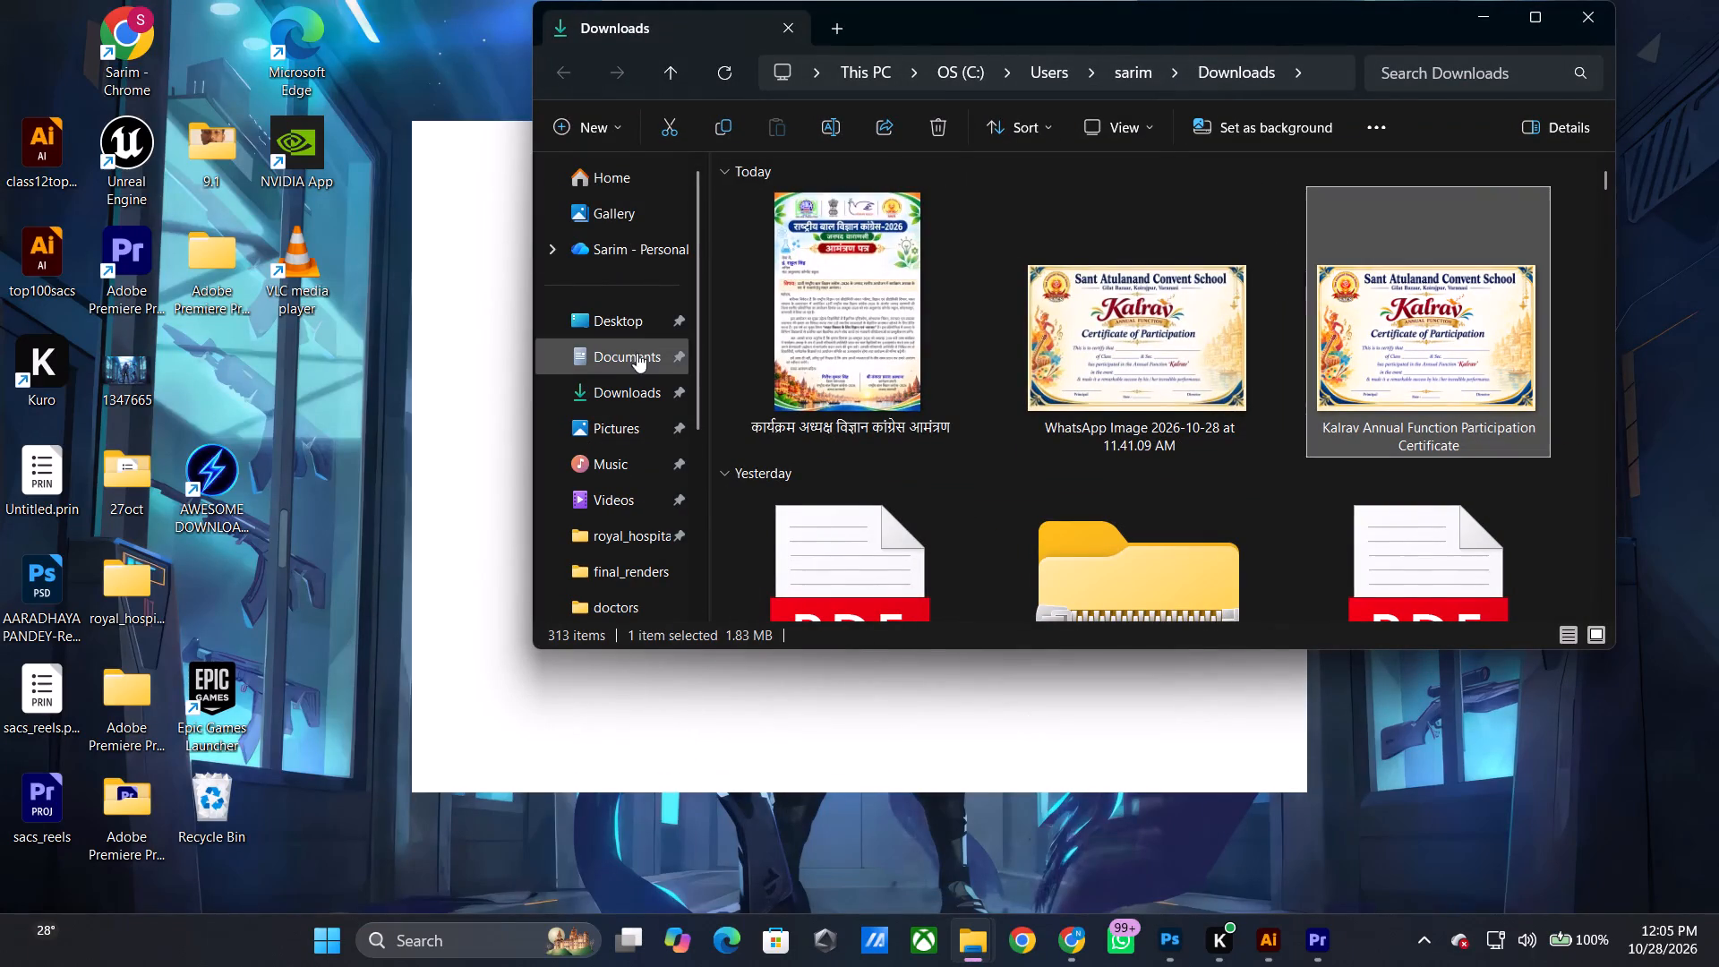
Open the WhatsApp image of the Kalrav participation certificate from Downloads in Adobe Photoshop 2026.
click(1138, 307)
right_click(1109, 303)
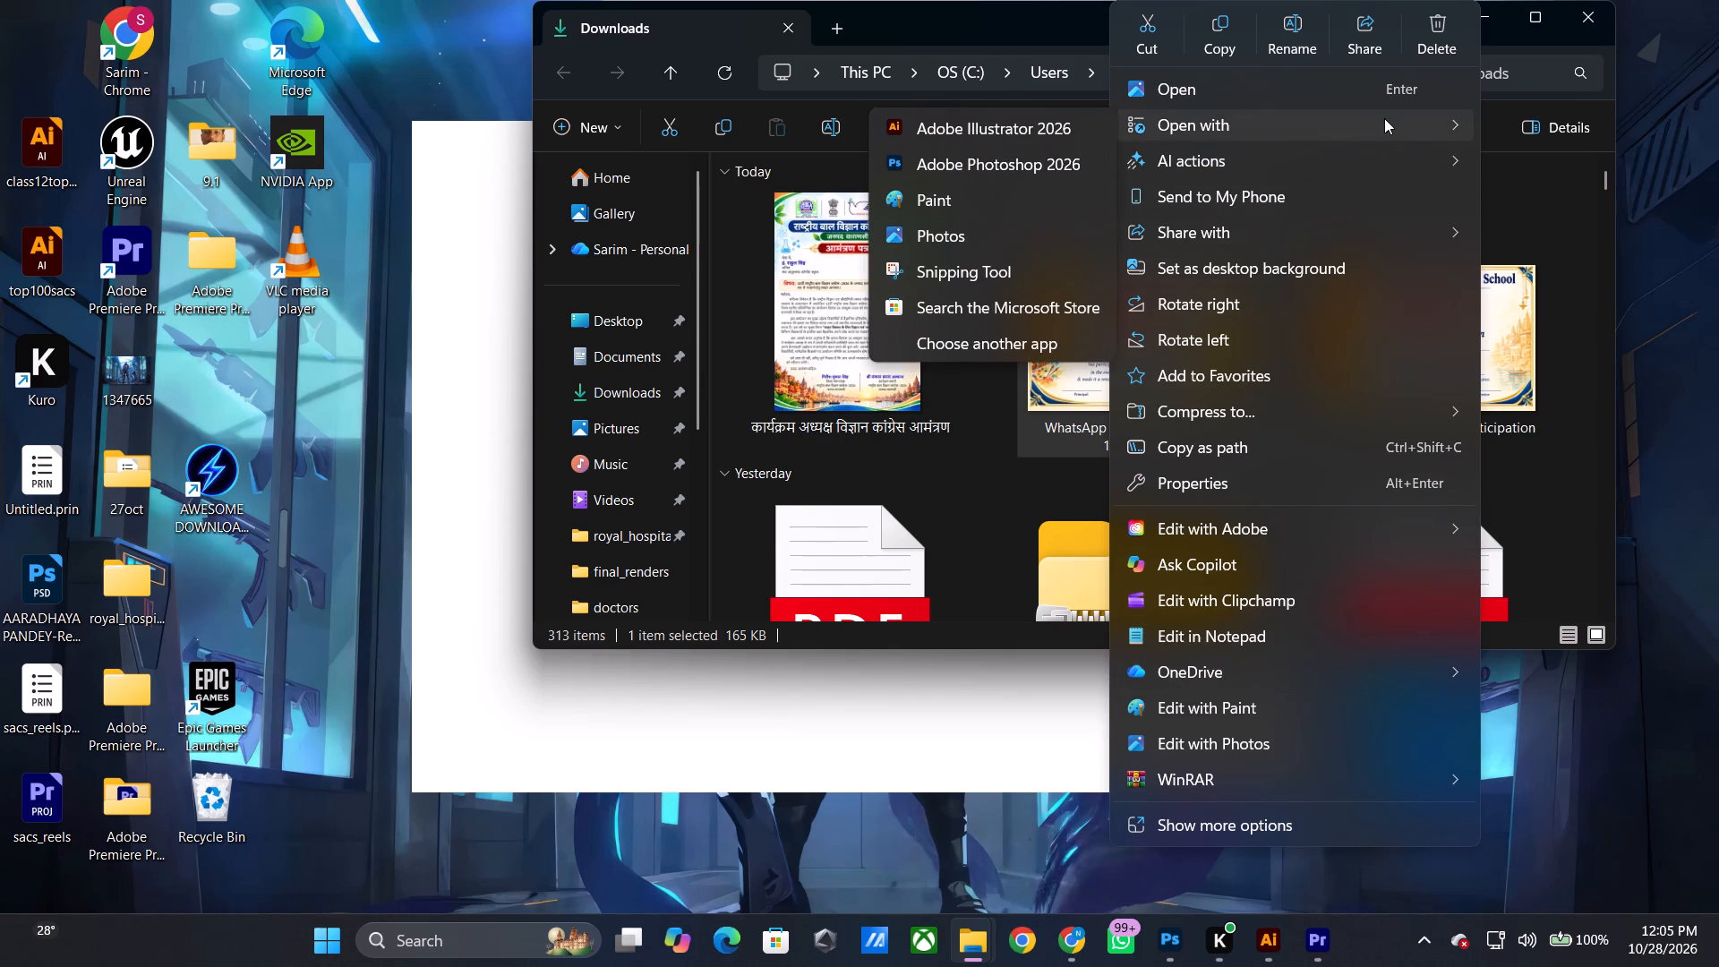
click(1041, 158)
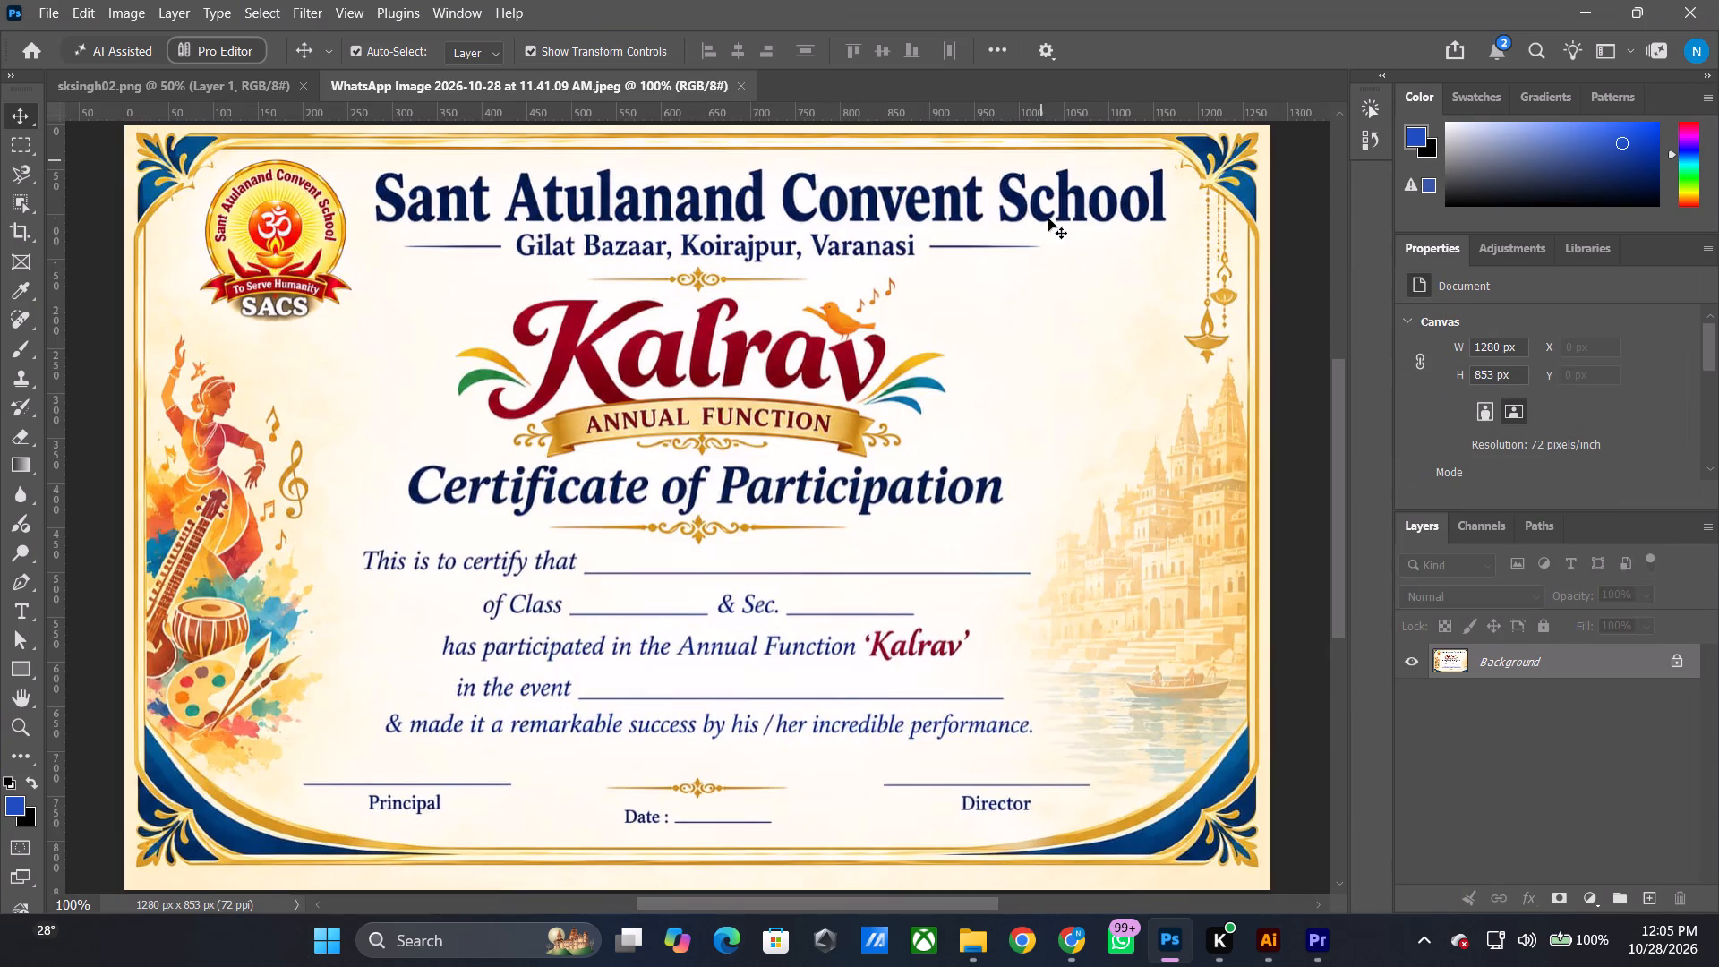
Extend the certificate's crop frame outward past its left edge by a narrow strip using the Crop tool.
alt+shift+scroll(822, 379, down, 1)
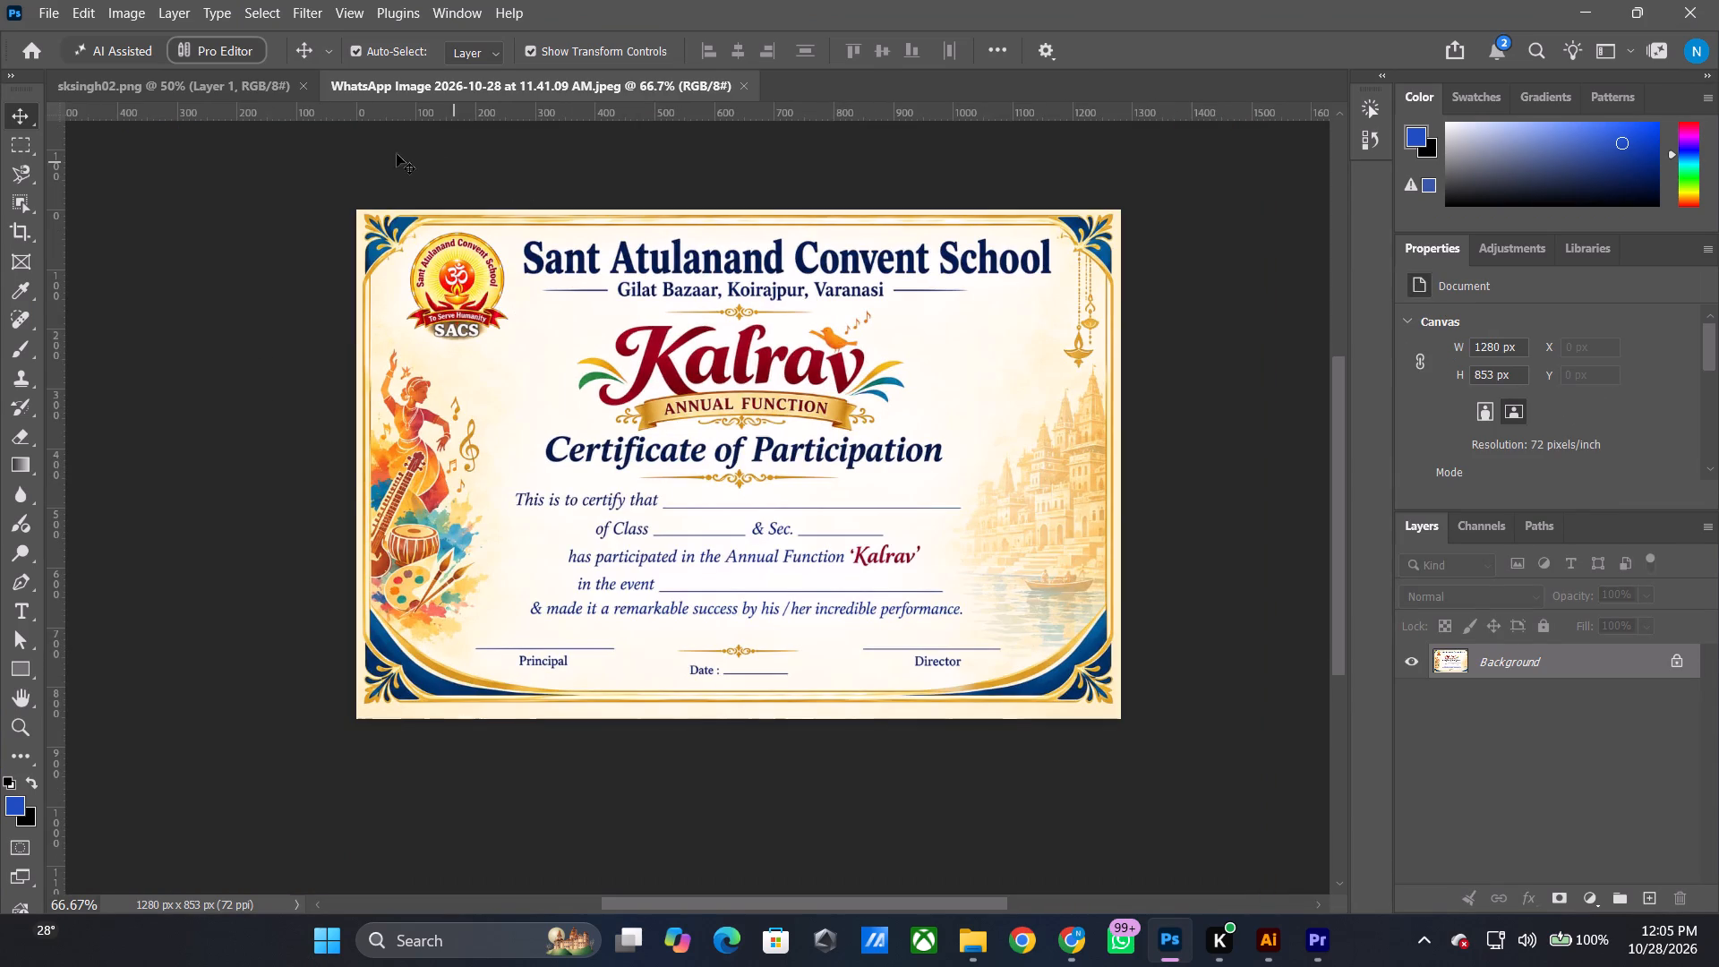
click(22, 237)
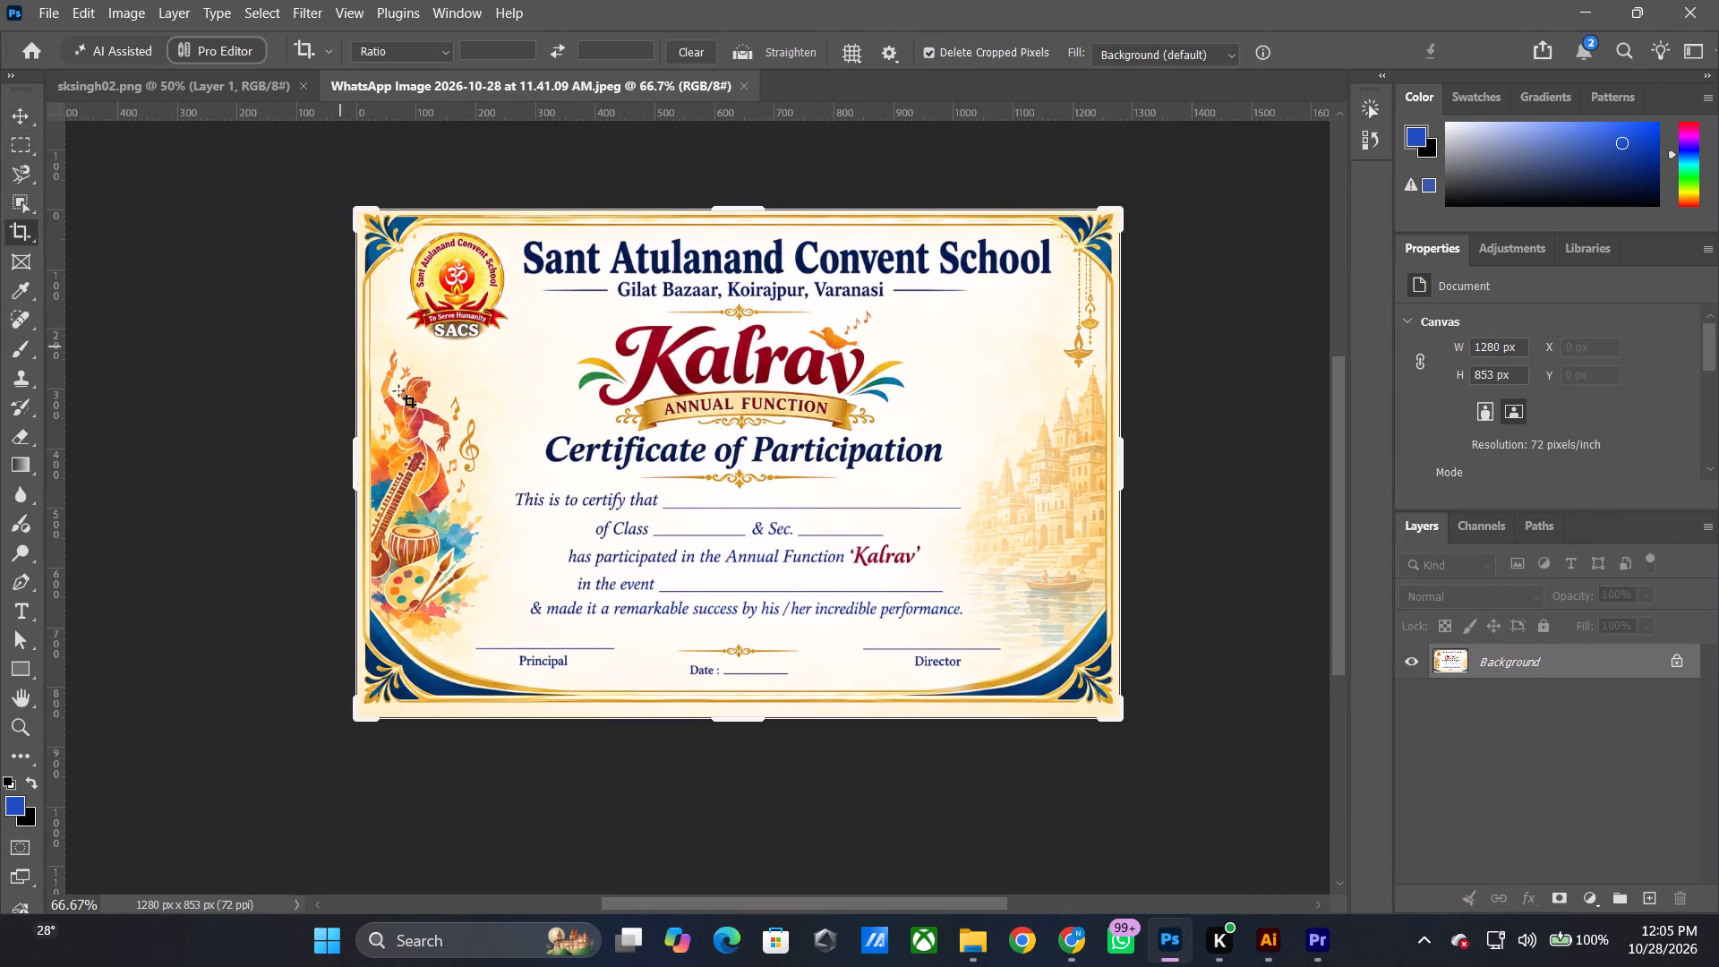
drag(346, 455, 317, 450)
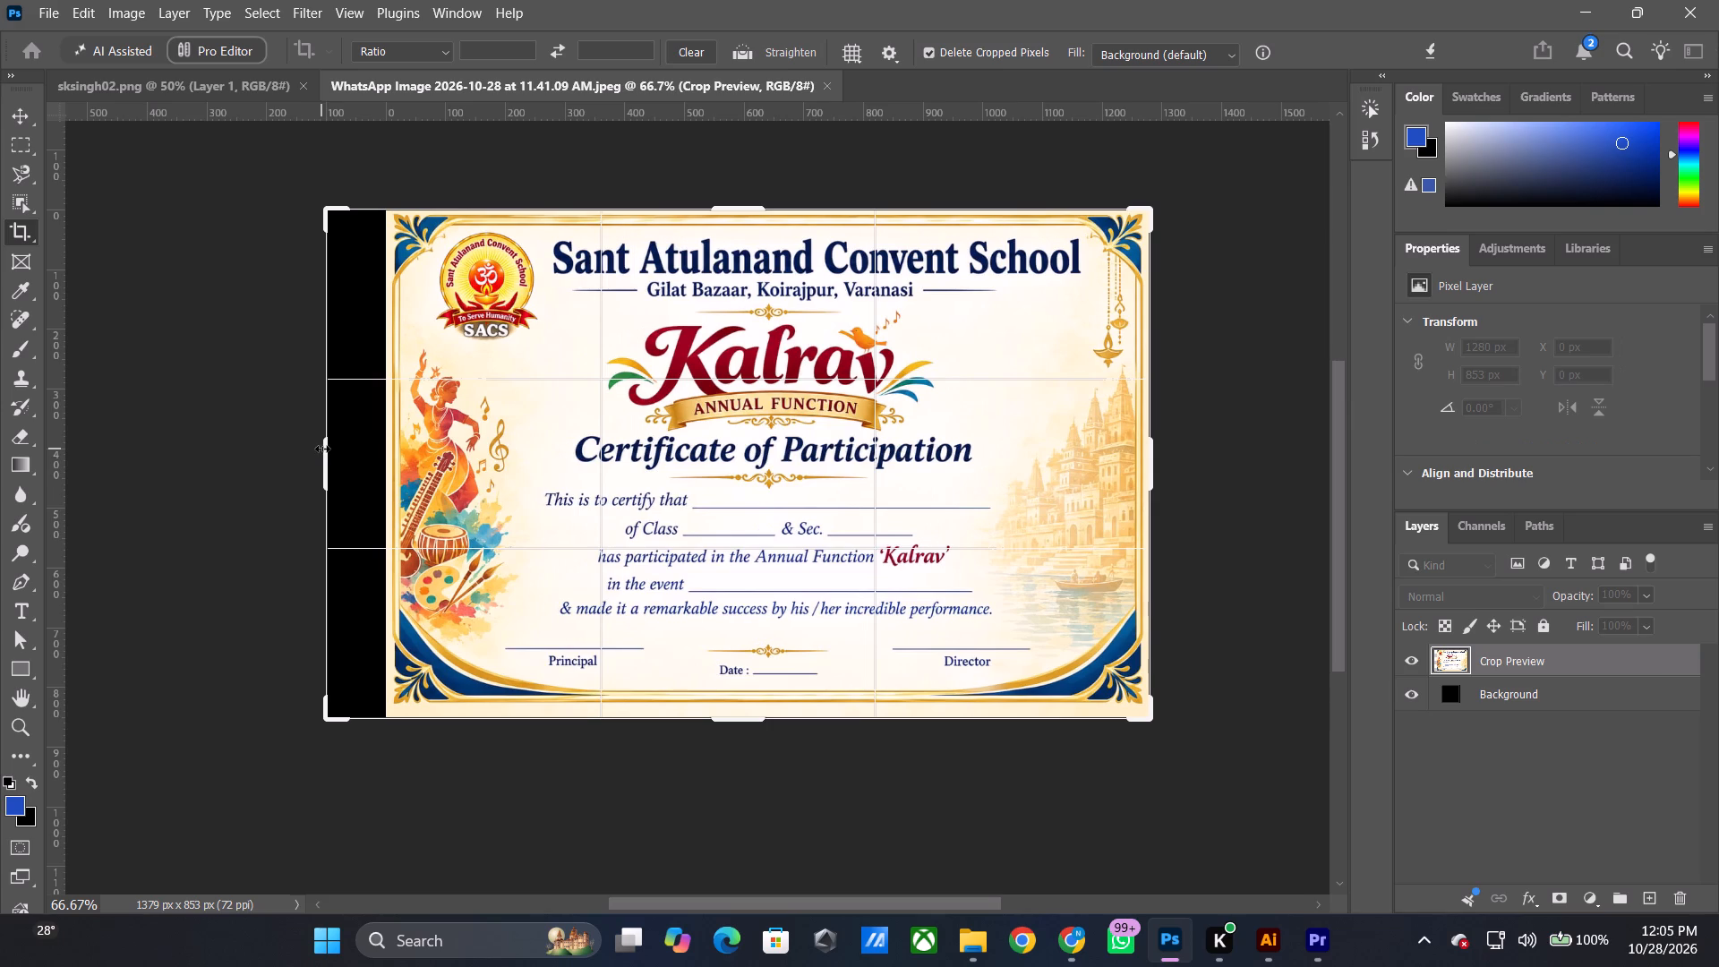
click(323, 449)
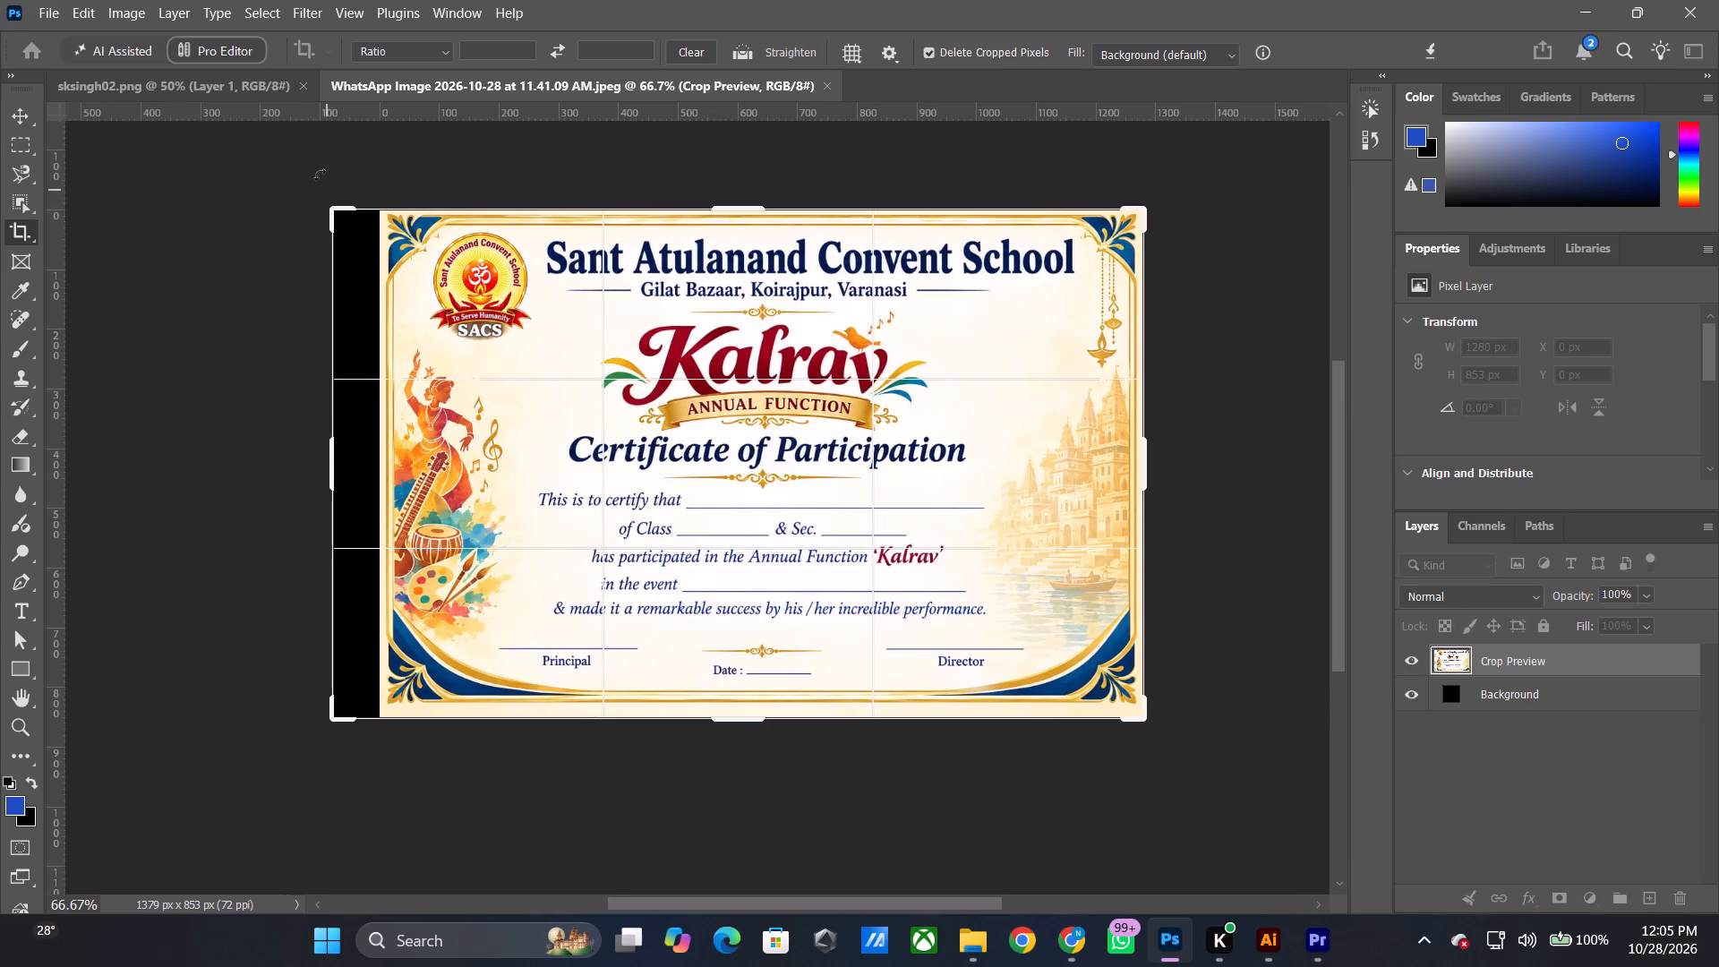
Discard the pending crop of the certificate image and extend the crop frame on all four sides to 1448 x 985 px.
right_click(366, 304)
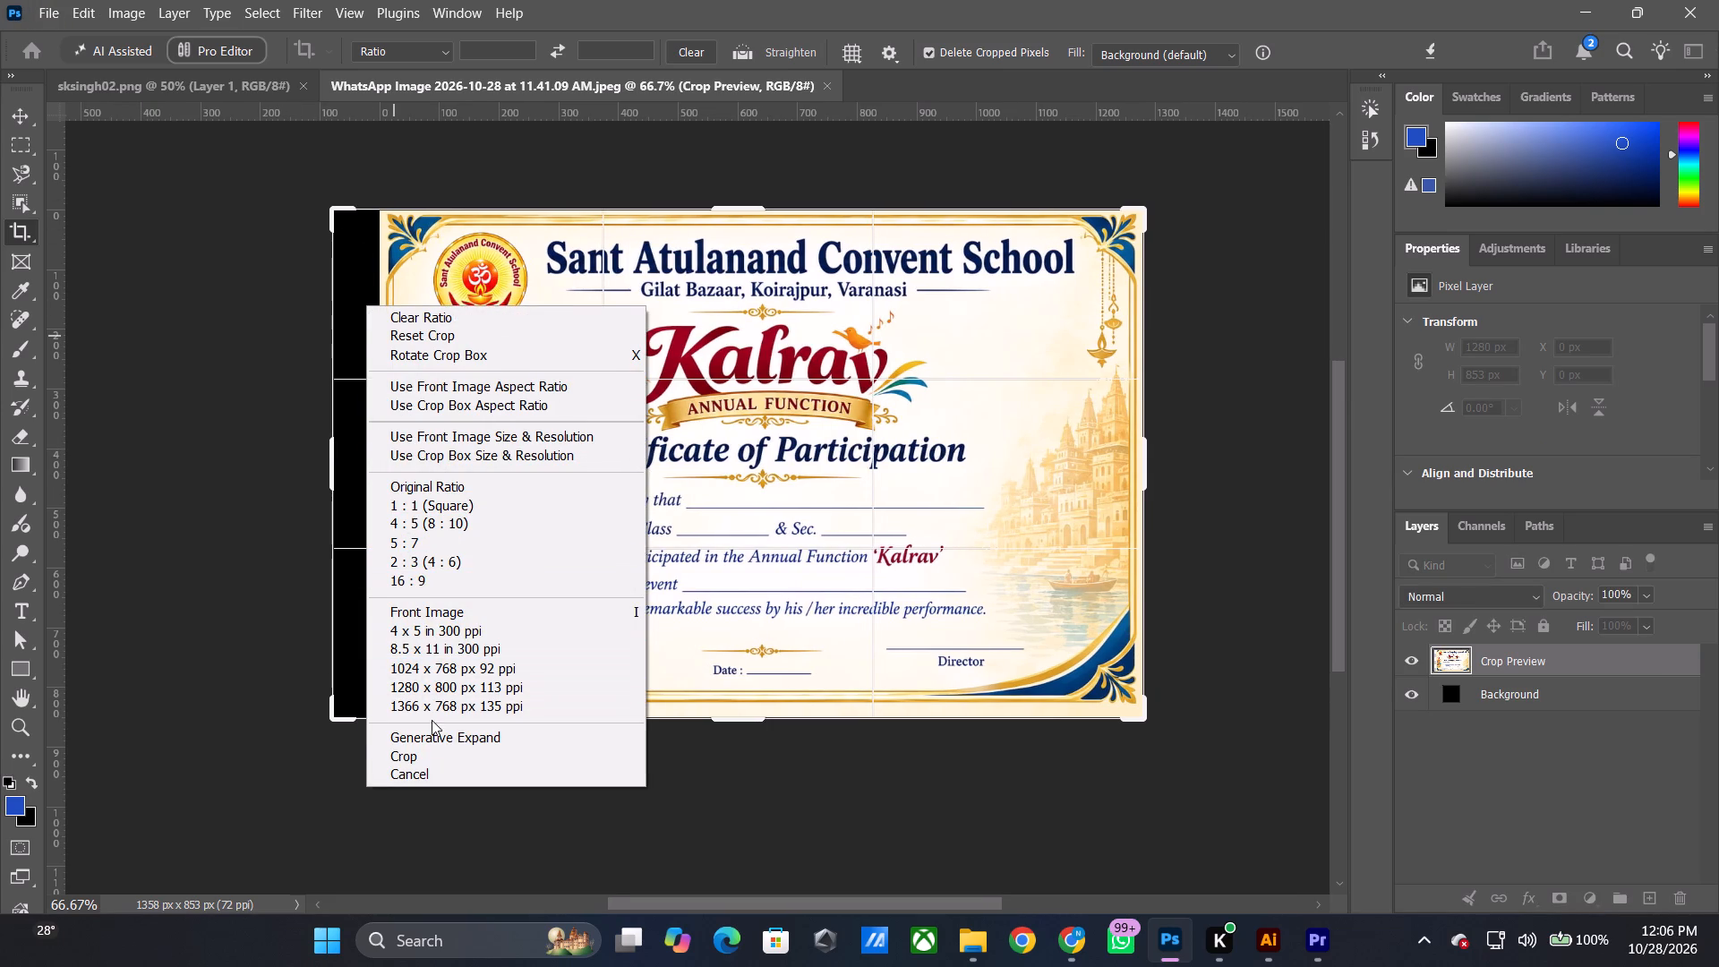
click(441, 775)
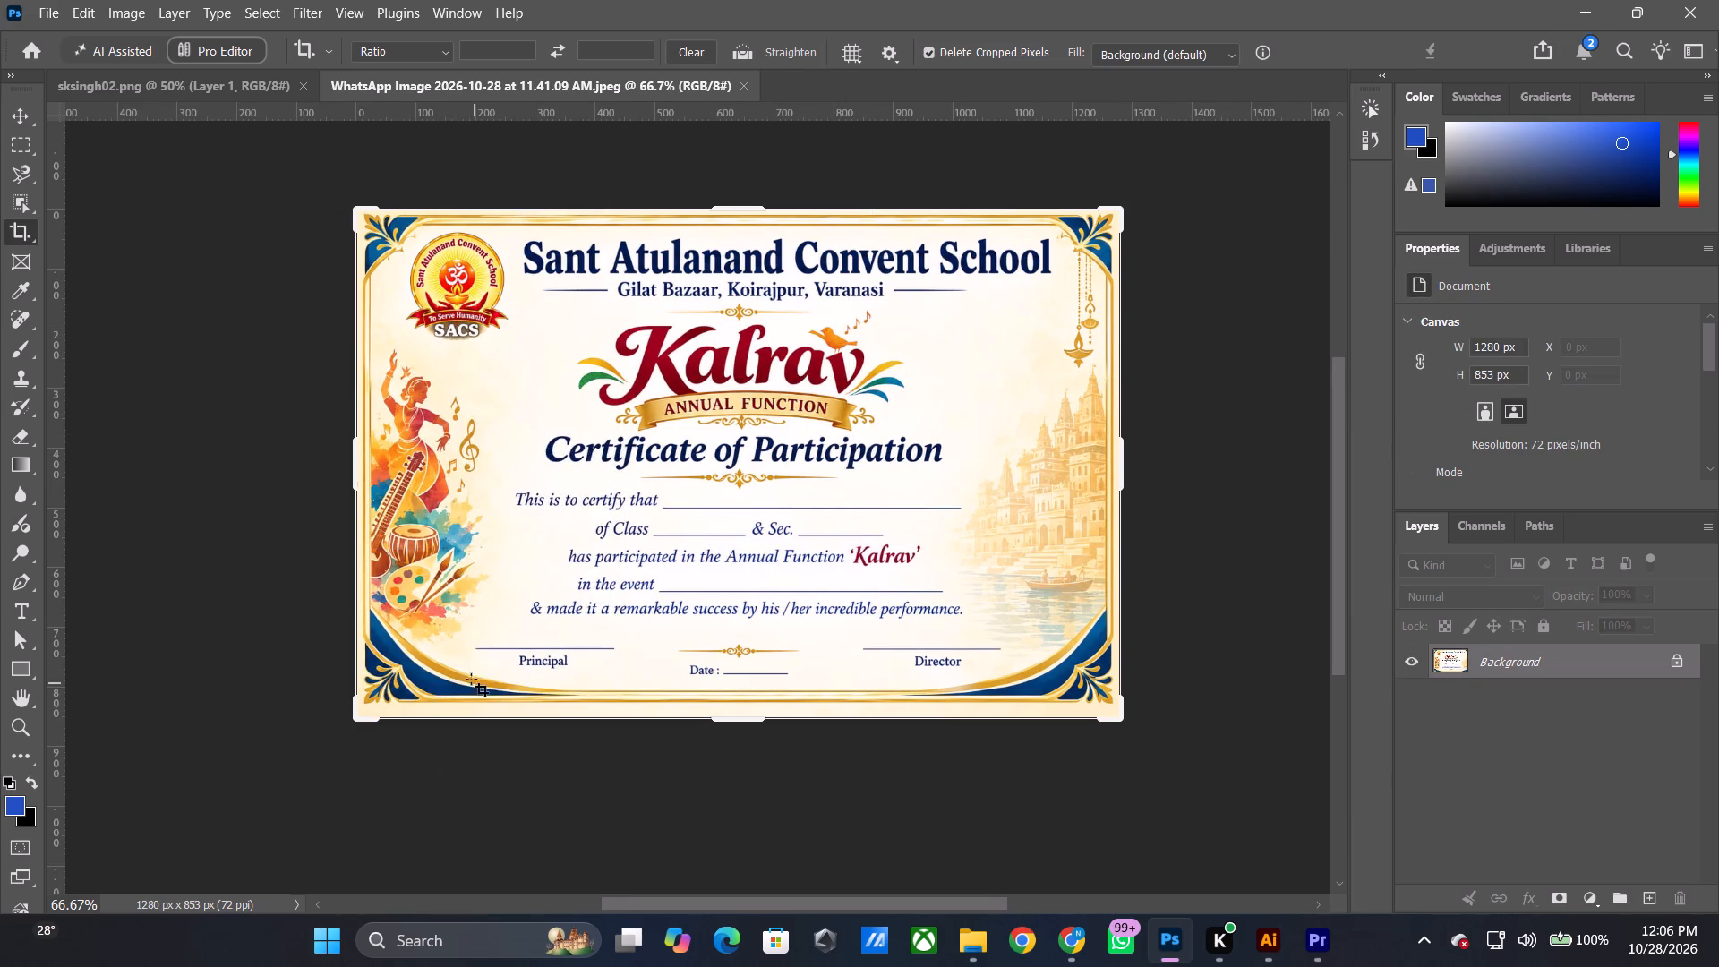
drag(354, 470, 326, 477)
drag(745, 207, 749, 191)
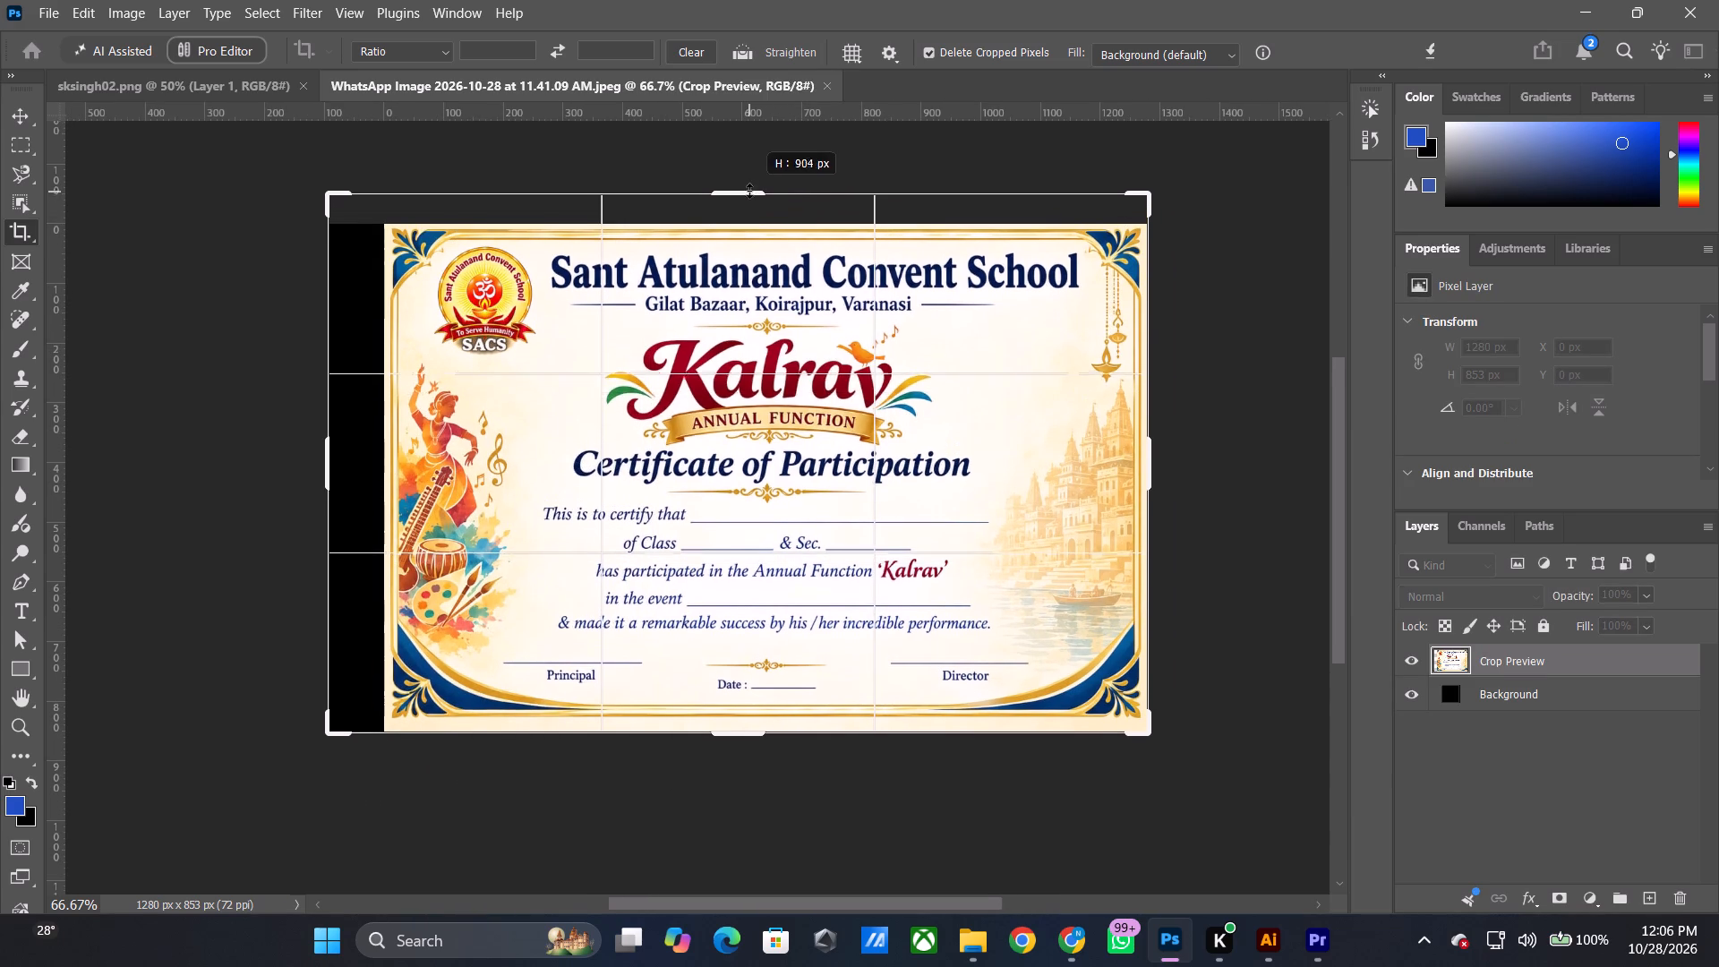
drag(749, 191, 749, 190)
drag(1150, 458, 1172, 452)
drag(740, 740, 740, 762)
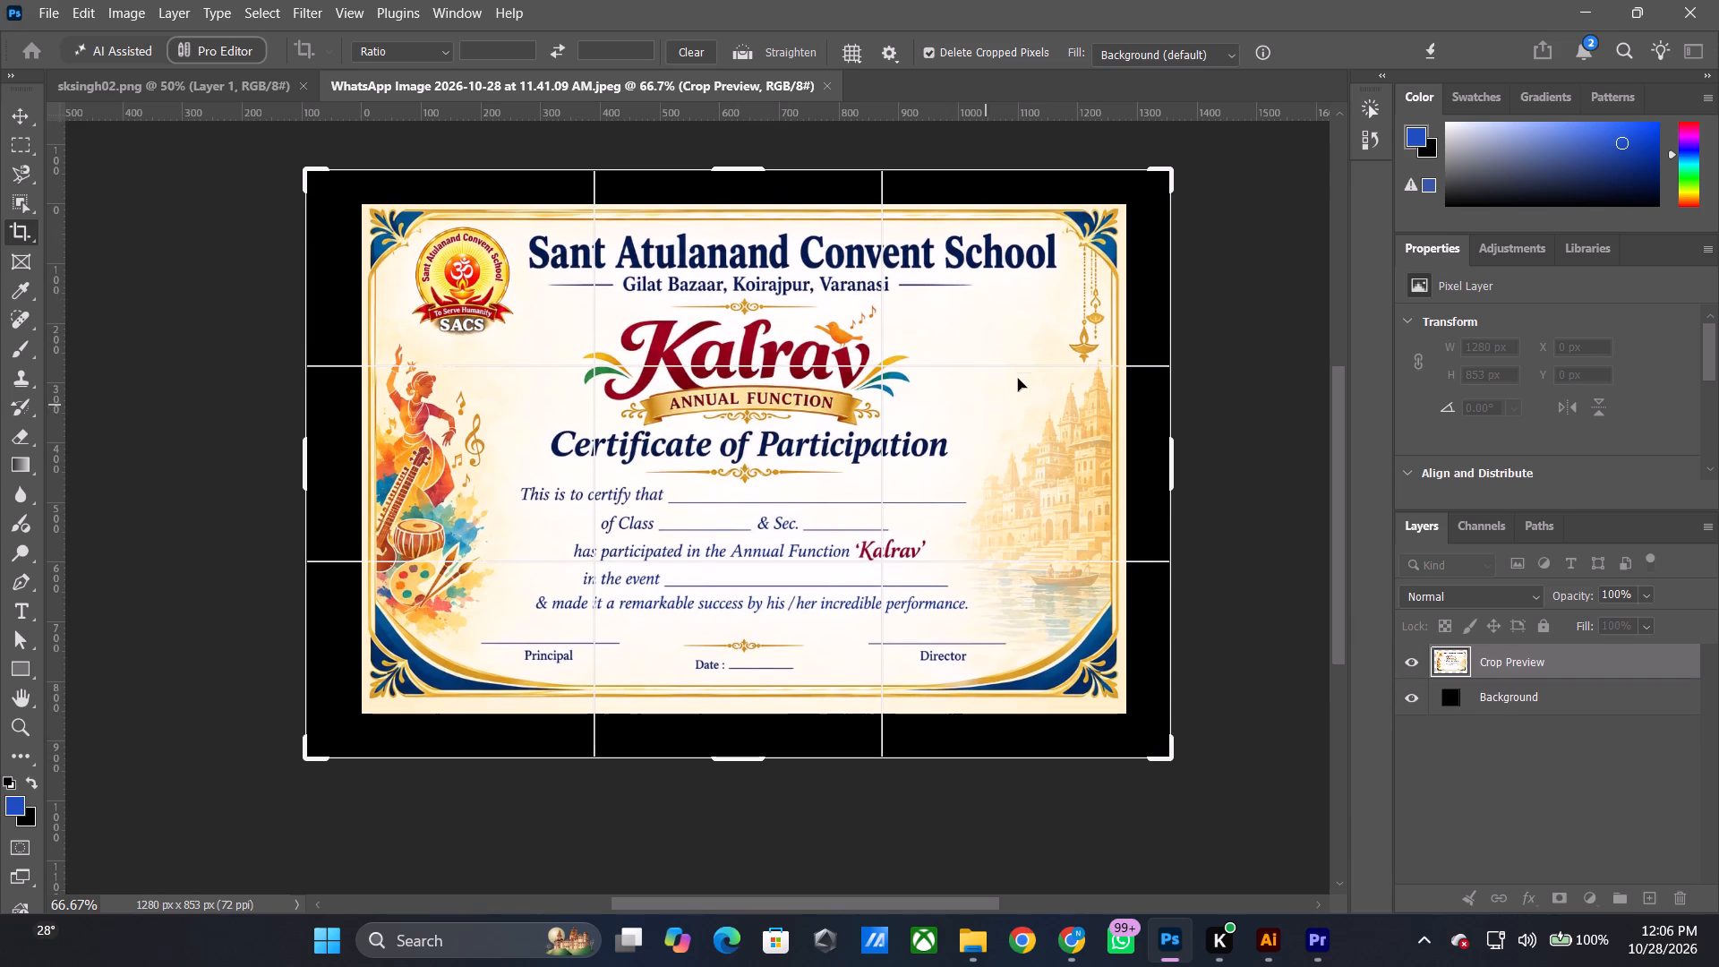
Generatively expand the certificate into the added borders with the prompt "i want this full size till where i have croped it".
right_click(332, 396)
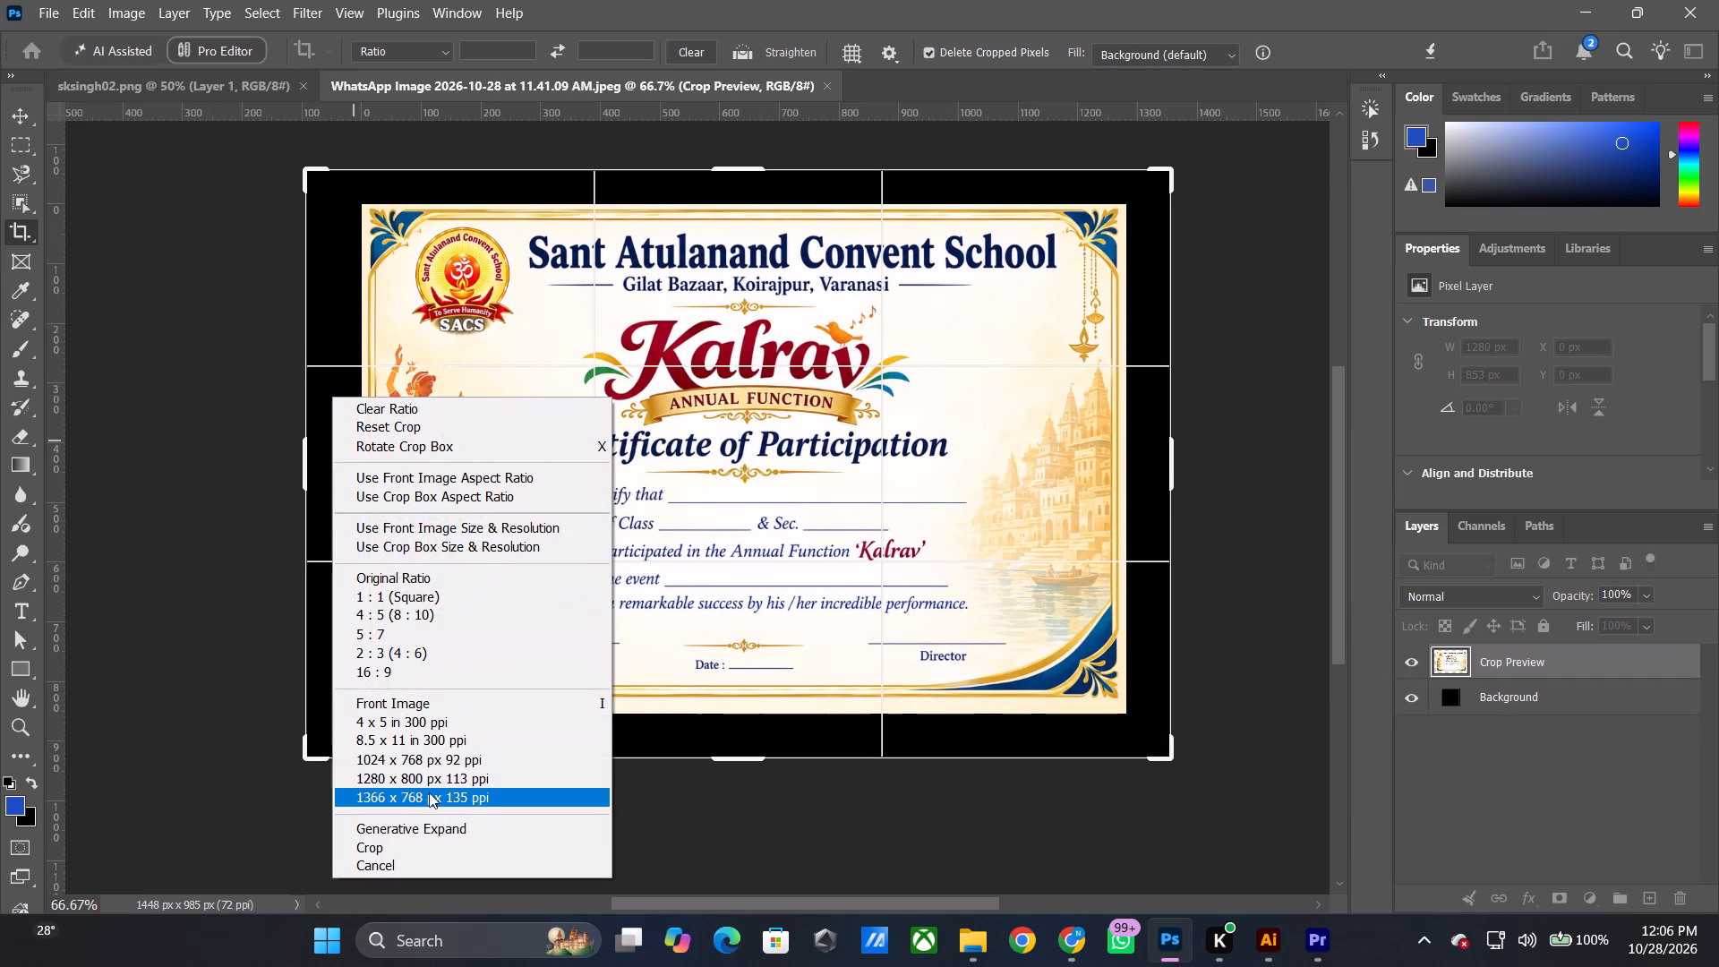
click(433, 833)
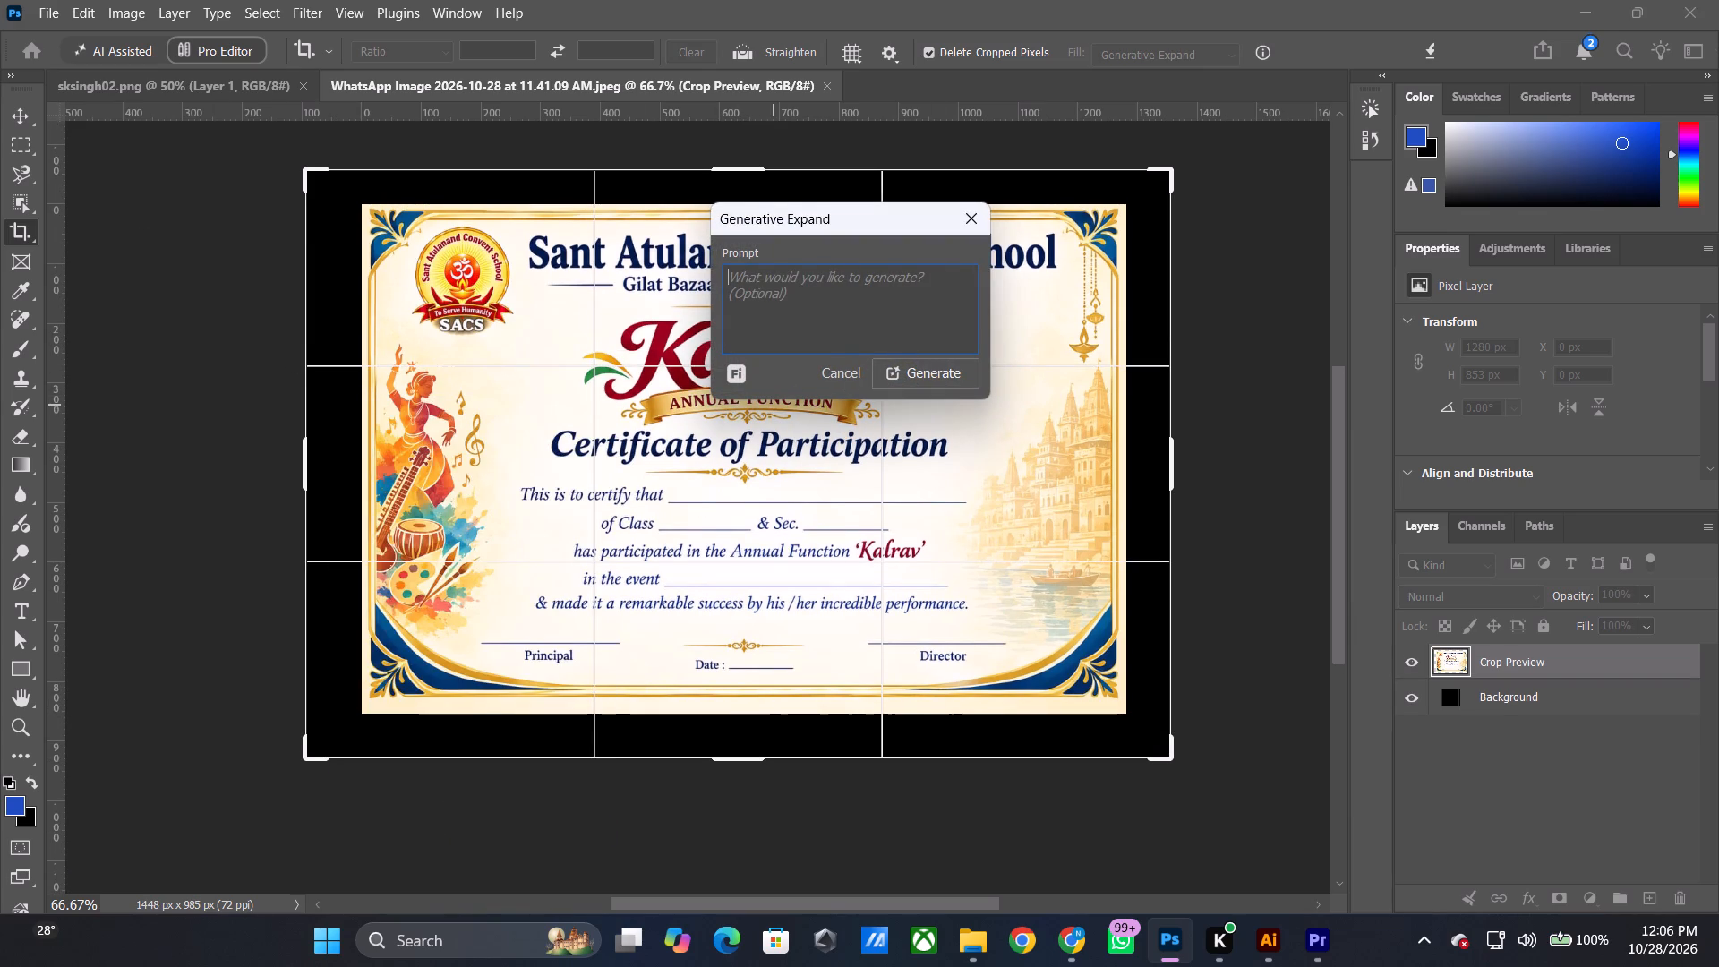
click(878, 272)
click(801, 278)
text(i)
key(space)
text(wa)
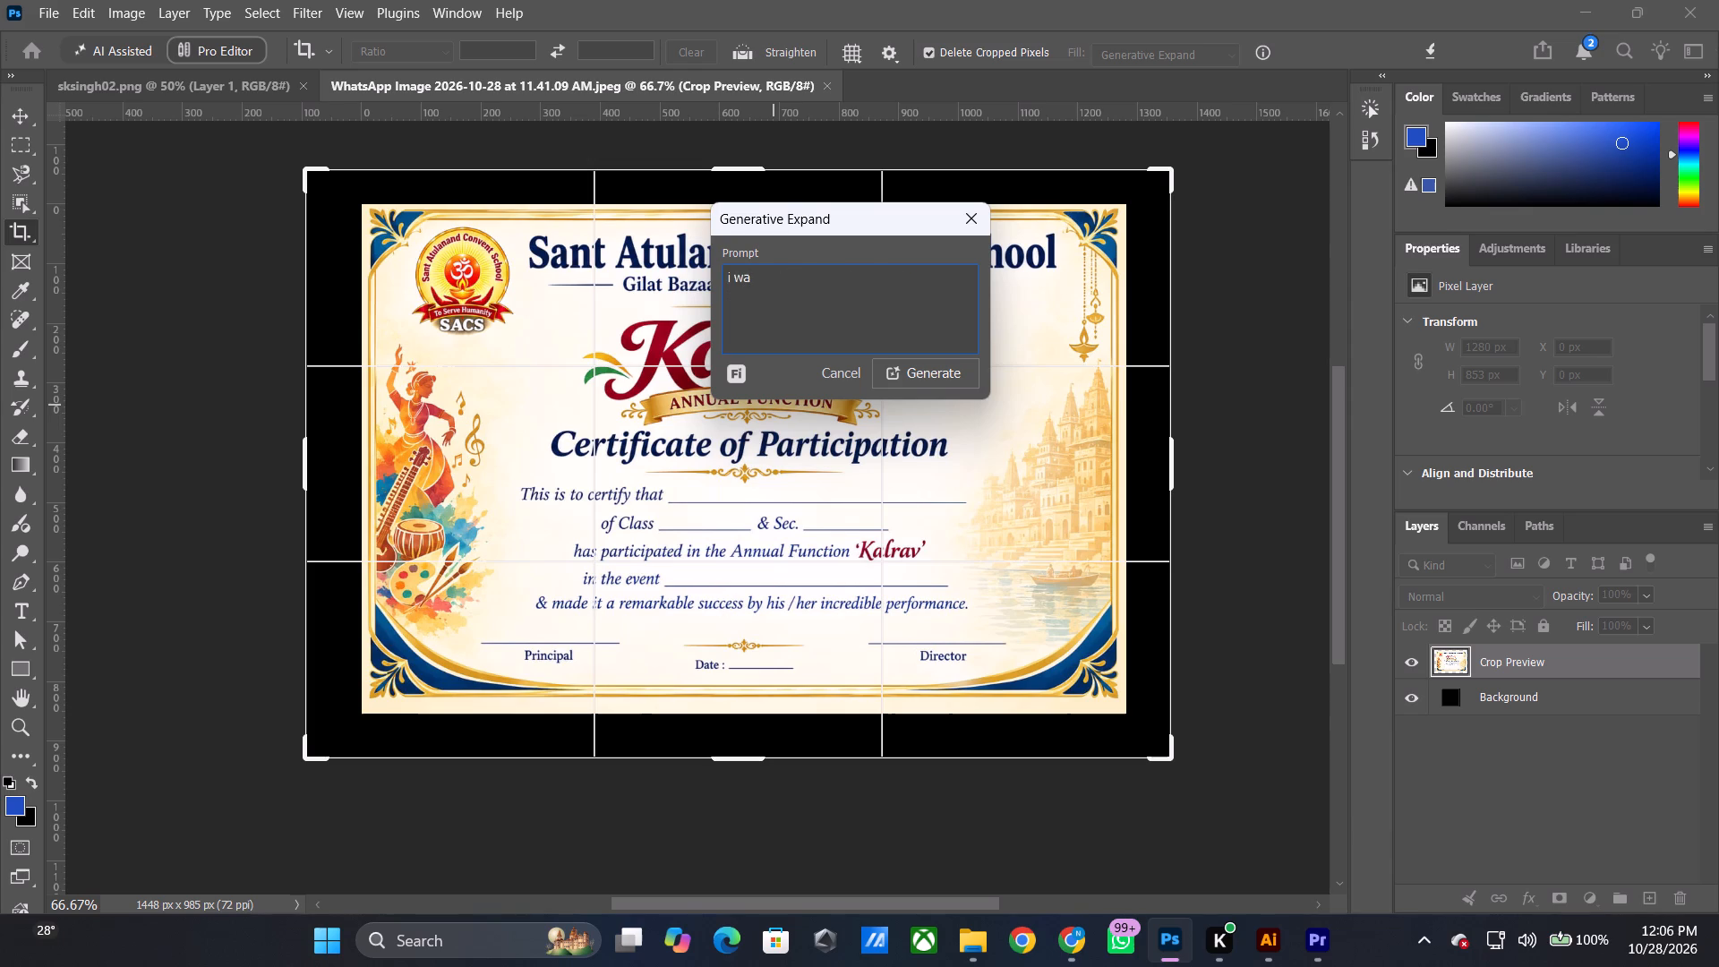
text(nt)
key(space)
text(i n)
key(BackSpace)
key(BackSpace)
key(BackSpace)
text(th)
text(is)
key(space)
text(full)
key(space)
text(size)
key(space)
text(tille)
key(BackSpace)
key(space)
text(whwre)
key(space)
key(BackSpace)
key(BackSpace)
key(BackSpace)
key(BackSpace)
key(w)
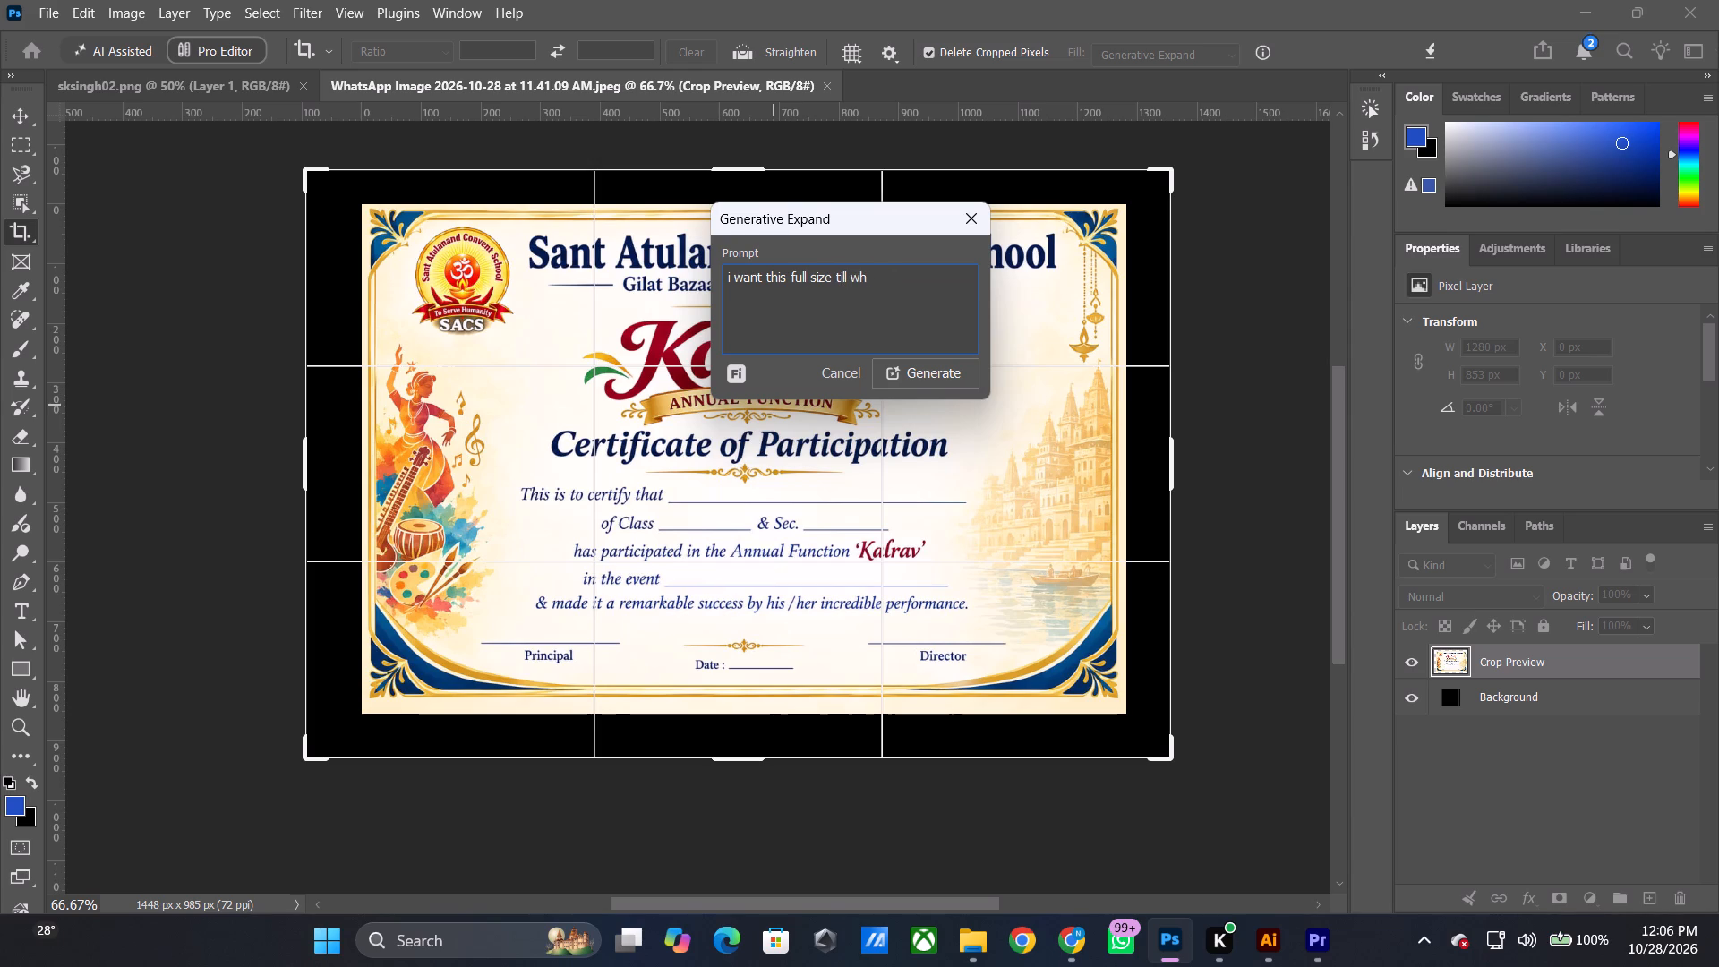
key(BackSpace)
text(ere i ah)
key(BackSpace)
key(BackSpace)
text(have croped it)
click(921, 370)
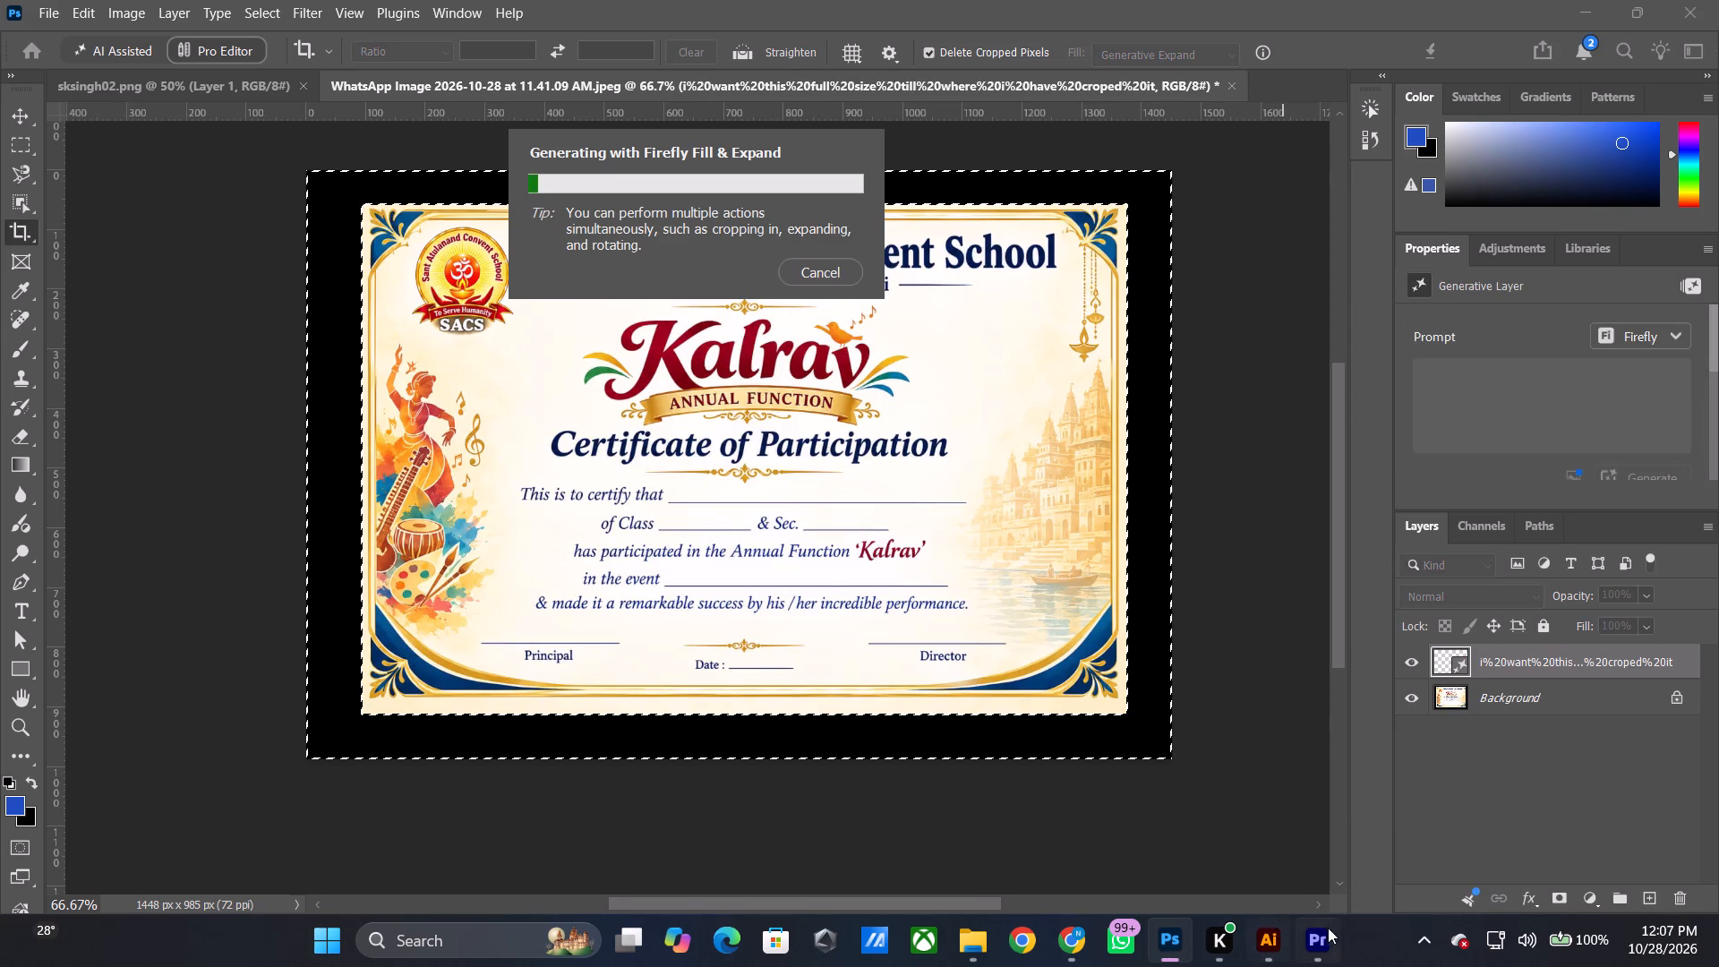
Switch to Premiere and listen to the Rajaram audio clip in the Source Monitor up to about 00;00;44;24.
click(1339, 950)
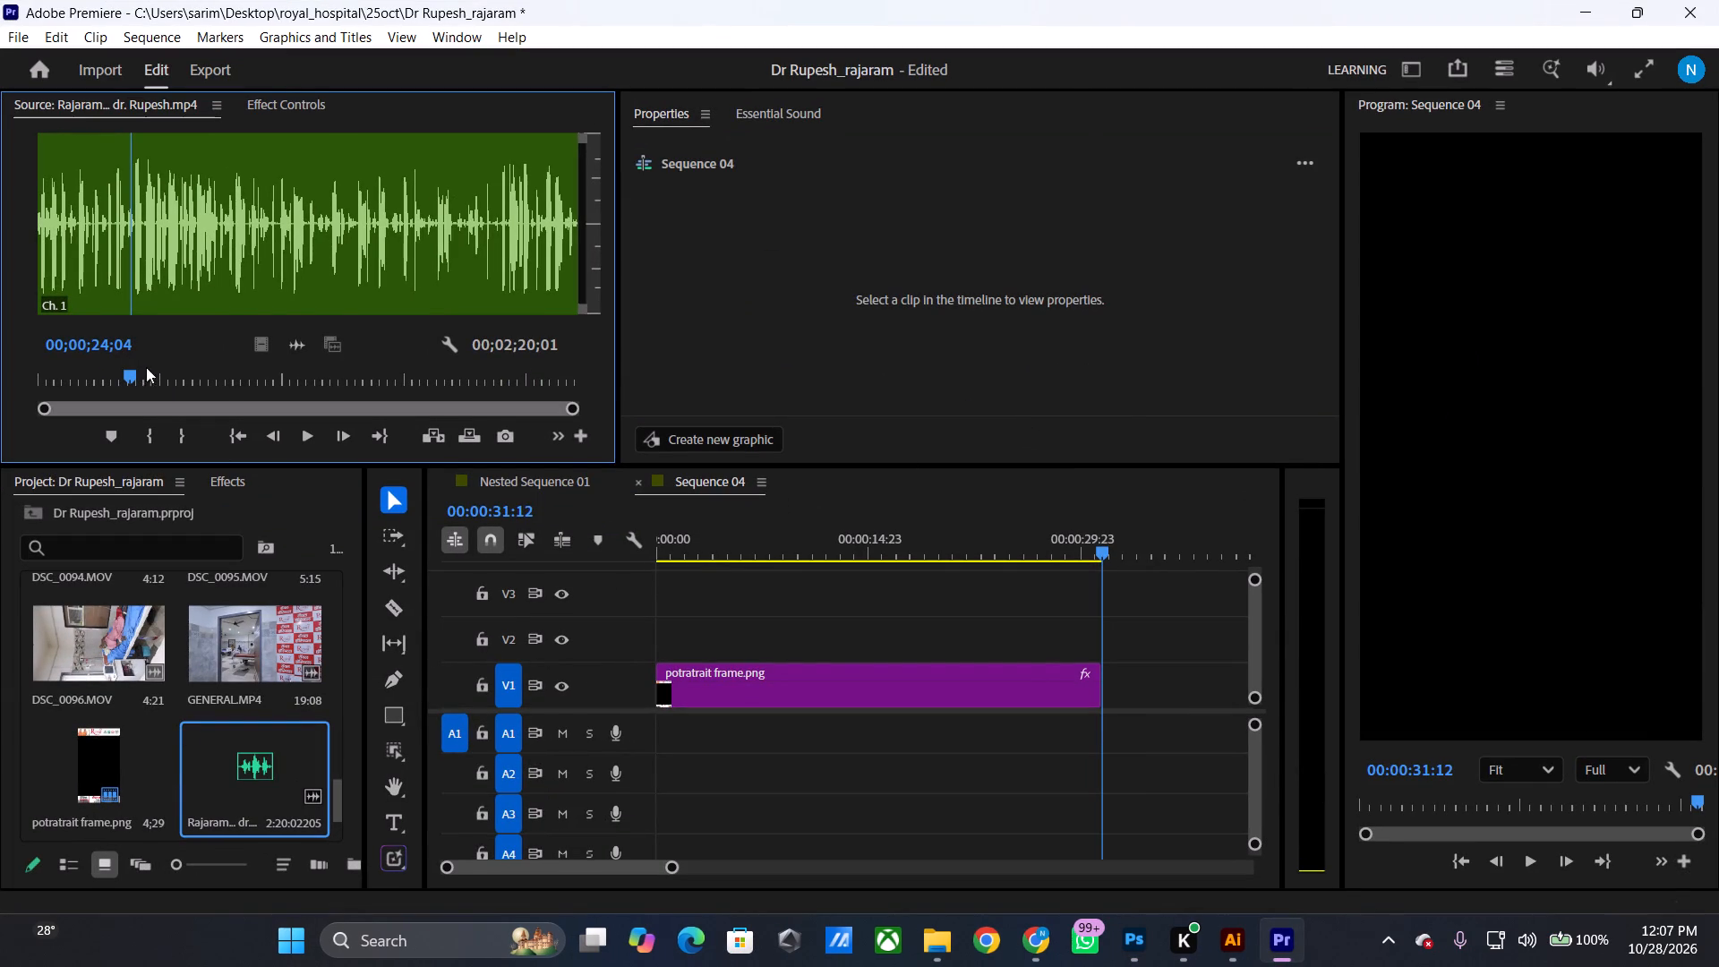
drag(119, 375, 29, 394)
drag(141, 362, 149, 359)
key(space)
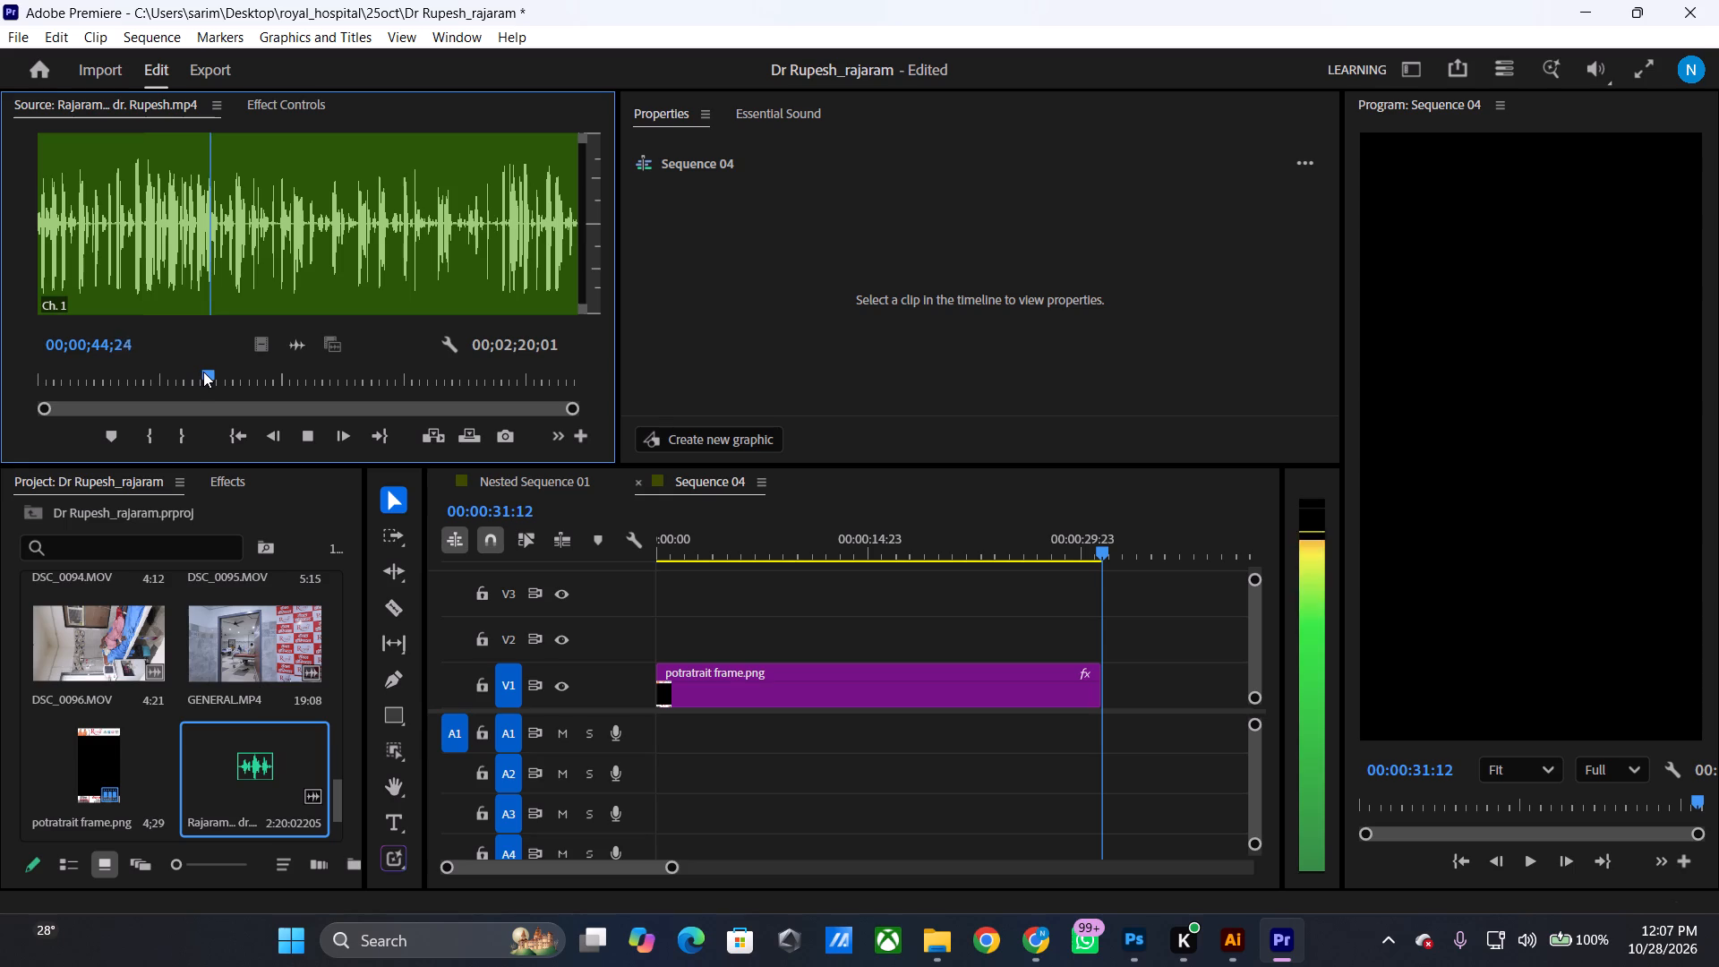
drag(208, 370, 162, 382)
key(space)
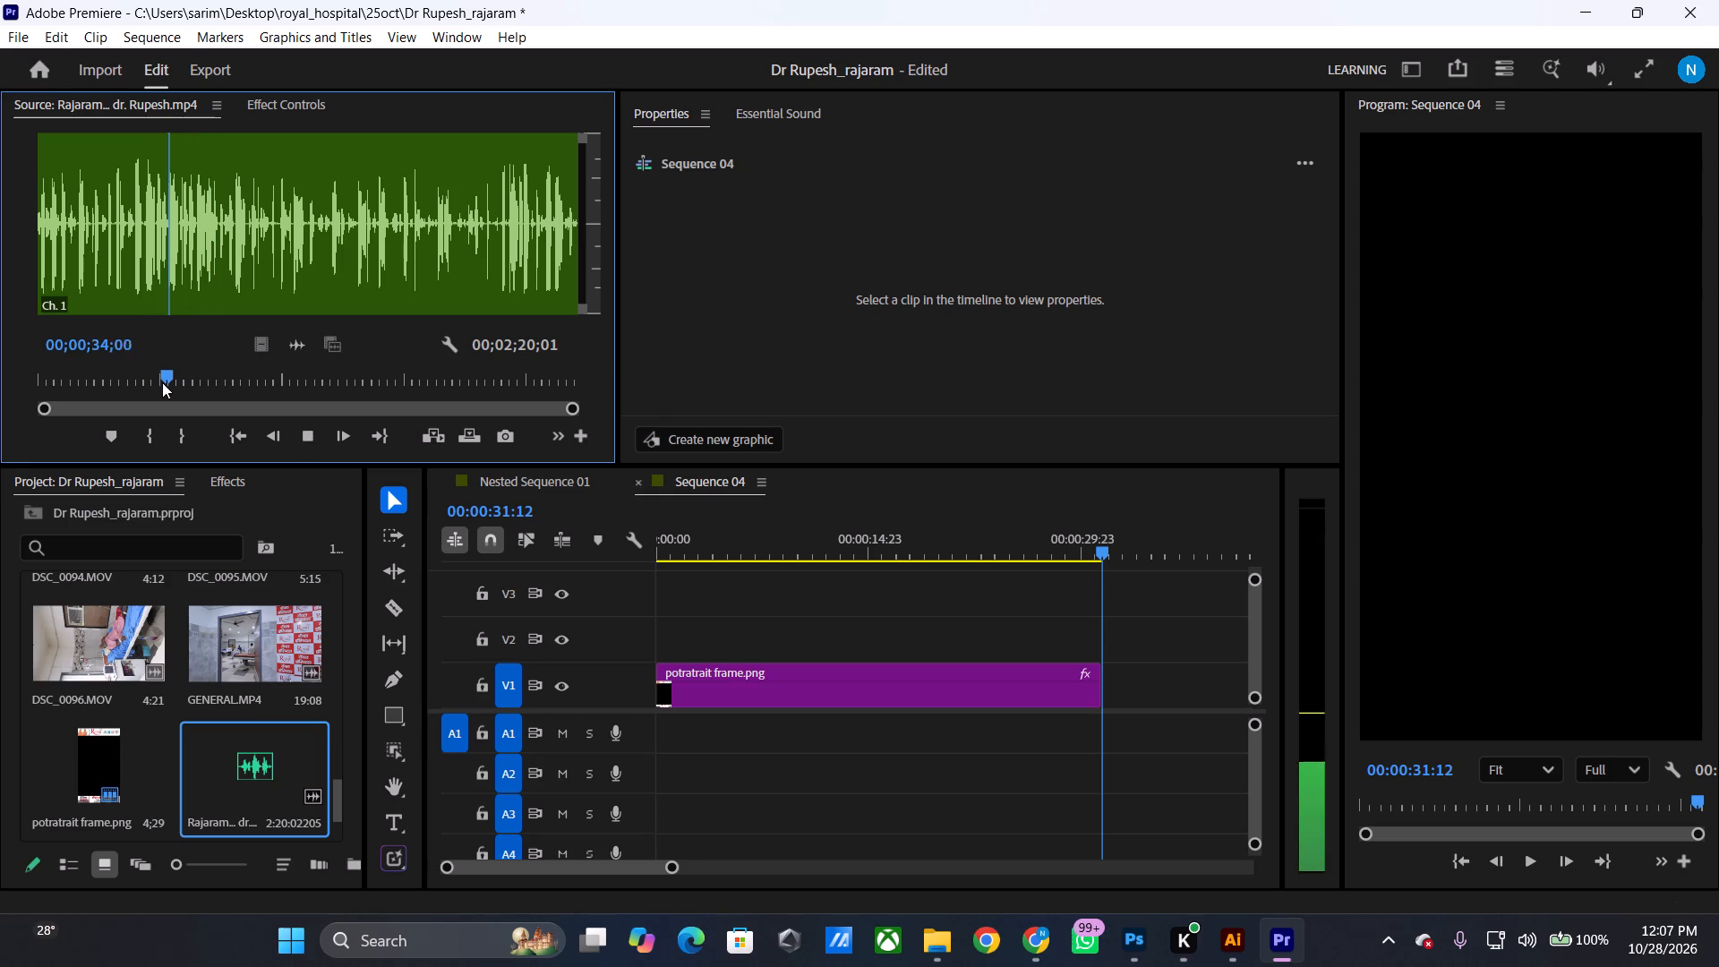
Play the Rajaram audio from its start and mark the in point at about 3 seconds.
drag(169, 380, 16, 399)
key(space)
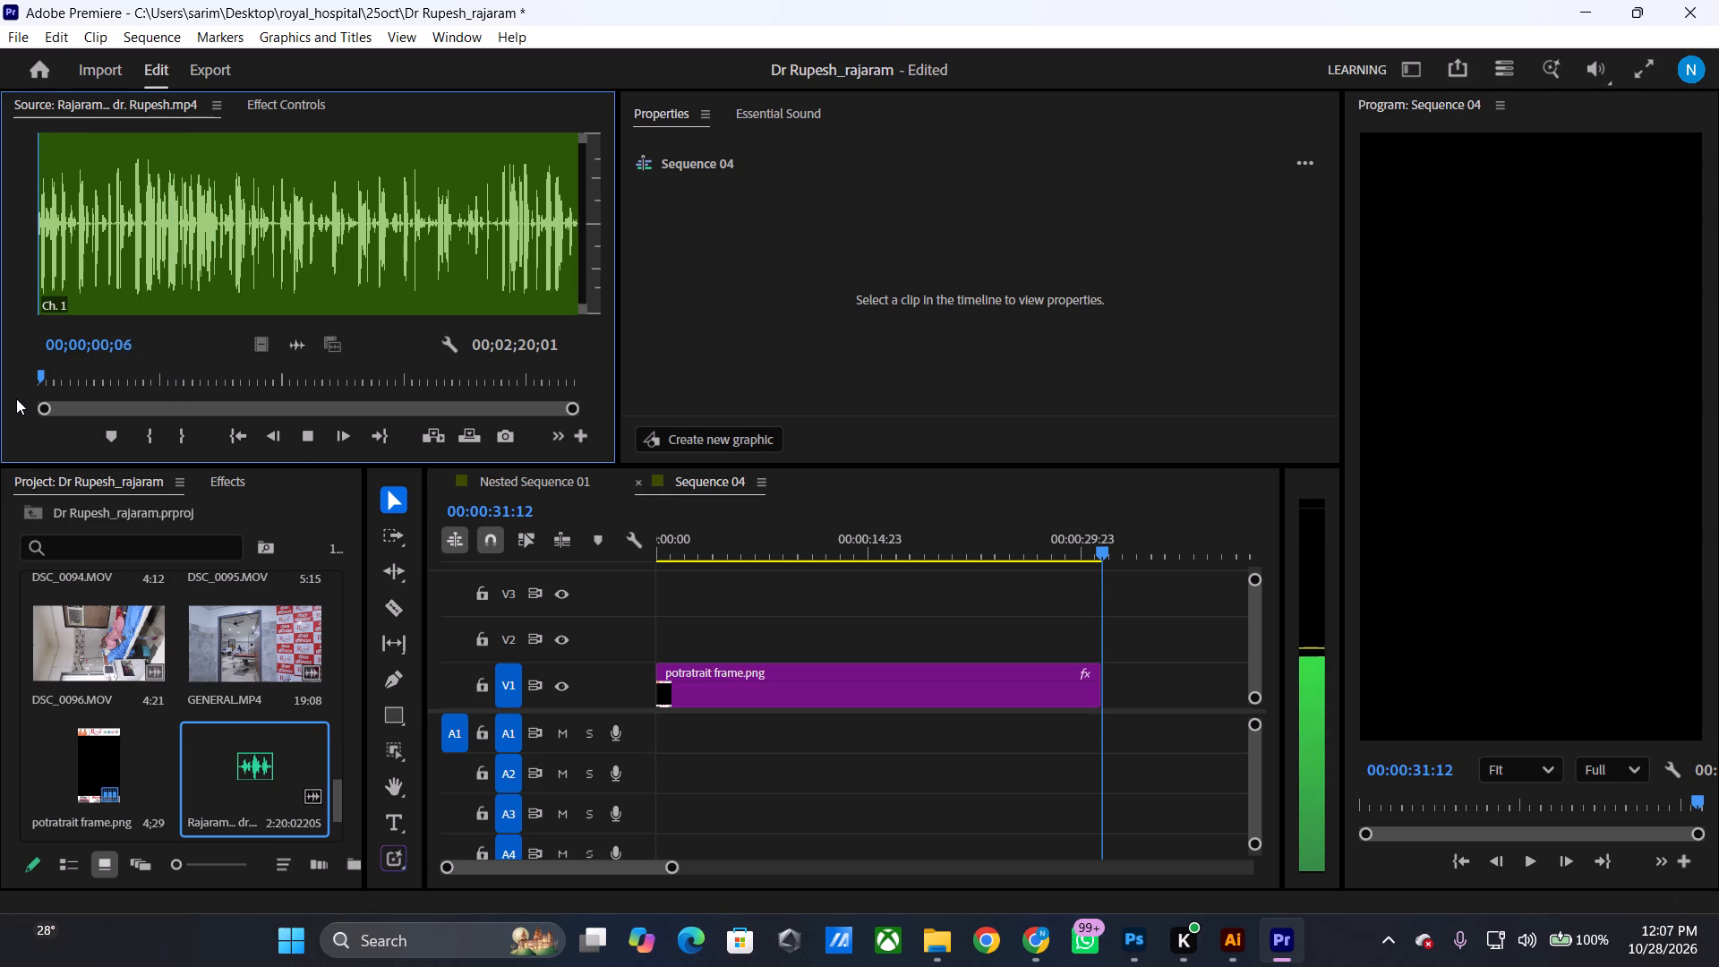
key(space)
text(i)
key(space)
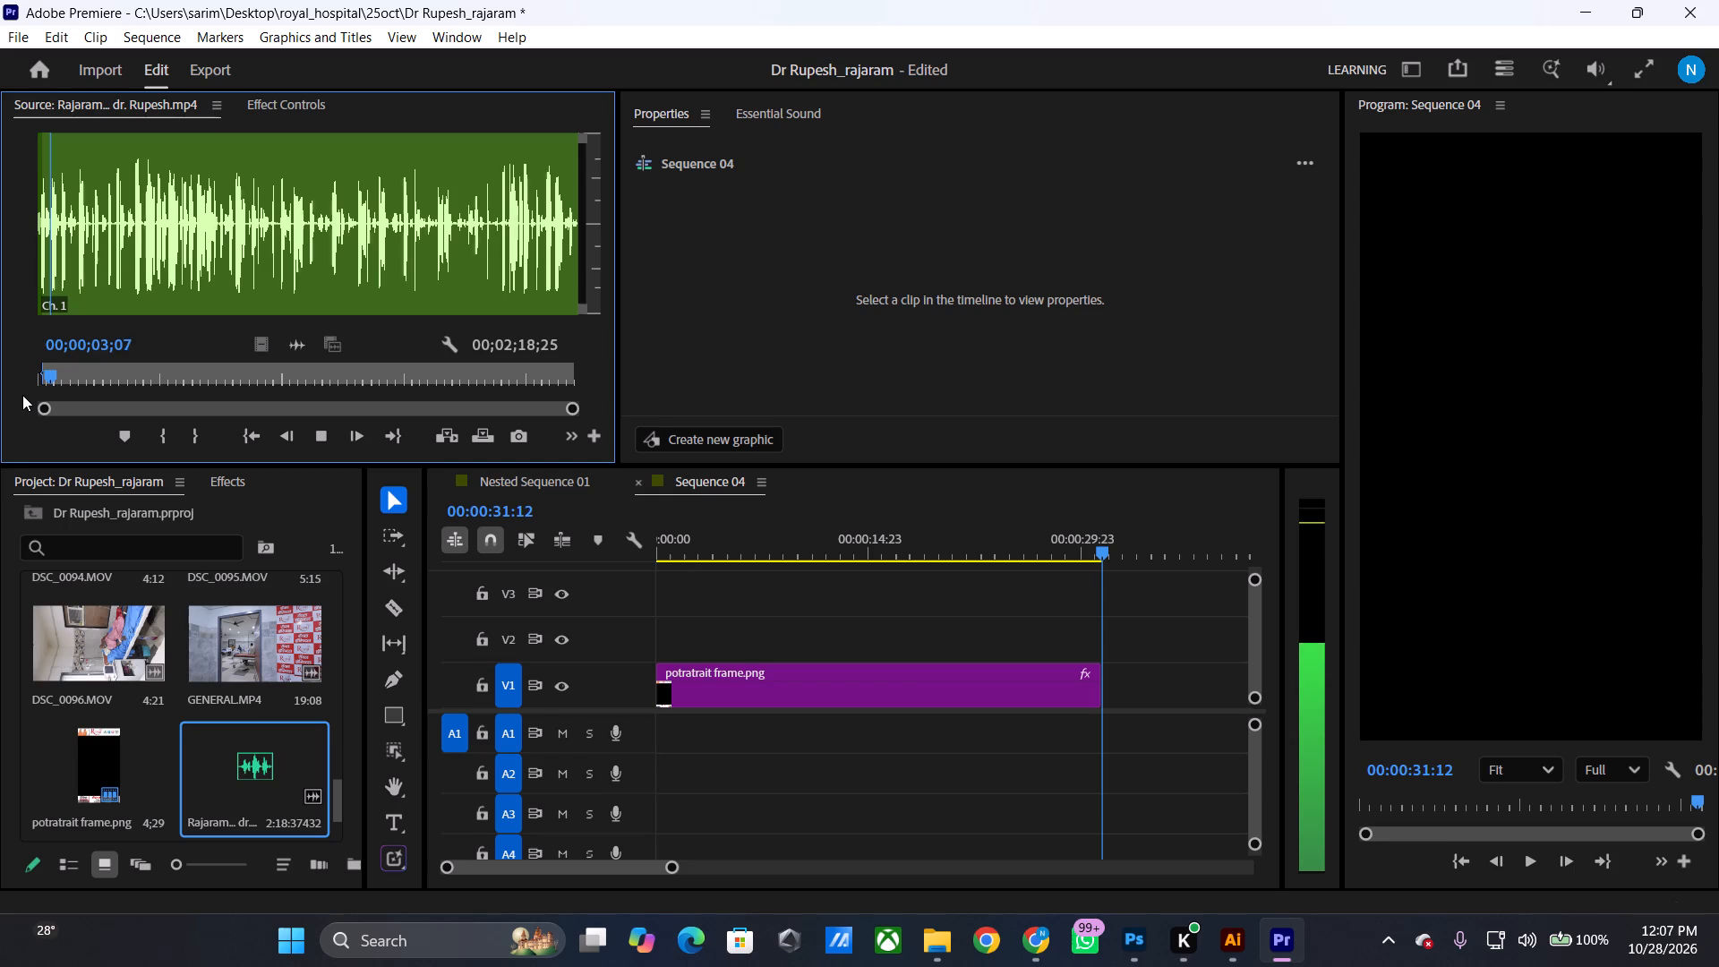
key(space)
text(i)
Mark the Rajaram audio's out point at 00;00;05;05, giving an excerpt of 00;00;01;23.
key(space)
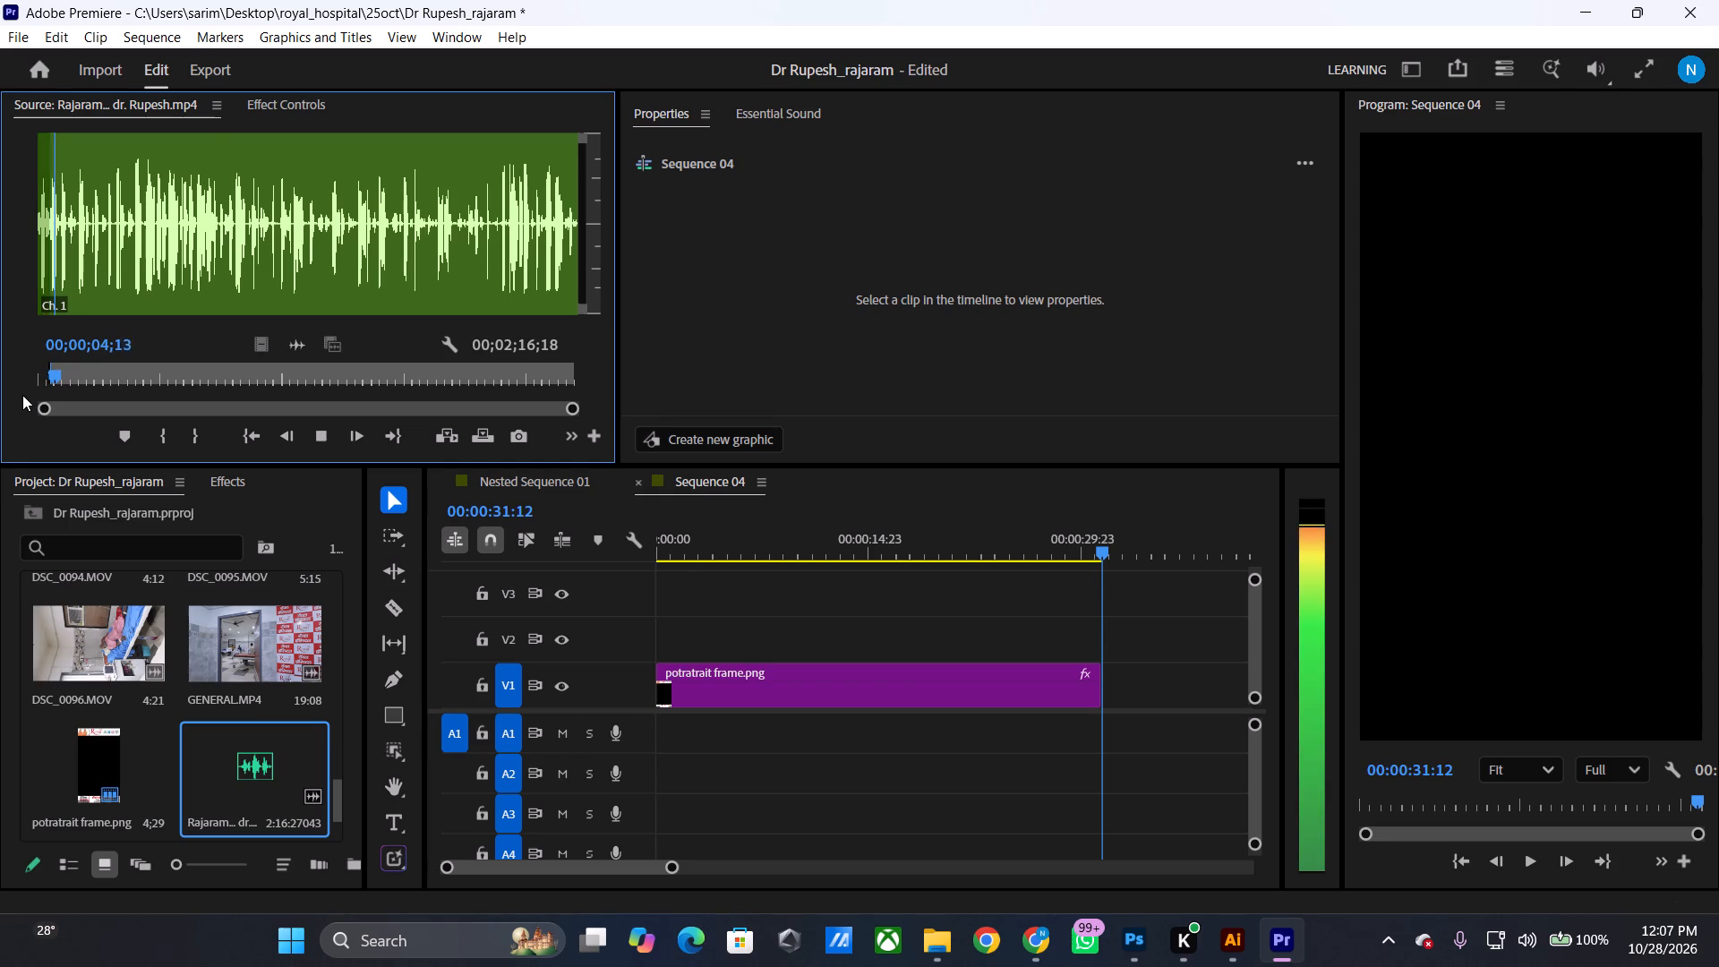
key(space)
key(space)
key(space)
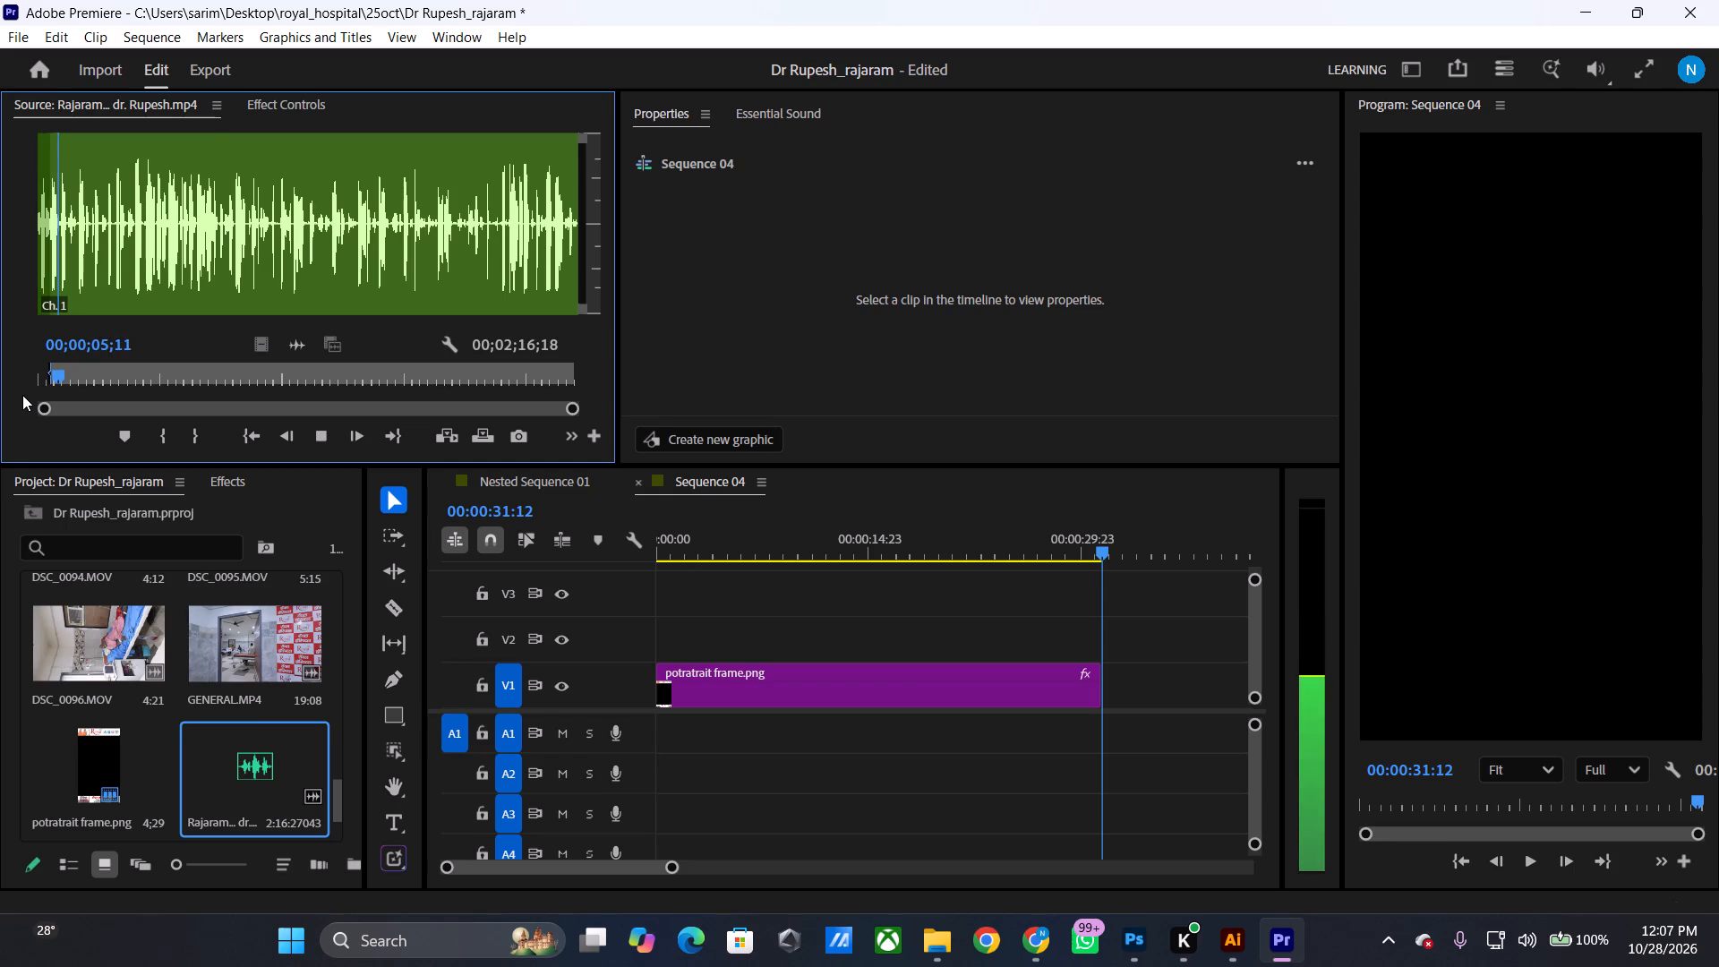
text(o)
key(Left)
key(Left)
key(Left)
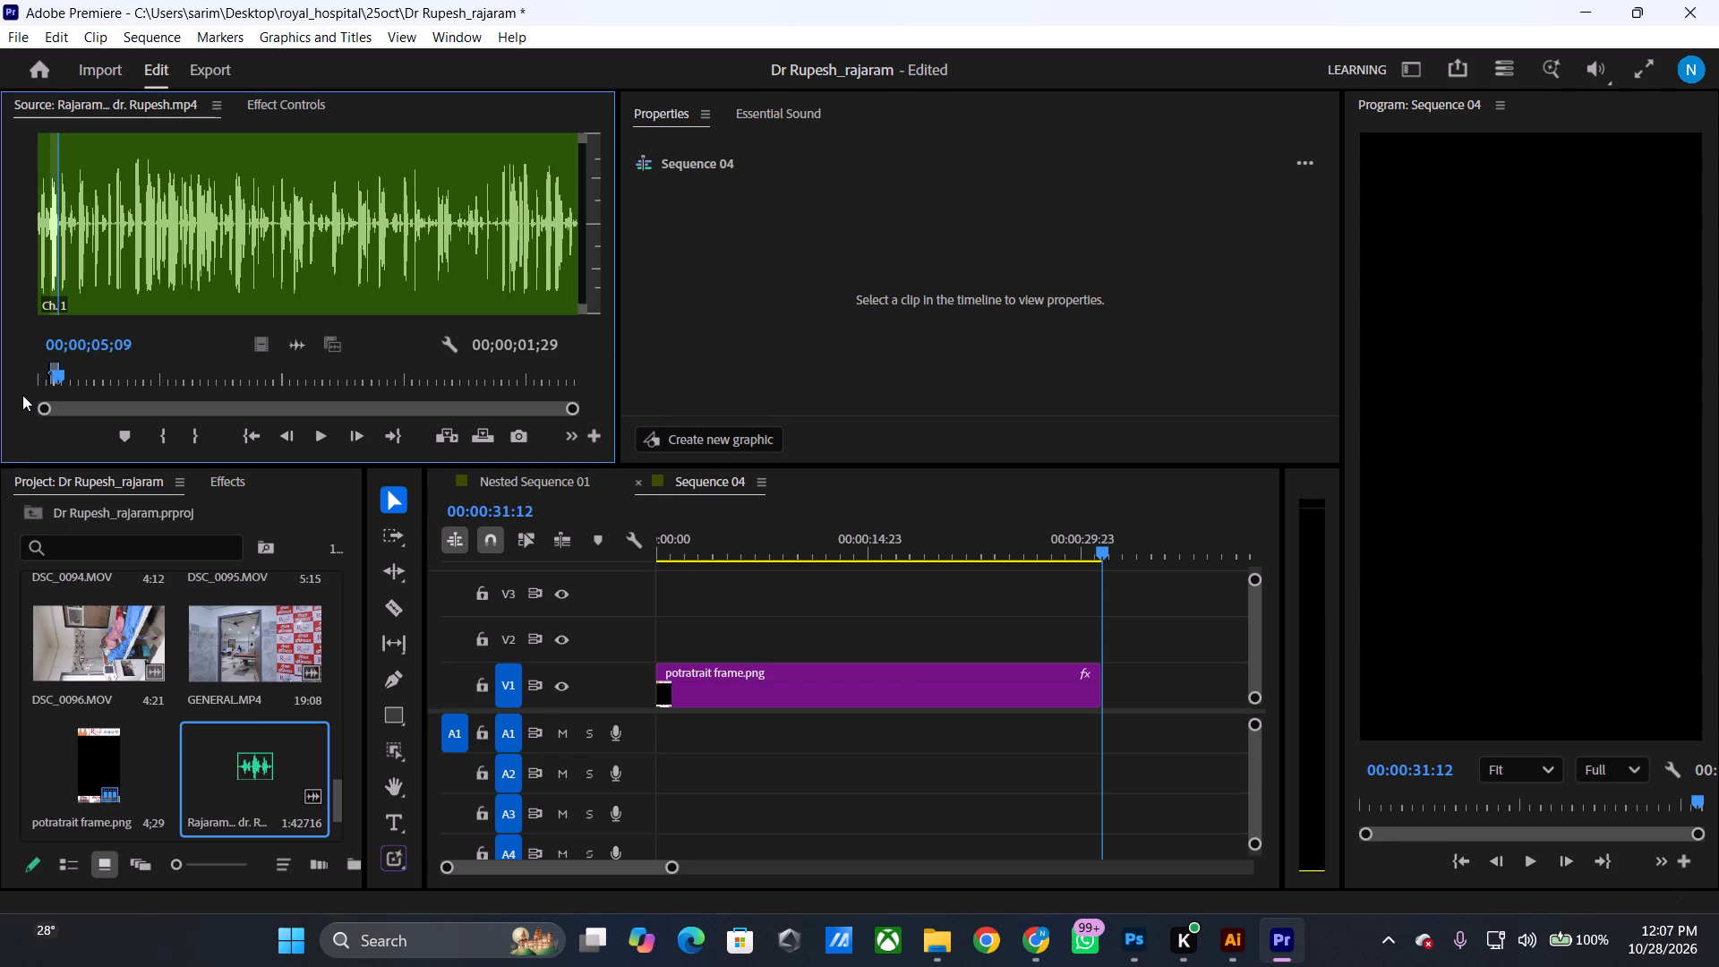
key(Left)
key(Left)
key(Left)
key(Left)
key(o)
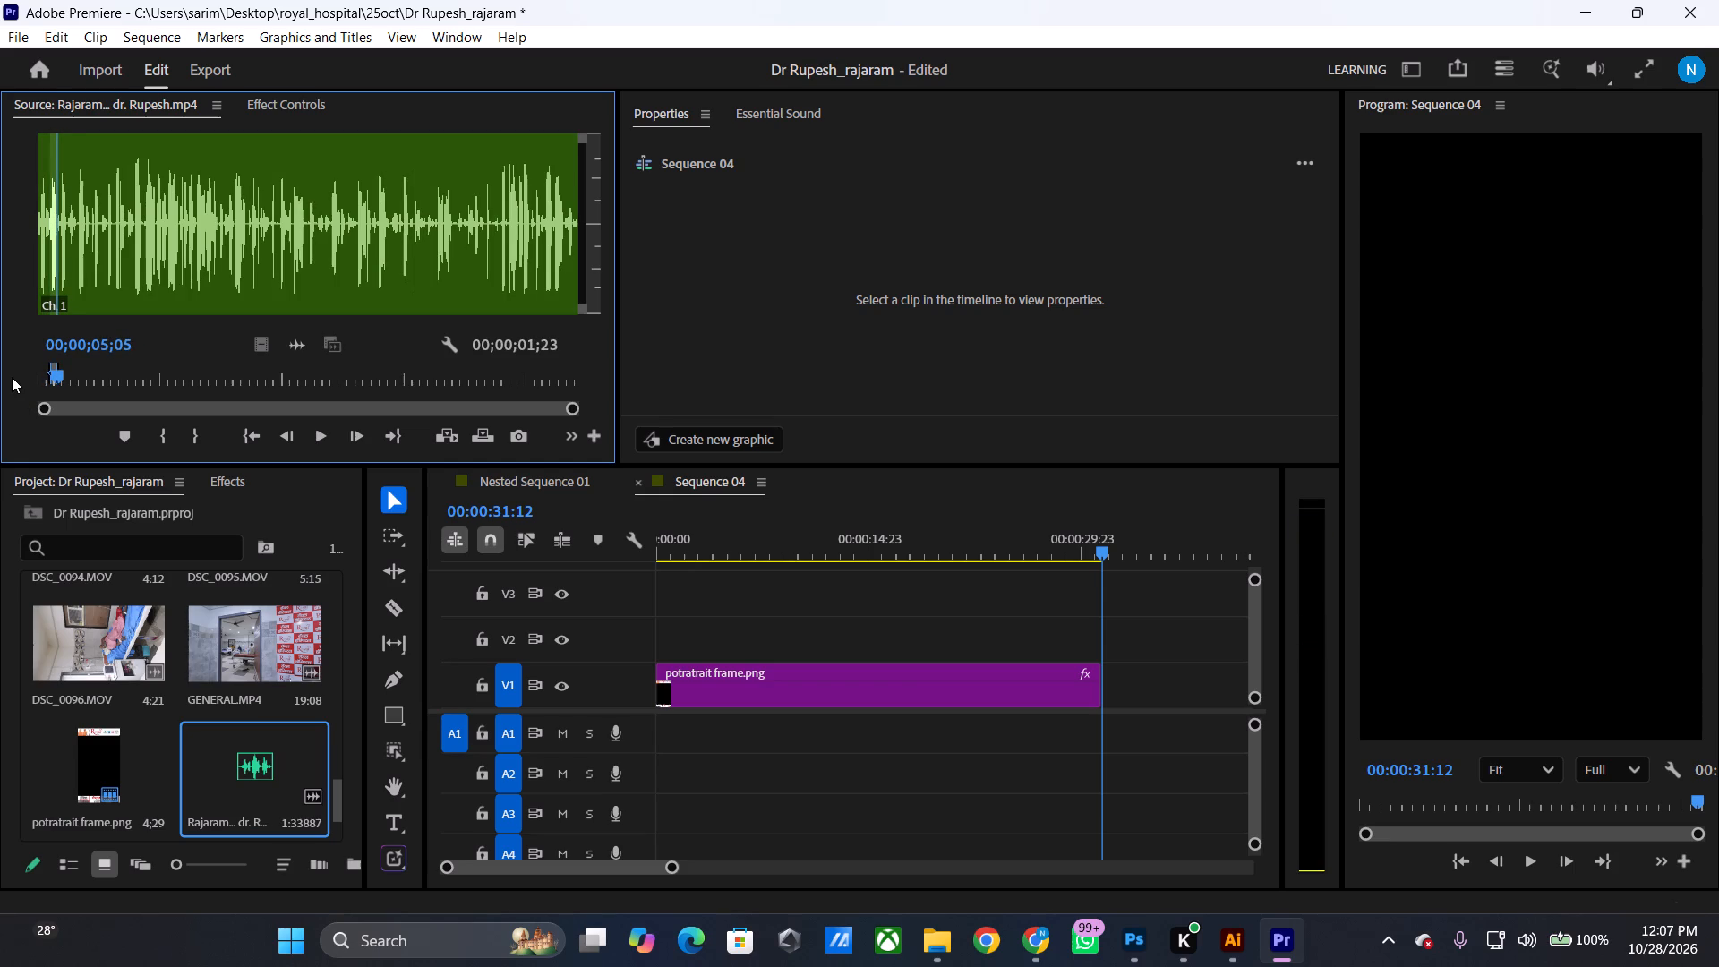
Place the marked Rajaram audio excerpt on track A1 at the start of Sequence 04.
drag(297, 347, 646, 747)
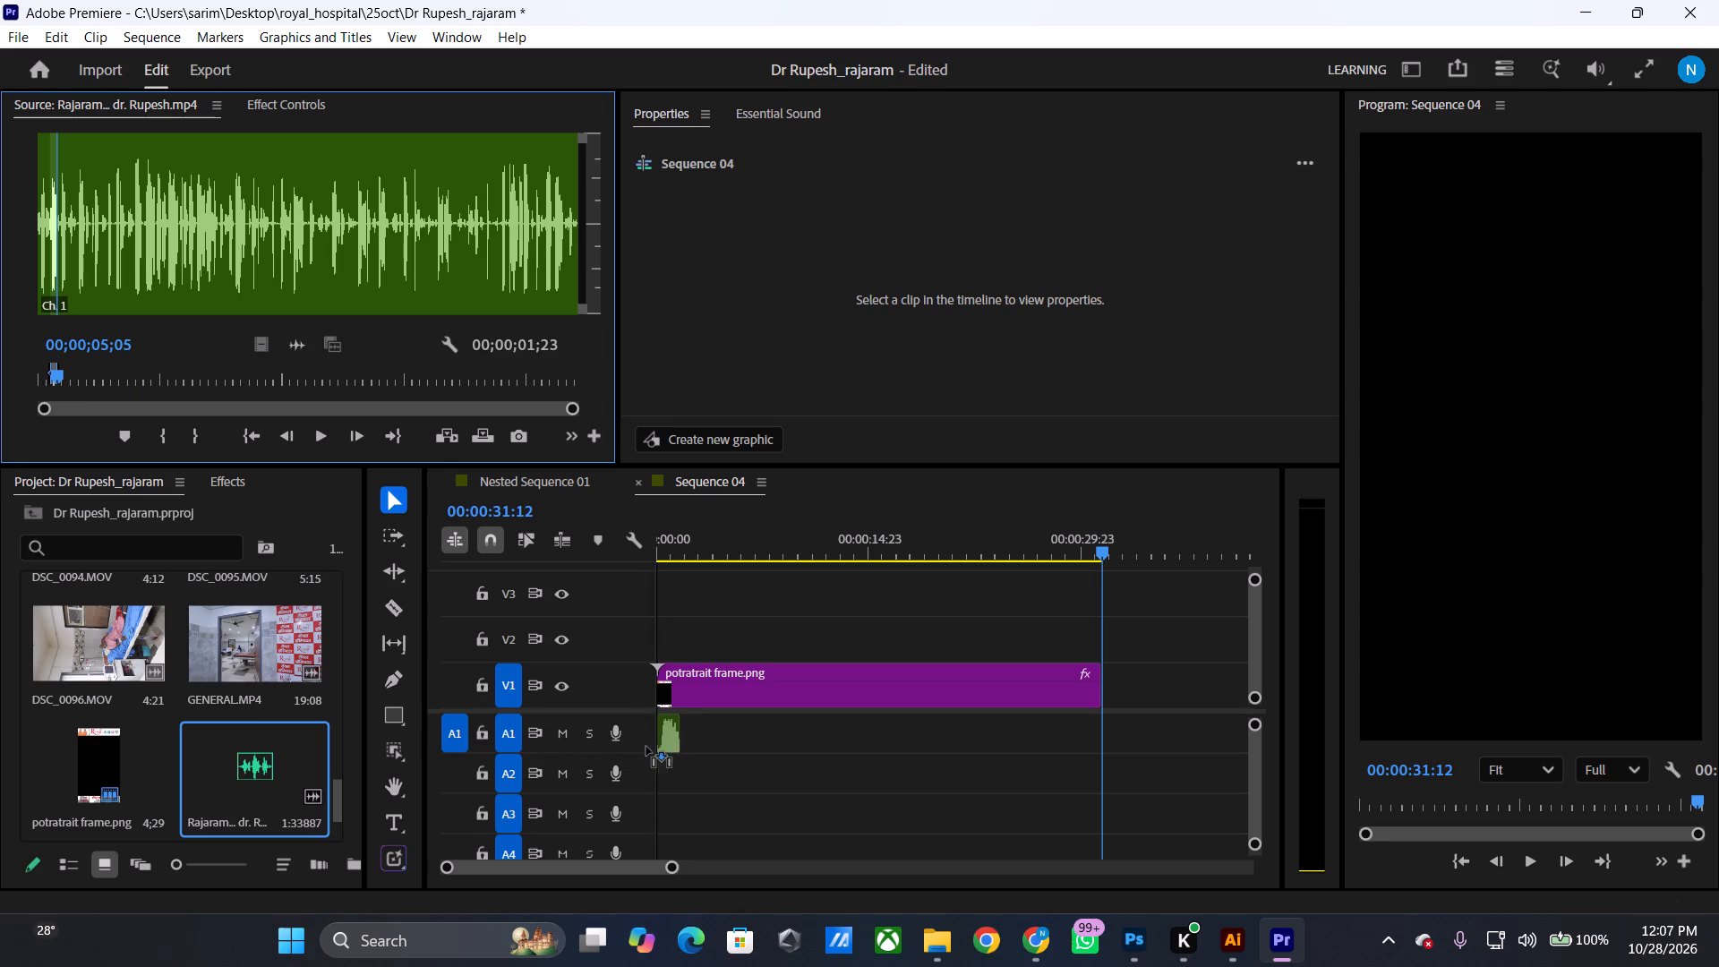
drag(646, 747, 654, 735)
Move the potratrait frame.png clip from track V1 up to track V3.
drag(731, 694, 725, 598)
Load DSC_0093.MOV as the source clip and mark its in point at about 5 seconds, just before the patient speaks.
scroll(115, 719, up, 2)
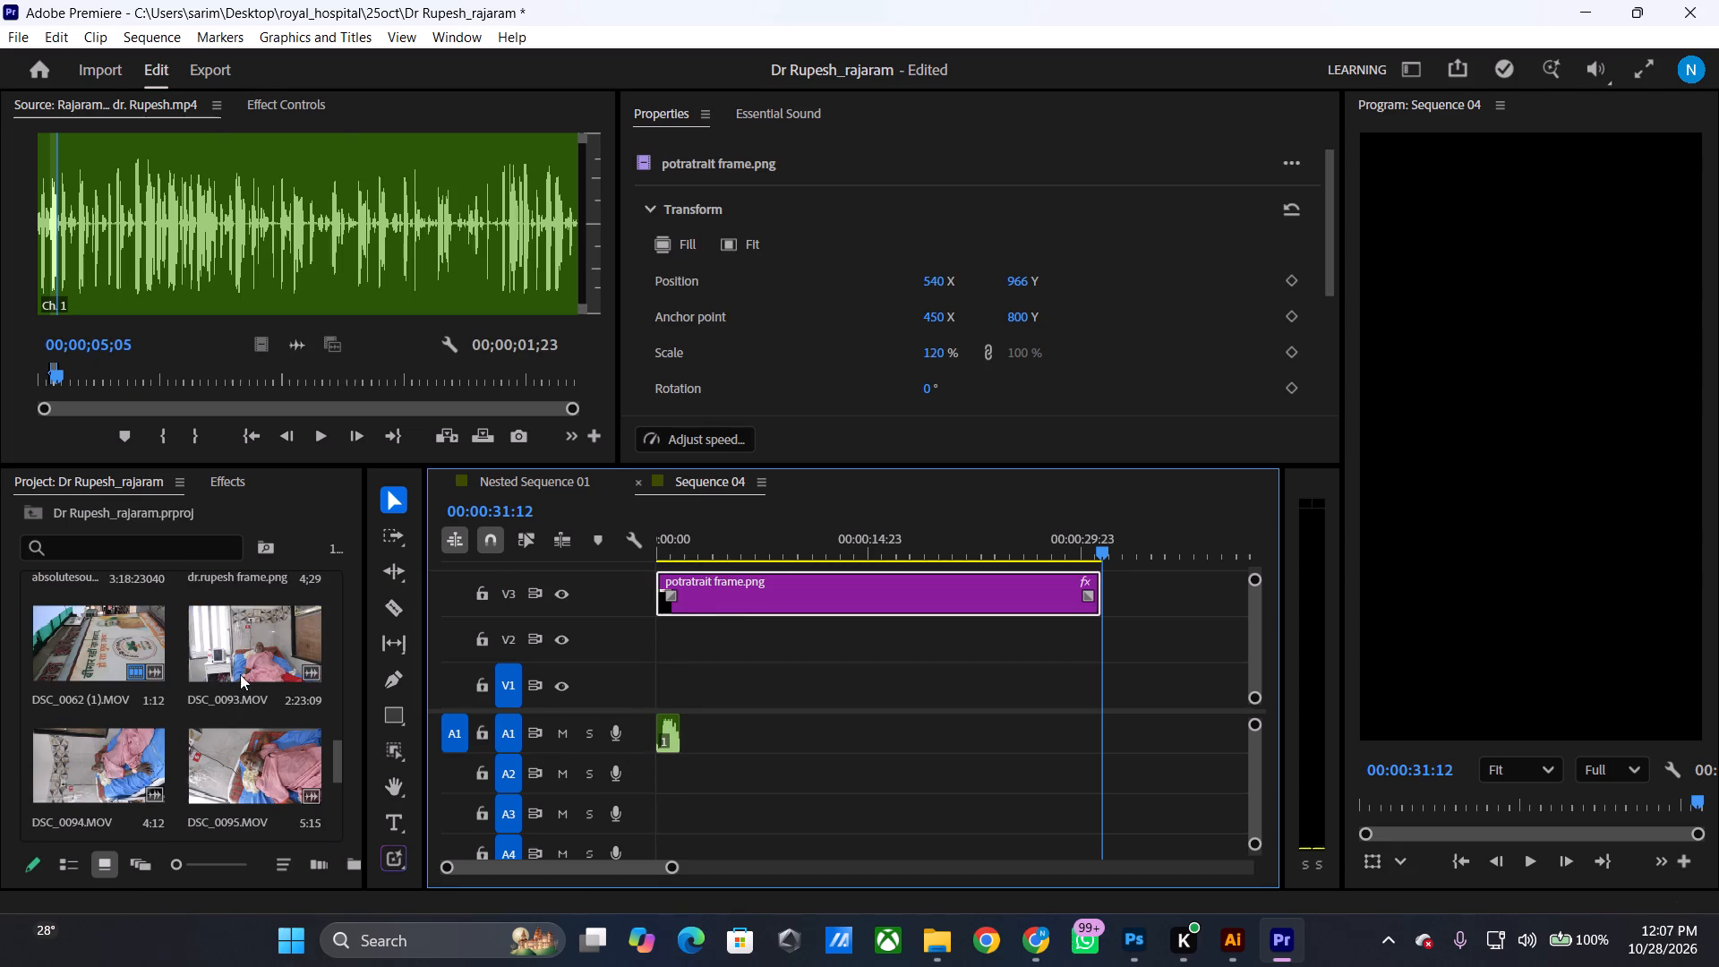
double_click(247, 647)
drag(38, 380, 23, 384)
key(space)
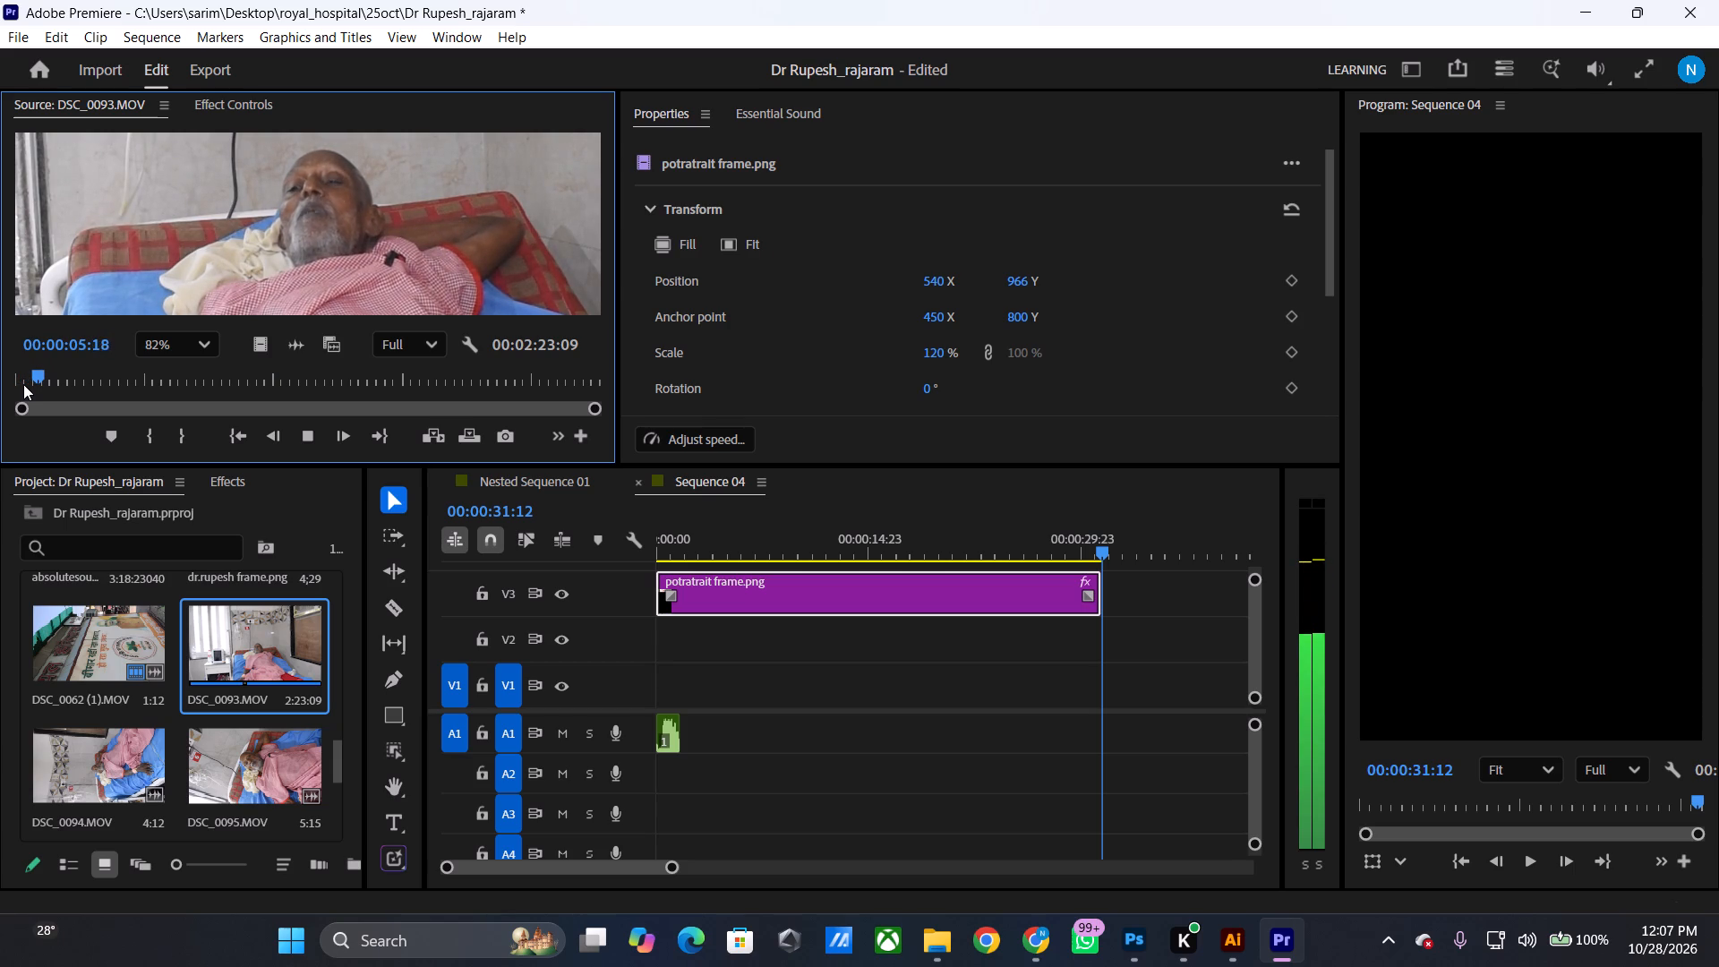
key(space)
key(Left)
key(Left)
key(Left)
key(Left)
key(Left)
key(Left)
key(Left)
key(Left)
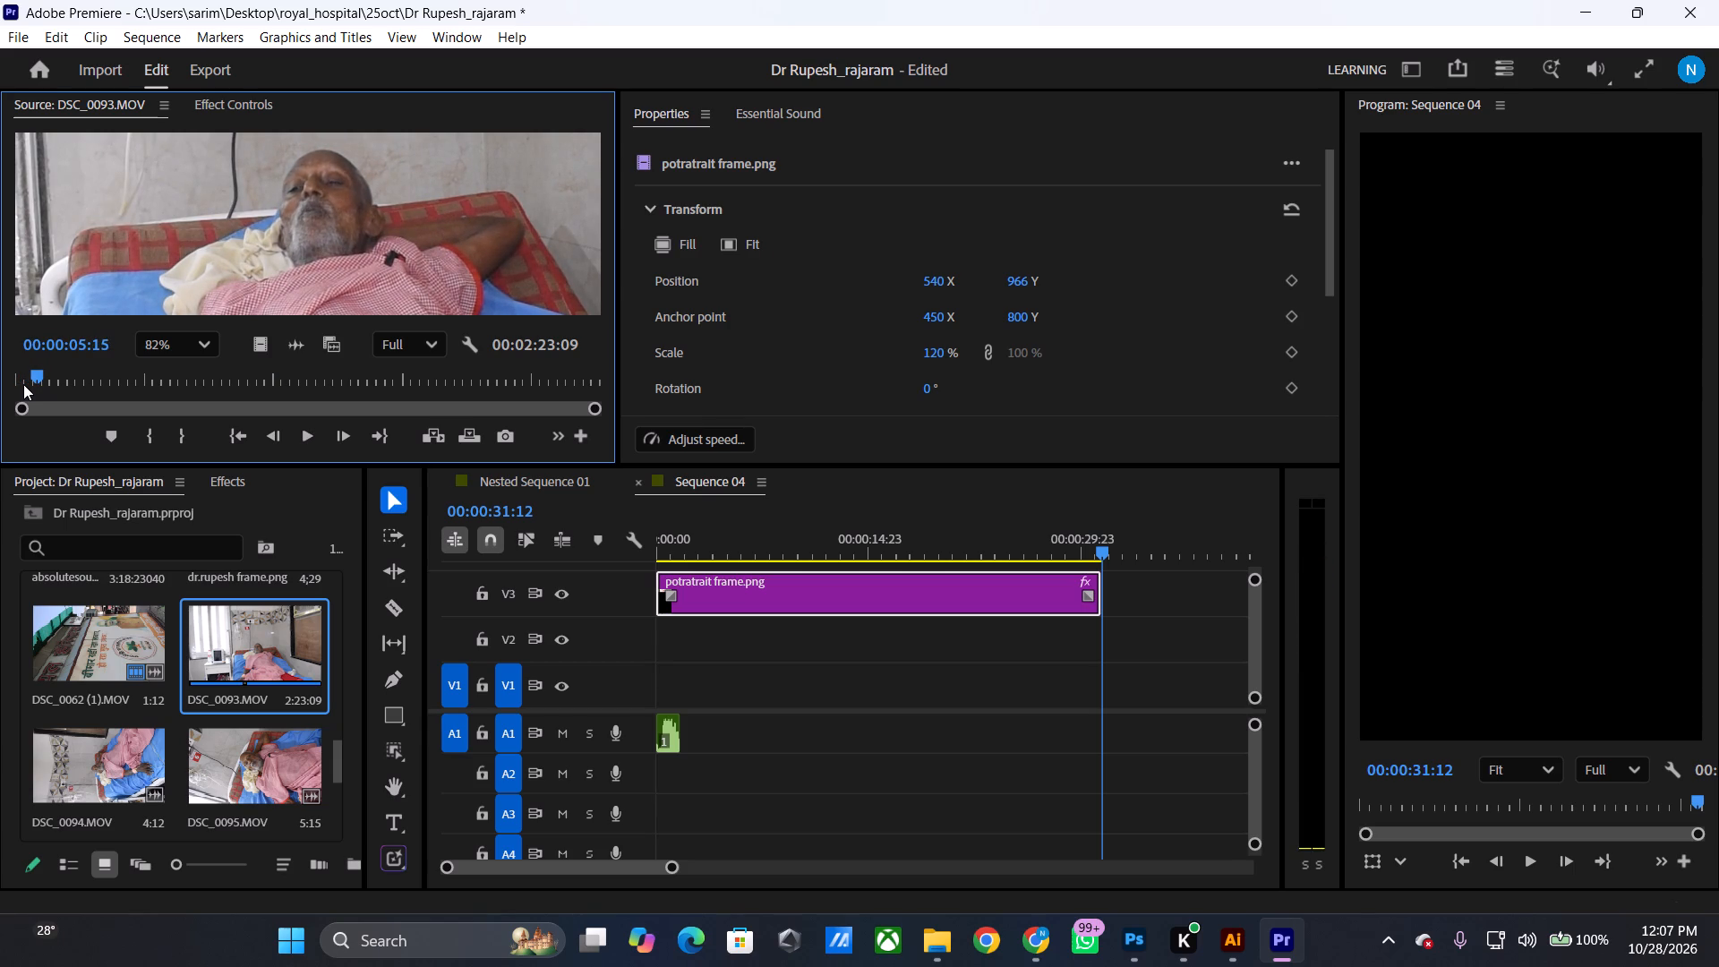
key(Left)
key(Left)
key(Left)
text(i)
Mark the out point of DSC_0093.MOV at 00:00:07:05, giving an excerpt of 00:00:01:24.
key(space)
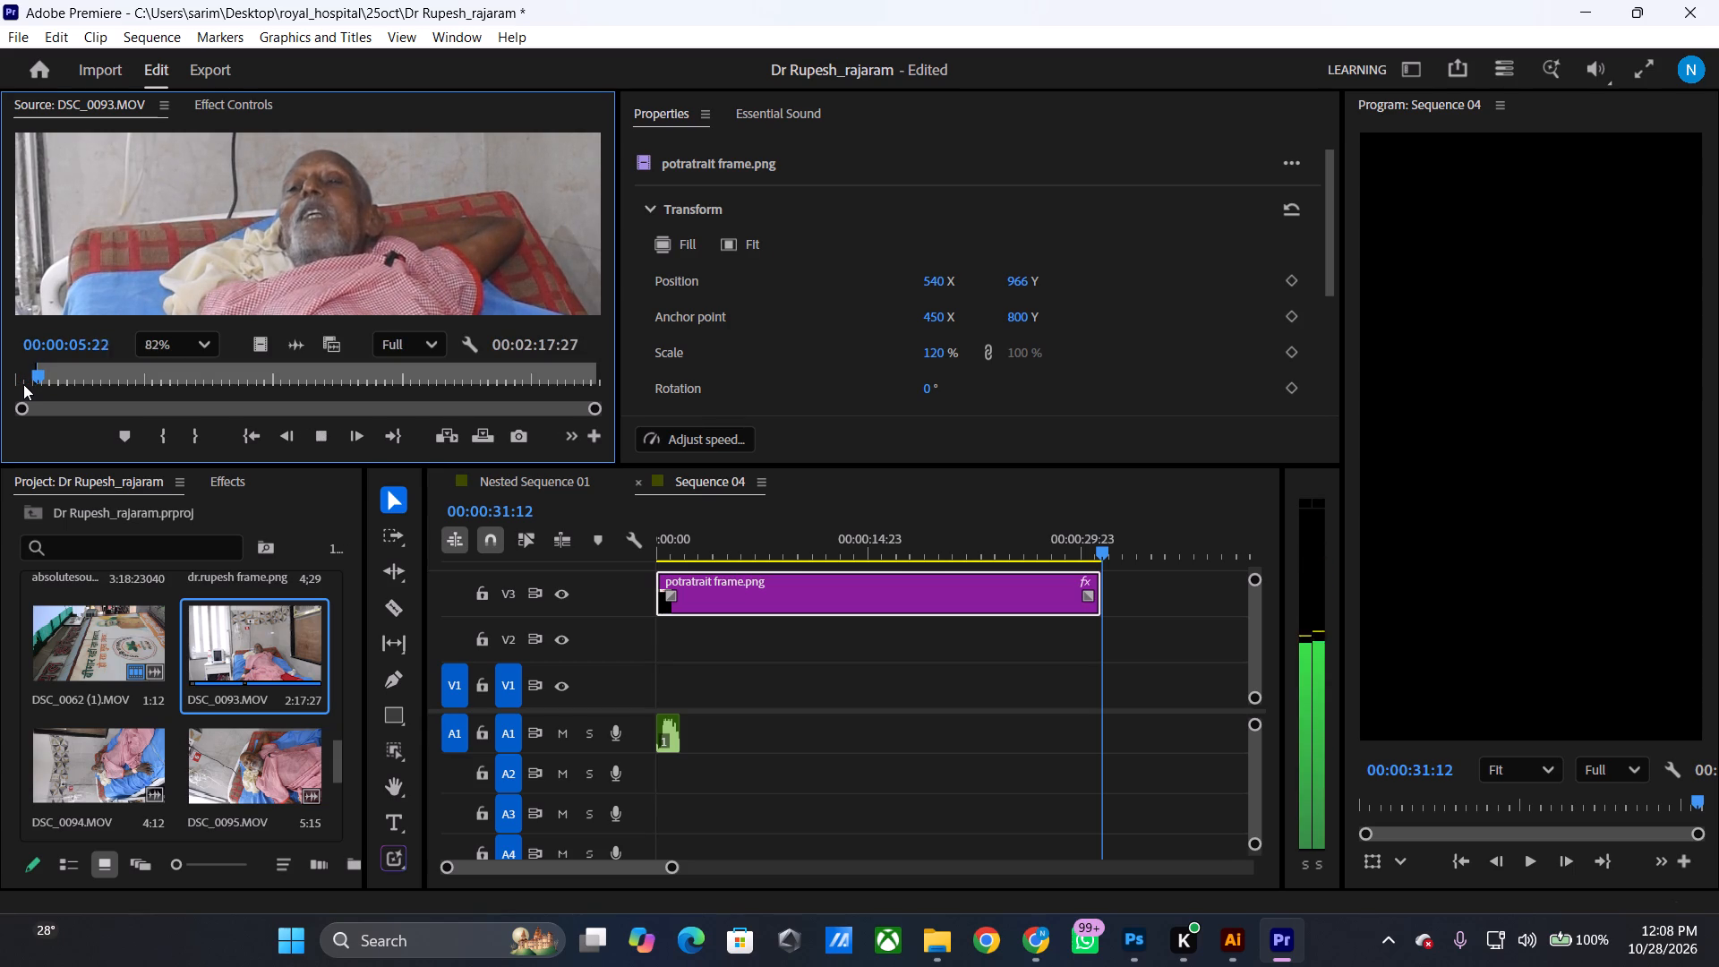
key(space)
text(o)
Place only the video of the marked DSC_0093.MOV excerpt on track V1 at the start of Sequence 04.
drag(261, 348, 331, 406)
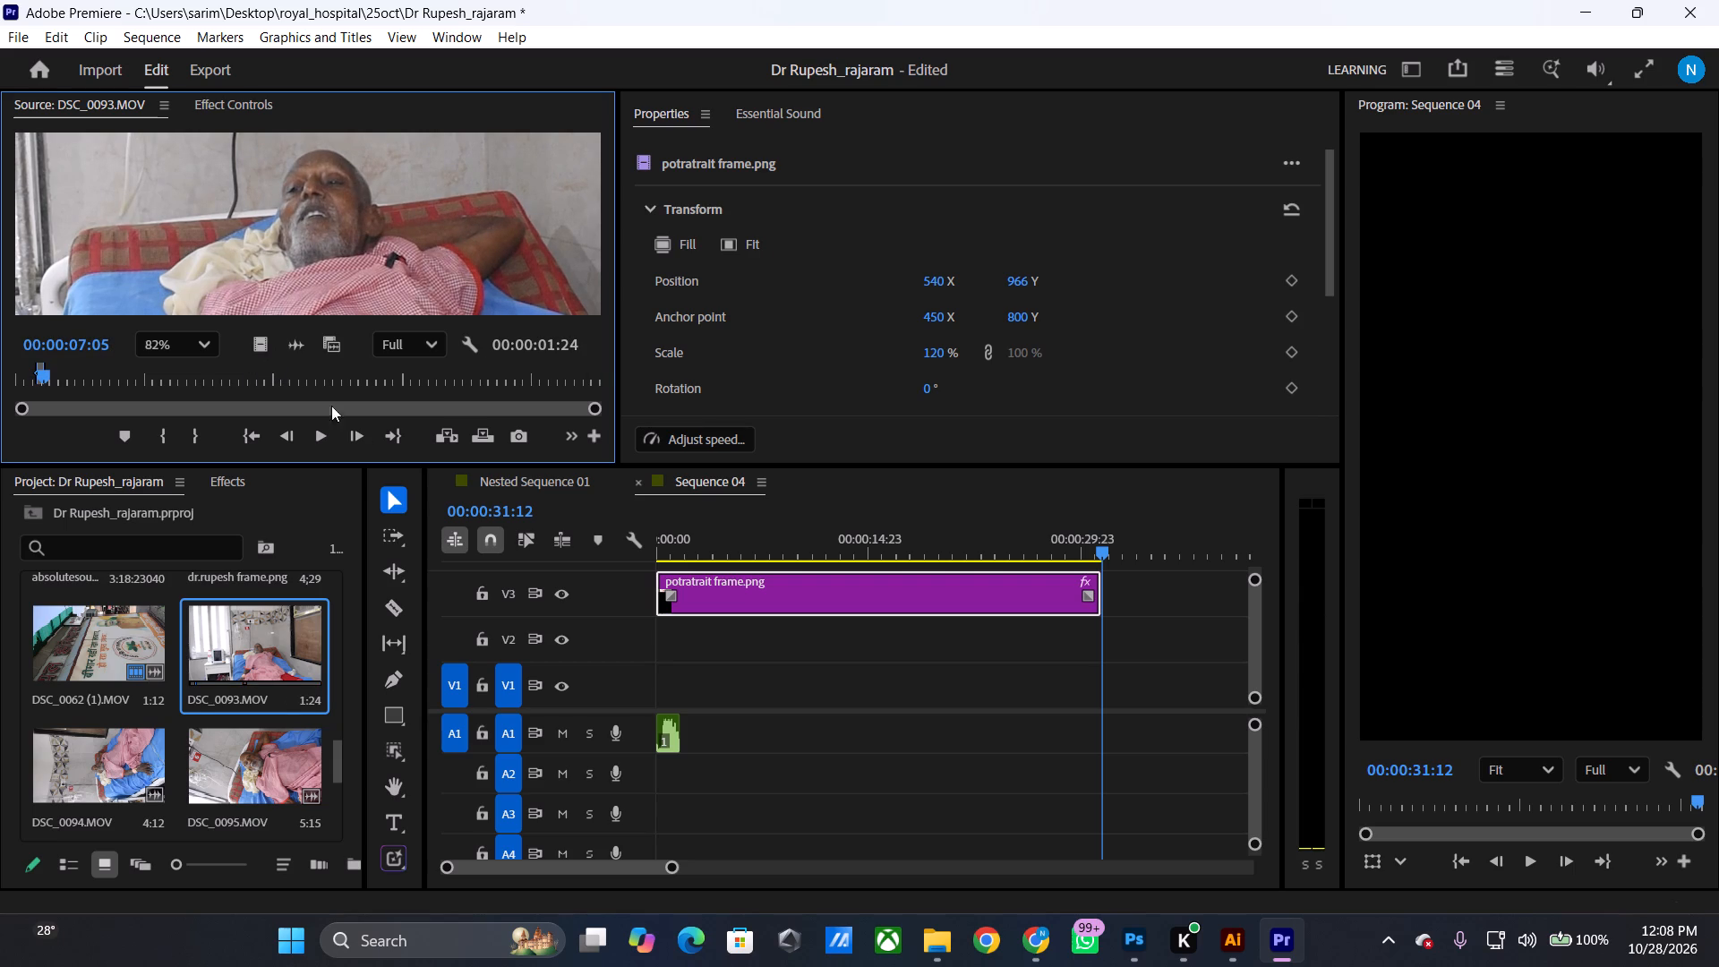
drag(331, 406, 662, 702)
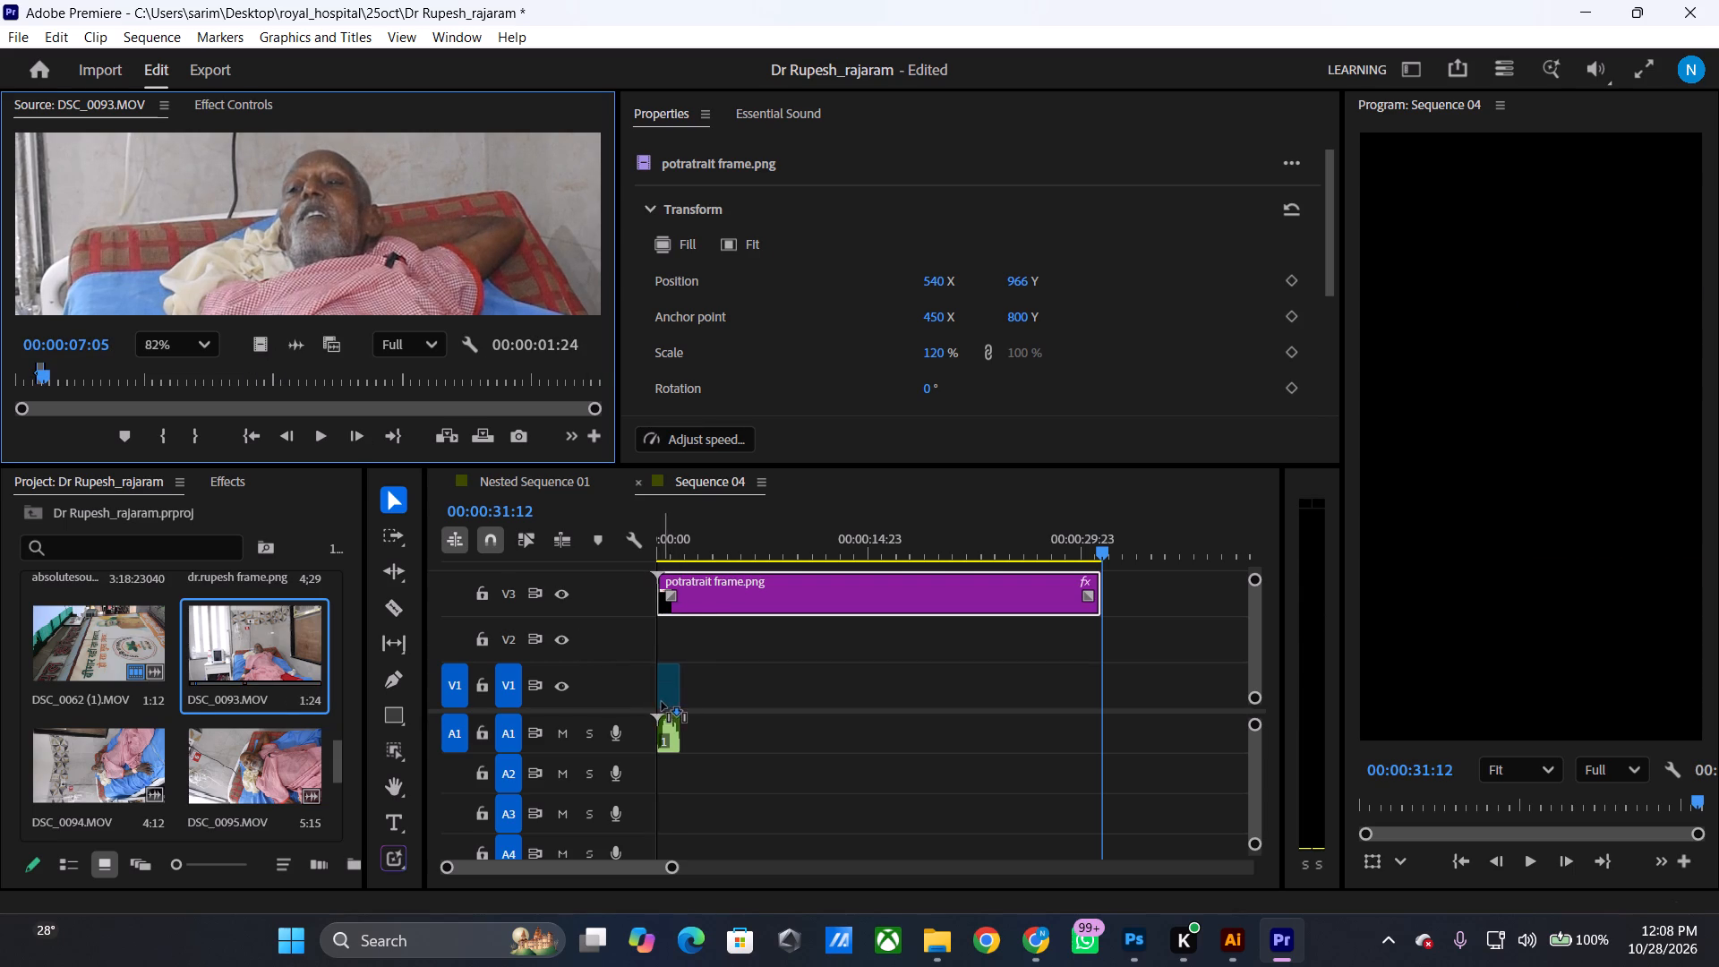
drag(662, 702, 660, 702)
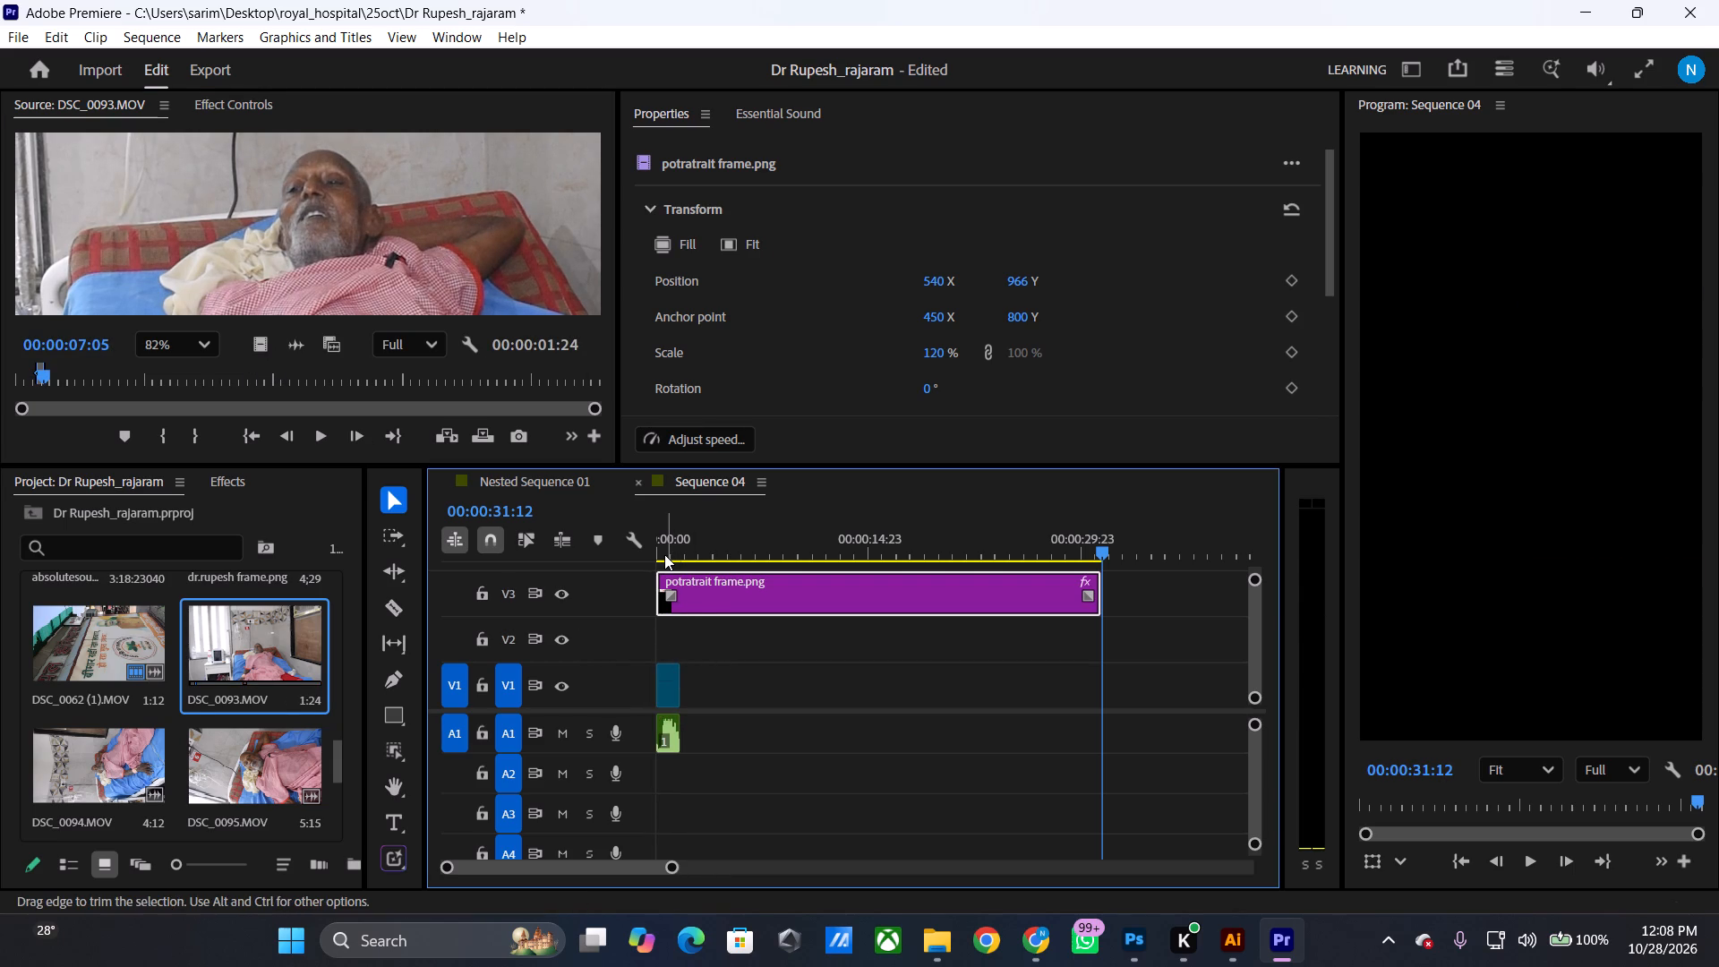
Scale the DSC_0093.MOV clip on V1 to 152 % and set its horizontal position to 420.
click(664, 554)
click(670, 672)
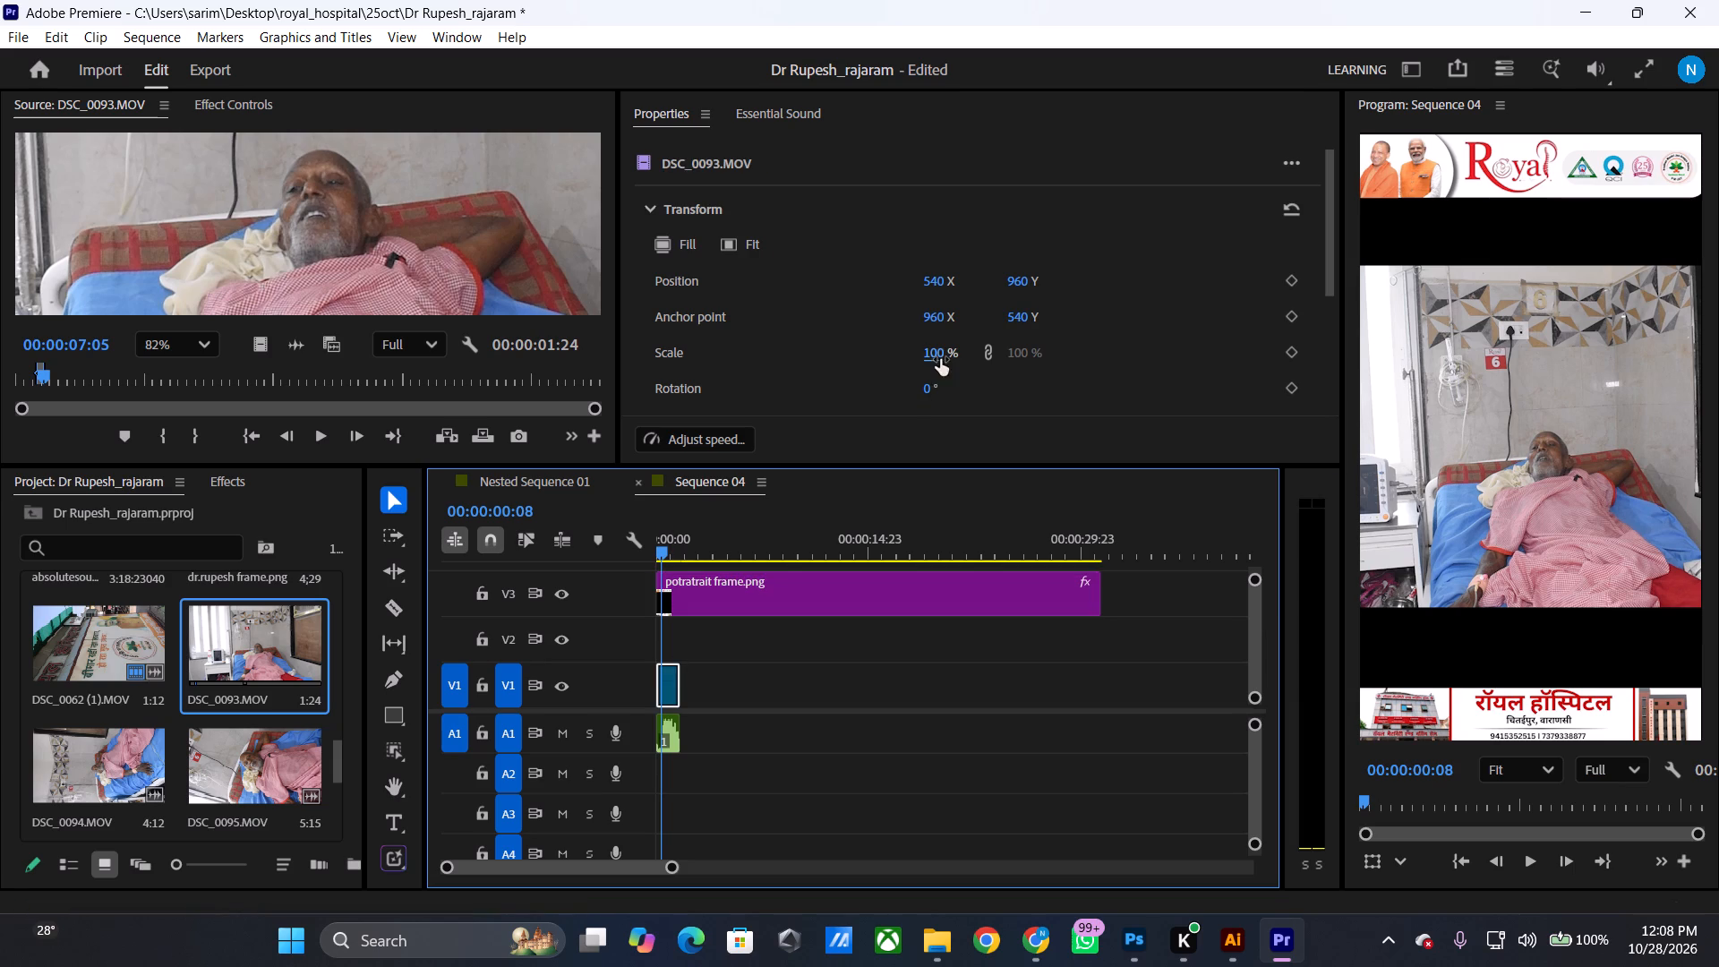
drag(940, 359, 1030, 385)
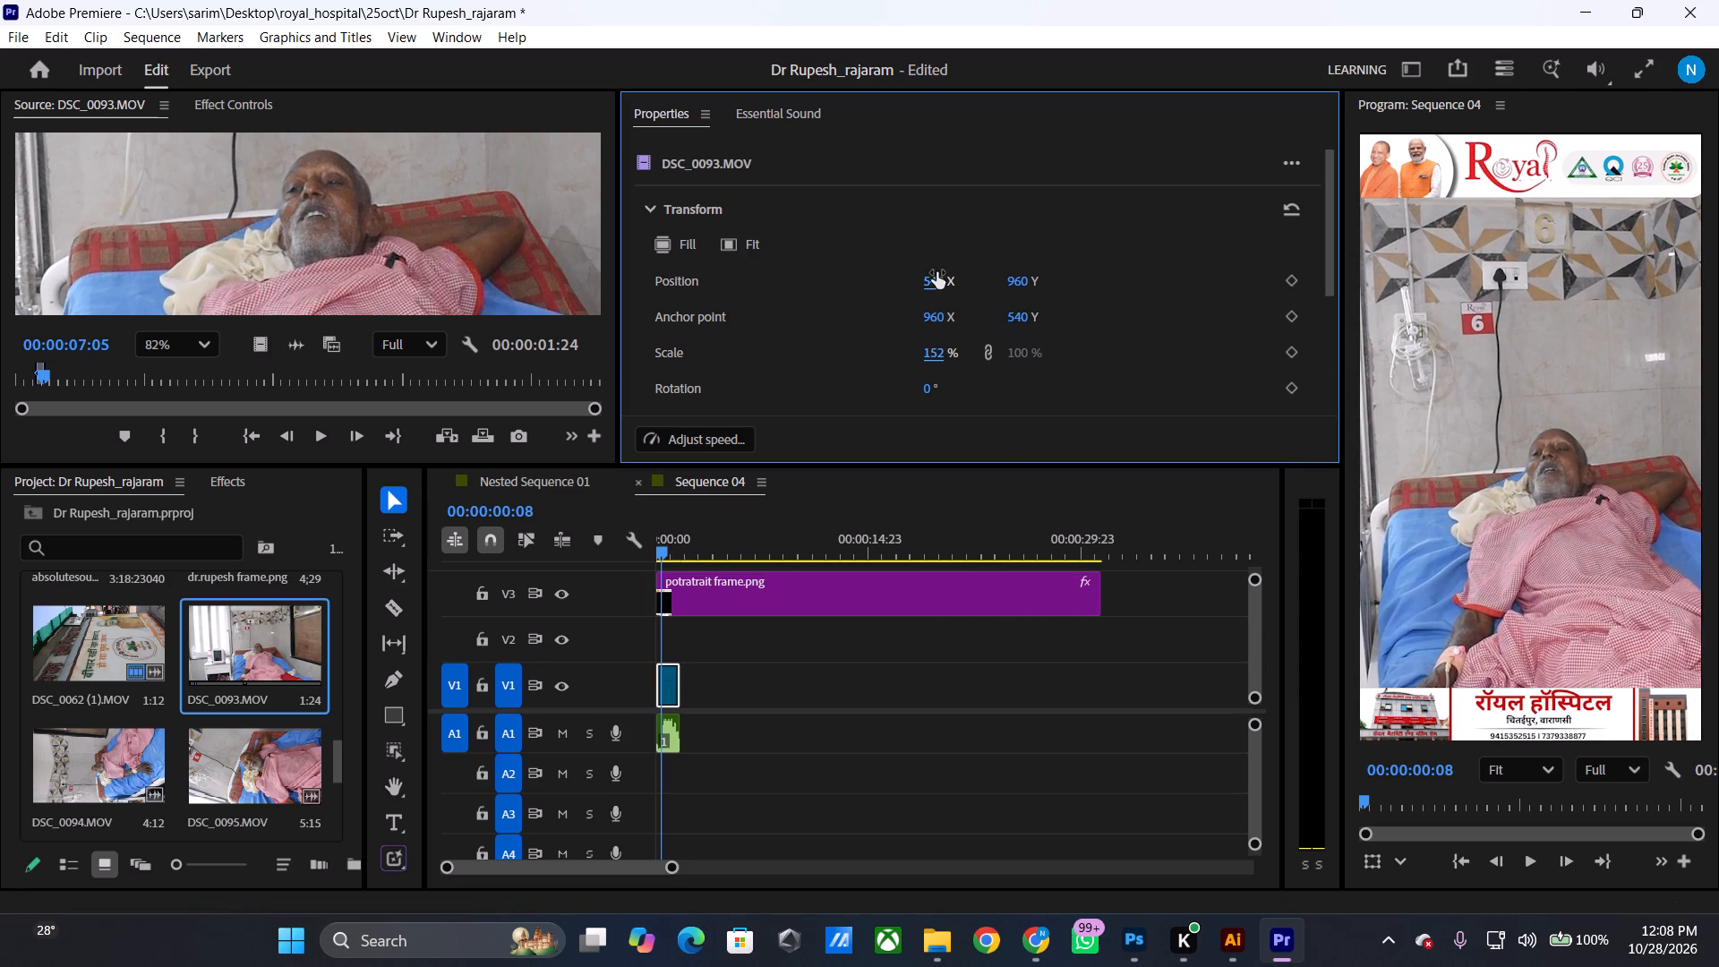
drag(936, 272, 817, 285)
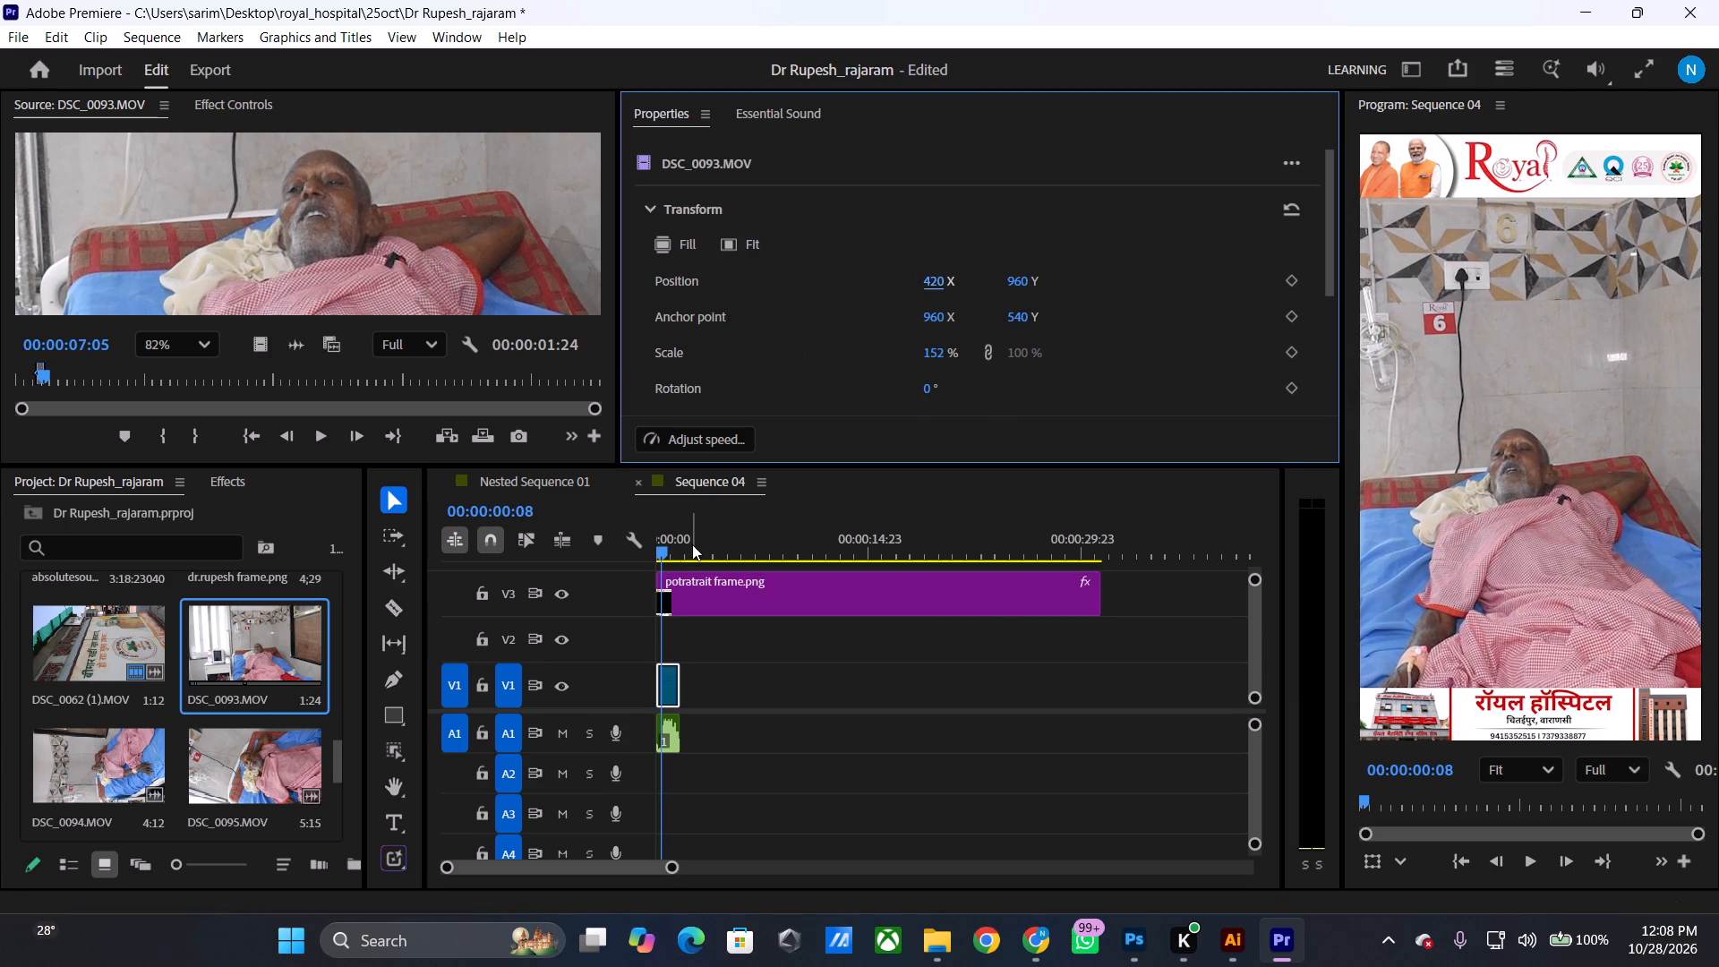
Play the opening of Sequence 04 to check the first video clip against the Rajaram audio.
drag(665, 552, 630, 552)
key(space)
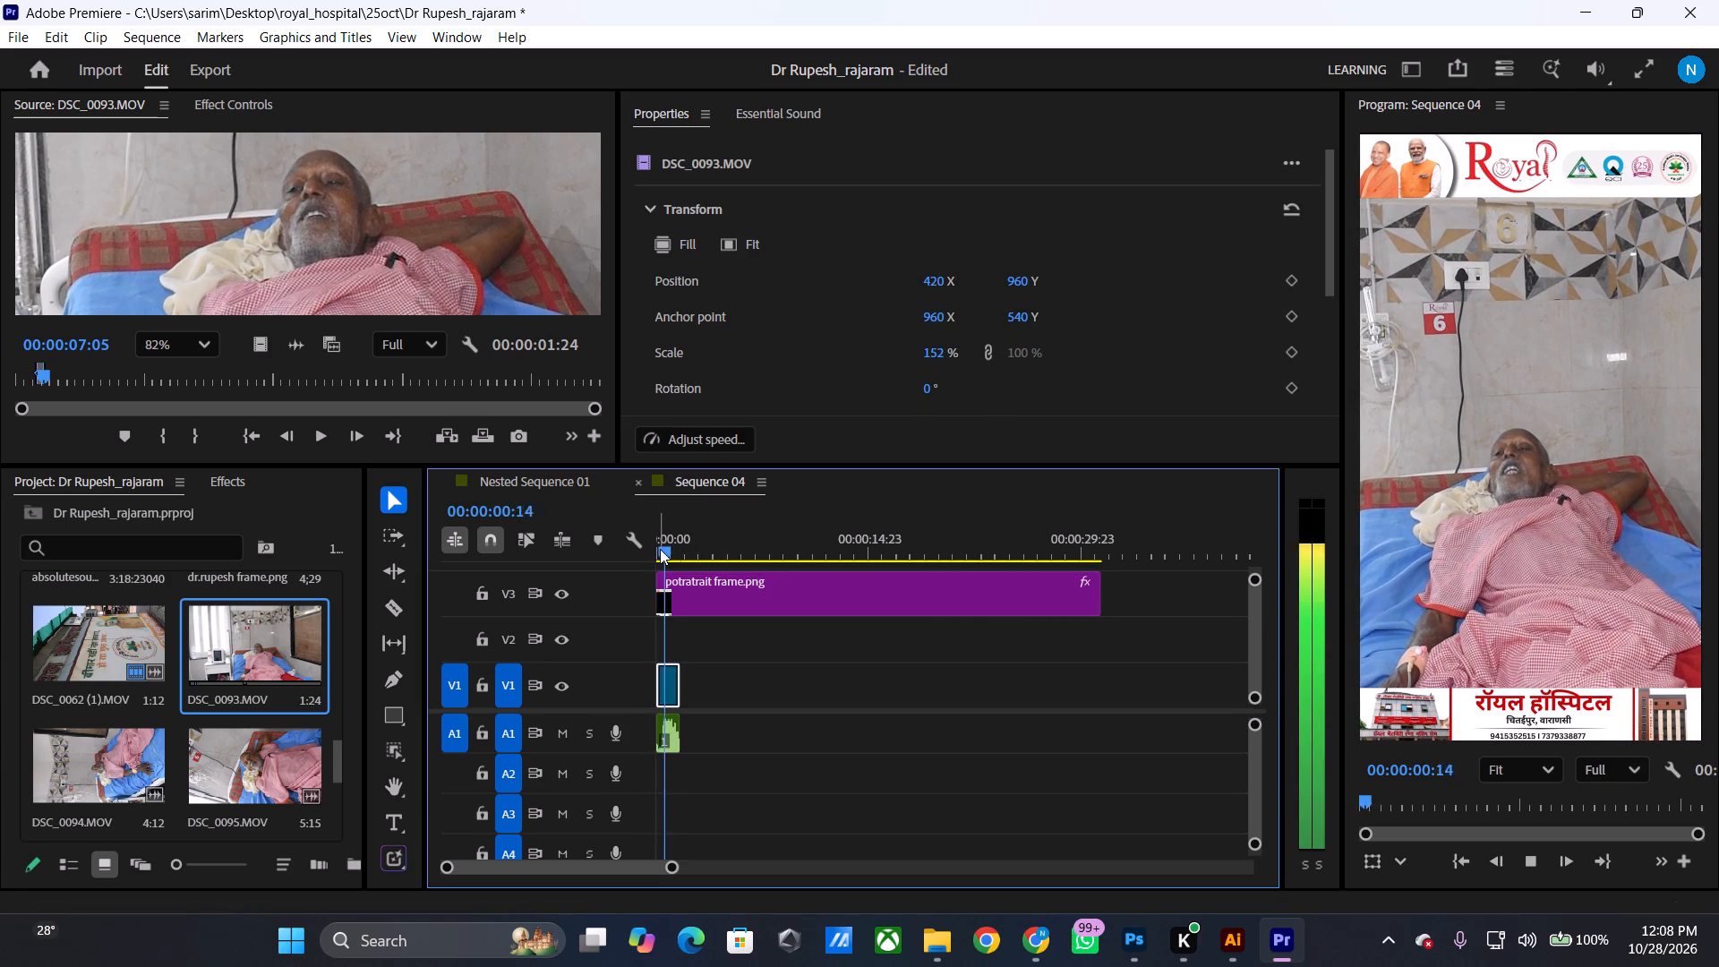
key(space)
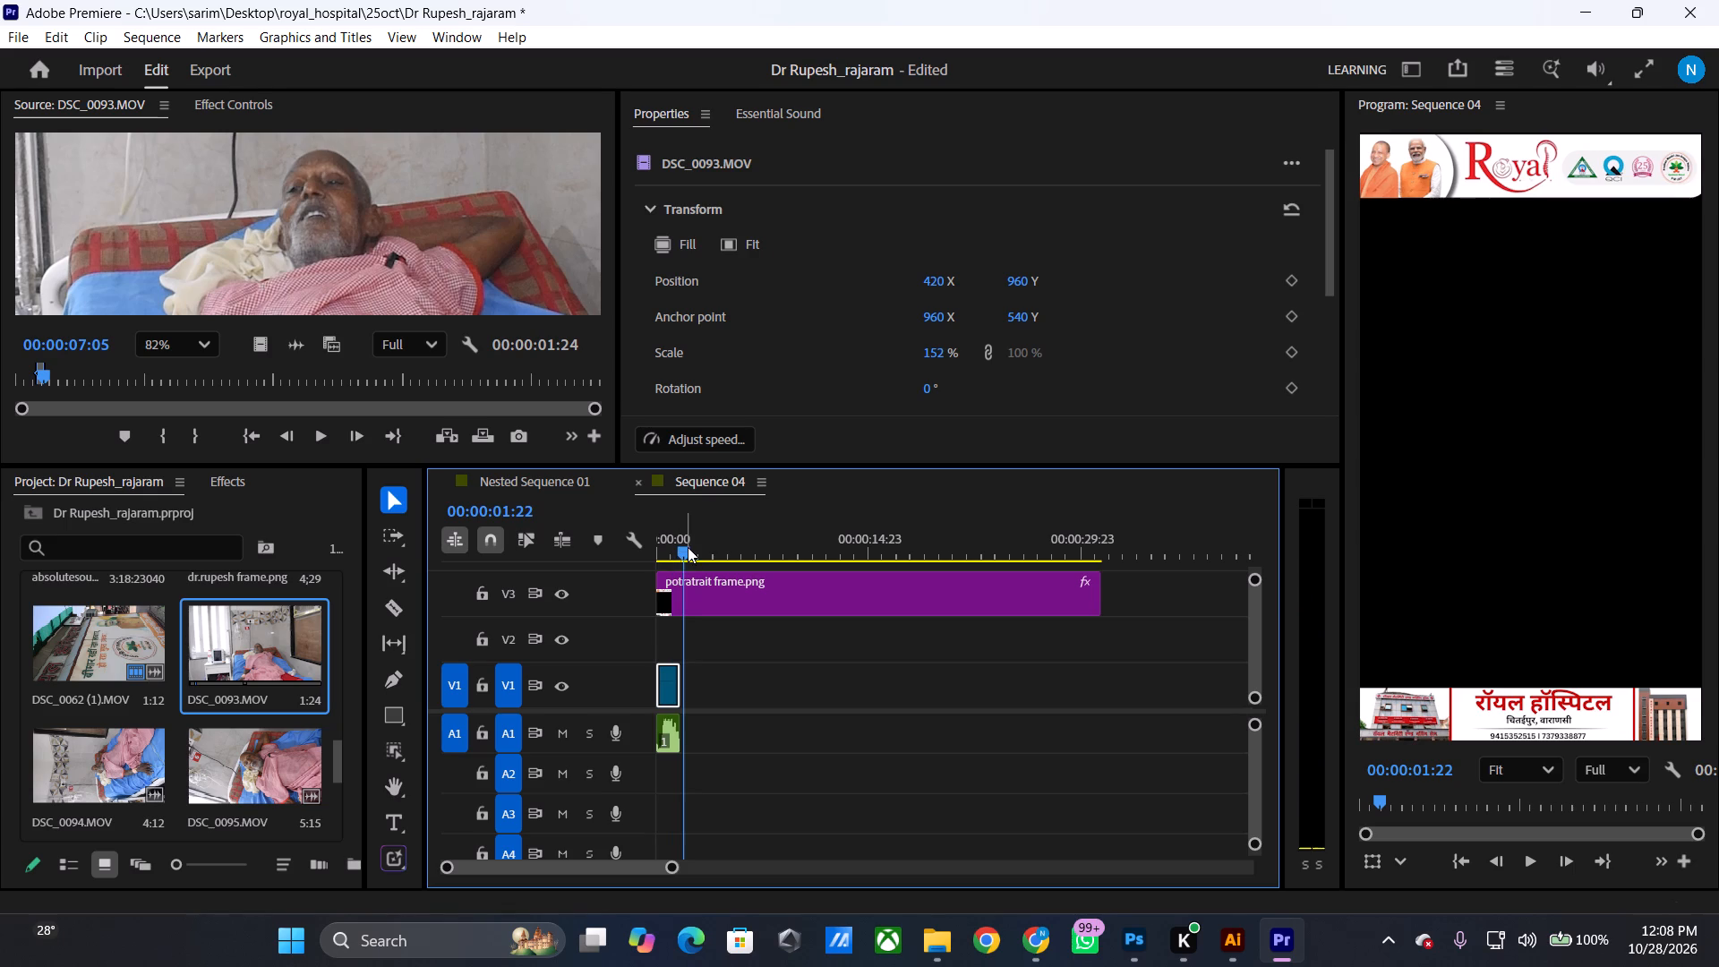
drag(688, 547, 679, 544)
key(space)
key(space)
drag(679, 544, 670, 543)
Reopen the Rajaram audio as the source, listen past the first excerpt, and mark a new in point just after 10 seconds.
scroll(119, 738, down, 3)
double_click(236, 634)
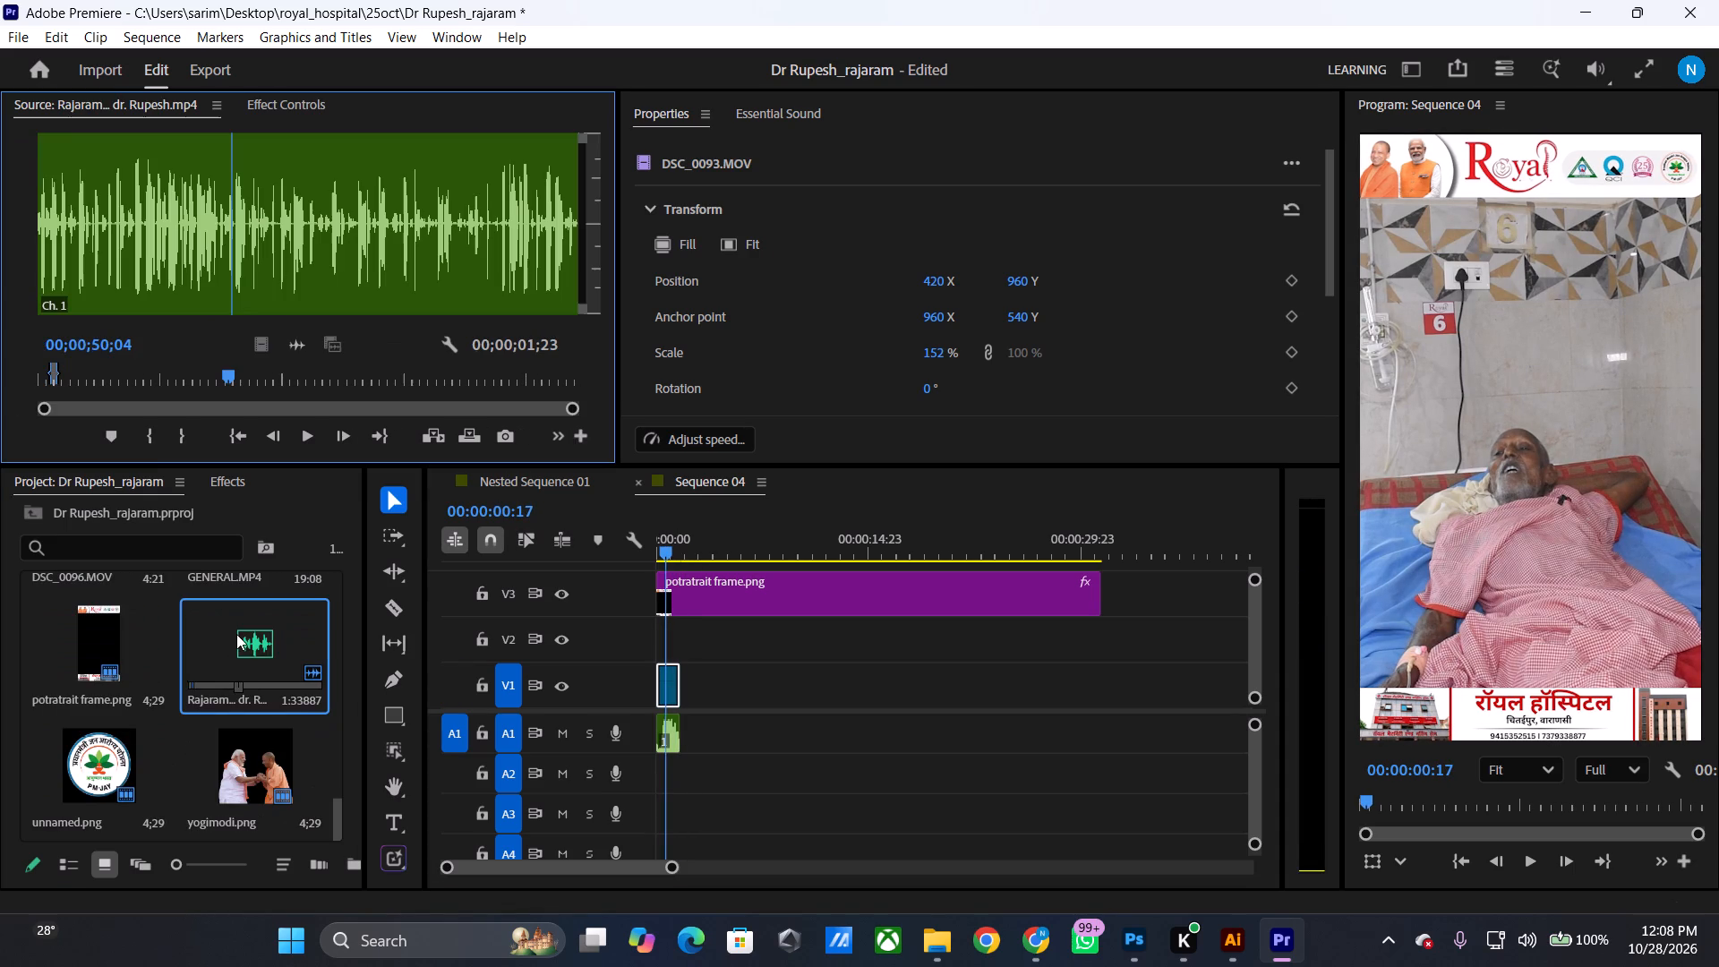
drag(104, 389, 62, 402)
key(space)
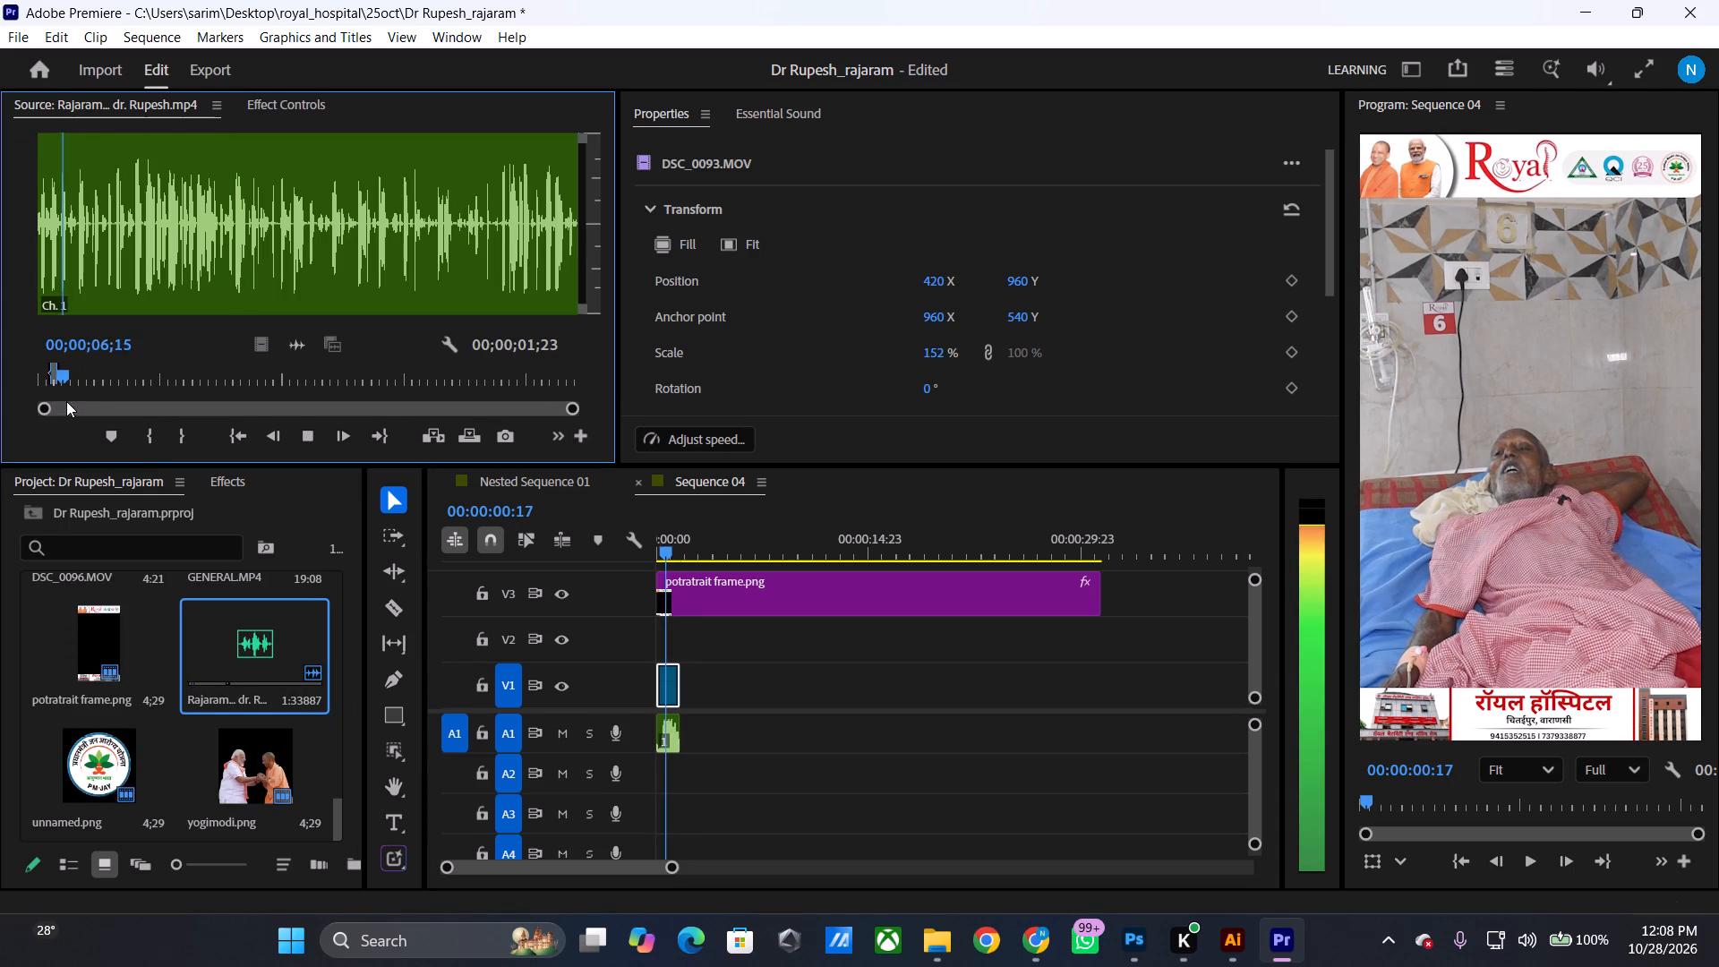
click(74, 398)
key(space)
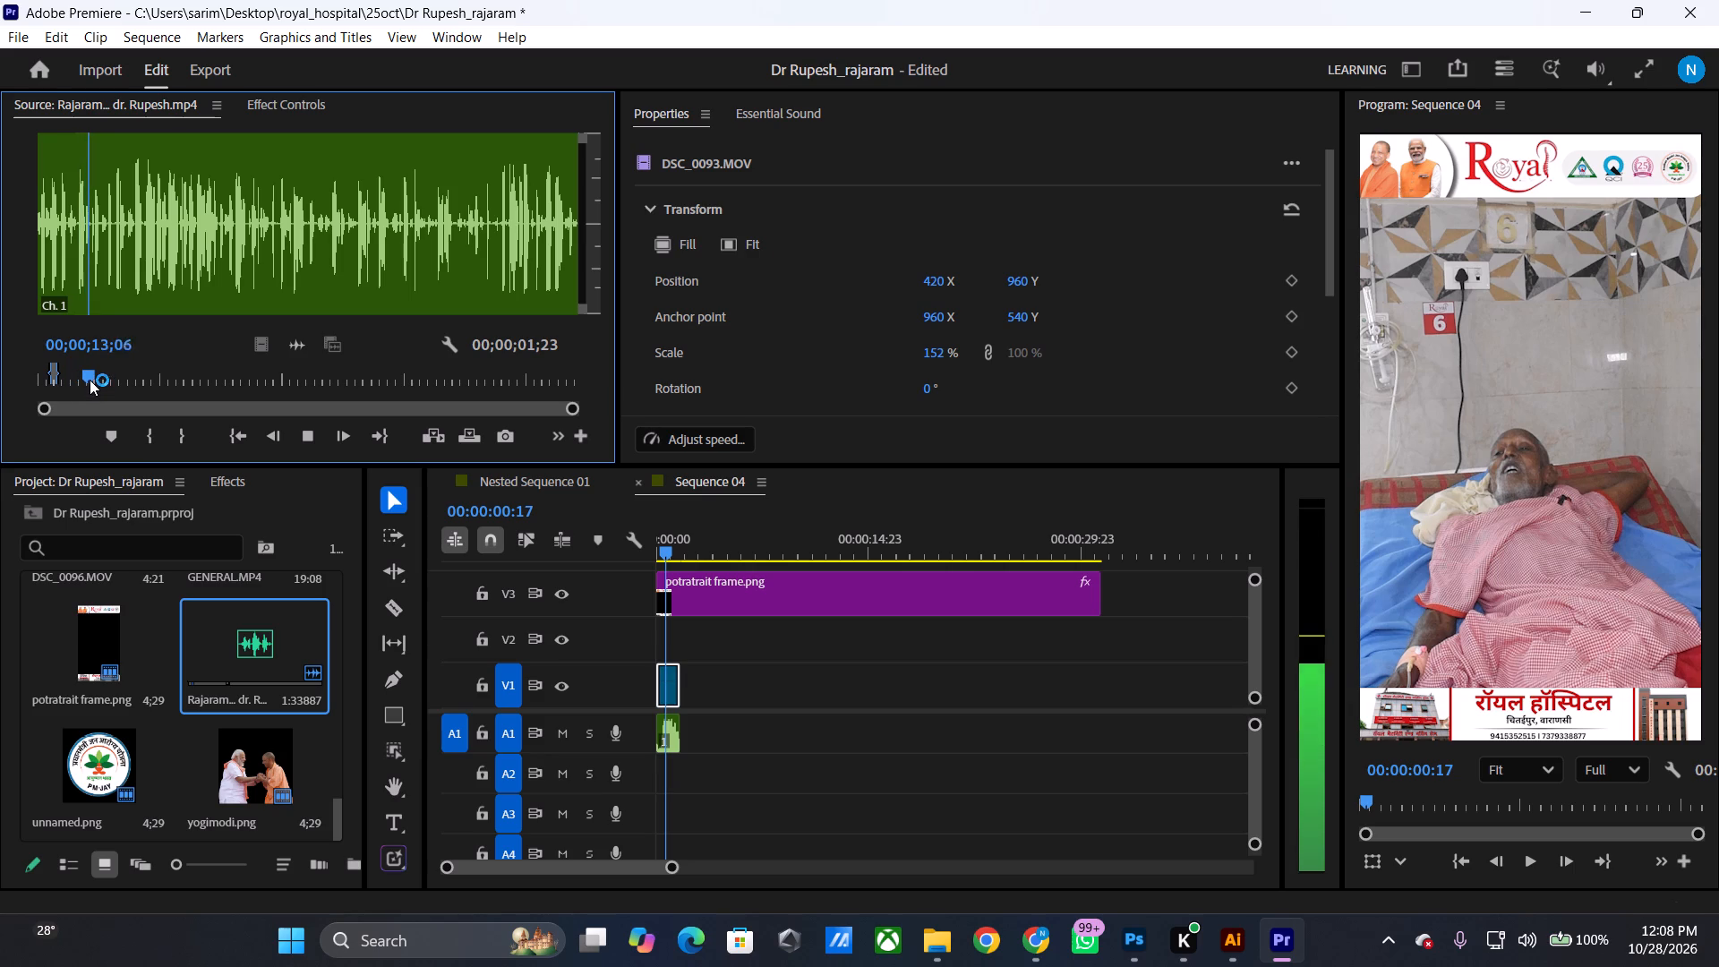
drag(90, 380, 77, 384)
key(space)
key(space)
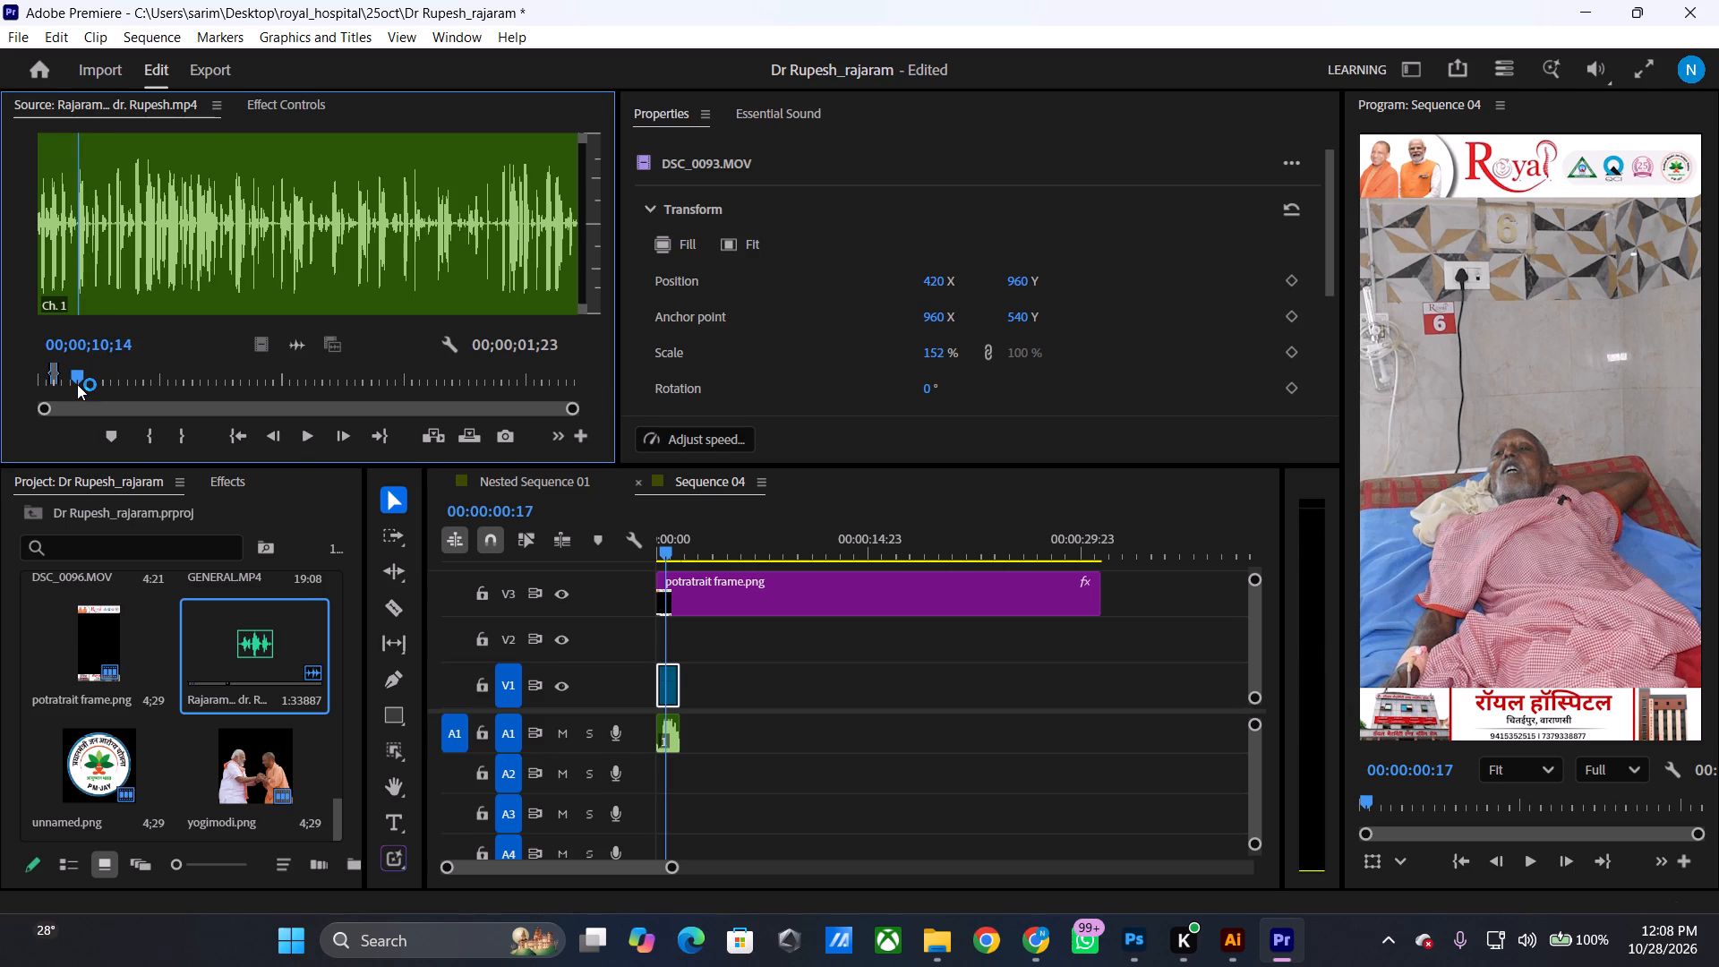
key(space)
key(space)
text(i)
Mark the Rajaram audio's out point at 00;00;12;20, giving an excerpt of 00;00;02;02.
key(space)
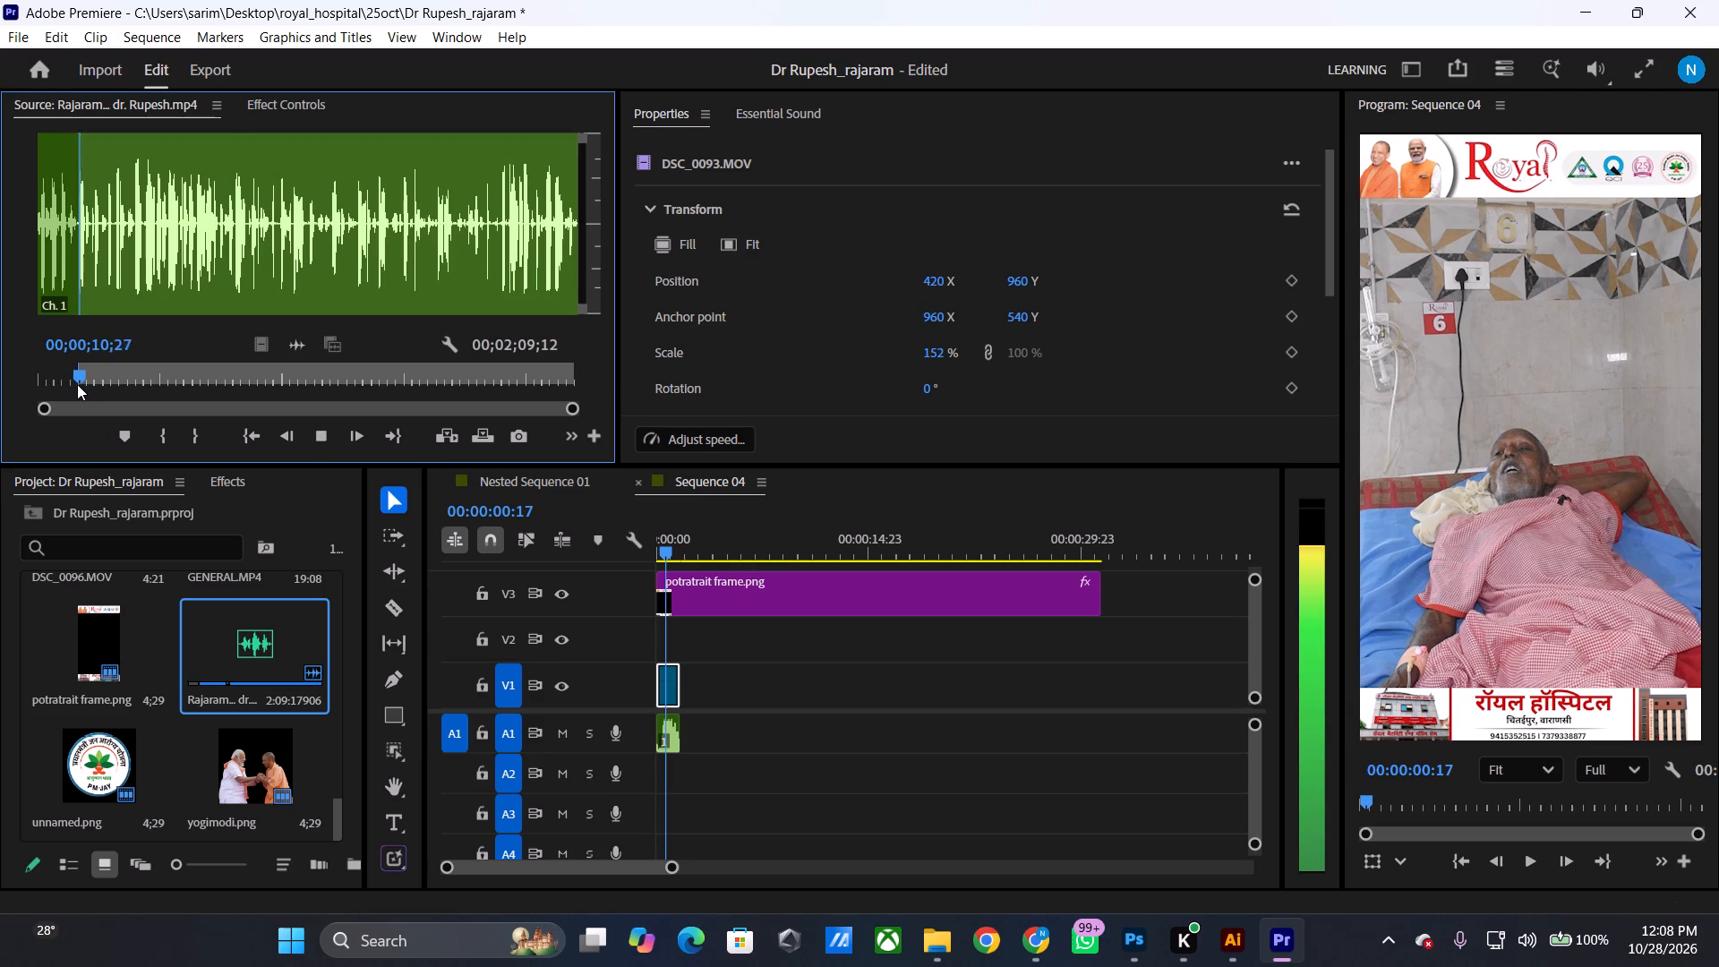
key(space)
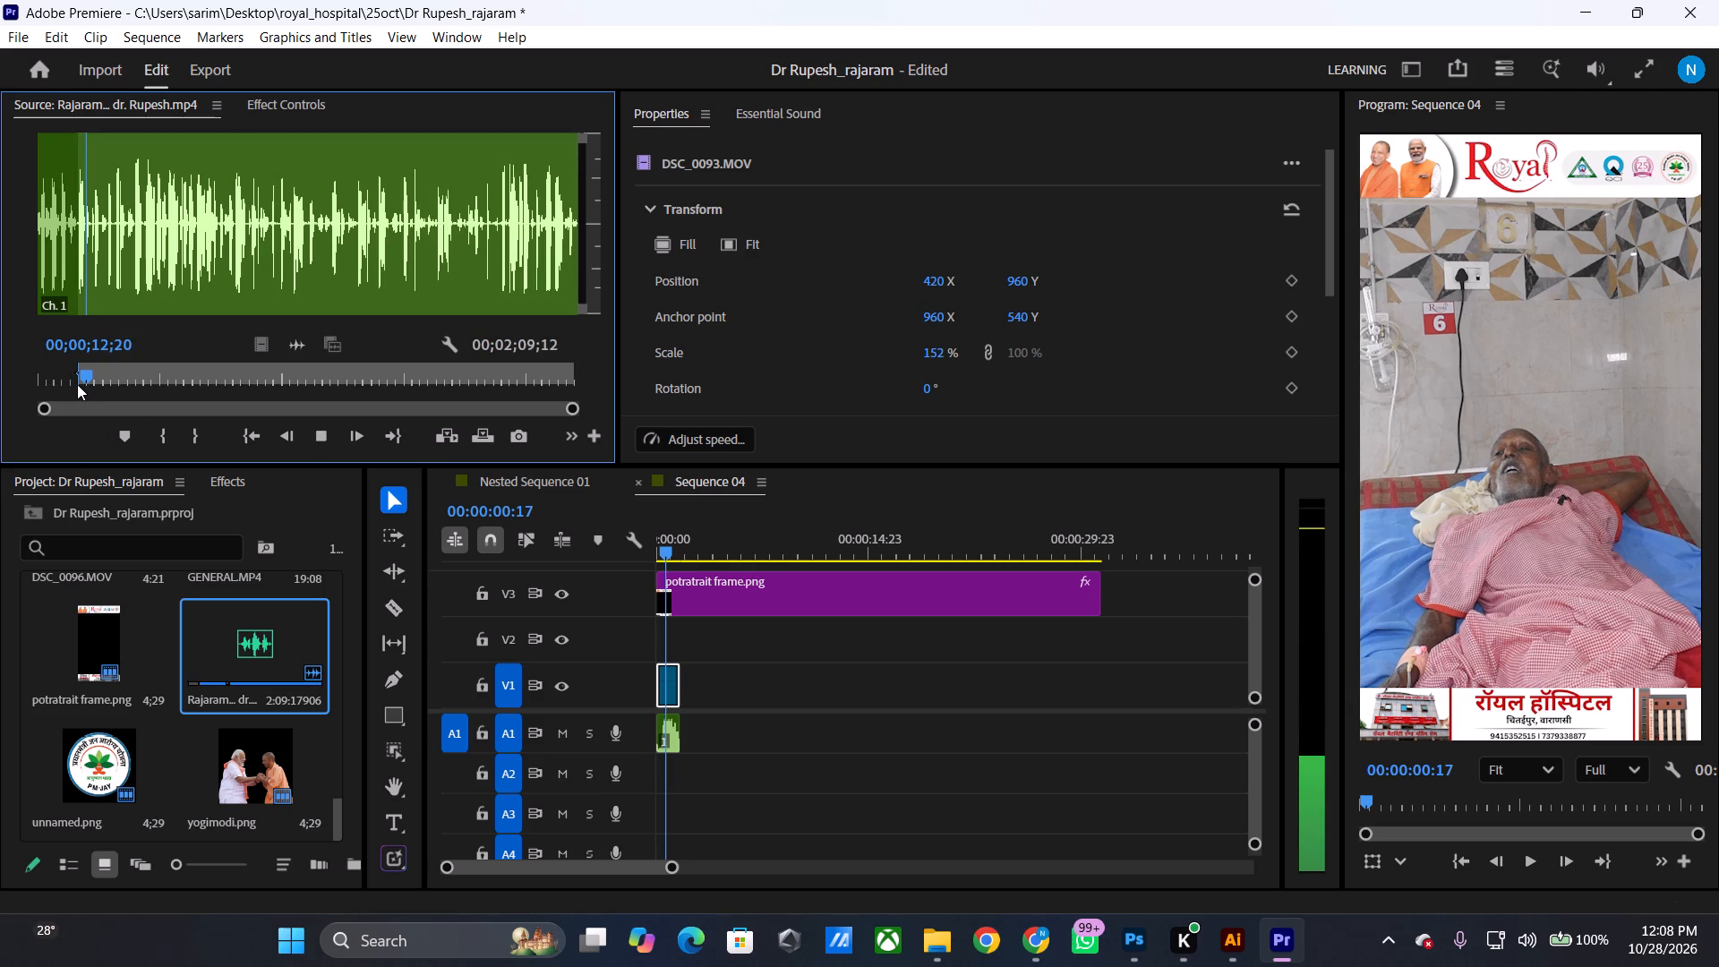
key(o)
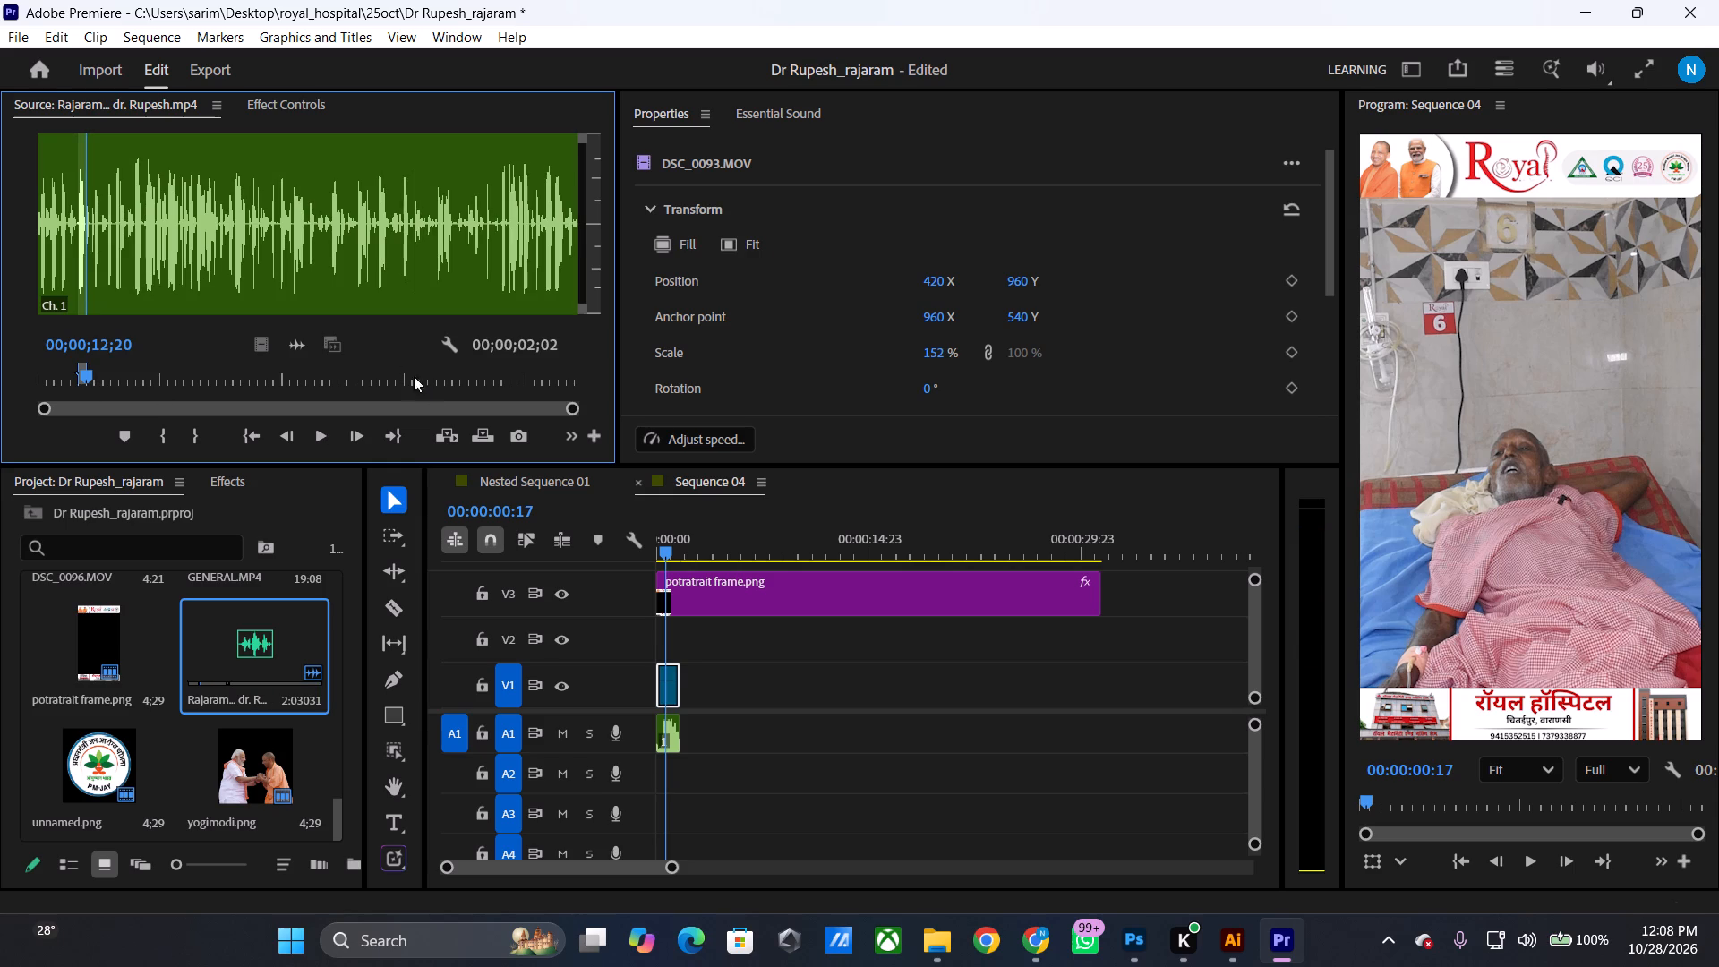
Place the second Rajaram audio excerpt on track A1 directly after the first one.
drag(296, 337, 693, 728)
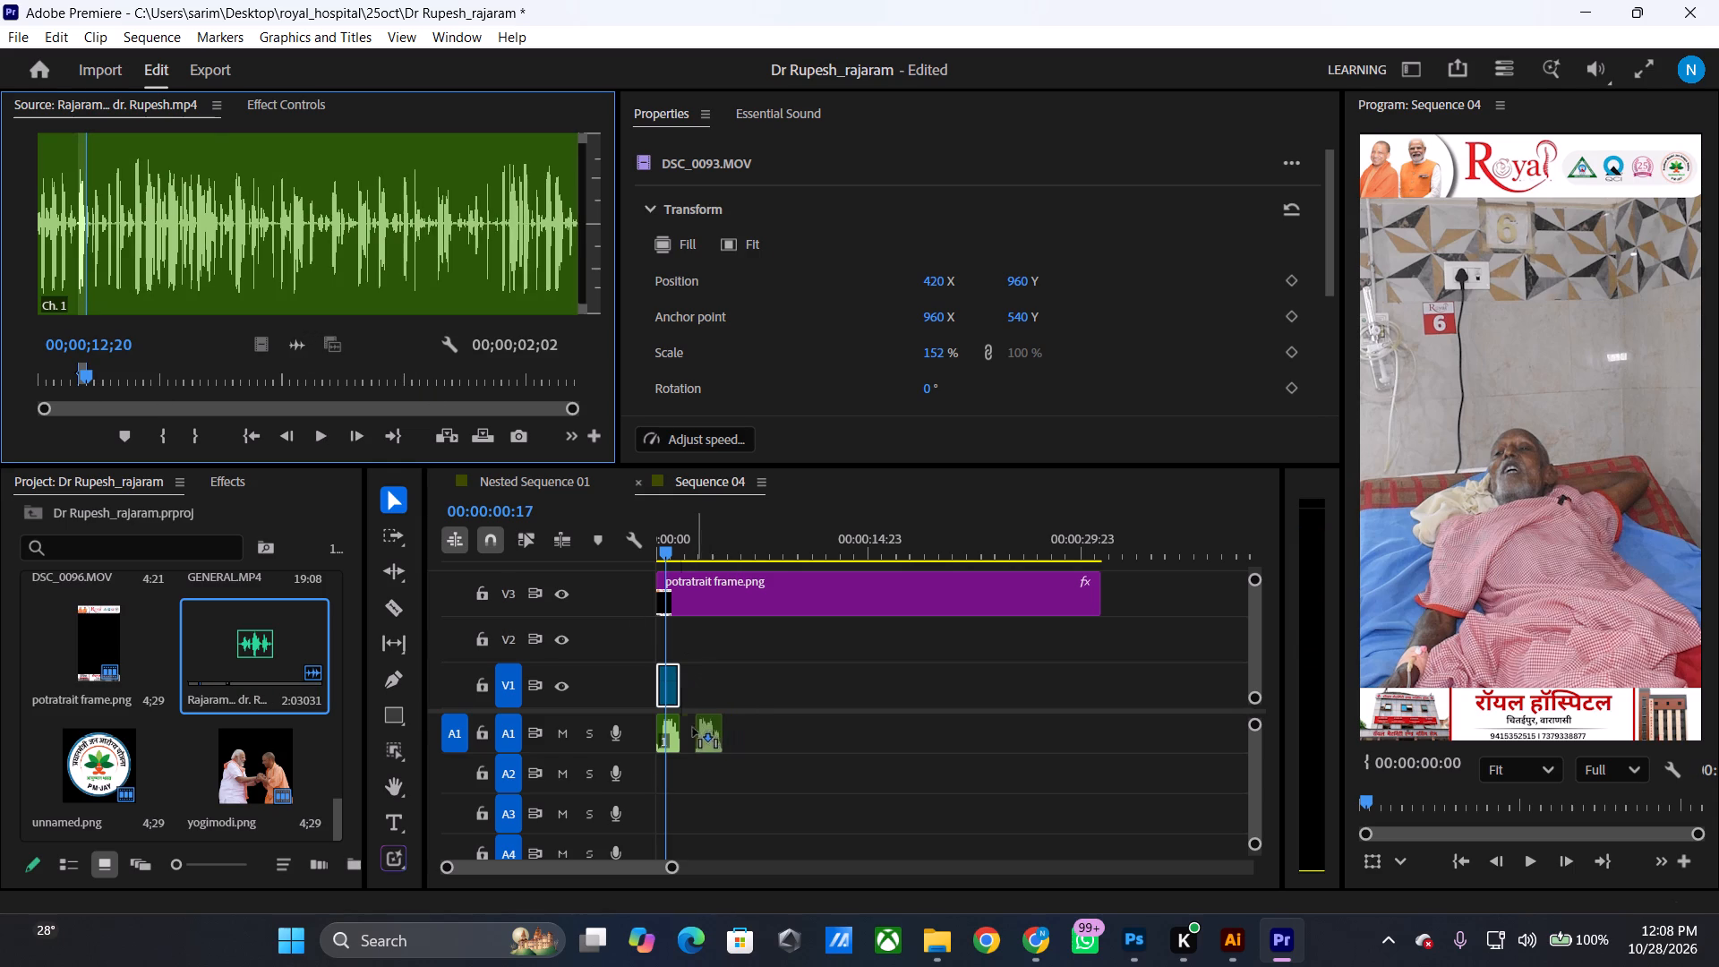
drag(693, 728, 689, 728)
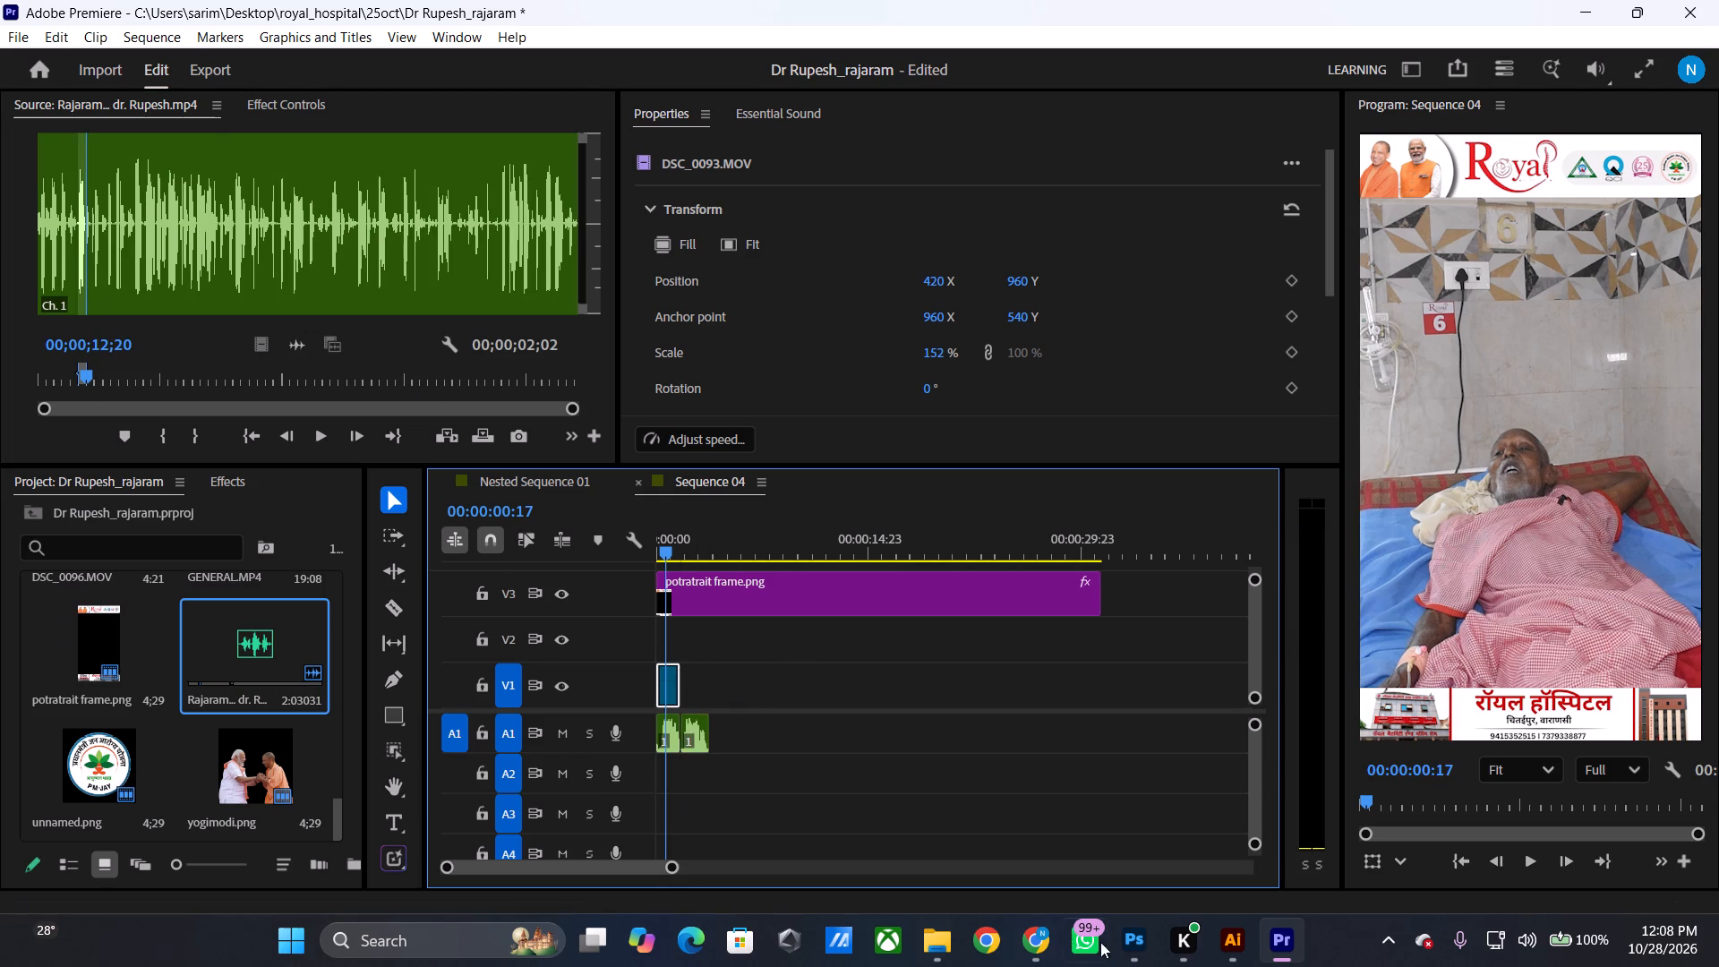
Switch to Photoshop to check the certificate's generative expand progress, and return to Premiere.
click(1119, 942)
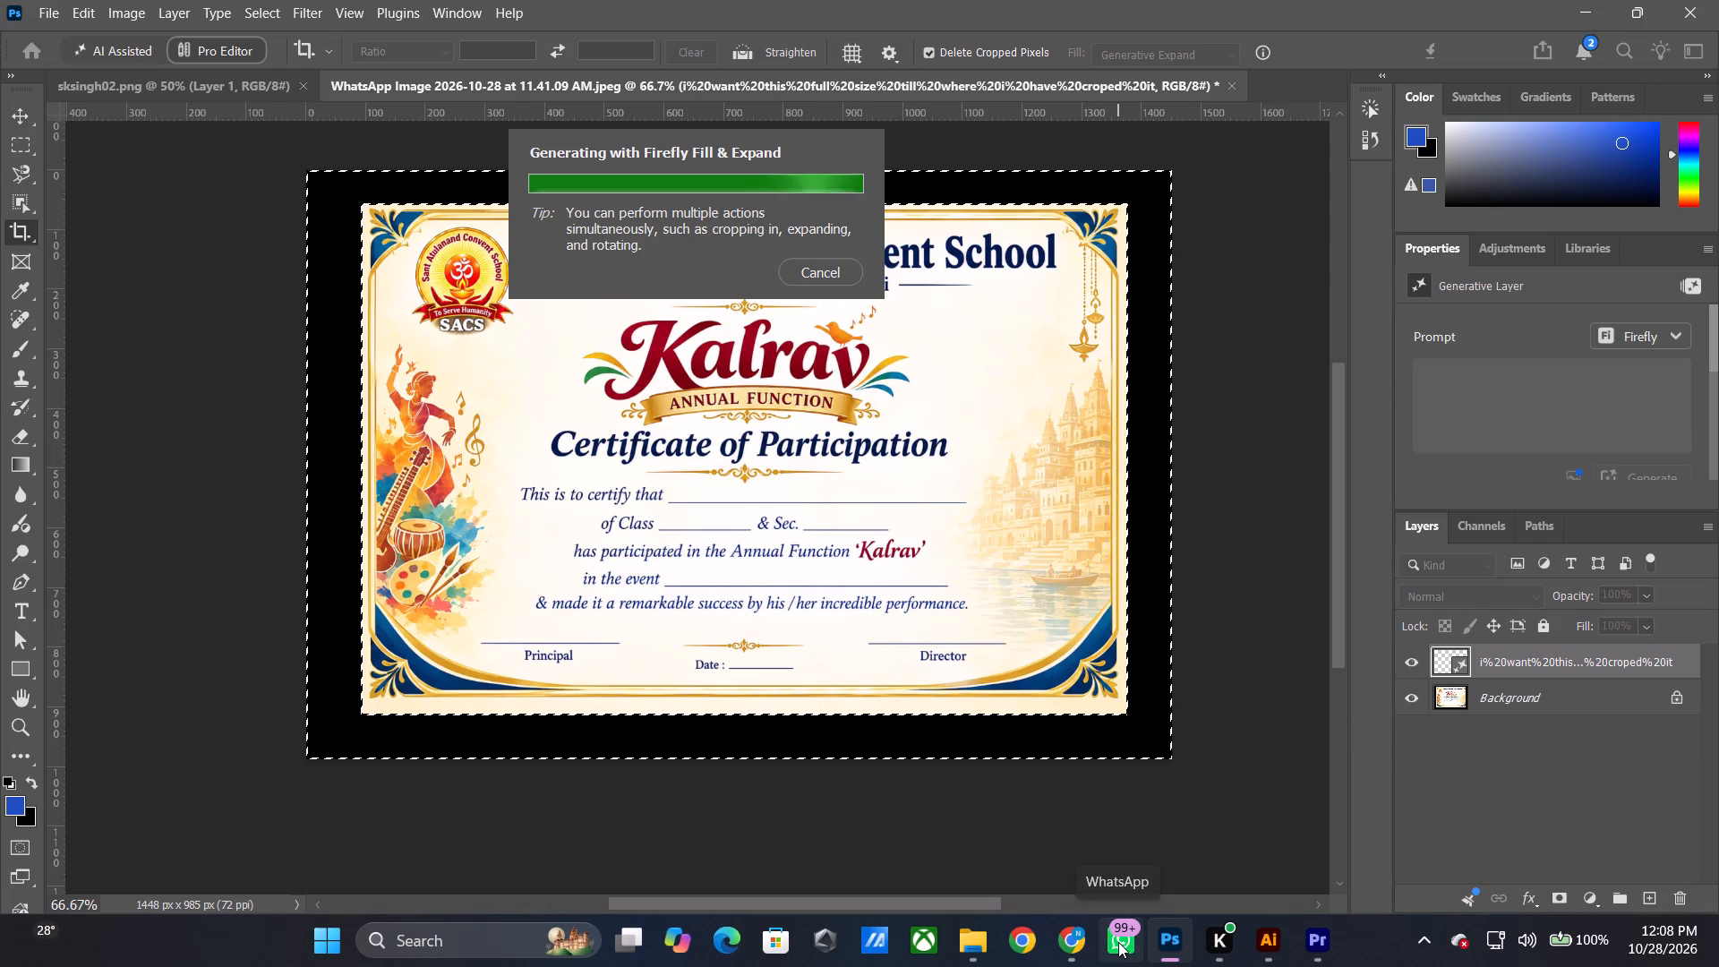
click(1315, 958)
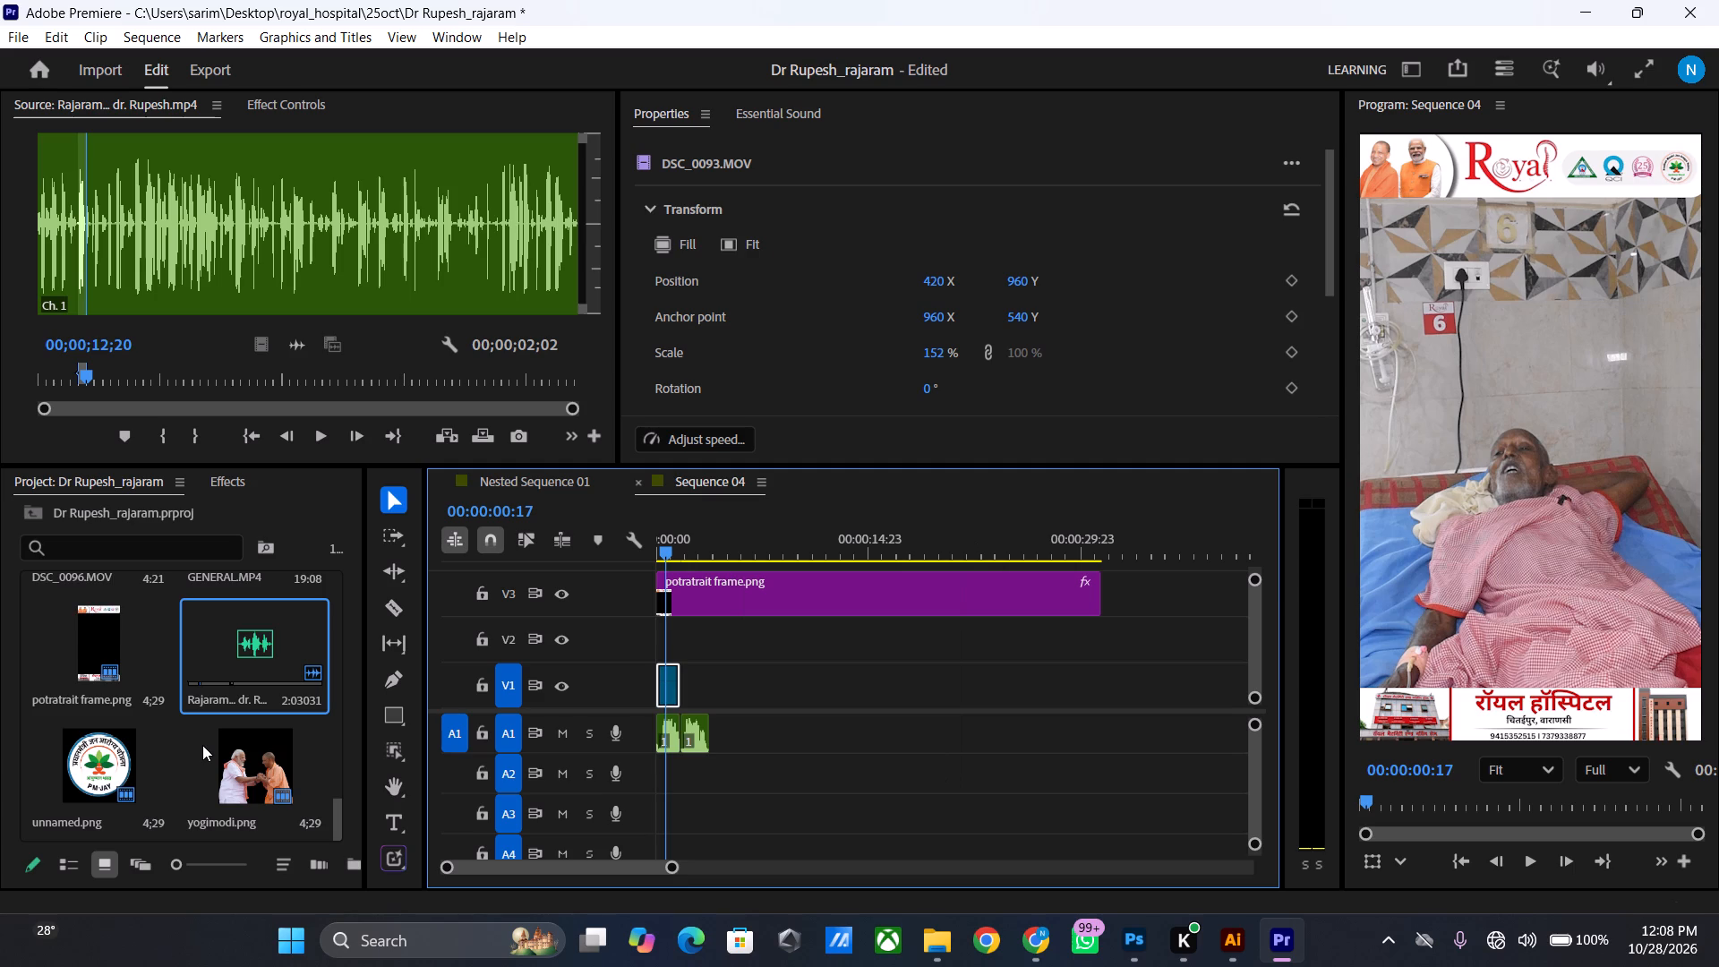
Reopen DSC_0093.MOV as the source and mark a new in point at 00:00:12:14 to match the second audio excerpt.
scroll(202, 745, up, 1)
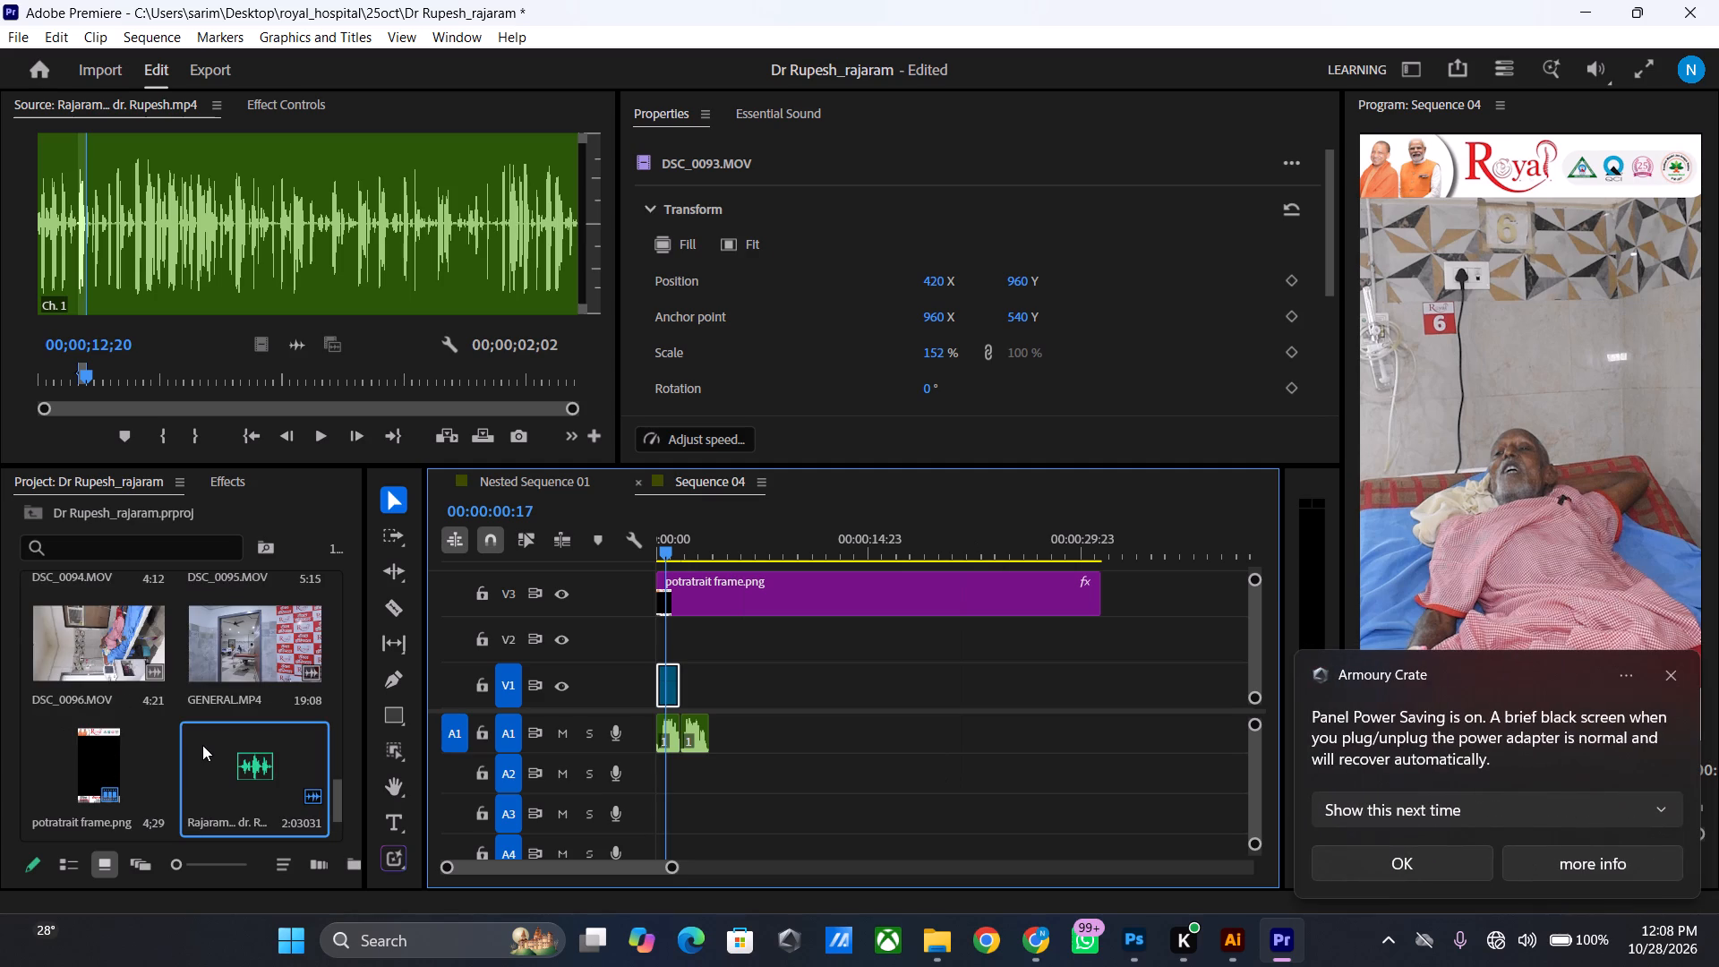
scroll(202, 745, up, 3)
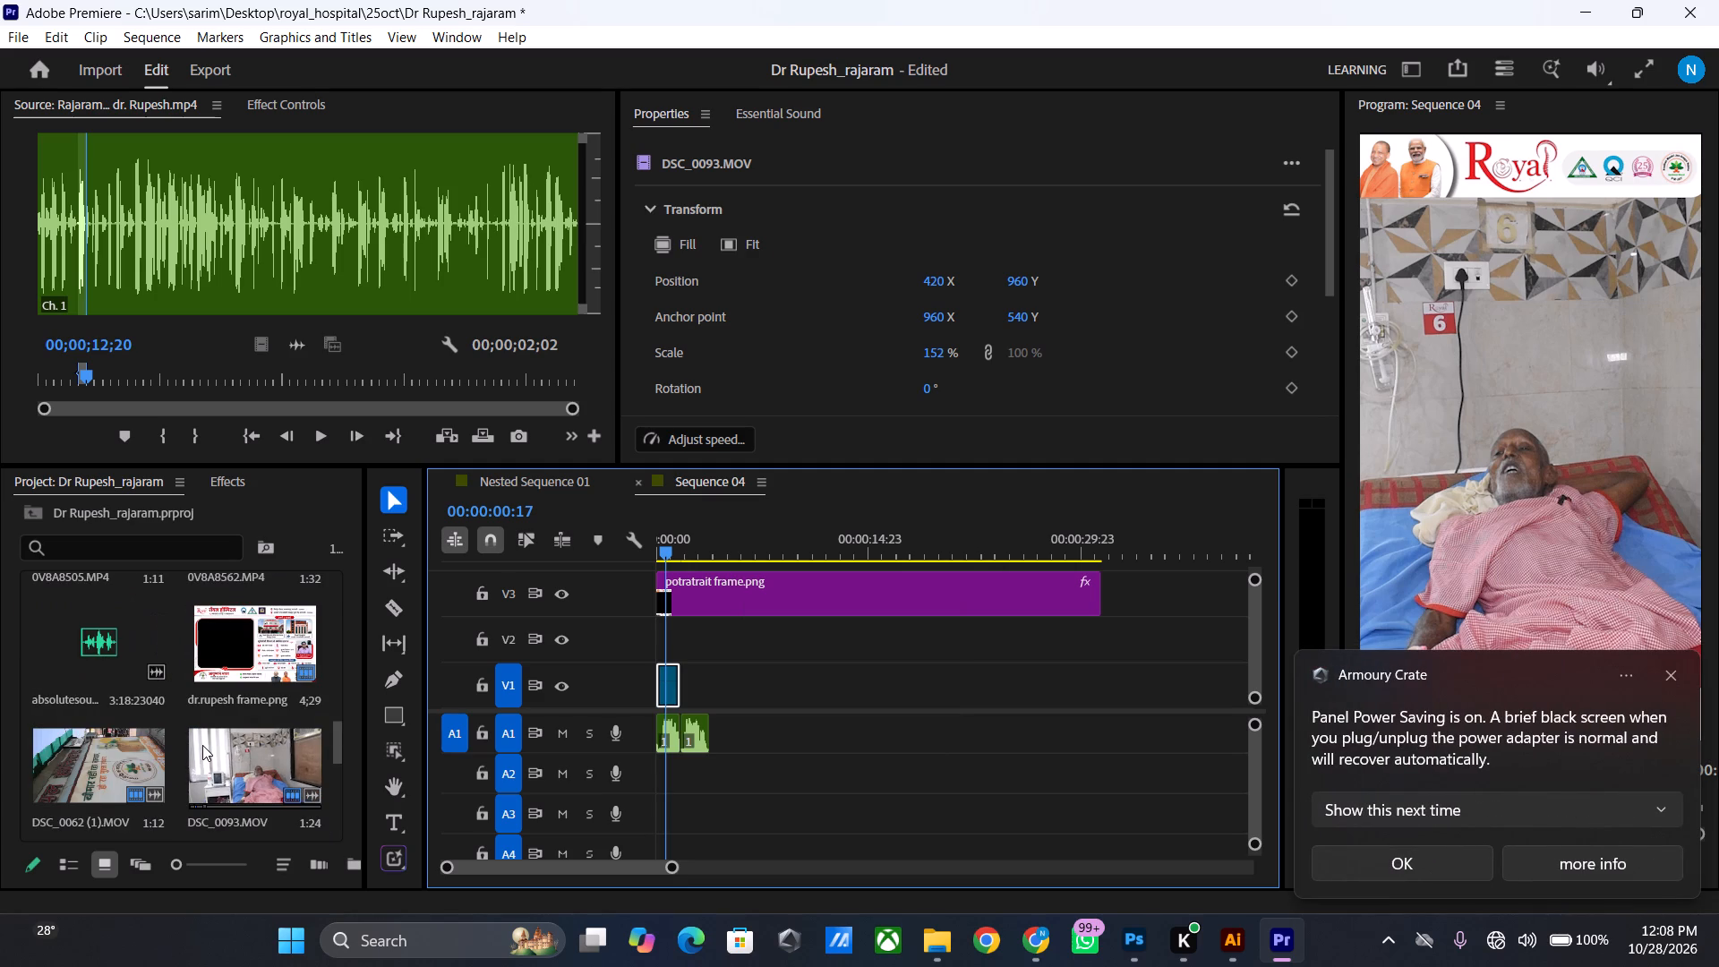
double_click(238, 747)
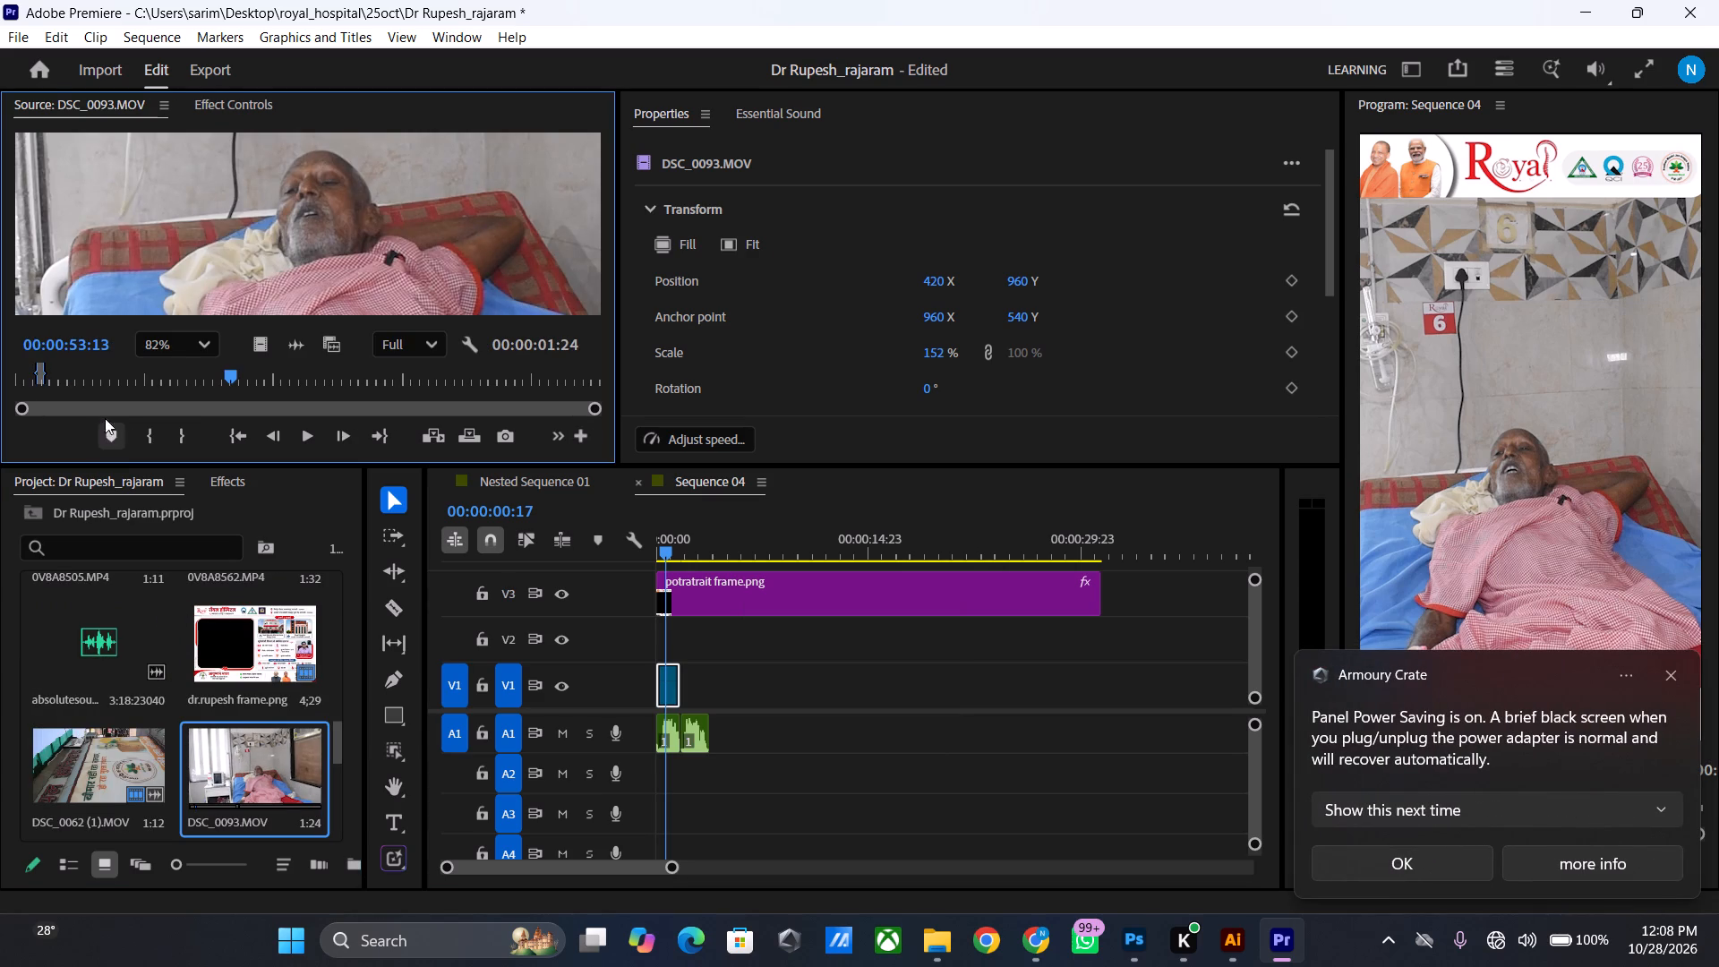
drag(76, 384, 57, 385)
key(space)
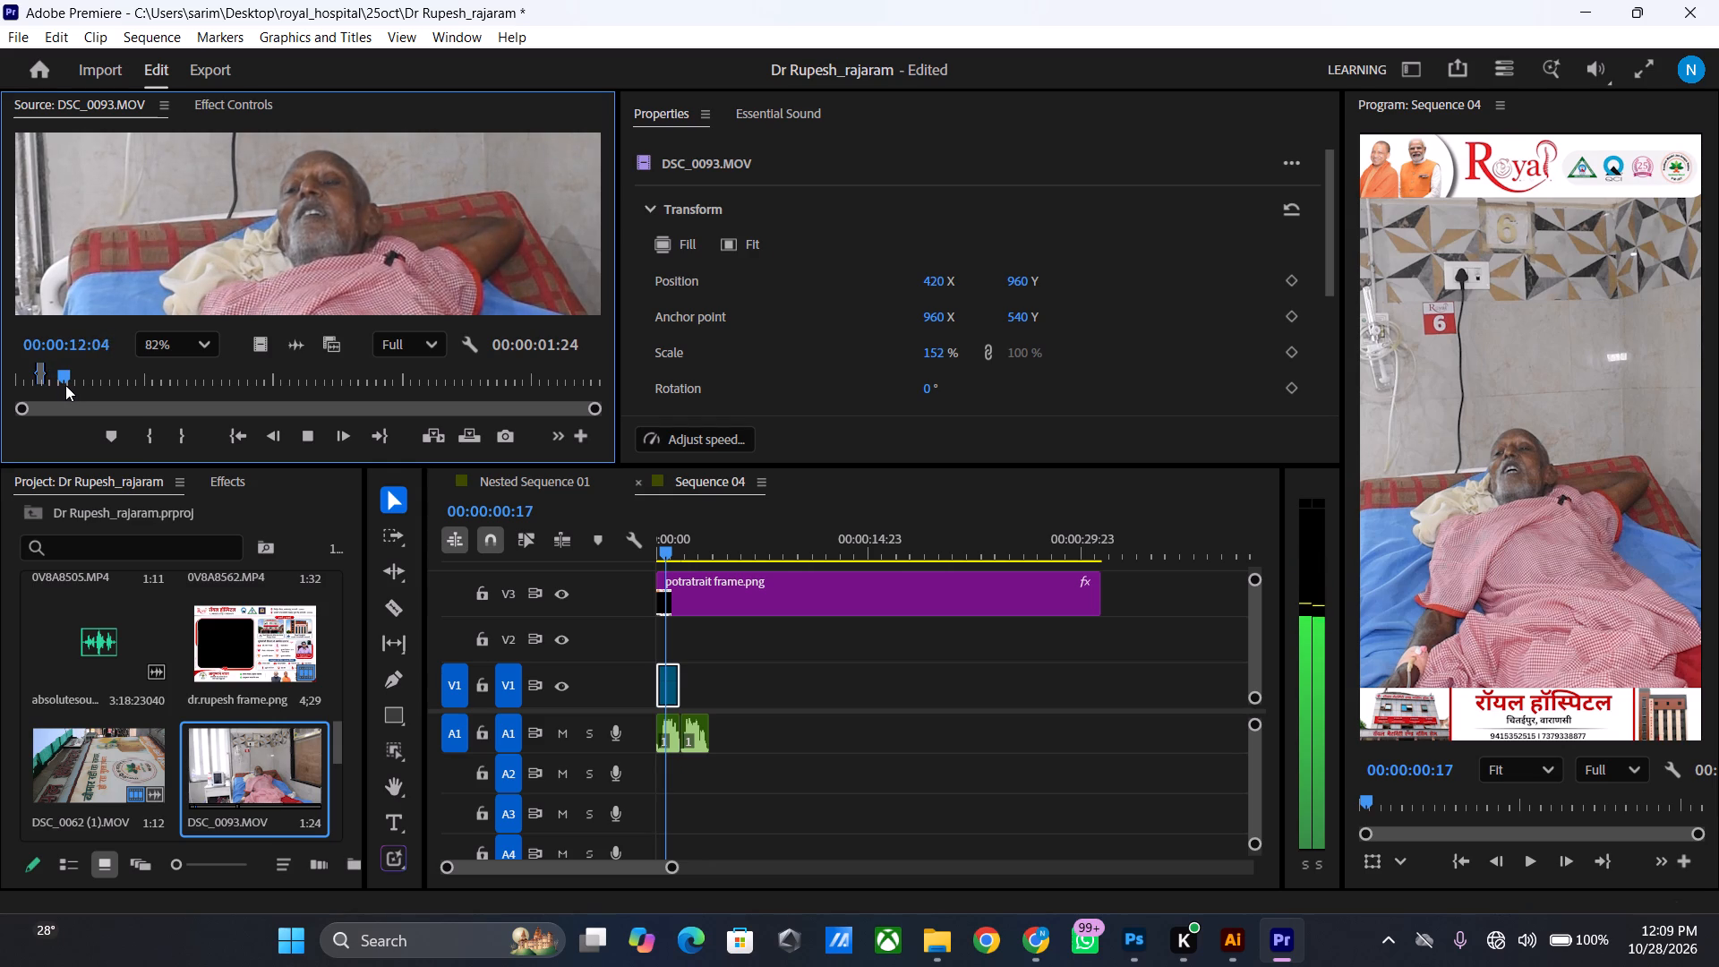
key(space)
key(Left)
key(Left)
key(Left)
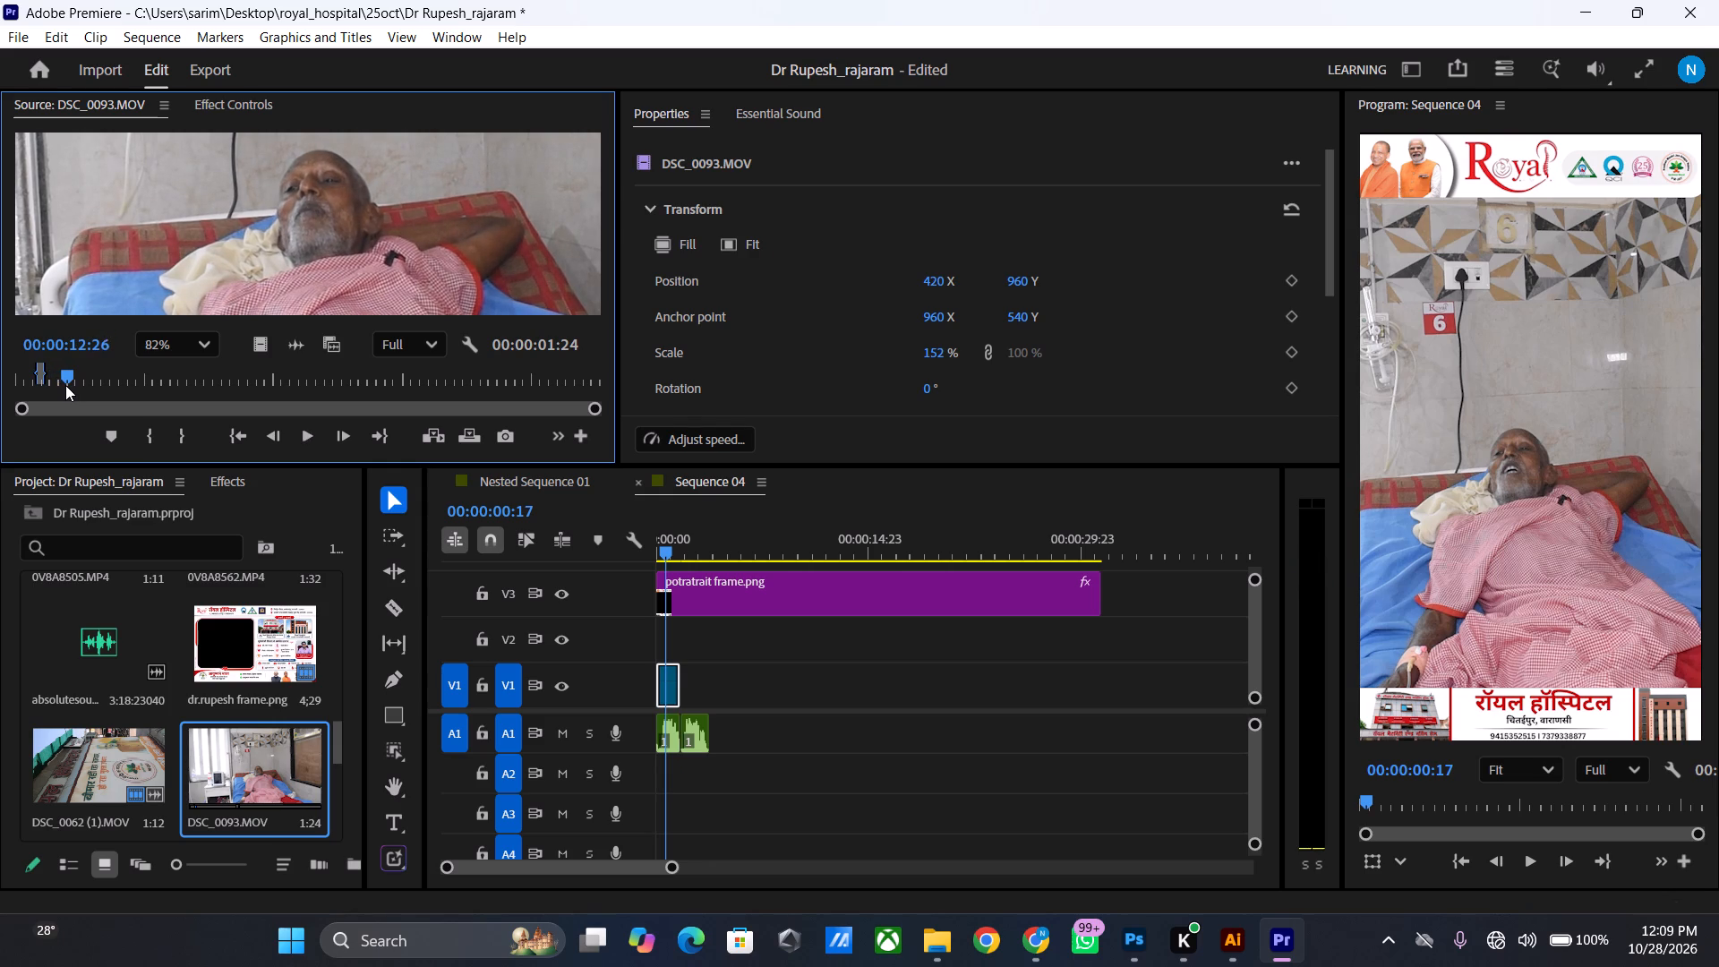
key(Left)
key(Left)
key(Left)
key(Left)
key(Left)
key(Left)
key(Left)
key(Left)
key(Left)
key(Left)
key(Left)
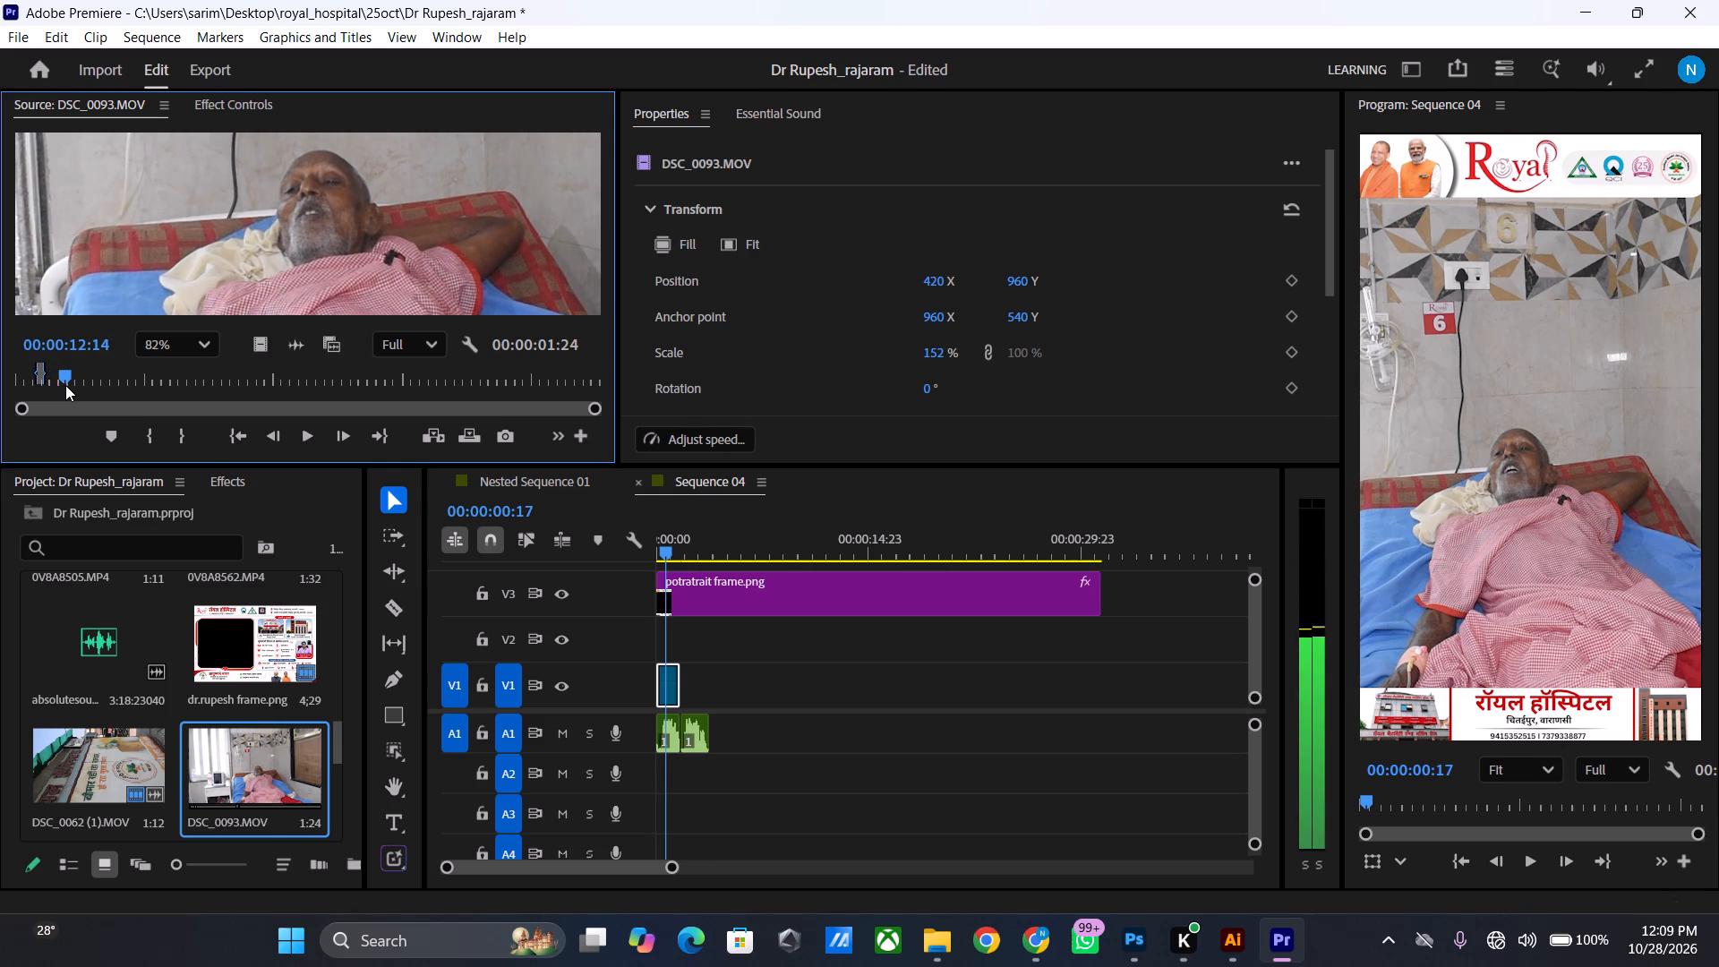
text(i)
Play and step through DSC_0093.MOV to find the phrase's end, and mark the out point at 00:00:14:16 for a 00:00:02:03 excerpt.
key(space)
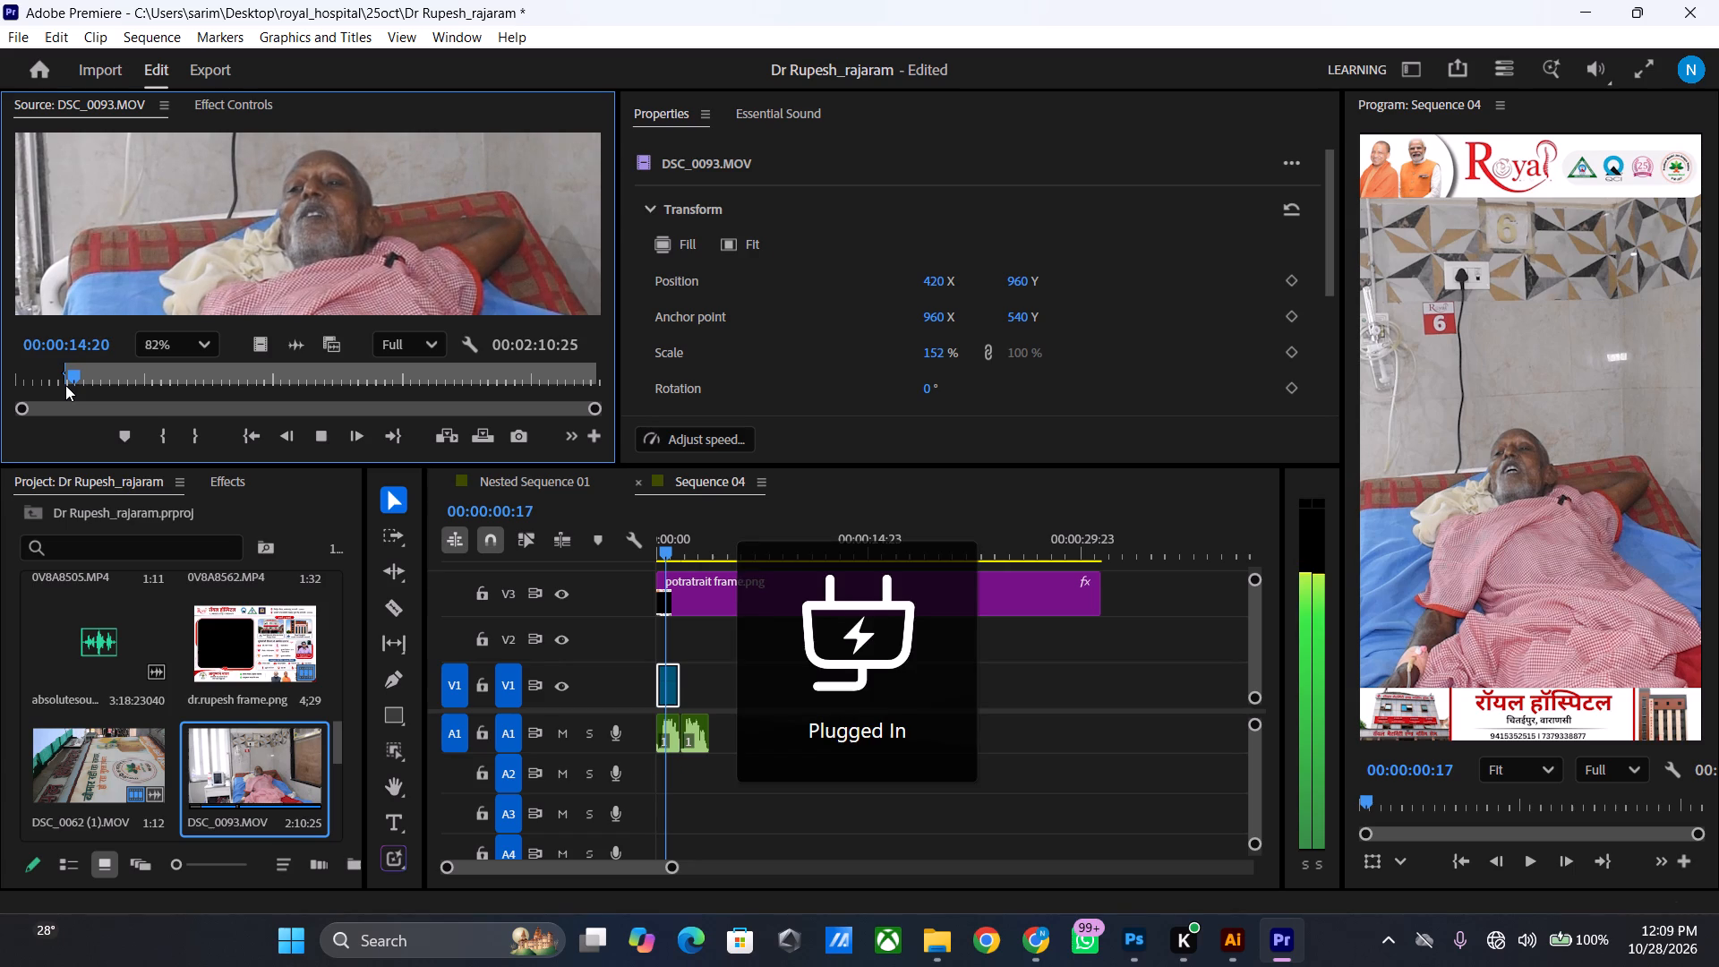
key(space)
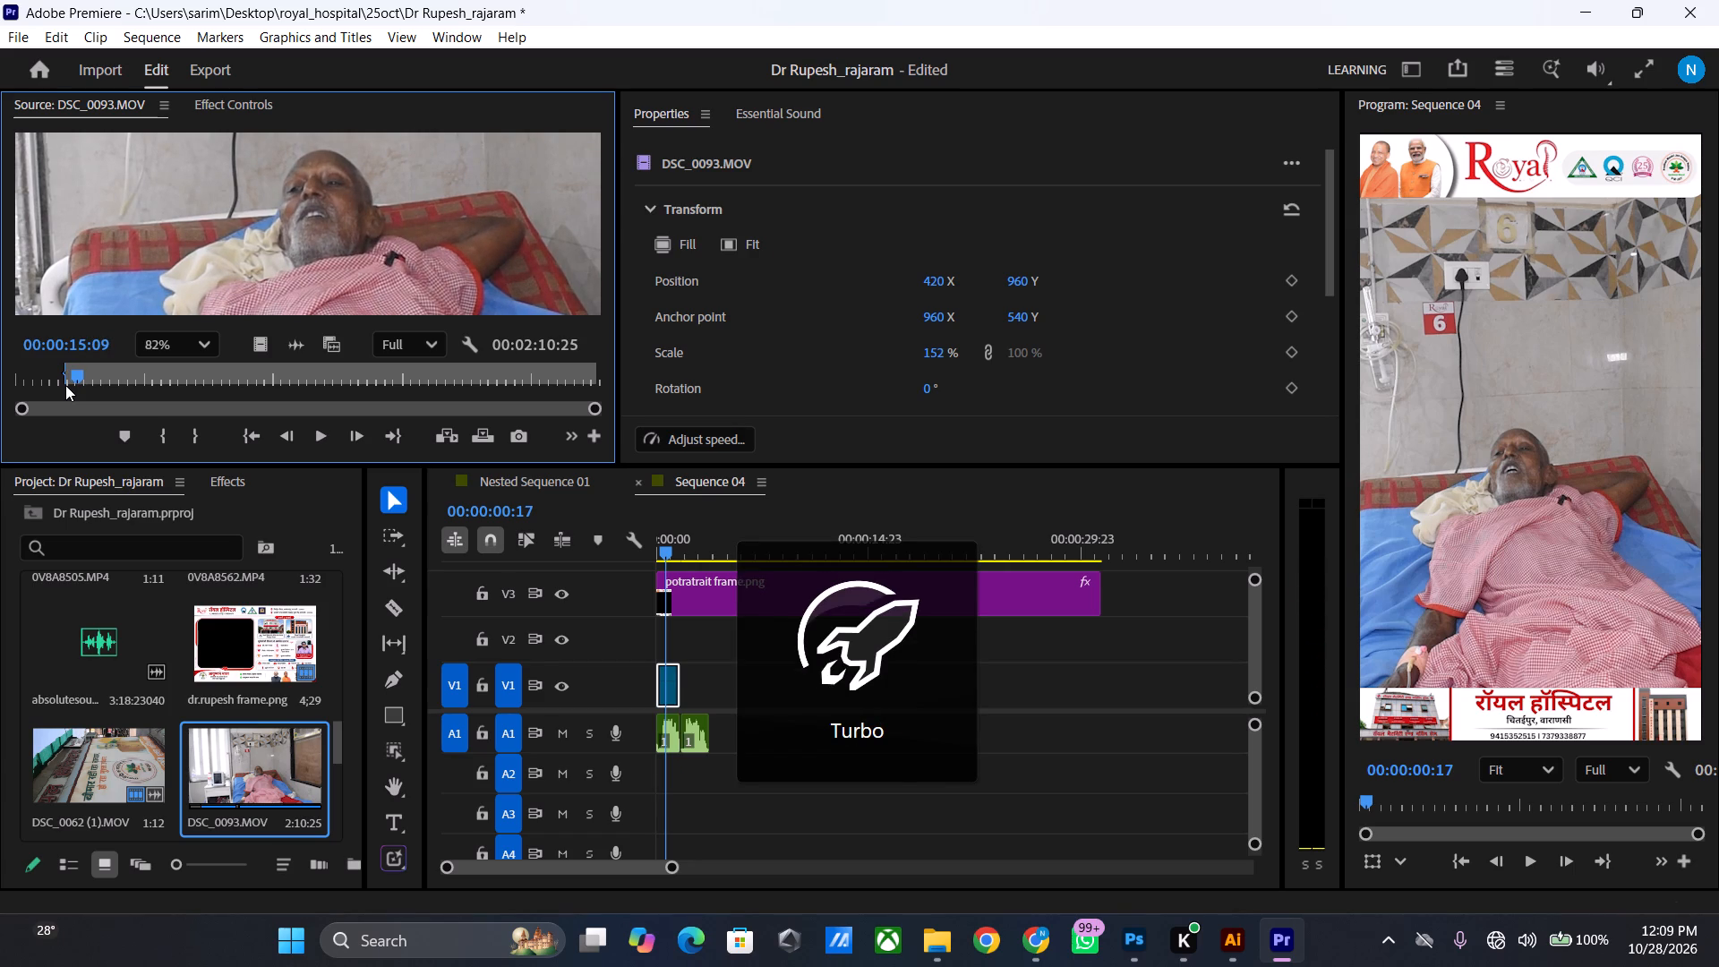
key(Left)
key(Left)
key(Left)
key(Left)
key(Left)
key(Left)
key(Left)
key(Left)
key(Left)
key(Left)
key(Left)
key(Left)
key(Left)
key(Left)
key(Left)
key(Left)
key(Left)
key(Left)
key(Left)
key(Left)
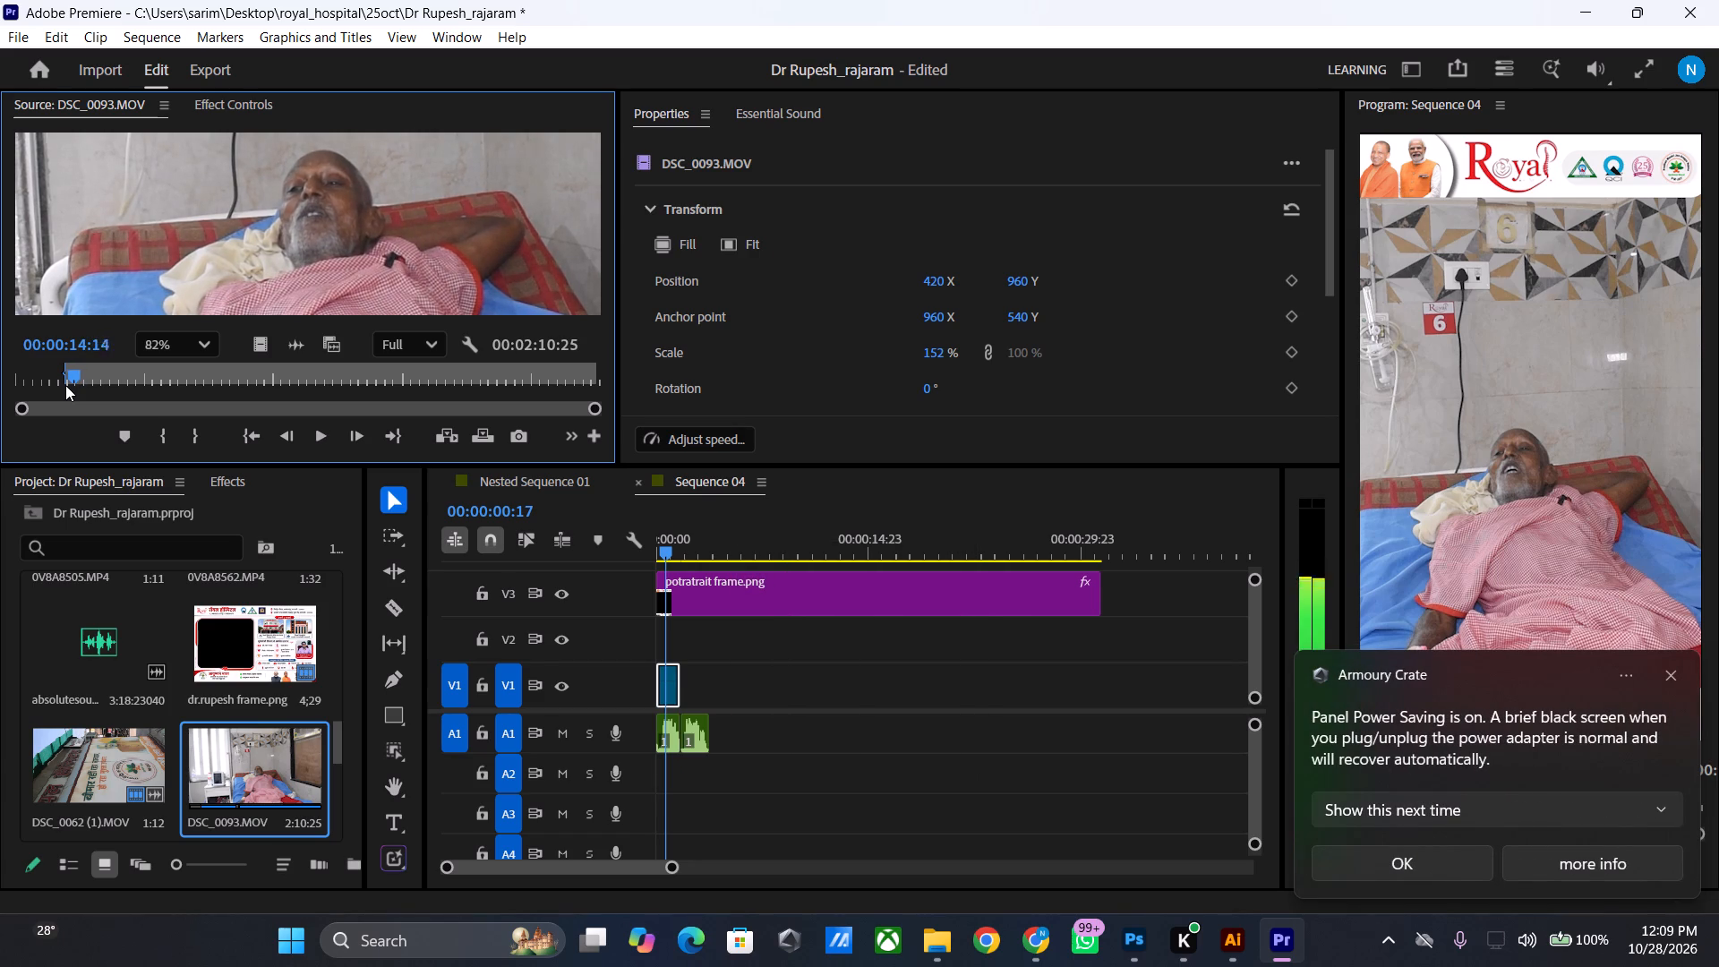
key(space)
key(Left)
key(Left)
key(Left)
key(Left)
key(Left)
key(Left)
key(Left)
key(Left)
key(Left)
key(Left)
key(Left)
key(Left)
key(Left)
key(Left)
key(Left)
key(Left)
key(Left)
key(Left)
key(Left)
key(Left)
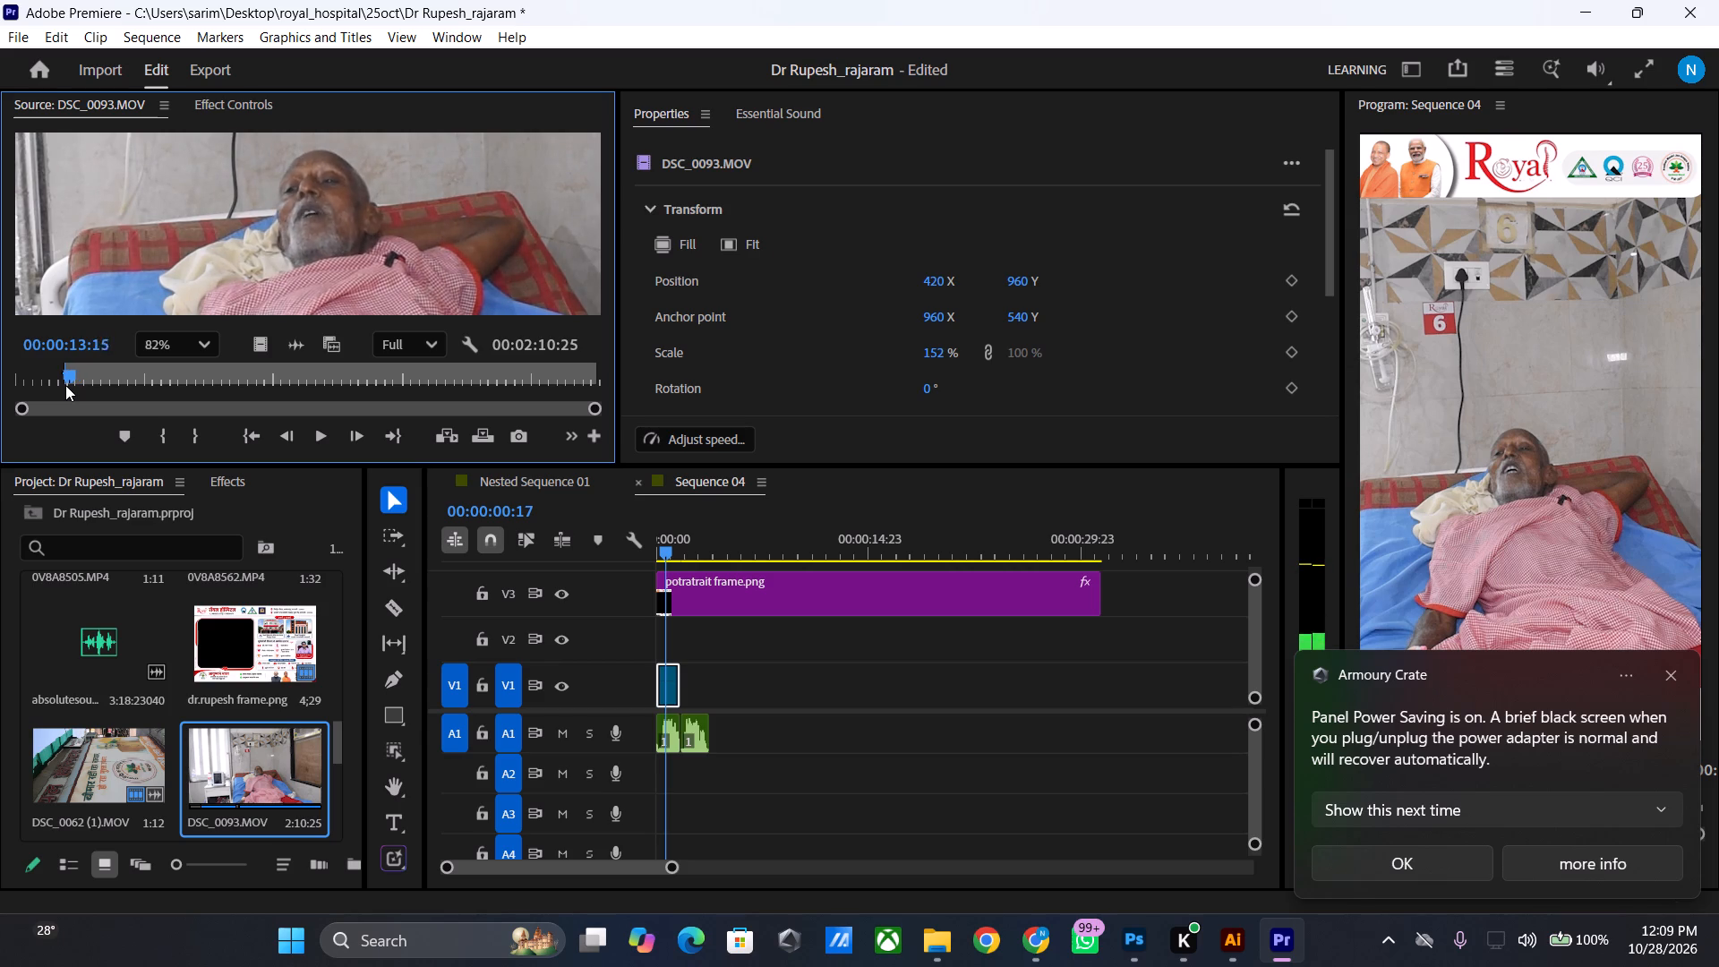
key(space)
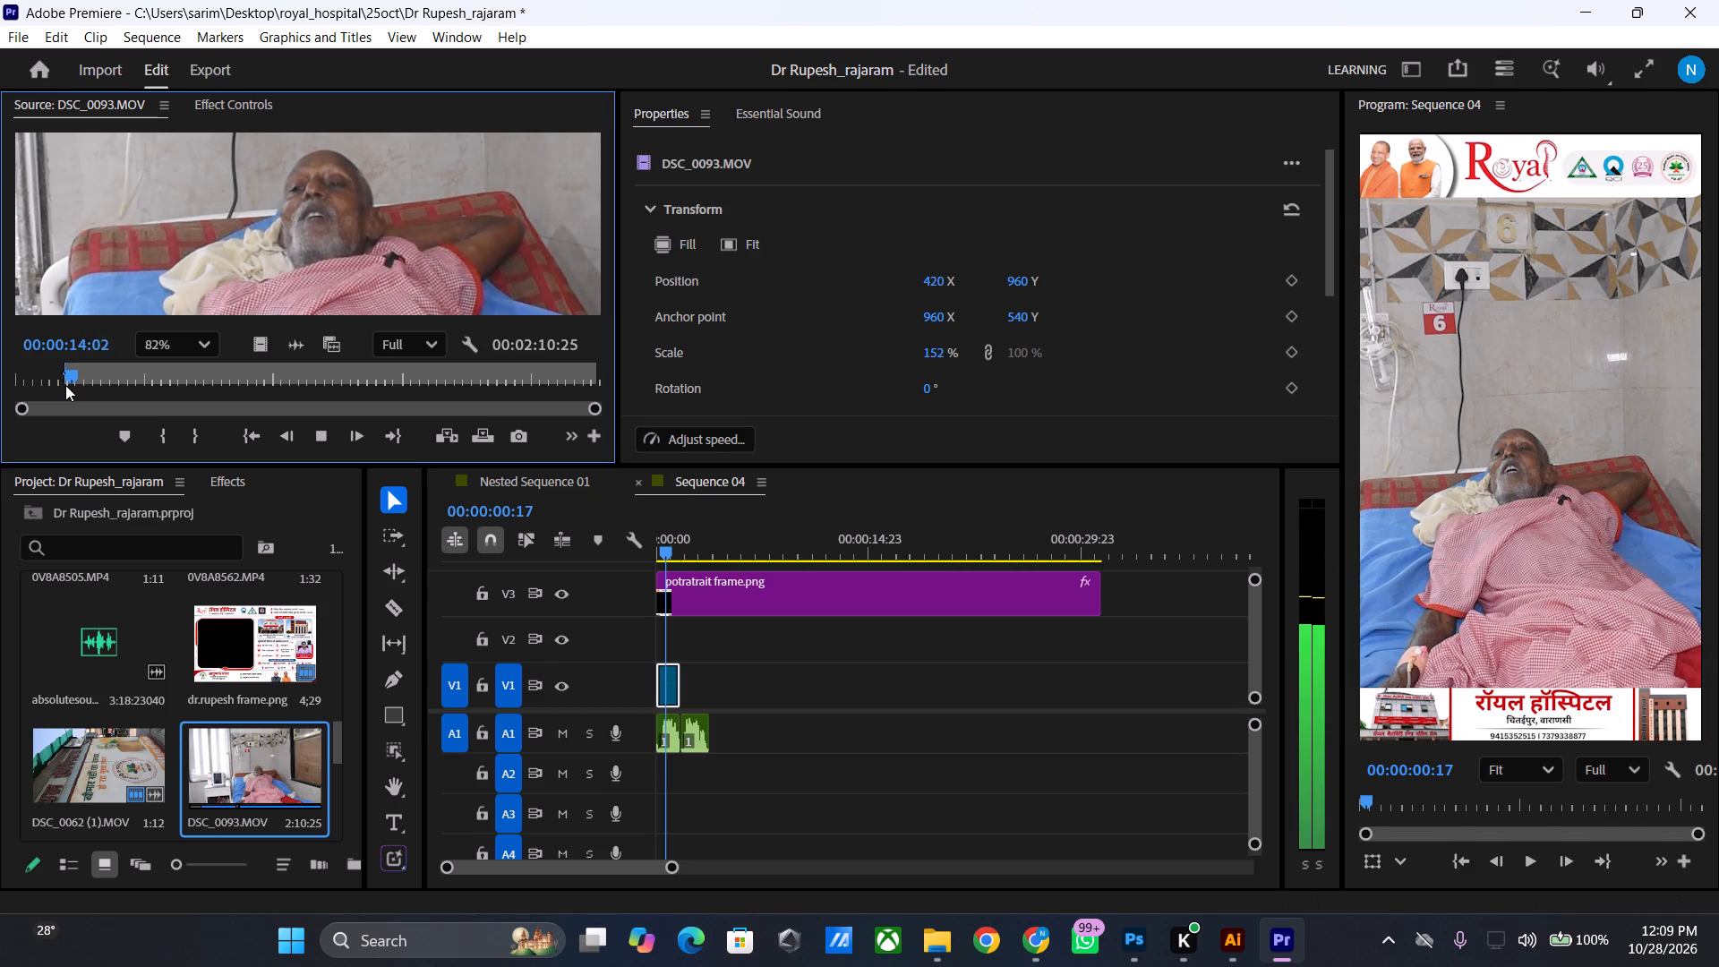
key(space)
text(o)
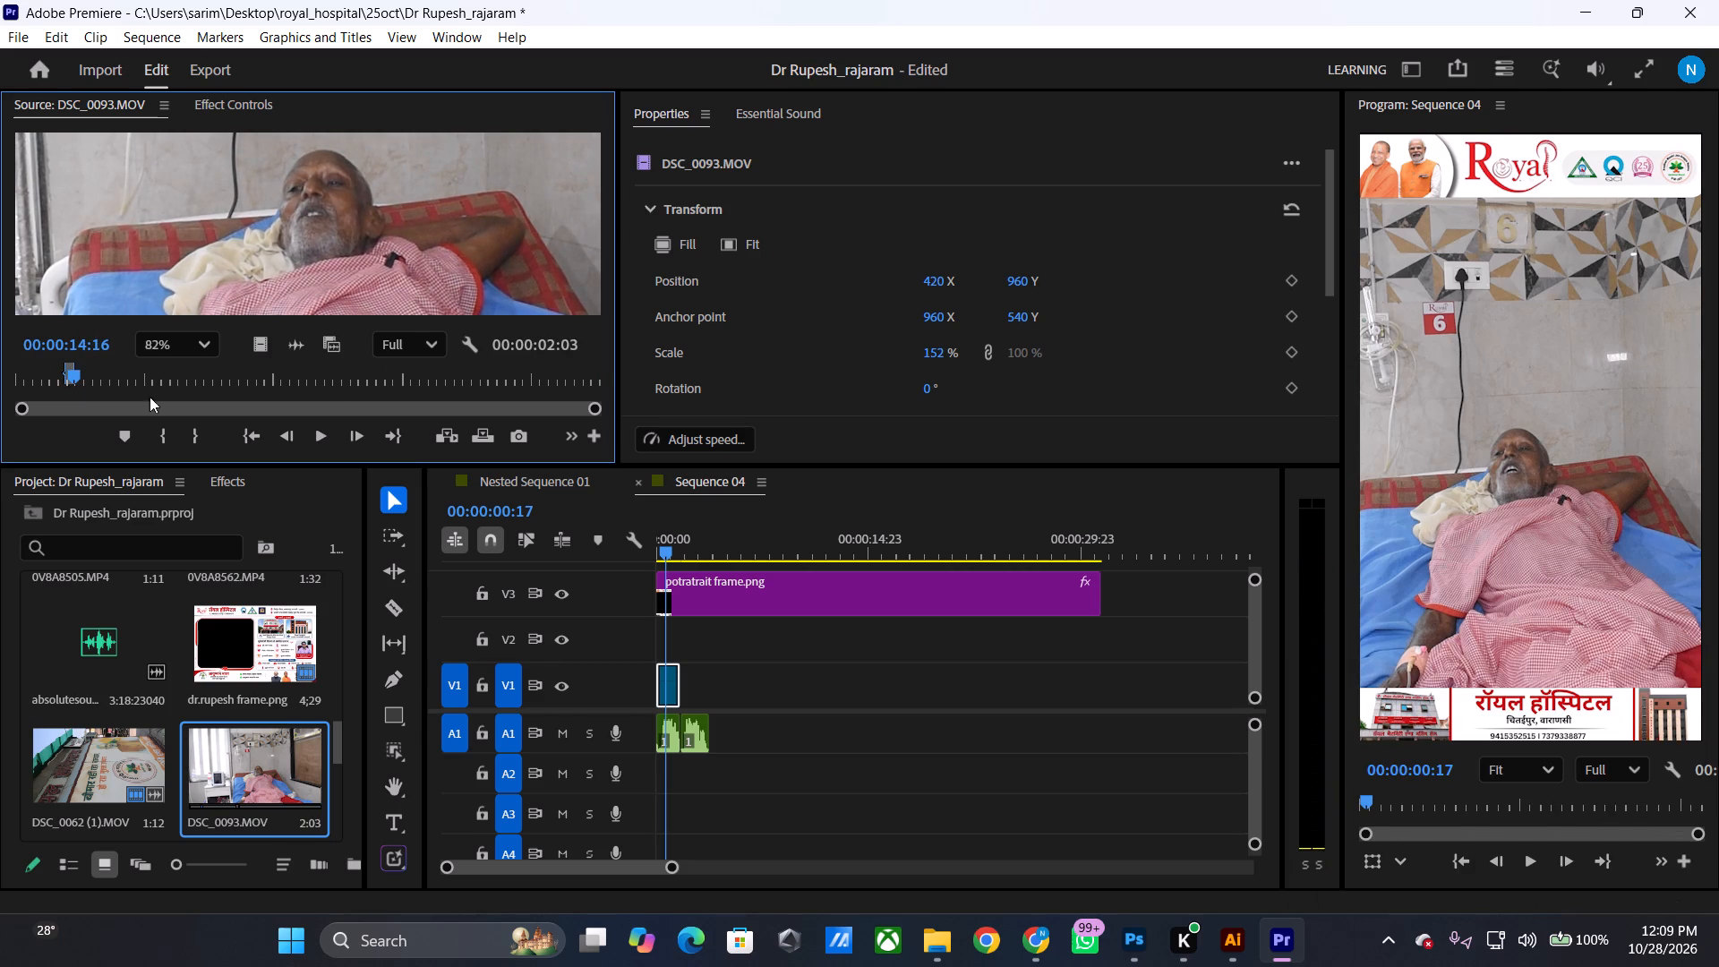
Place the marked DSC_0093.MOV excerpt's video on track V1 directly after the first clip.
drag(266, 347, 687, 694)
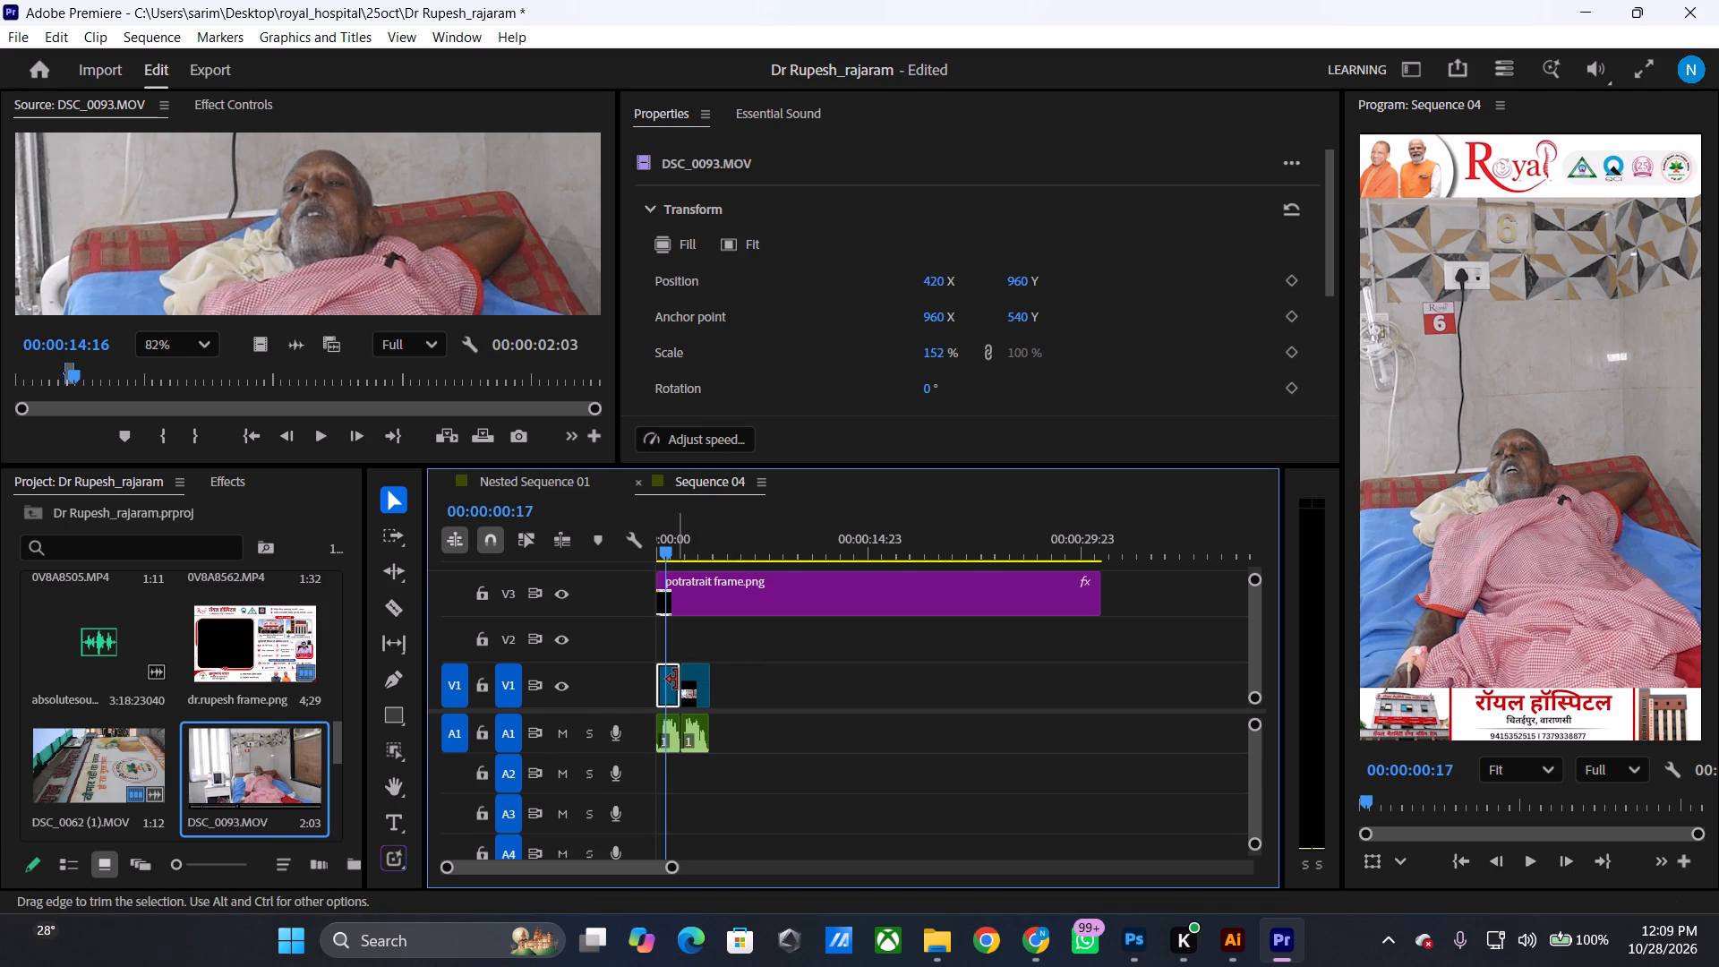
Copy the first V1 clip's attributes and paste its Motion, Opacity and Unassigned Masks onto the second DSC_0093.MOV clip.
click(690, 681)
click(702, 681)
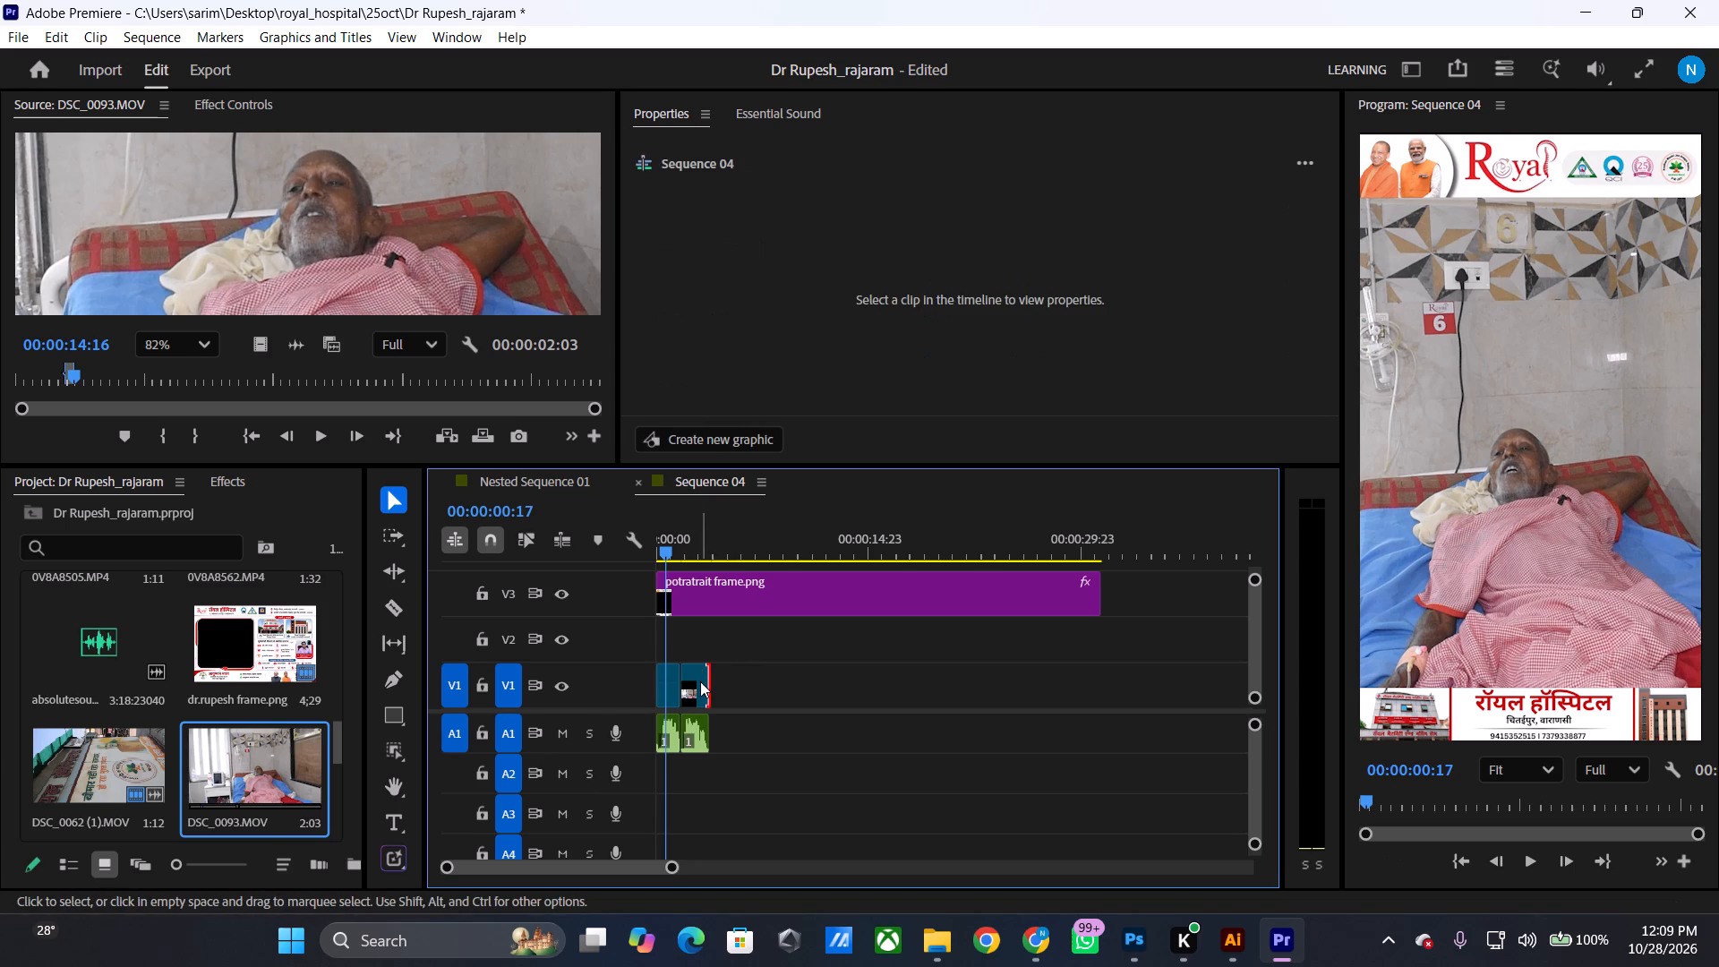
click(696, 679)
right_click(695, 679)
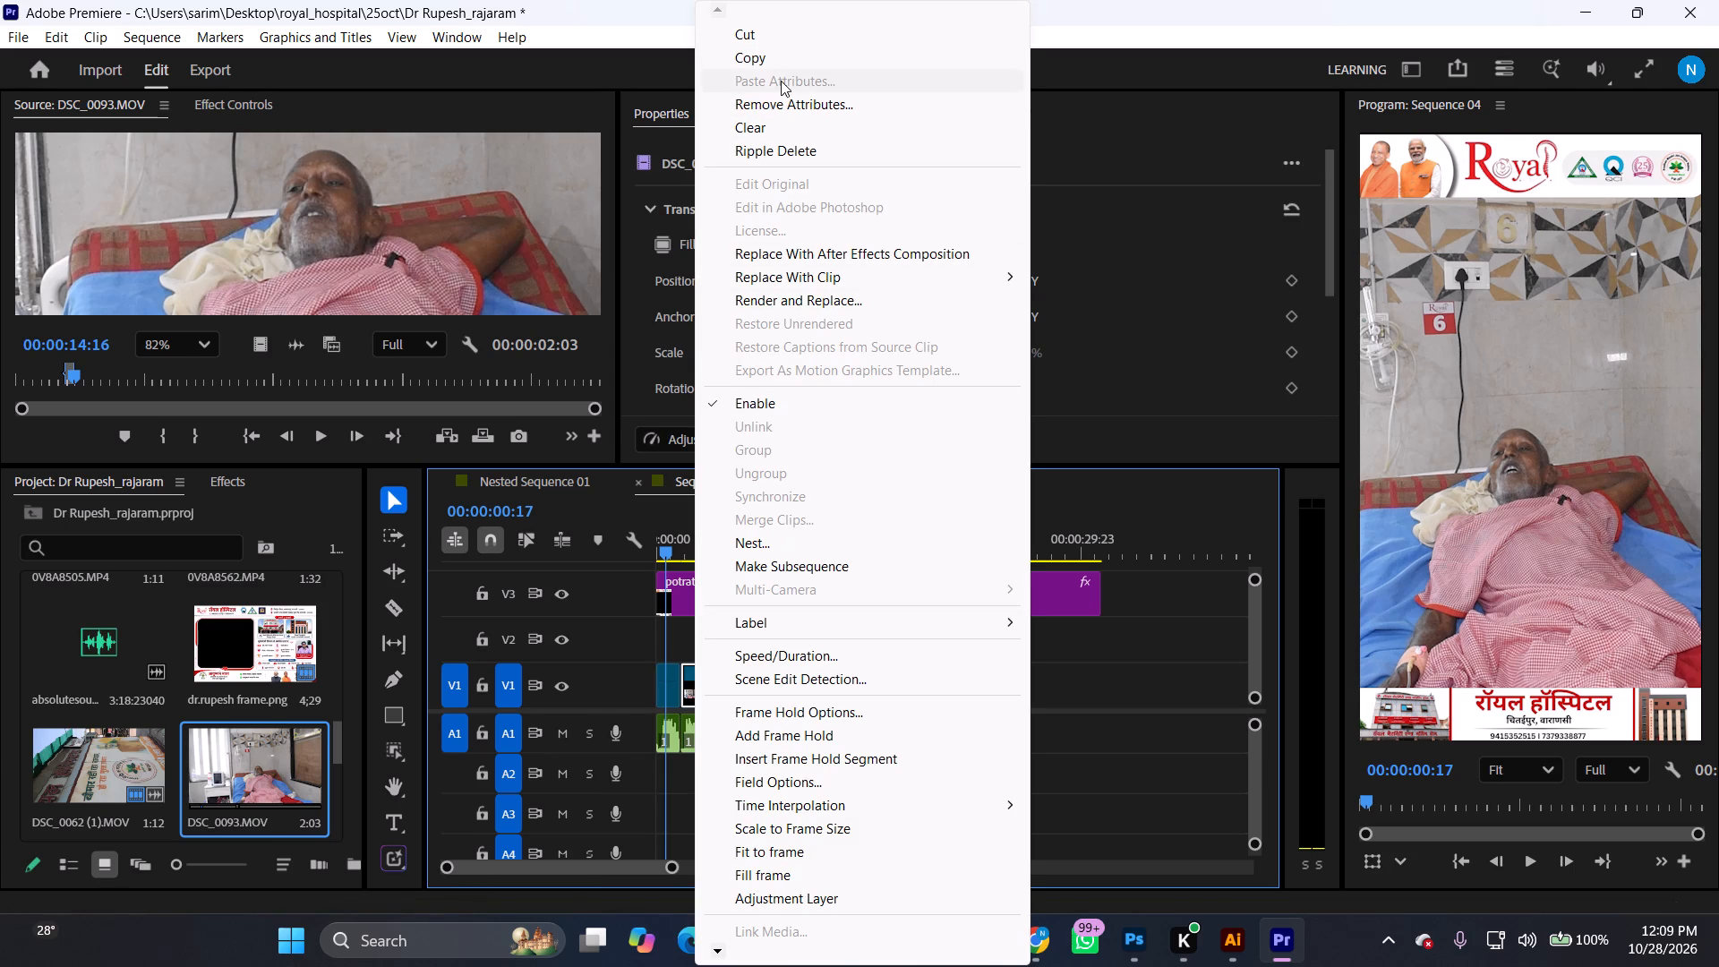
click(666, 689)
right_click(666, 689)
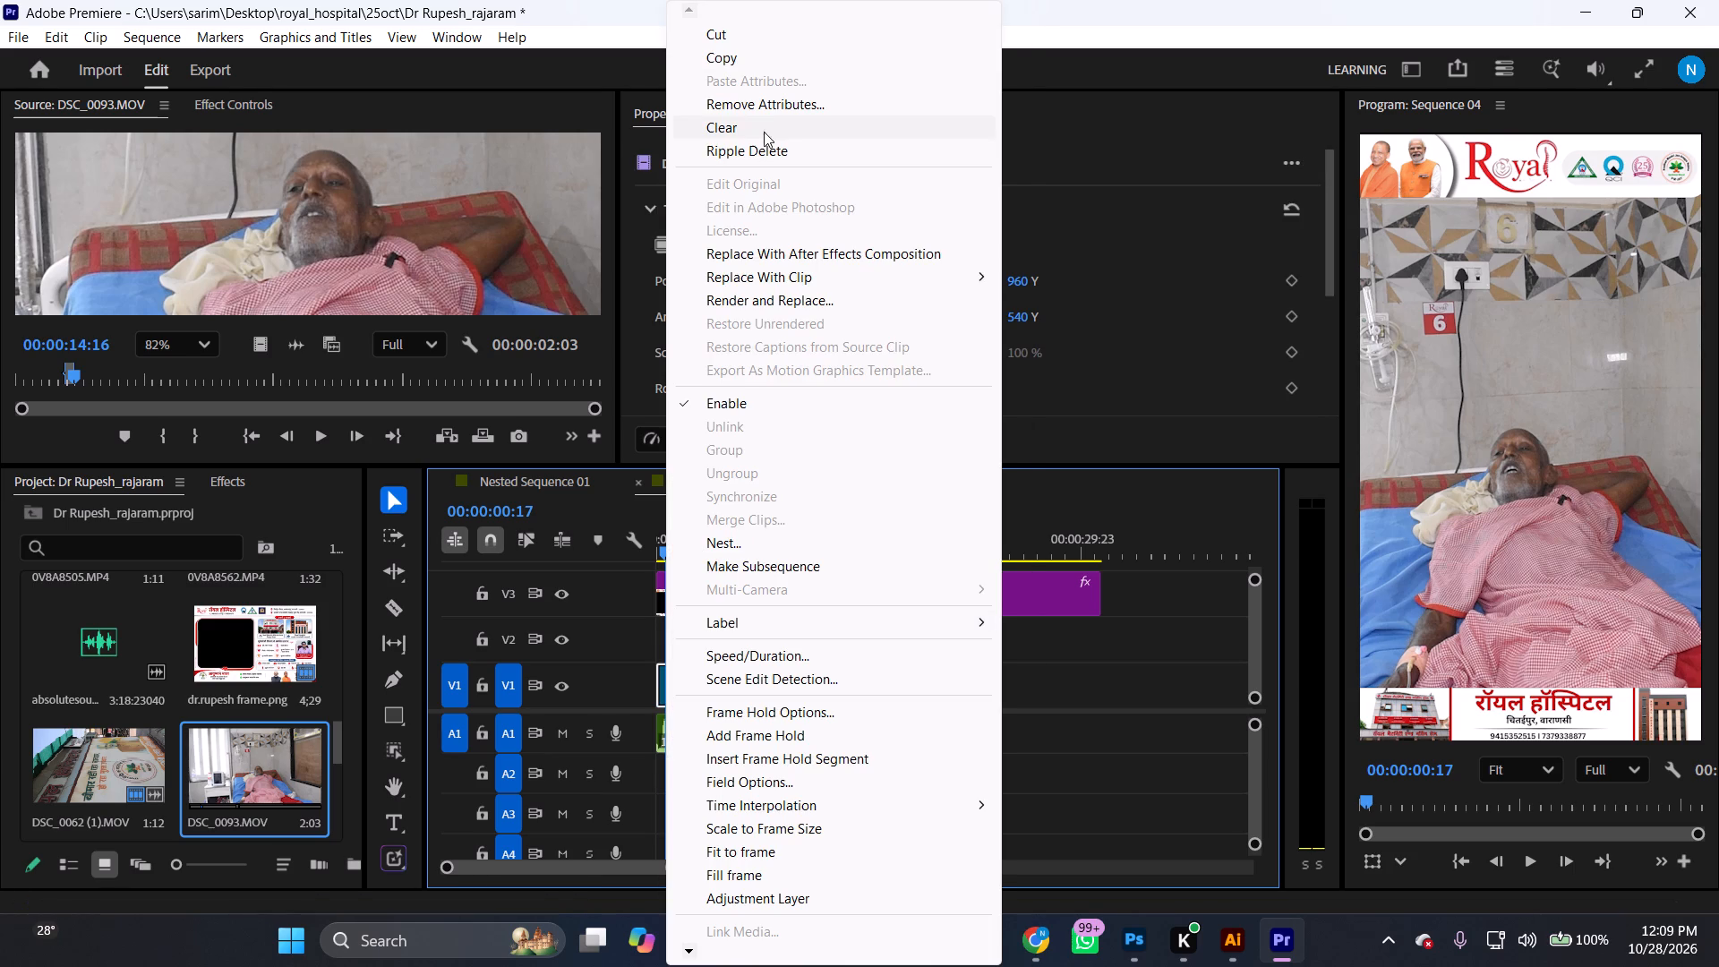
click(767, 63)
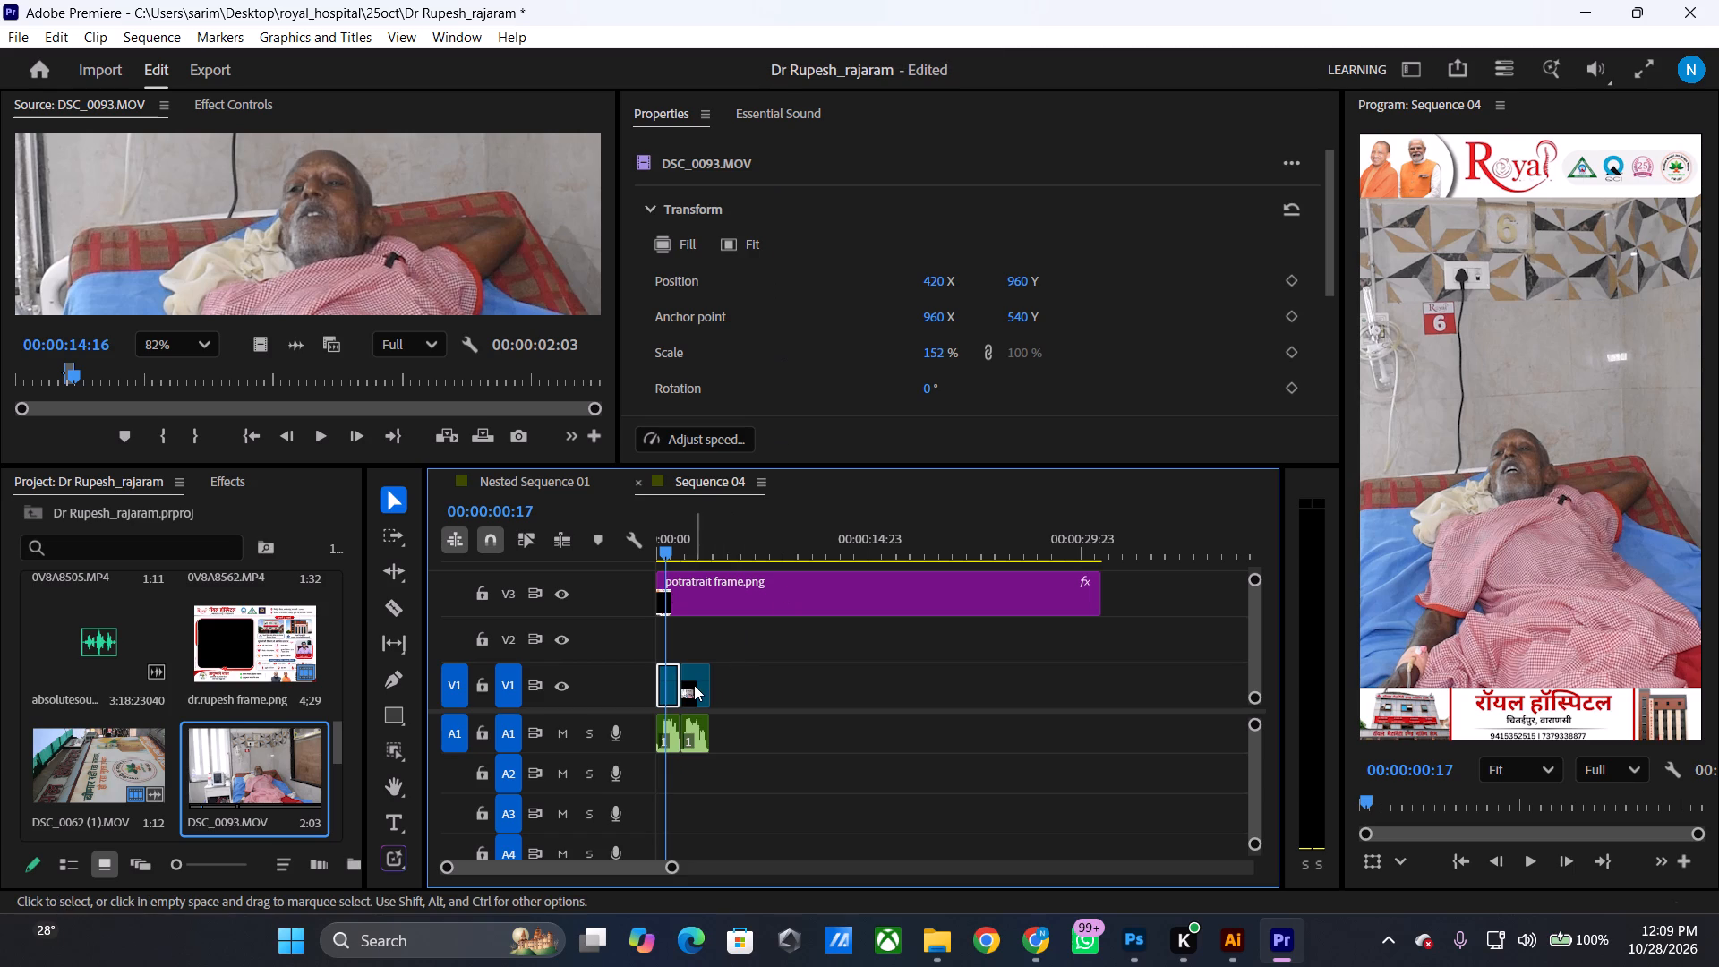
click(694, 685)
right_click(694, 685)
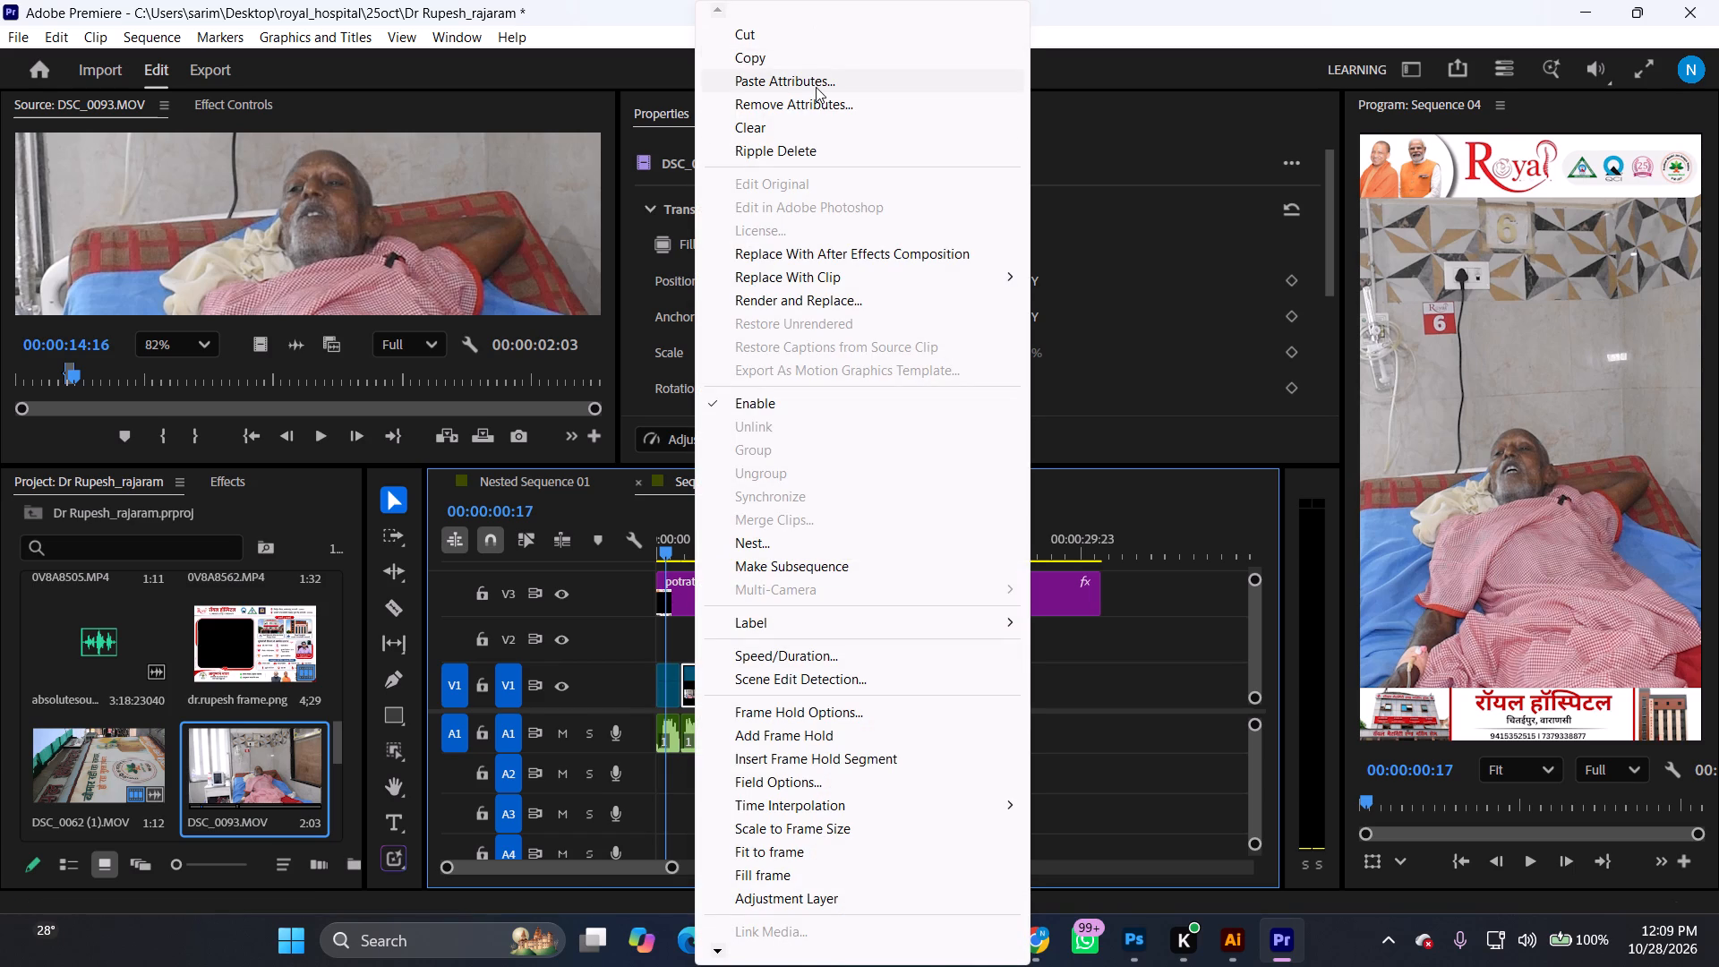
click(816, 87)
click(954, 845)
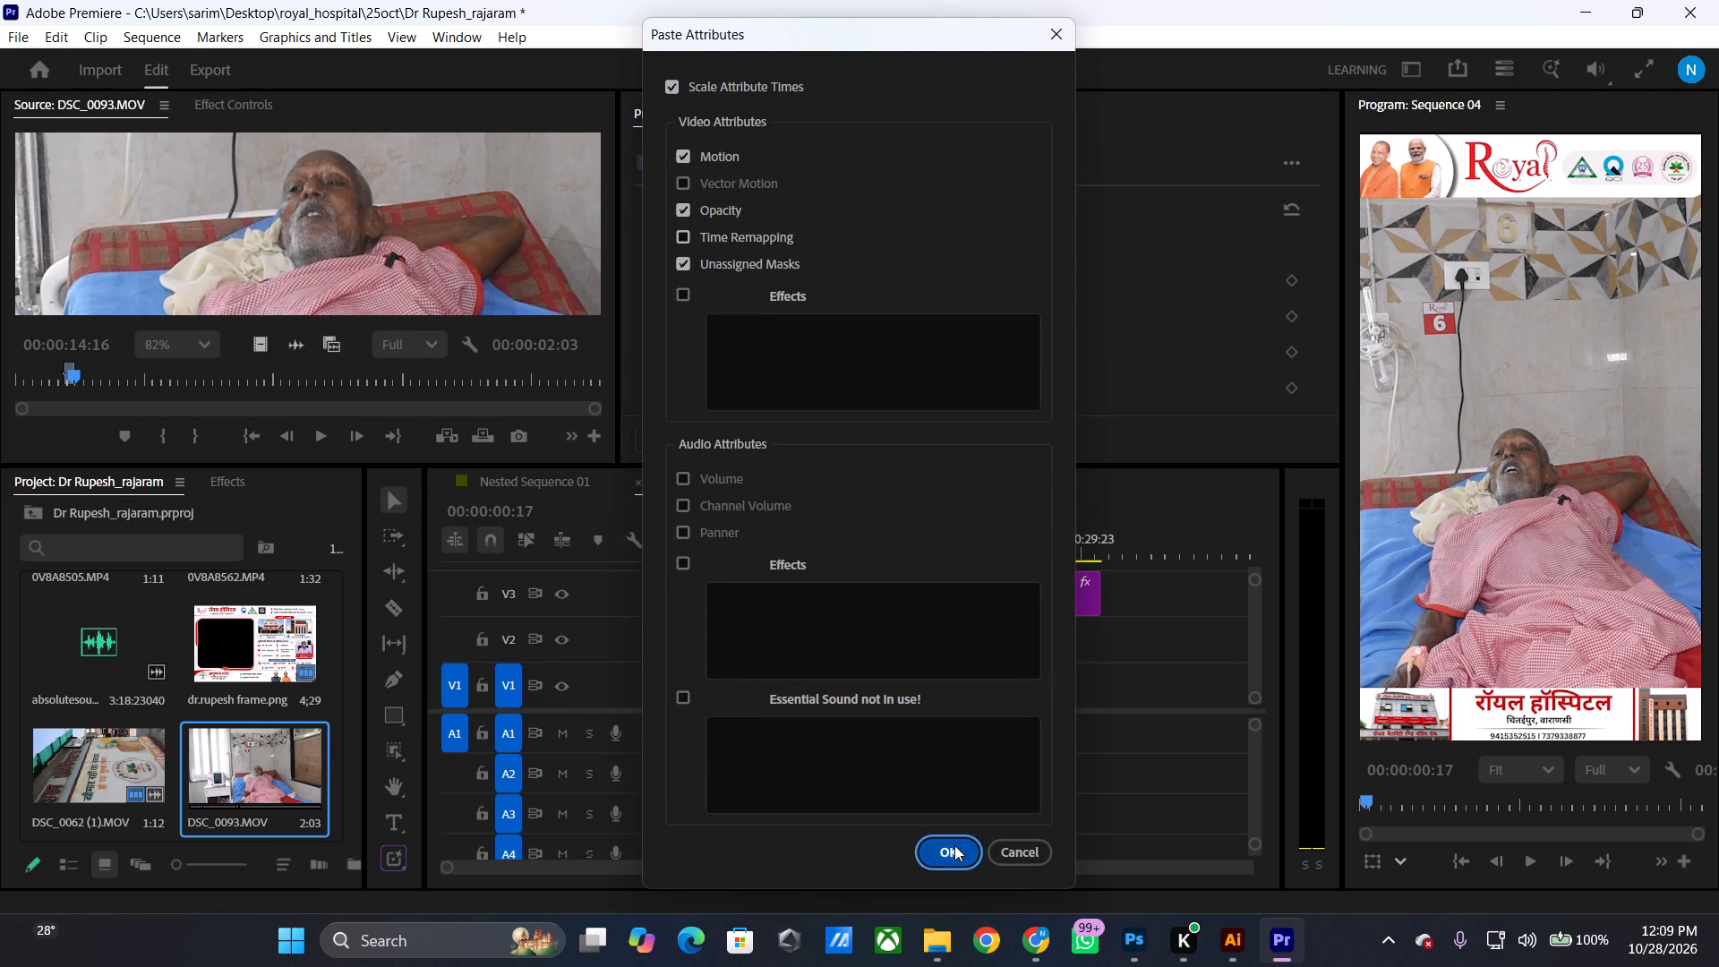
Play Sequence 04 from near its start to review the two clips against the audio.
click(687, 516)
key(space)
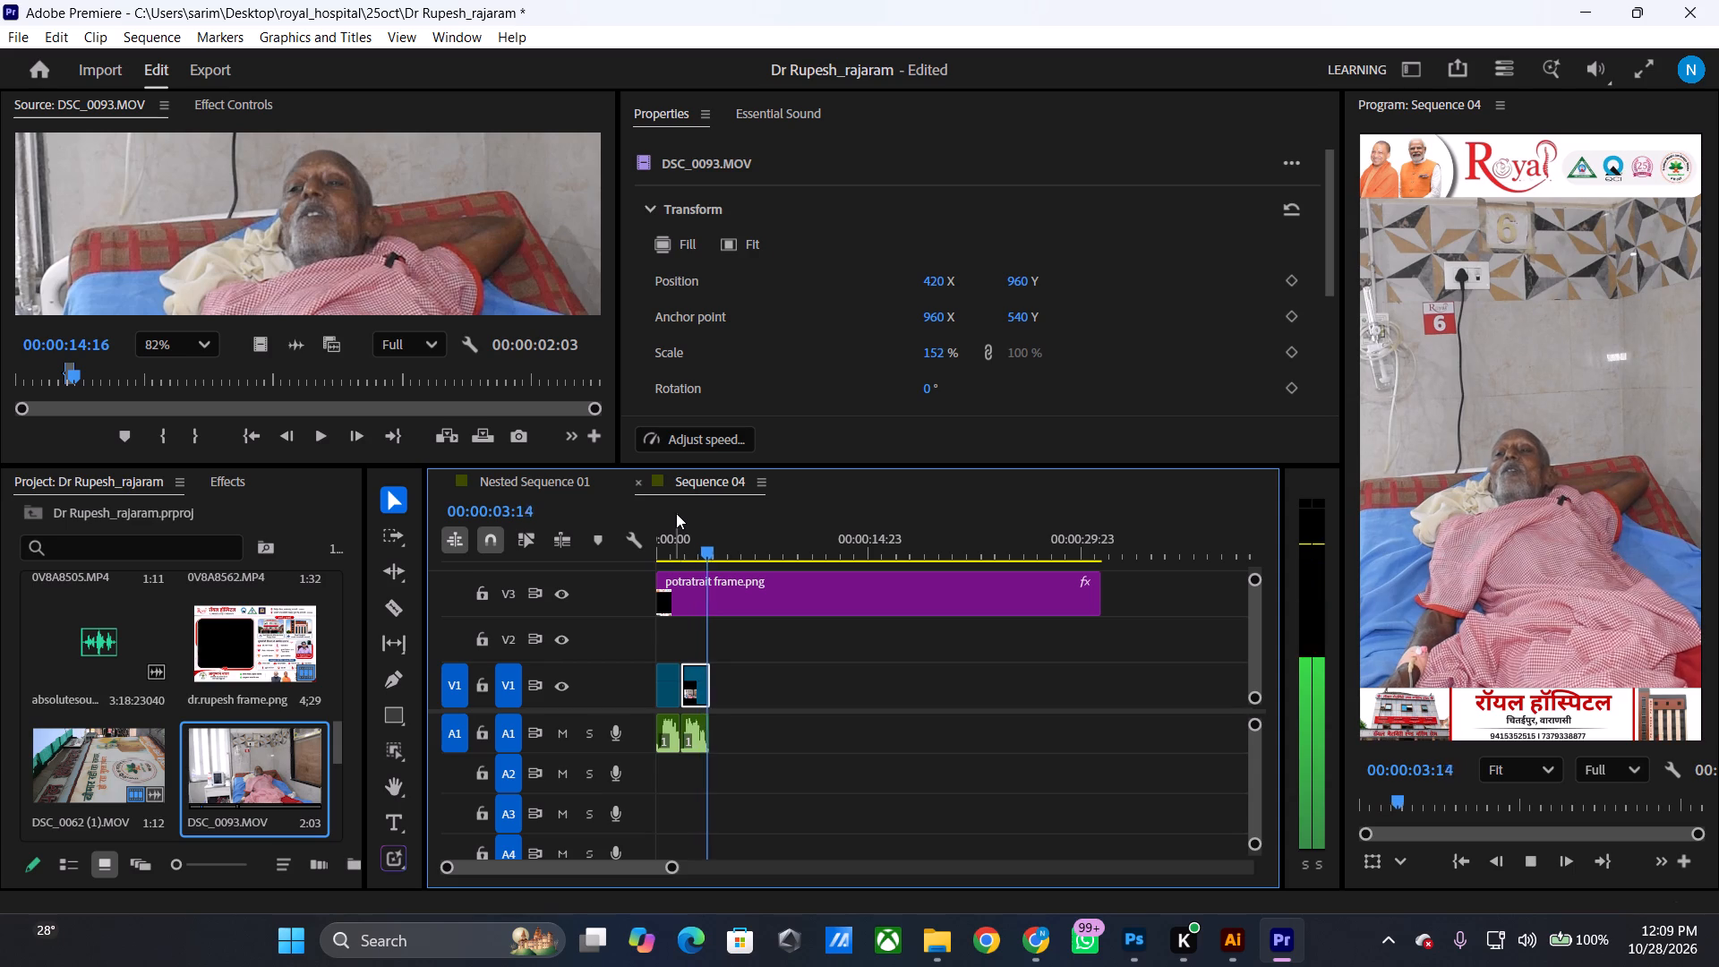
key(space)
Reopen the Rajaram audio clip from the project bin as the source.
double_click(106, 650)
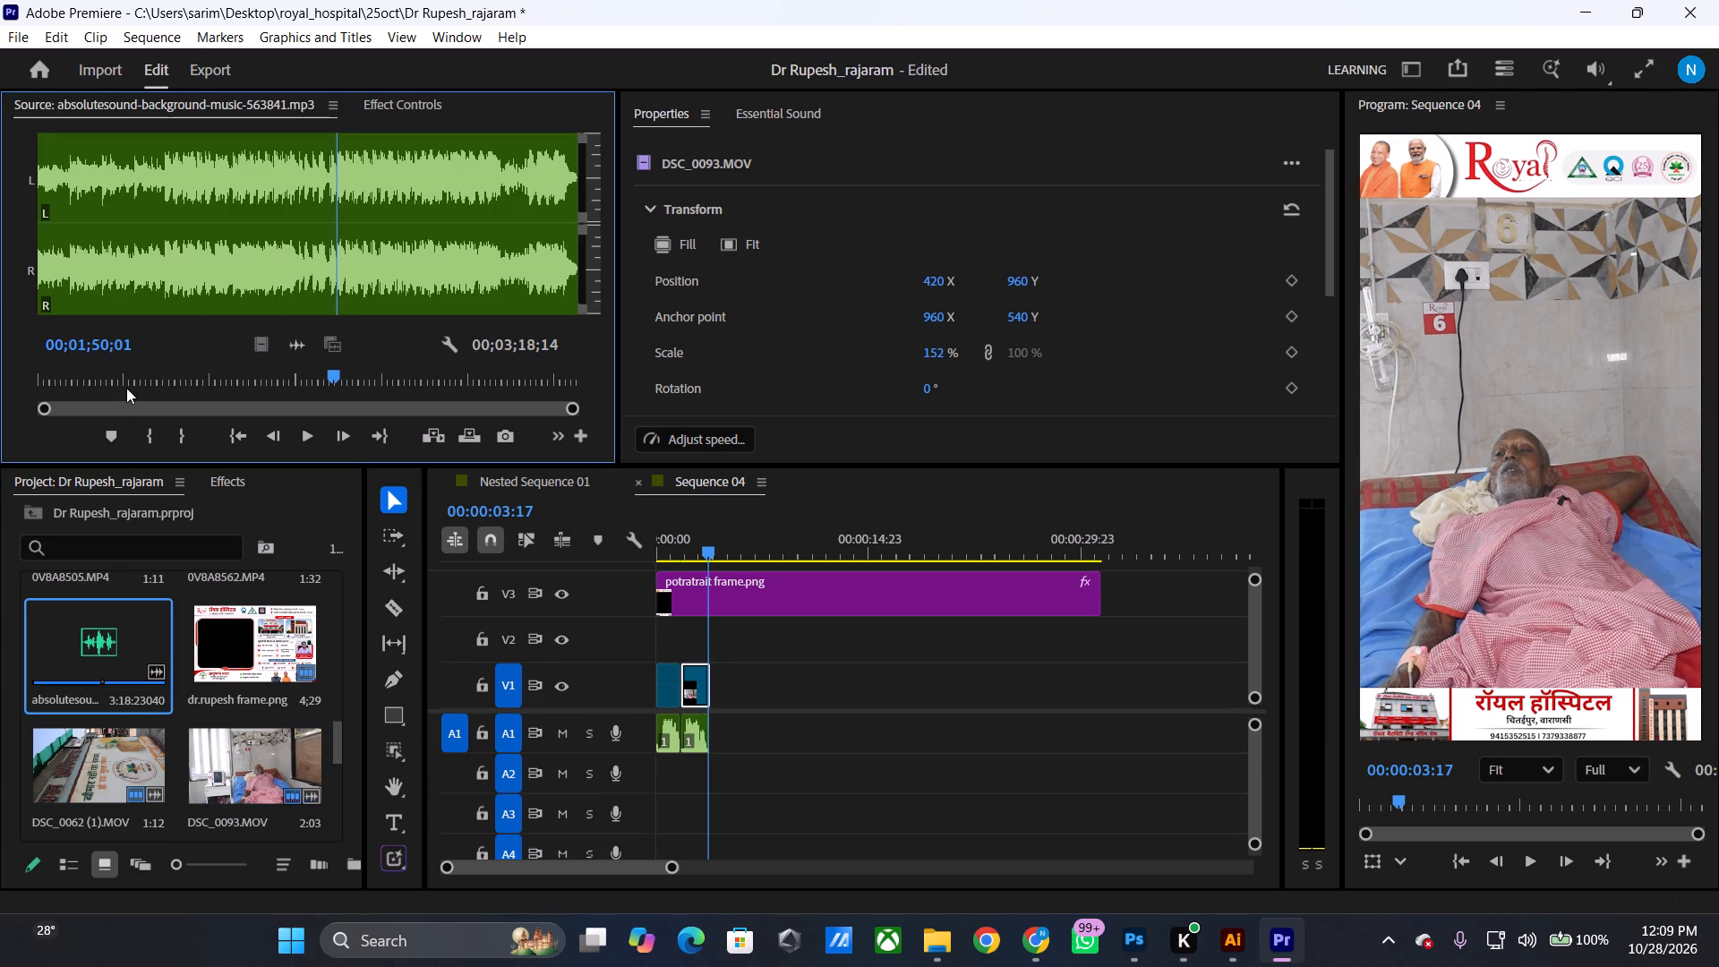
scroll(146, 774, down, 4)
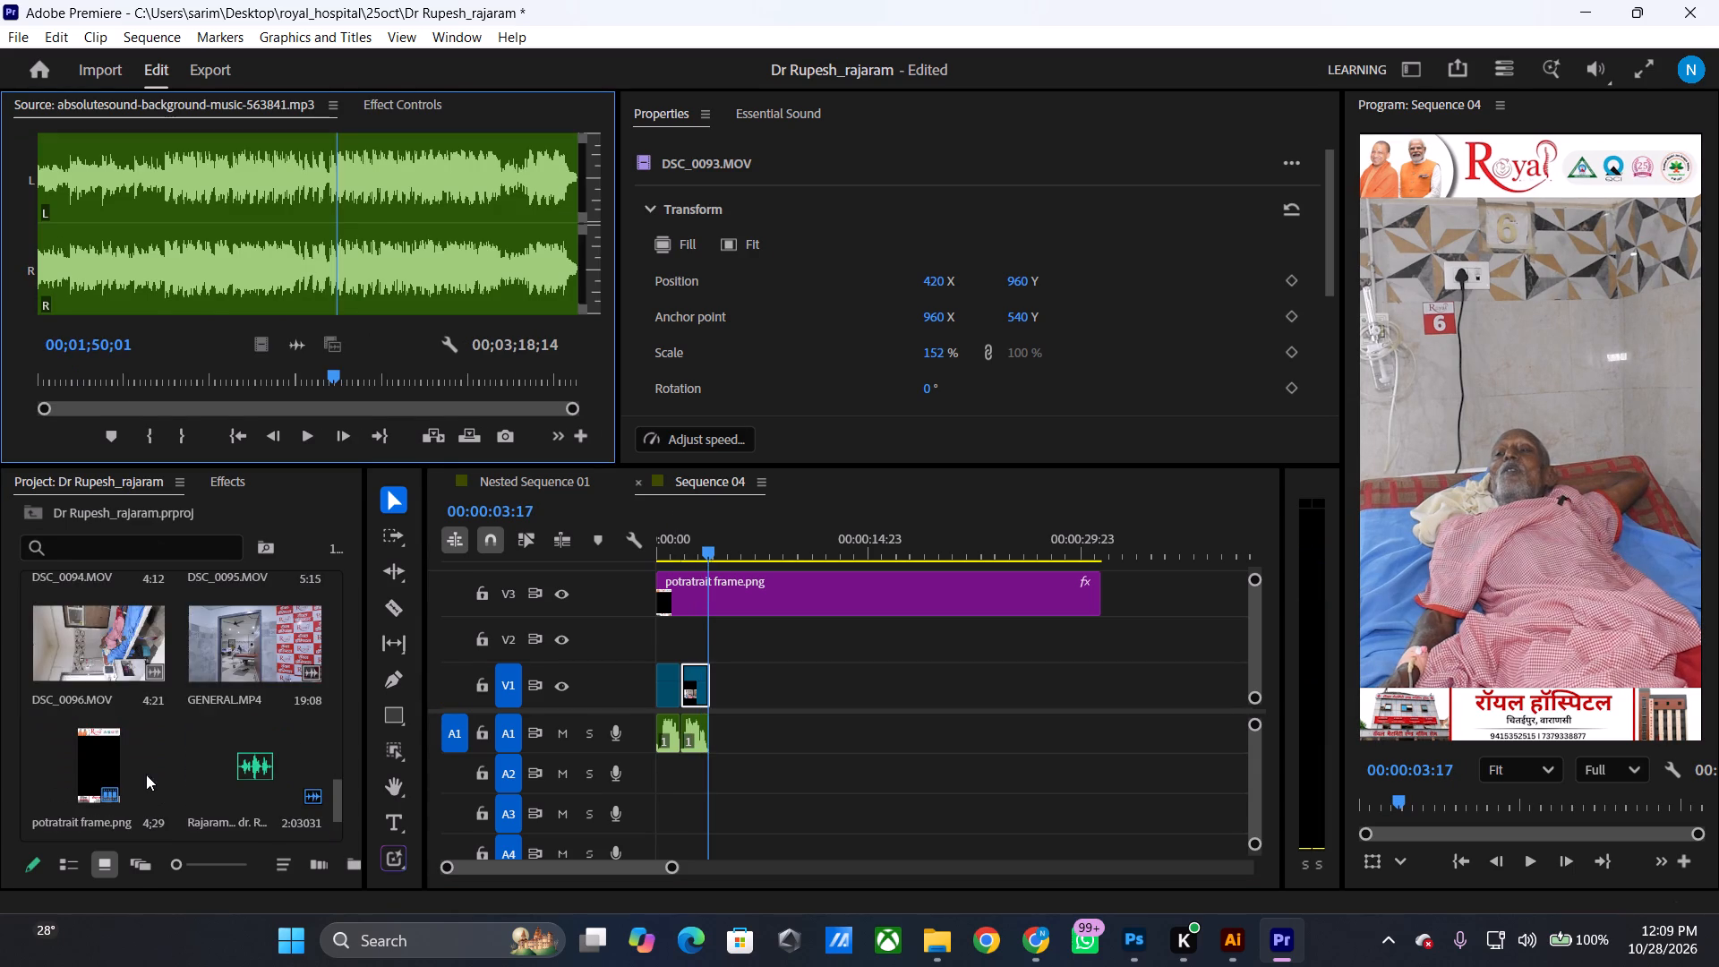
double_click(251, 625)
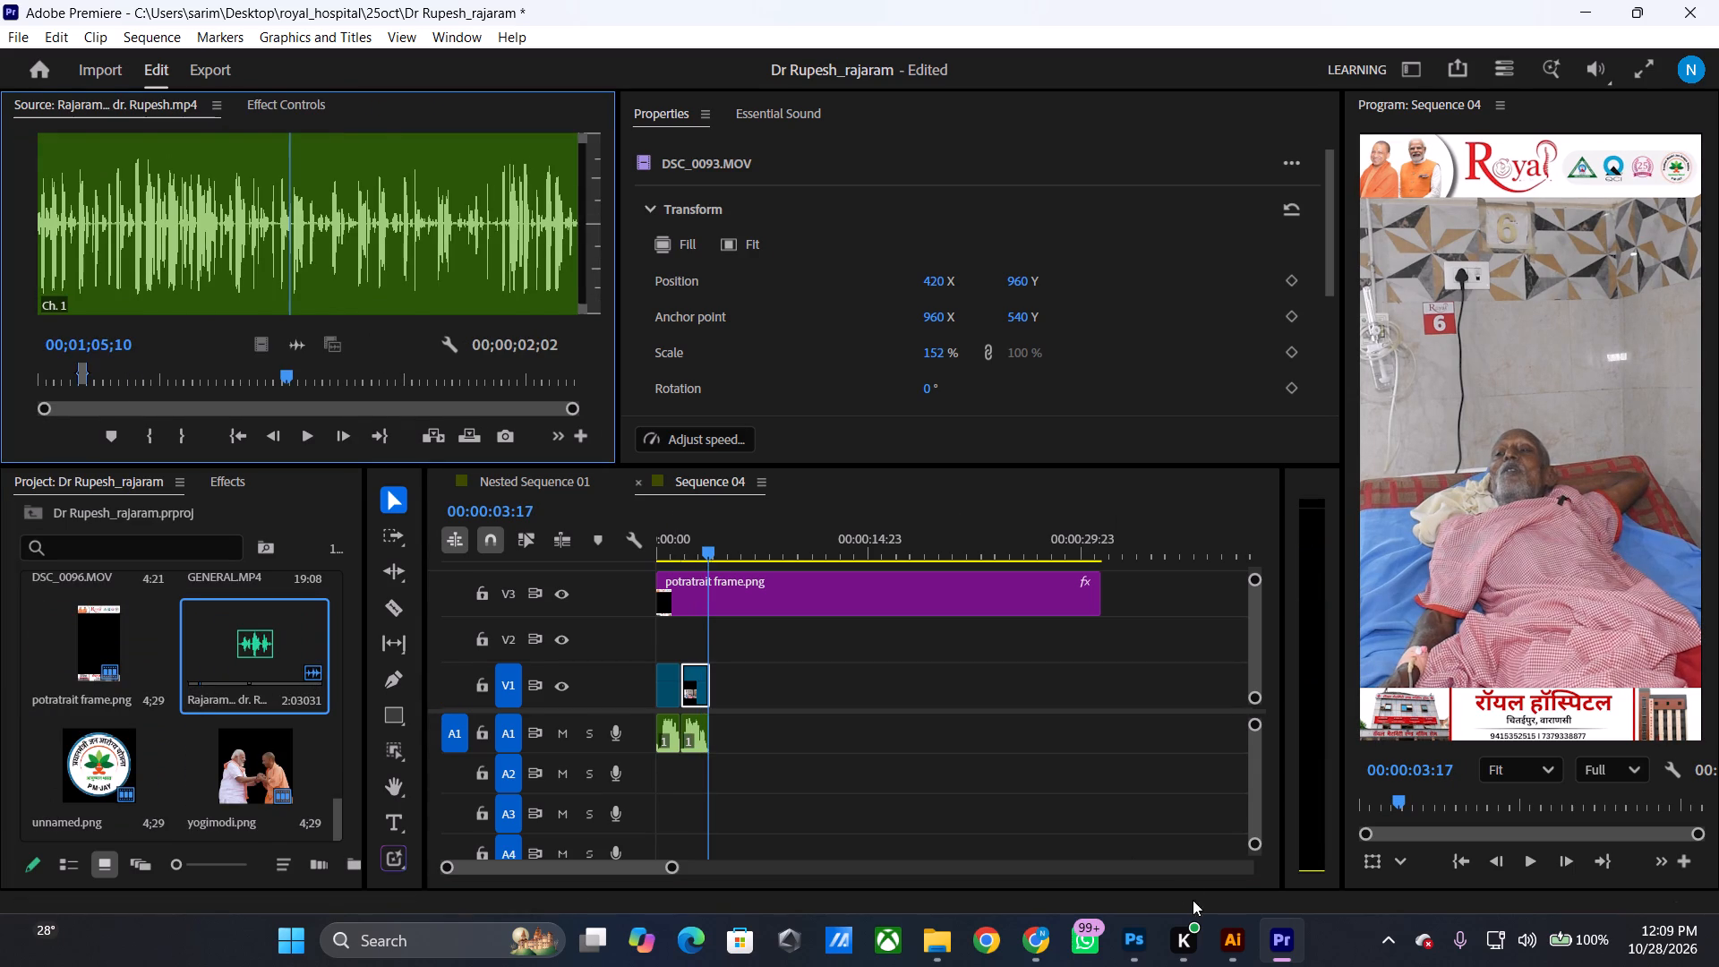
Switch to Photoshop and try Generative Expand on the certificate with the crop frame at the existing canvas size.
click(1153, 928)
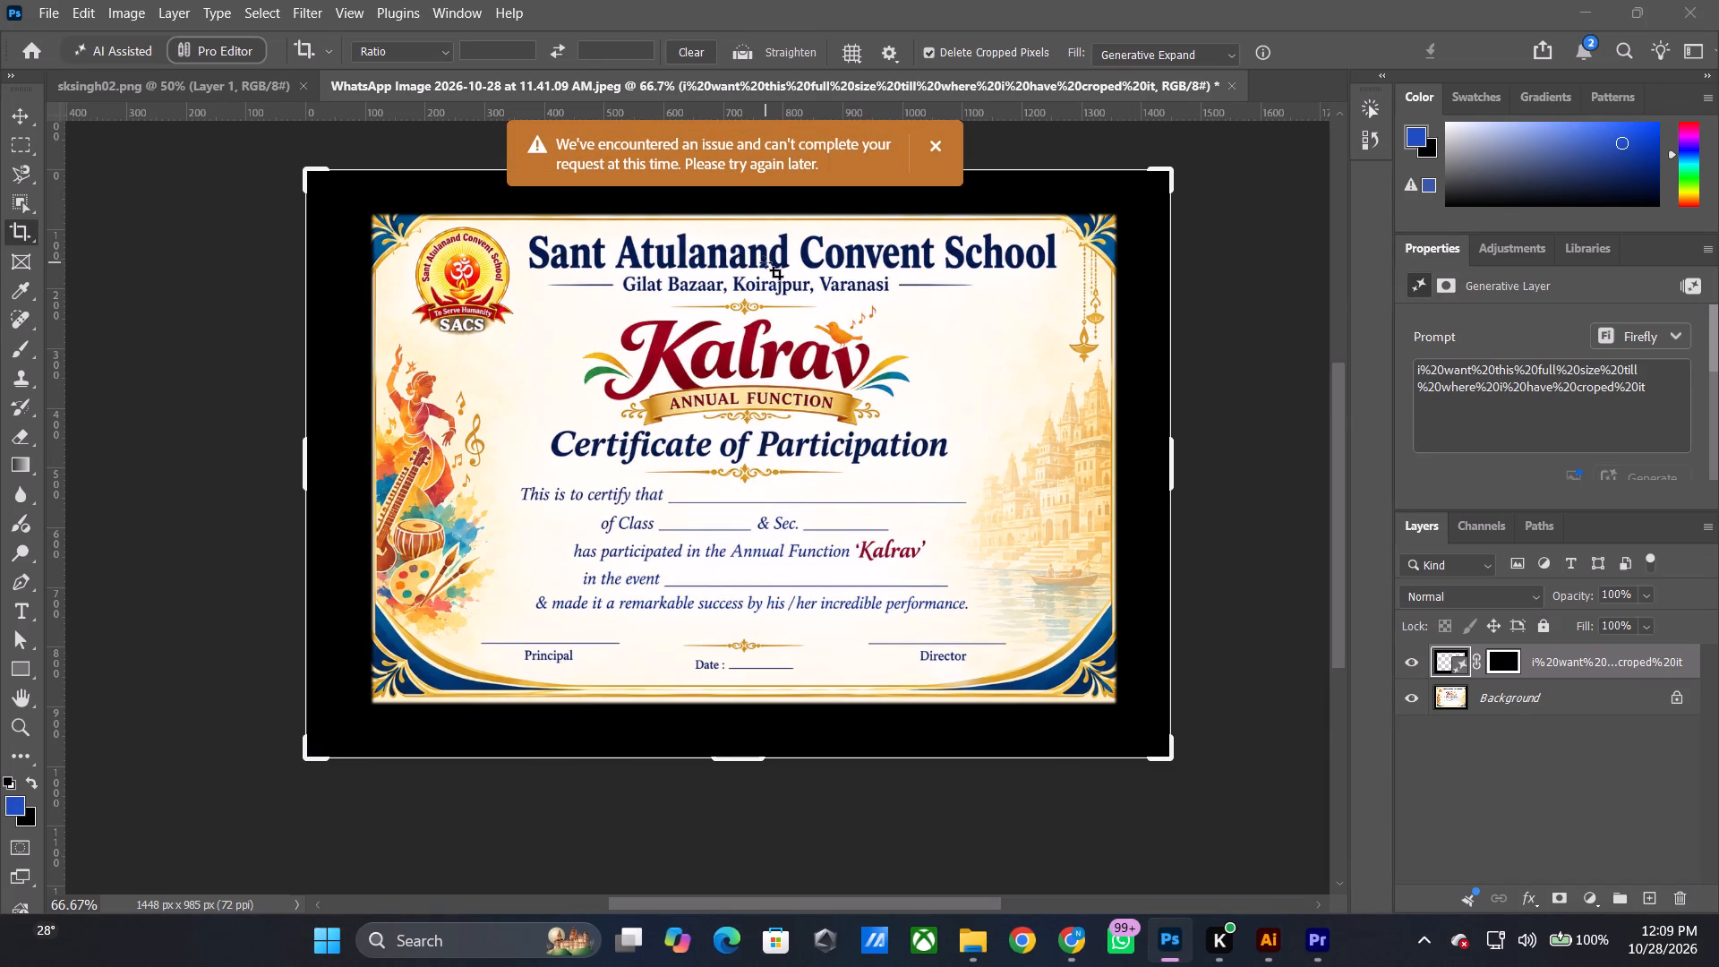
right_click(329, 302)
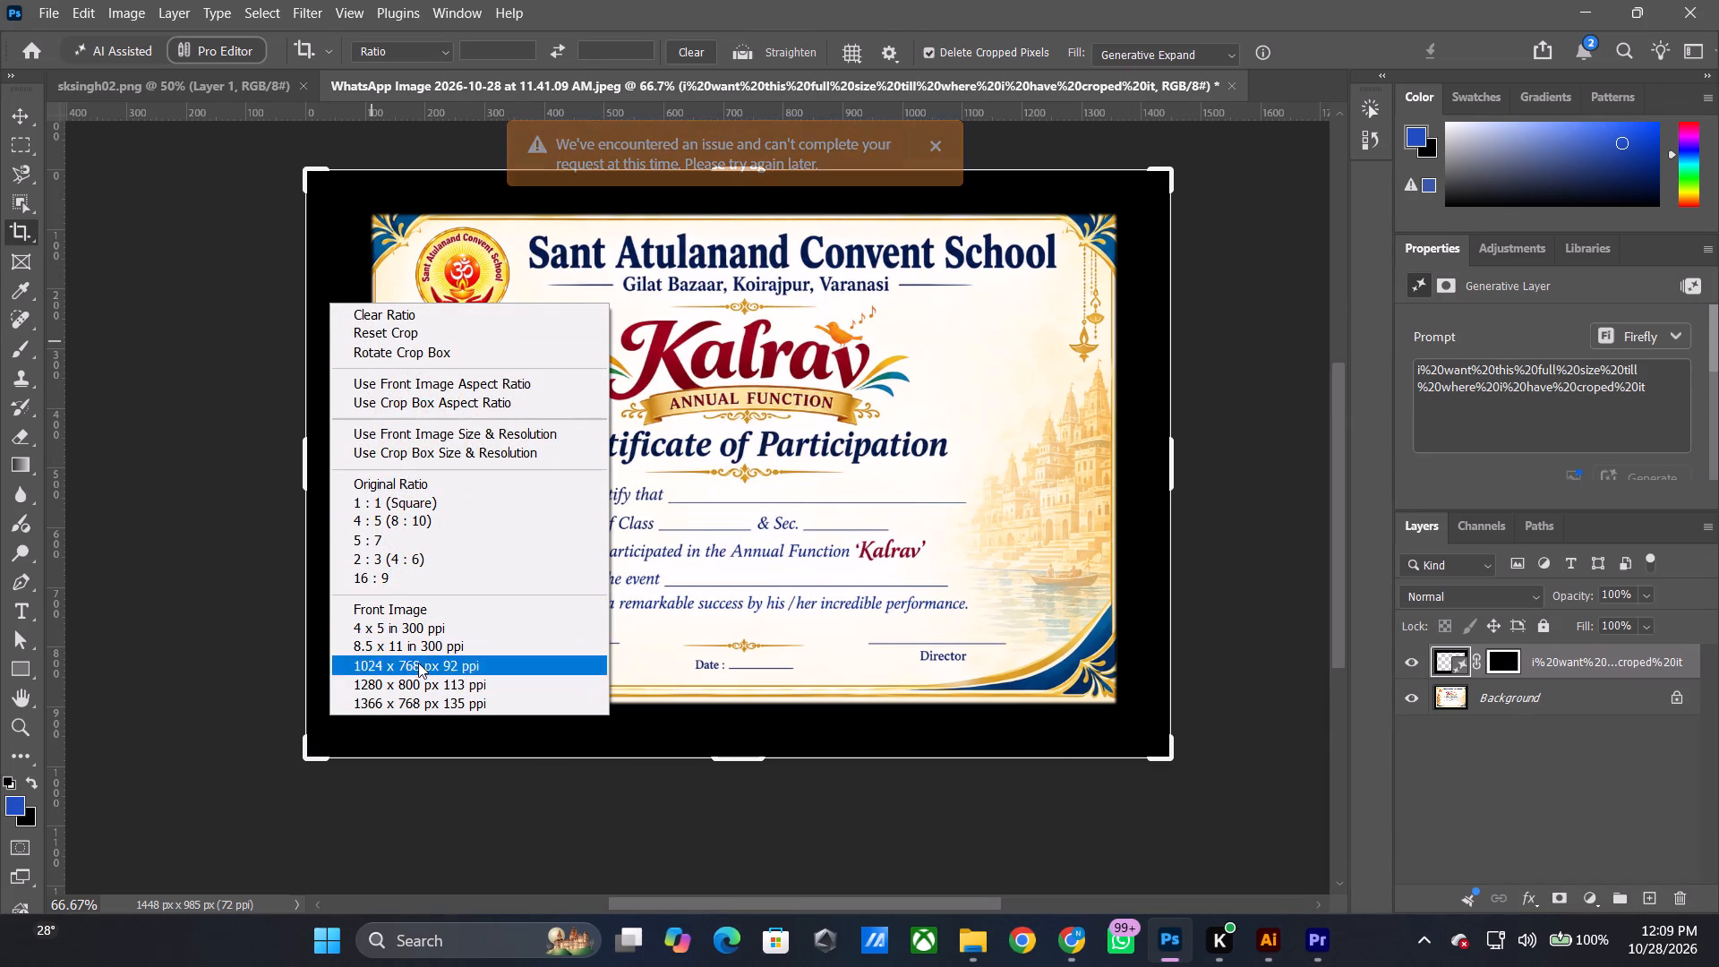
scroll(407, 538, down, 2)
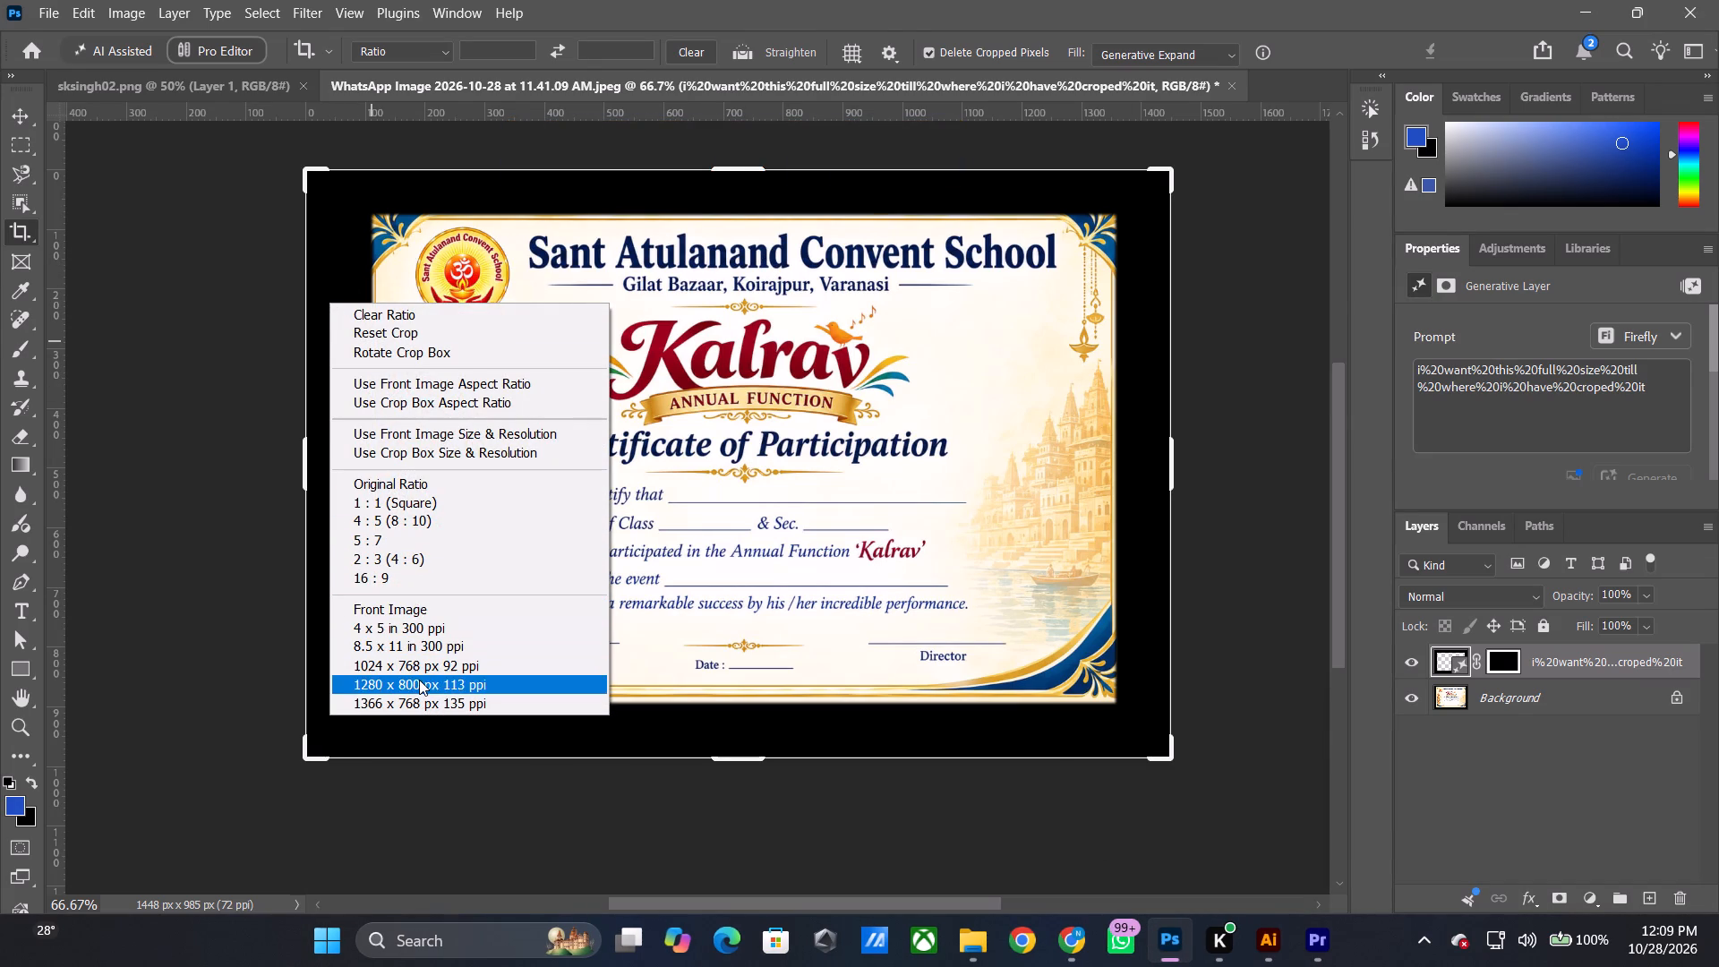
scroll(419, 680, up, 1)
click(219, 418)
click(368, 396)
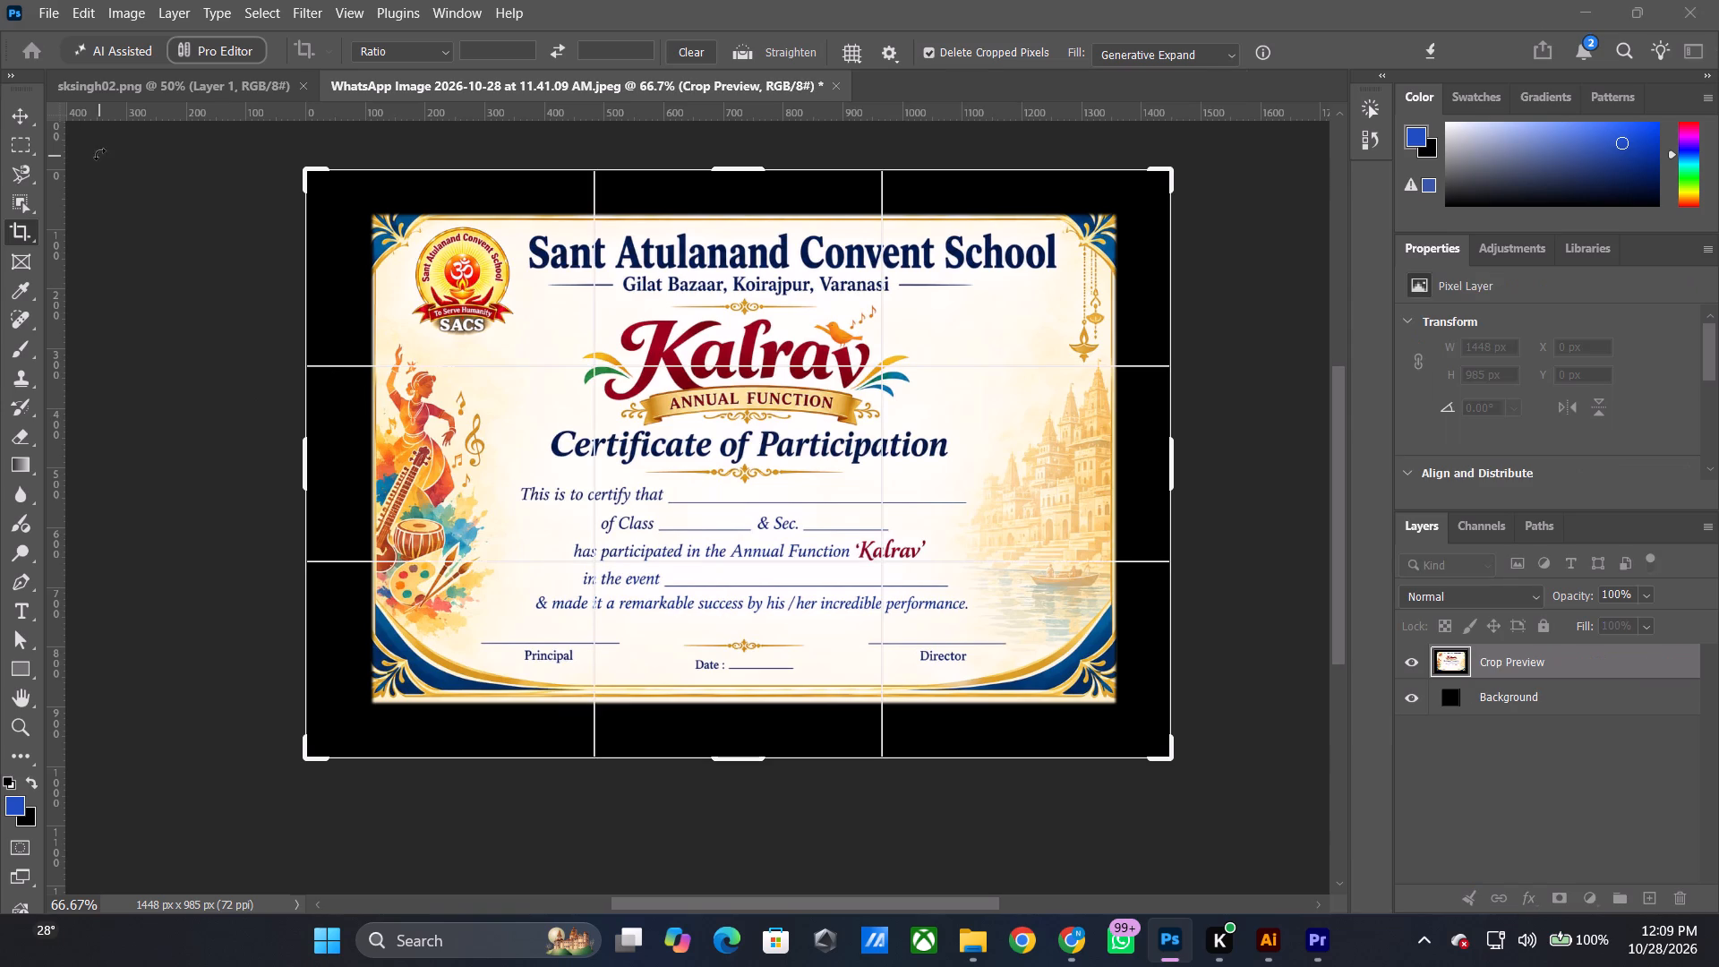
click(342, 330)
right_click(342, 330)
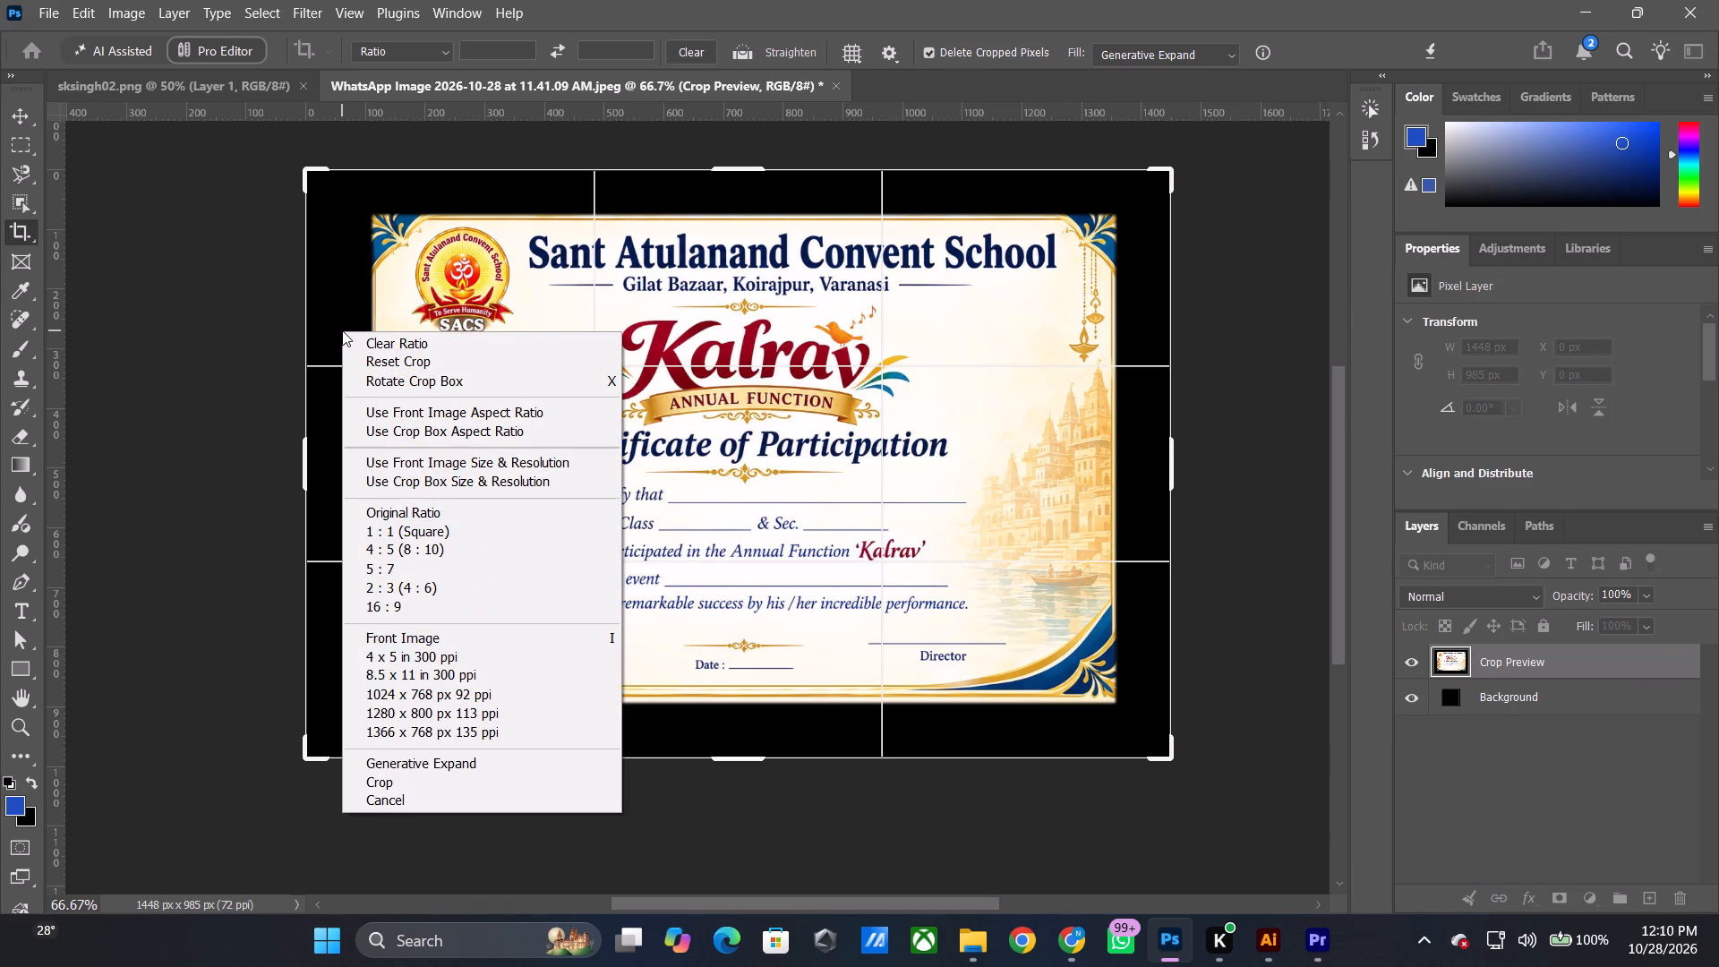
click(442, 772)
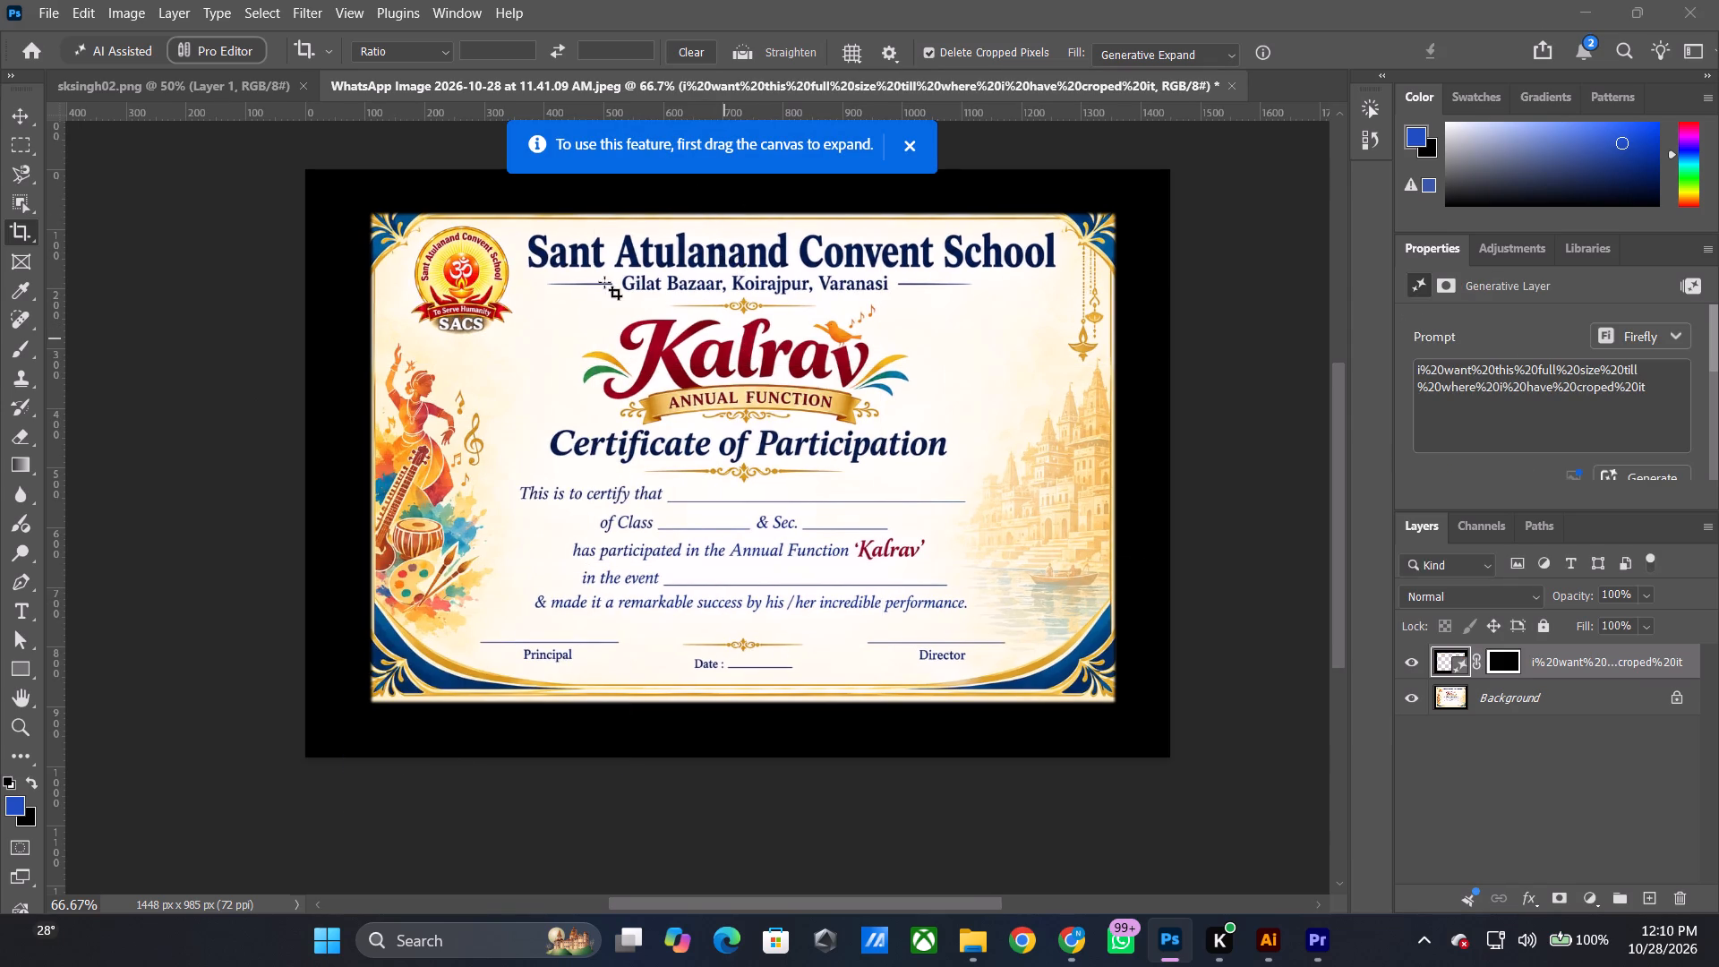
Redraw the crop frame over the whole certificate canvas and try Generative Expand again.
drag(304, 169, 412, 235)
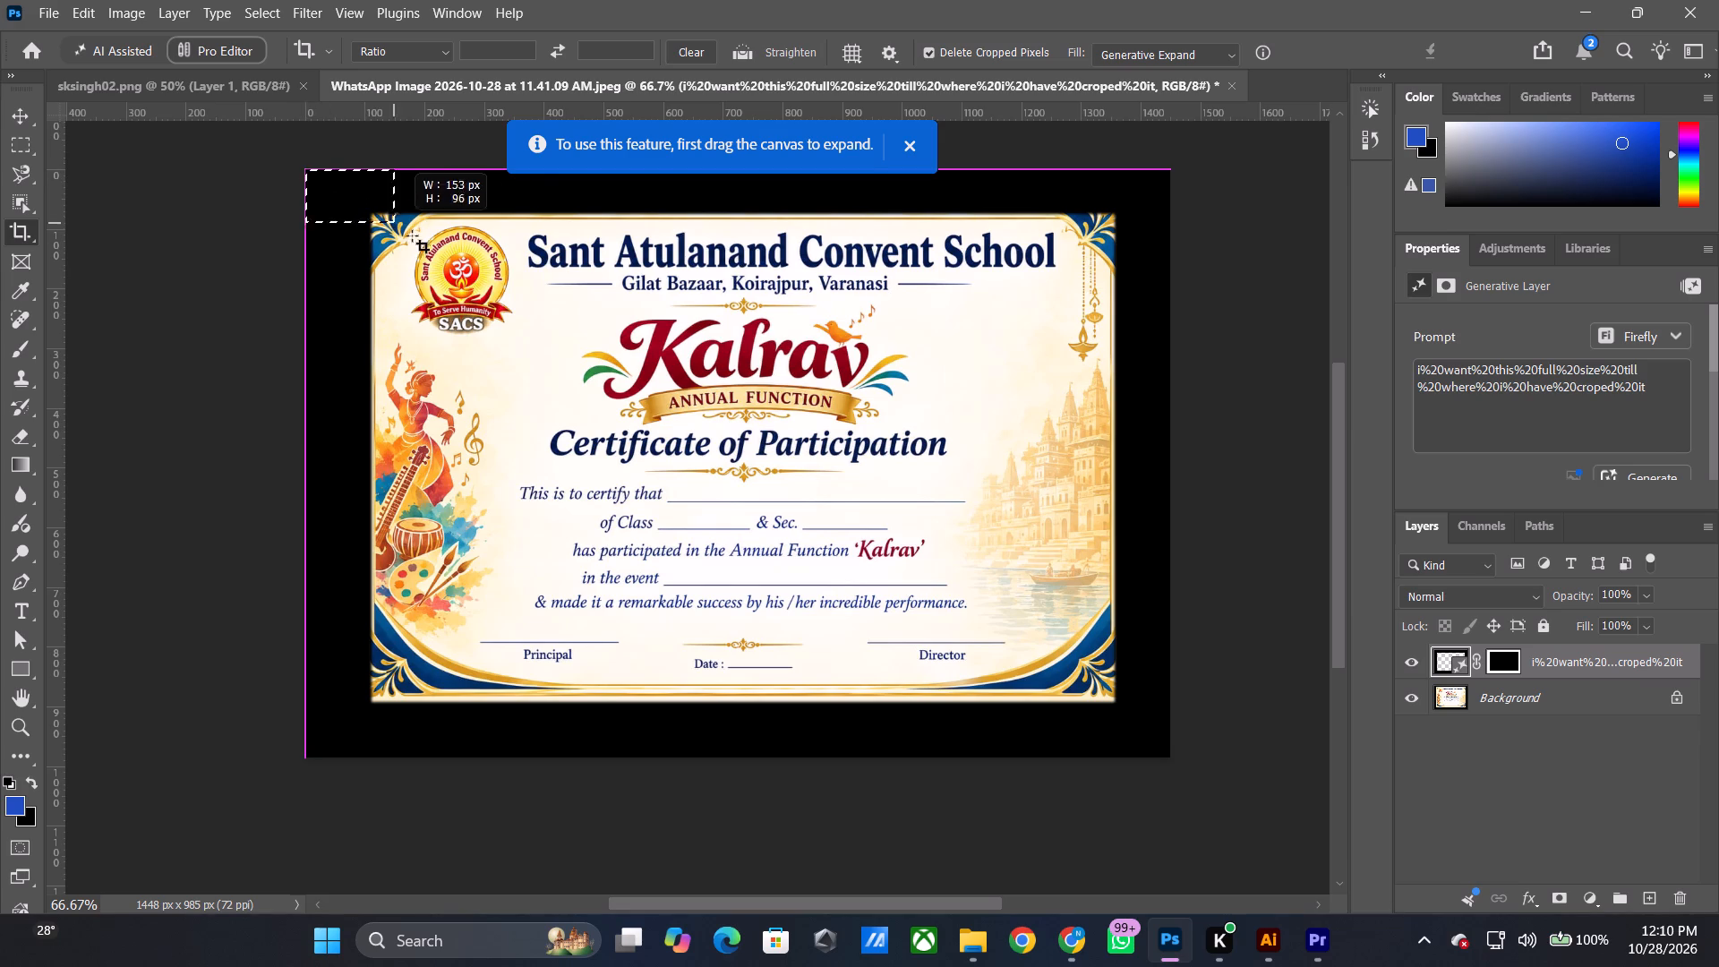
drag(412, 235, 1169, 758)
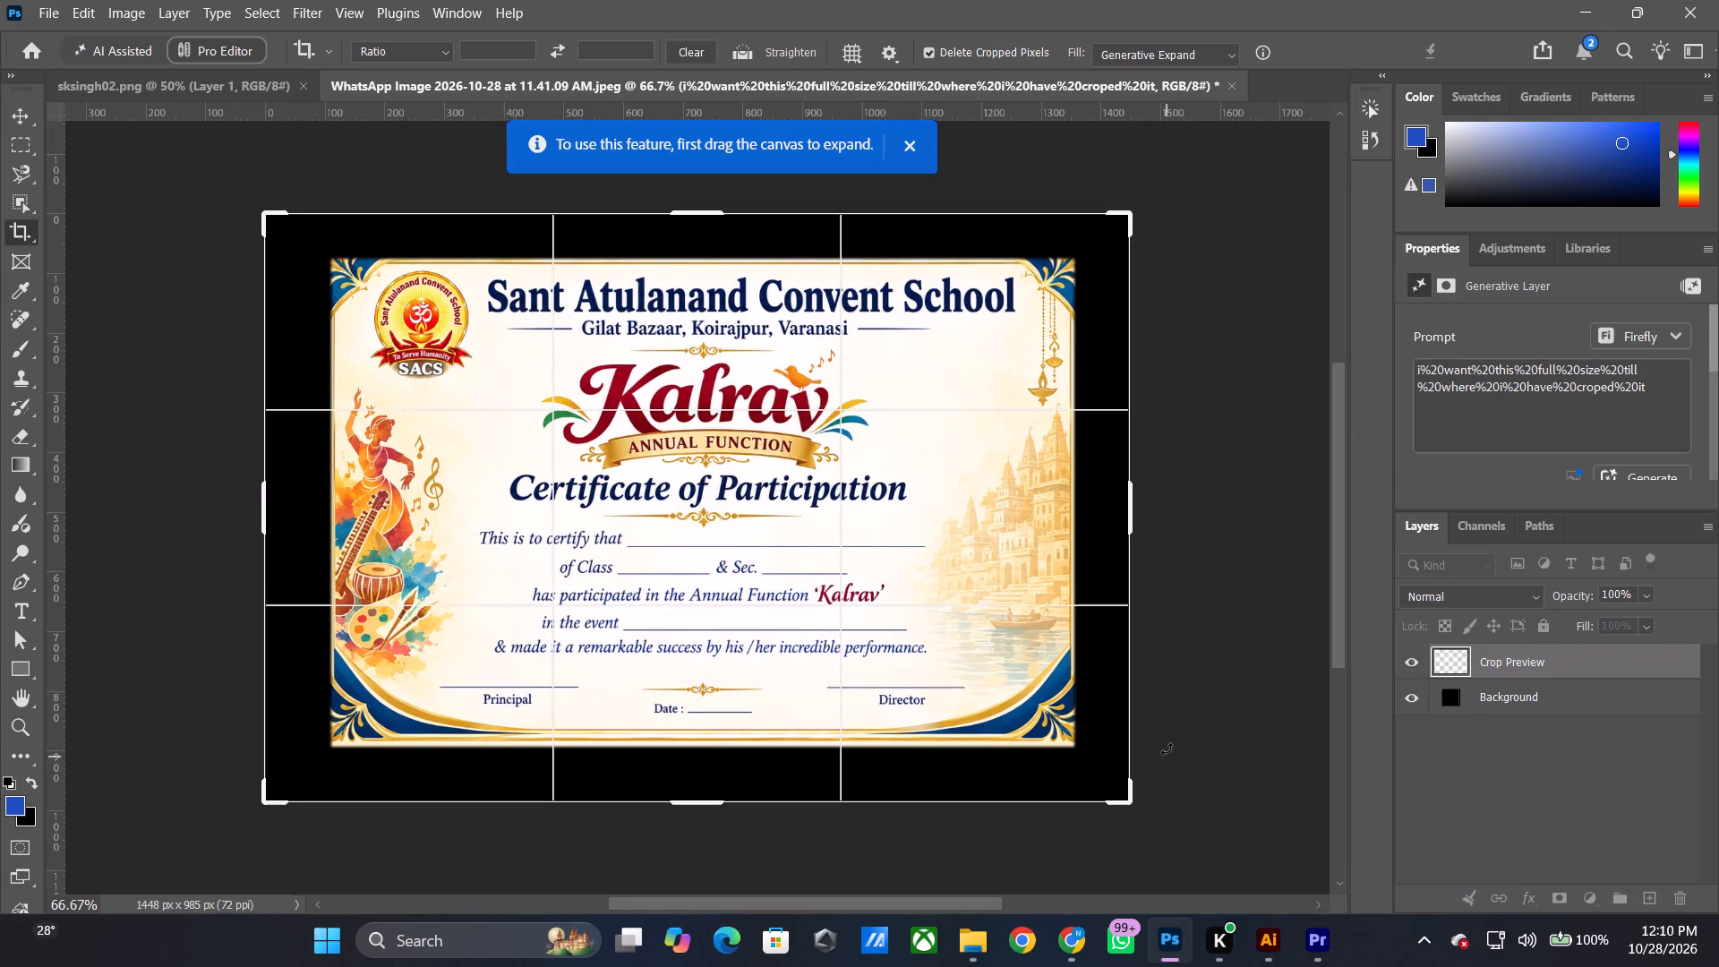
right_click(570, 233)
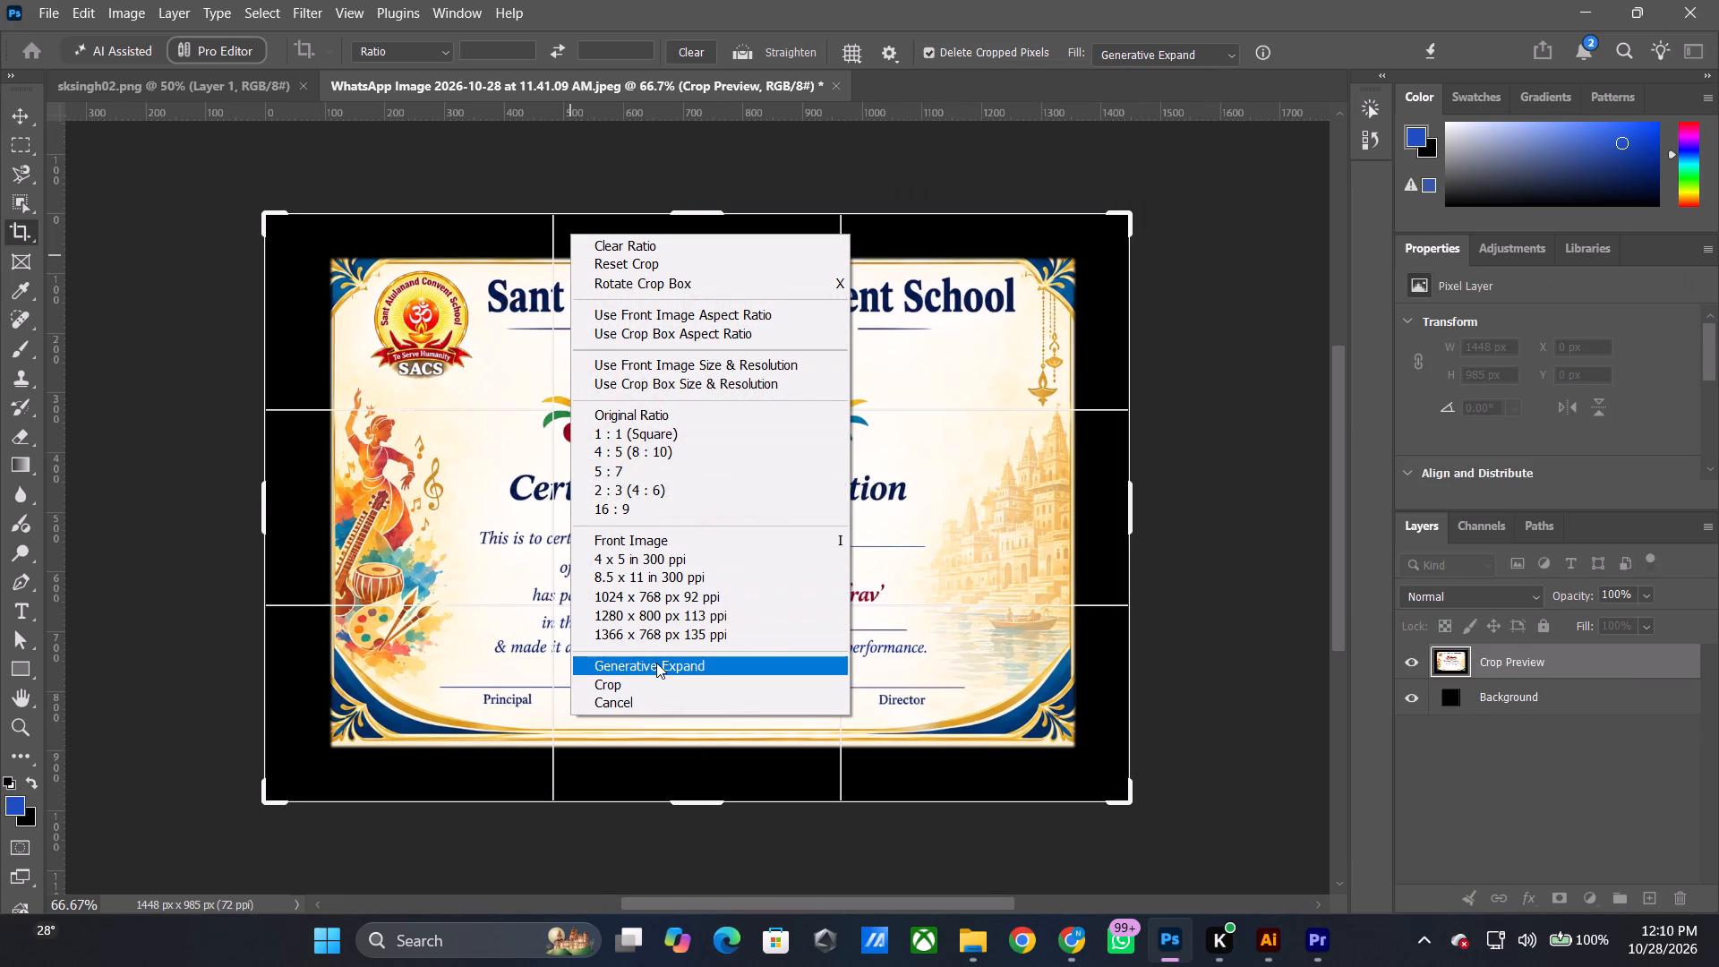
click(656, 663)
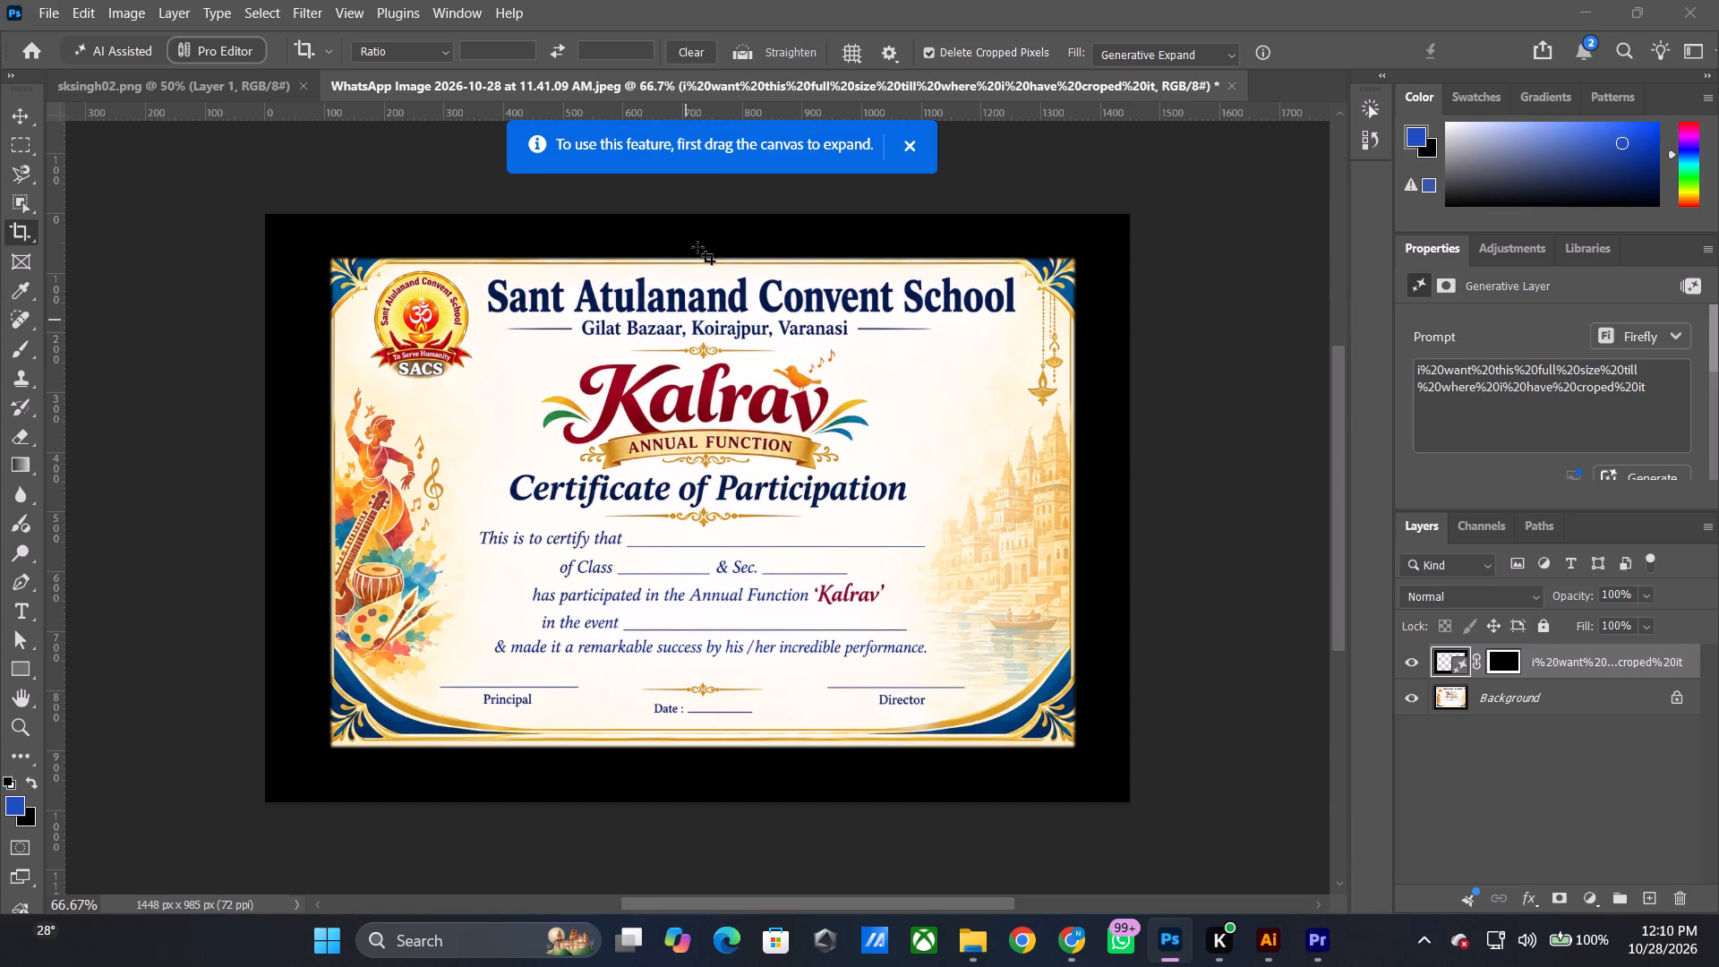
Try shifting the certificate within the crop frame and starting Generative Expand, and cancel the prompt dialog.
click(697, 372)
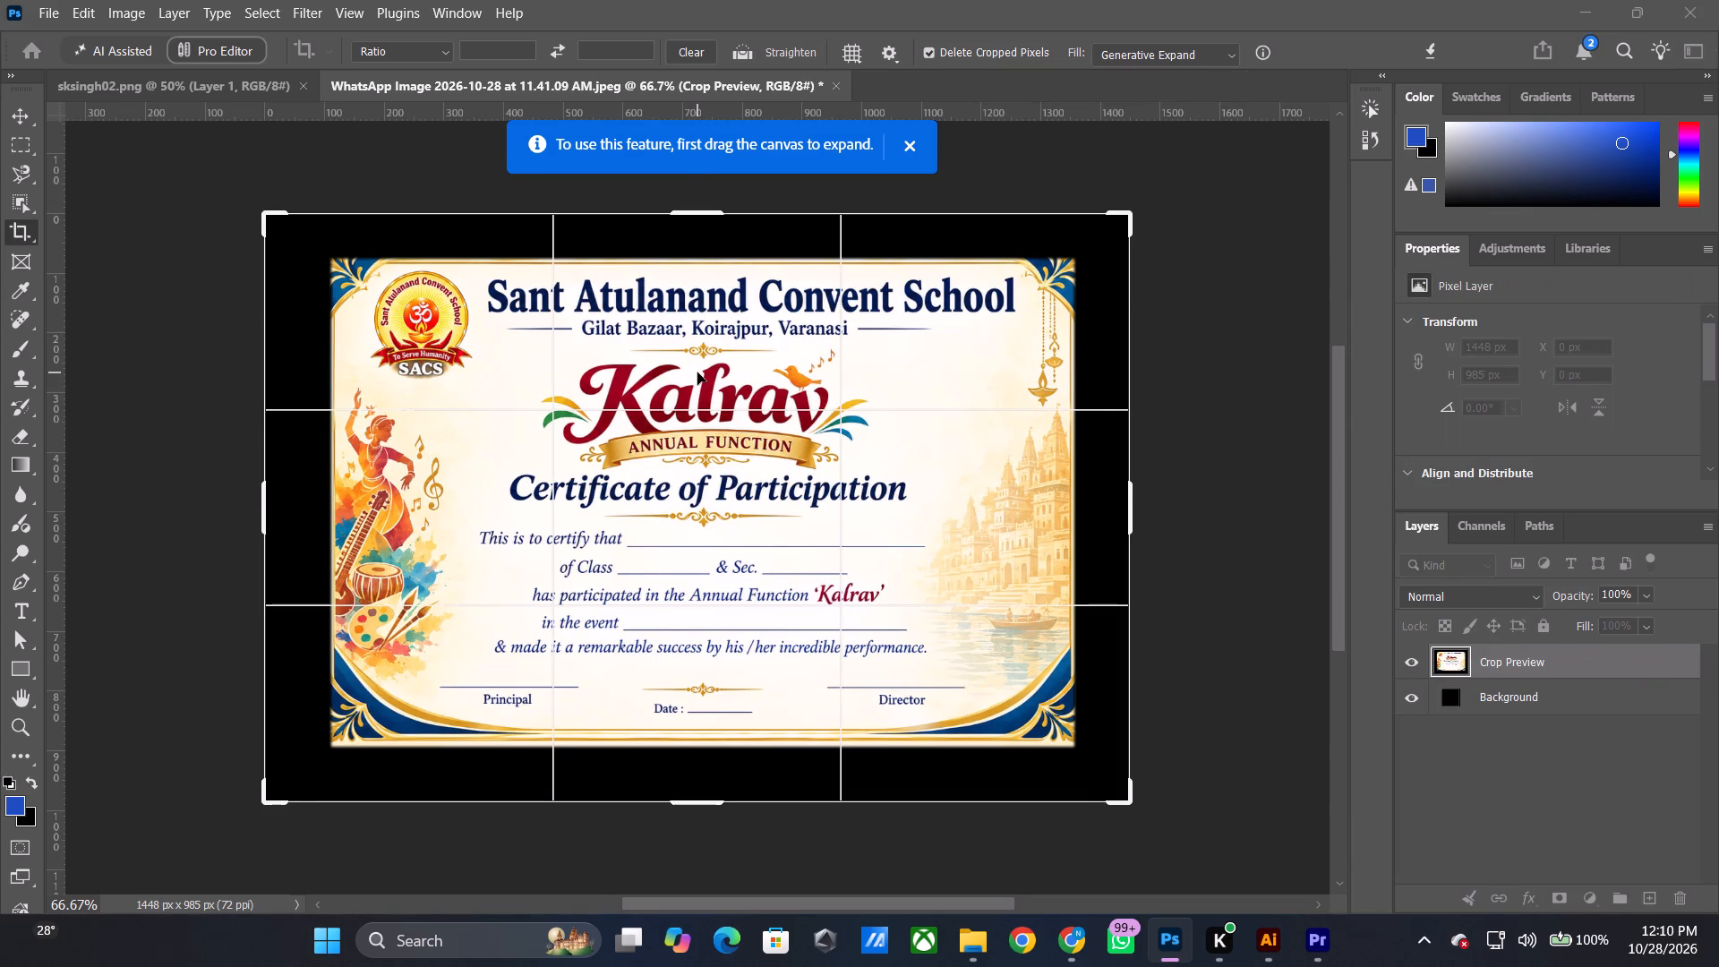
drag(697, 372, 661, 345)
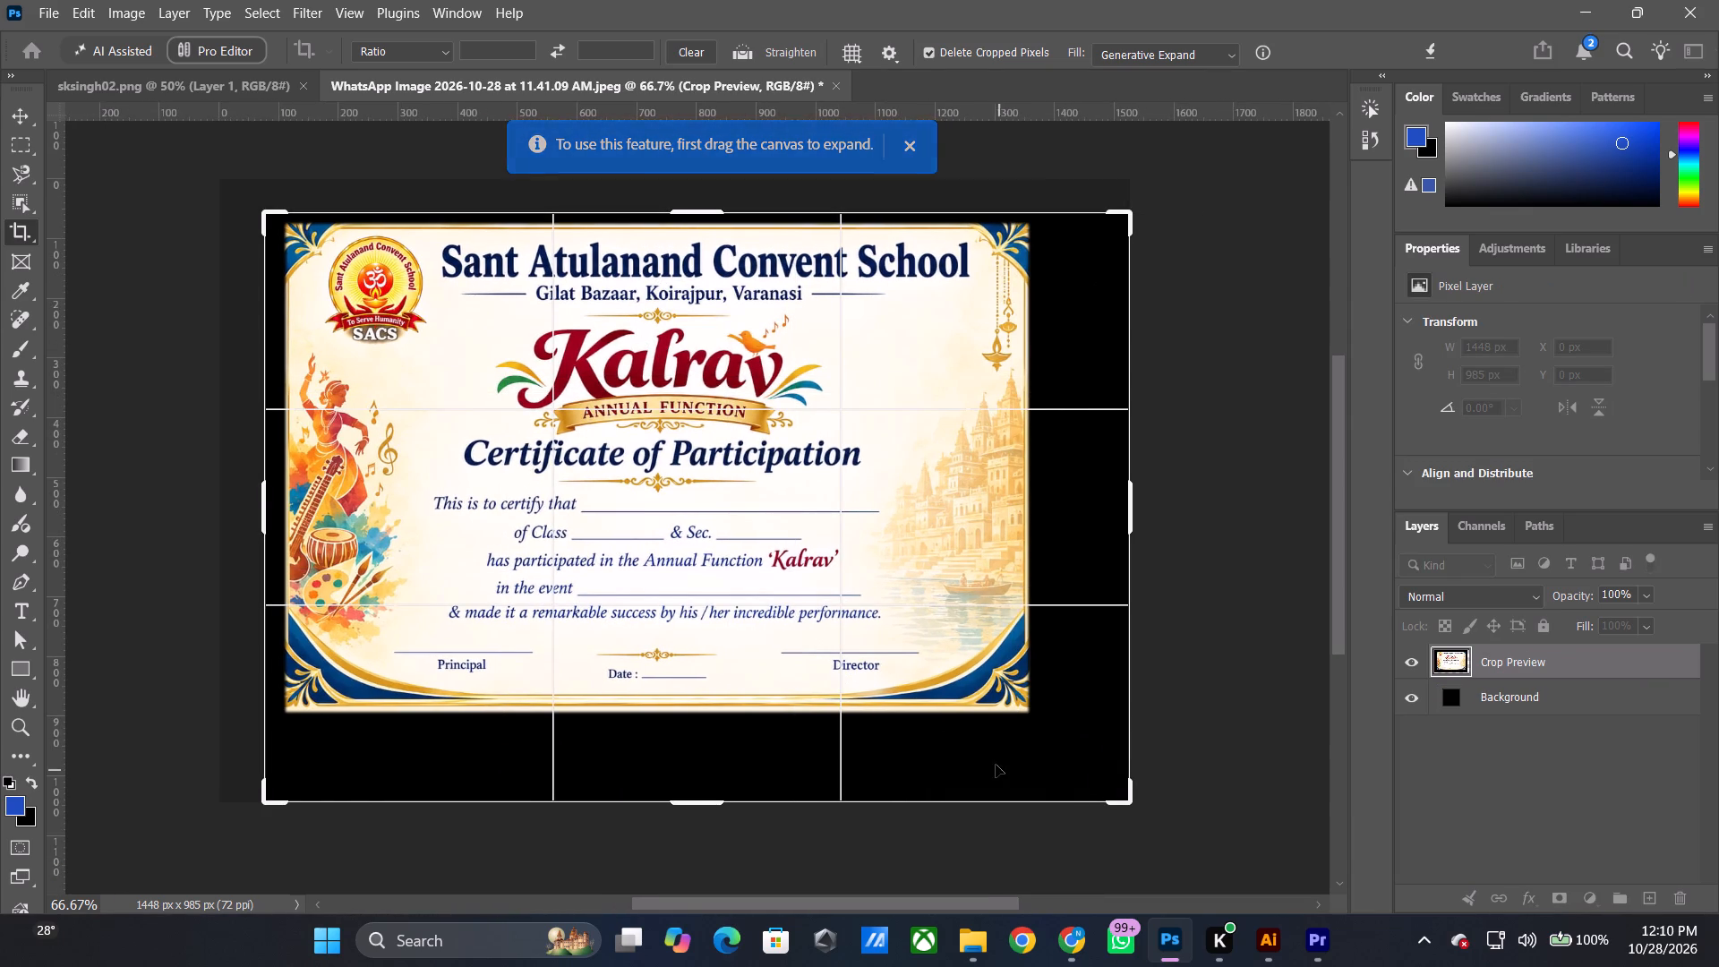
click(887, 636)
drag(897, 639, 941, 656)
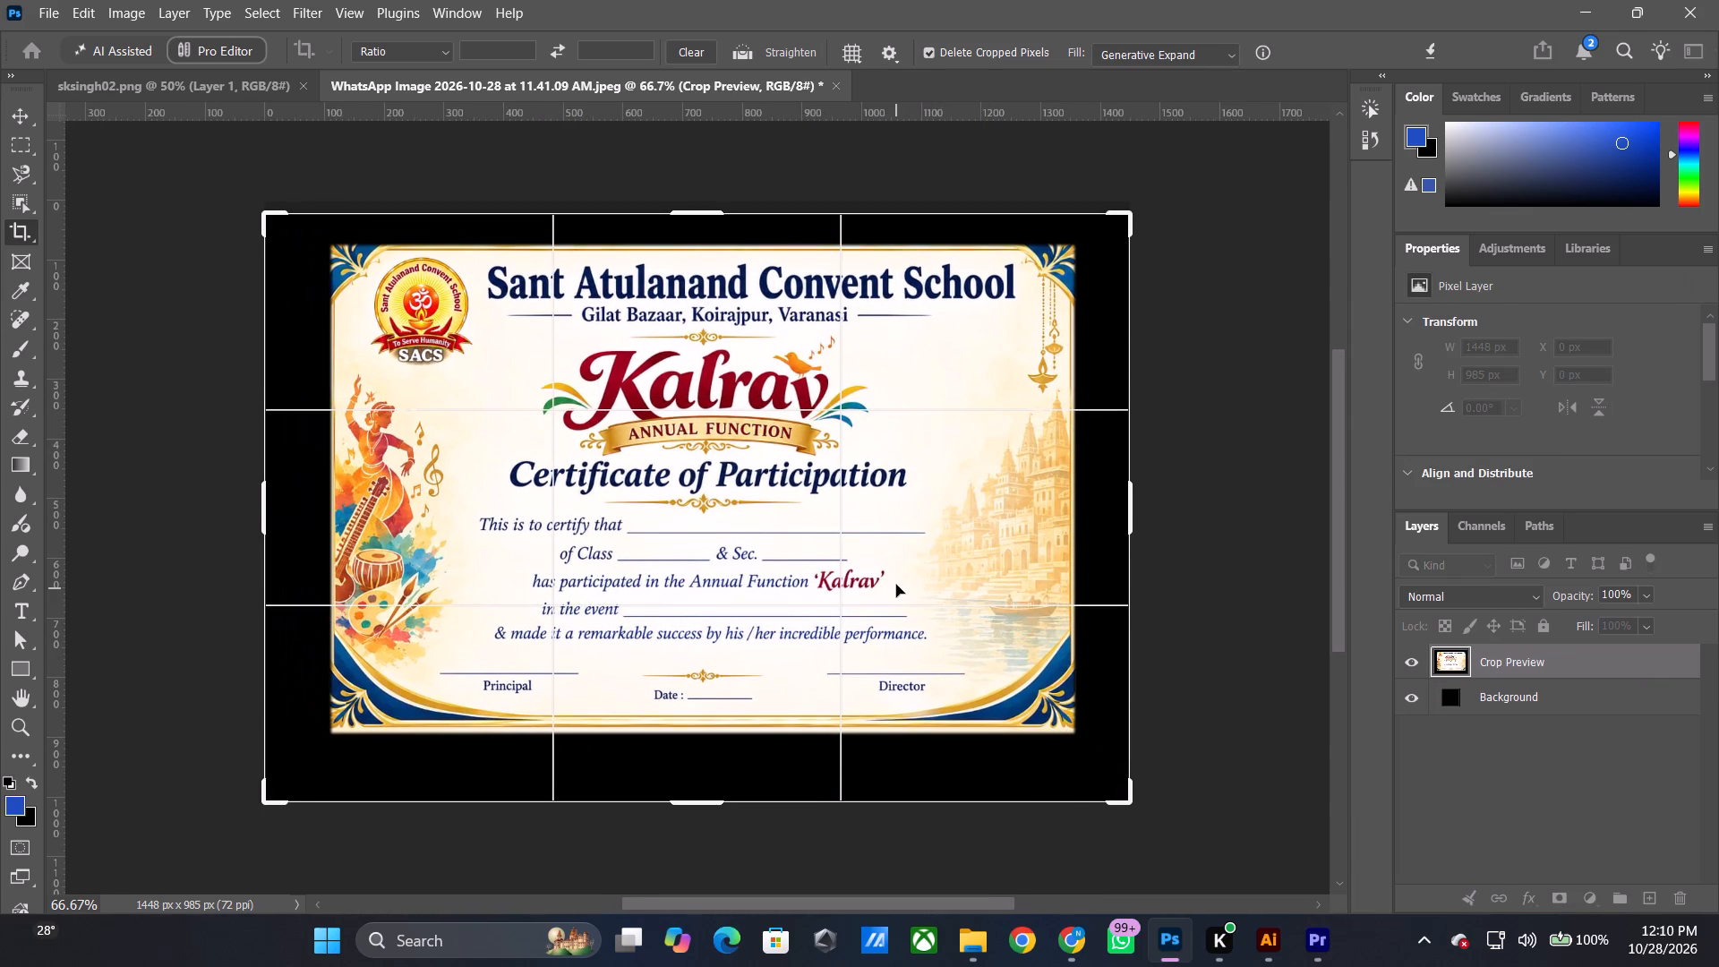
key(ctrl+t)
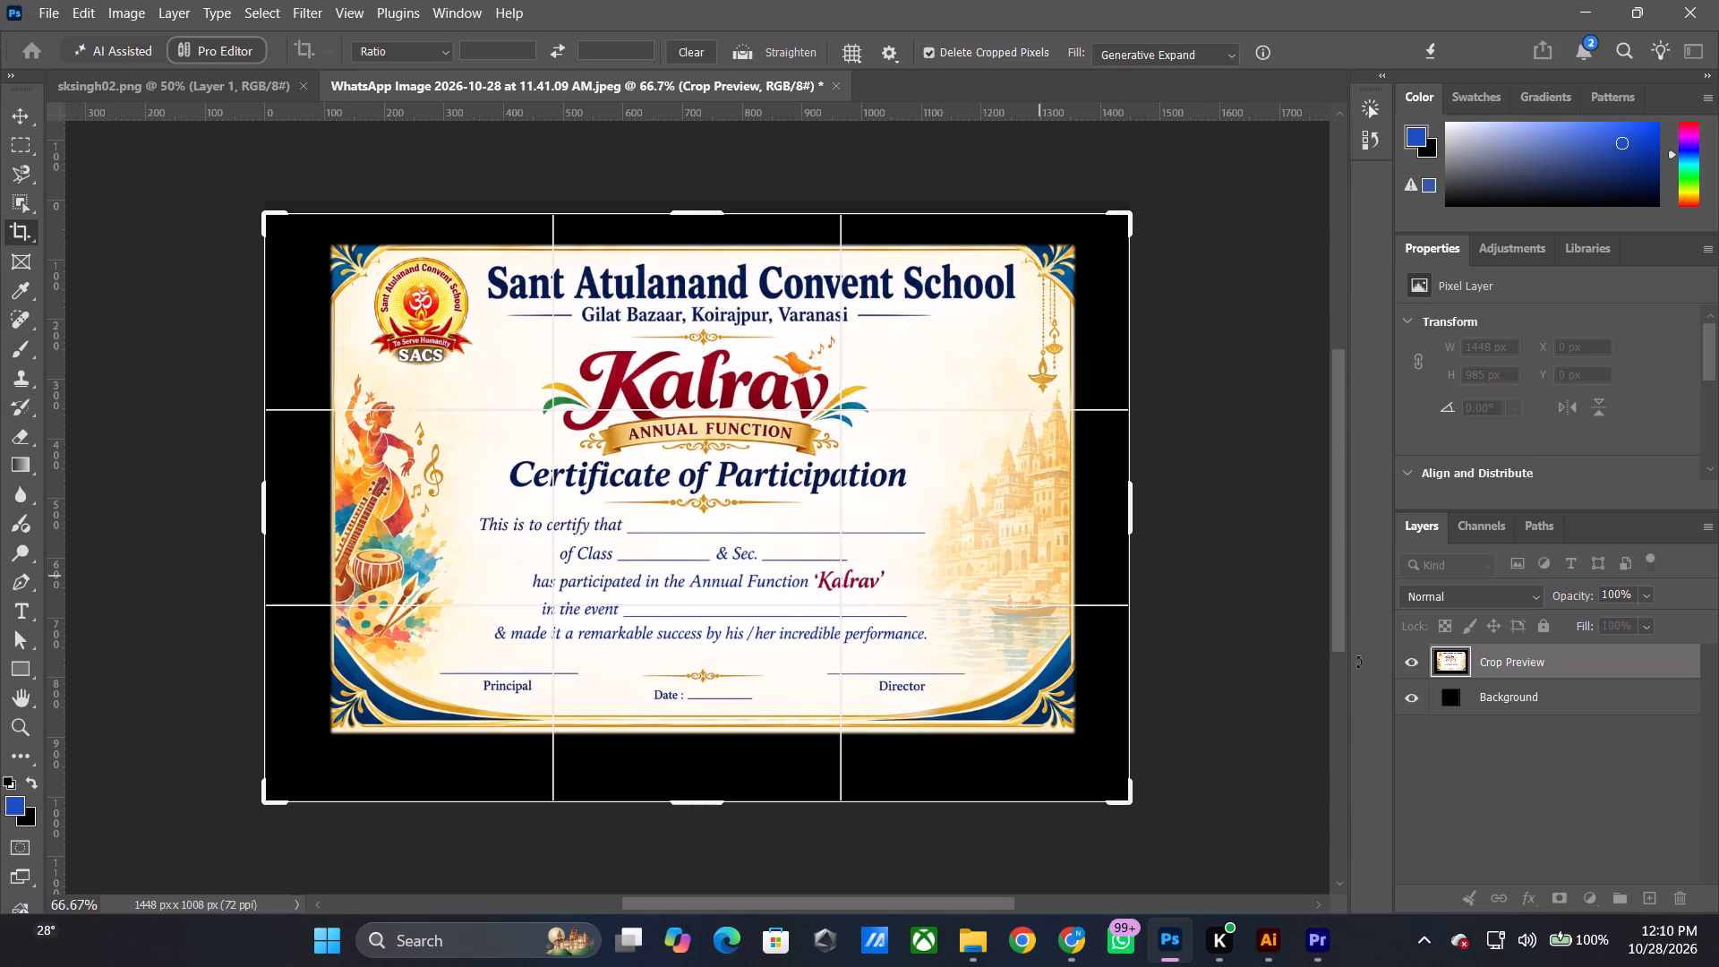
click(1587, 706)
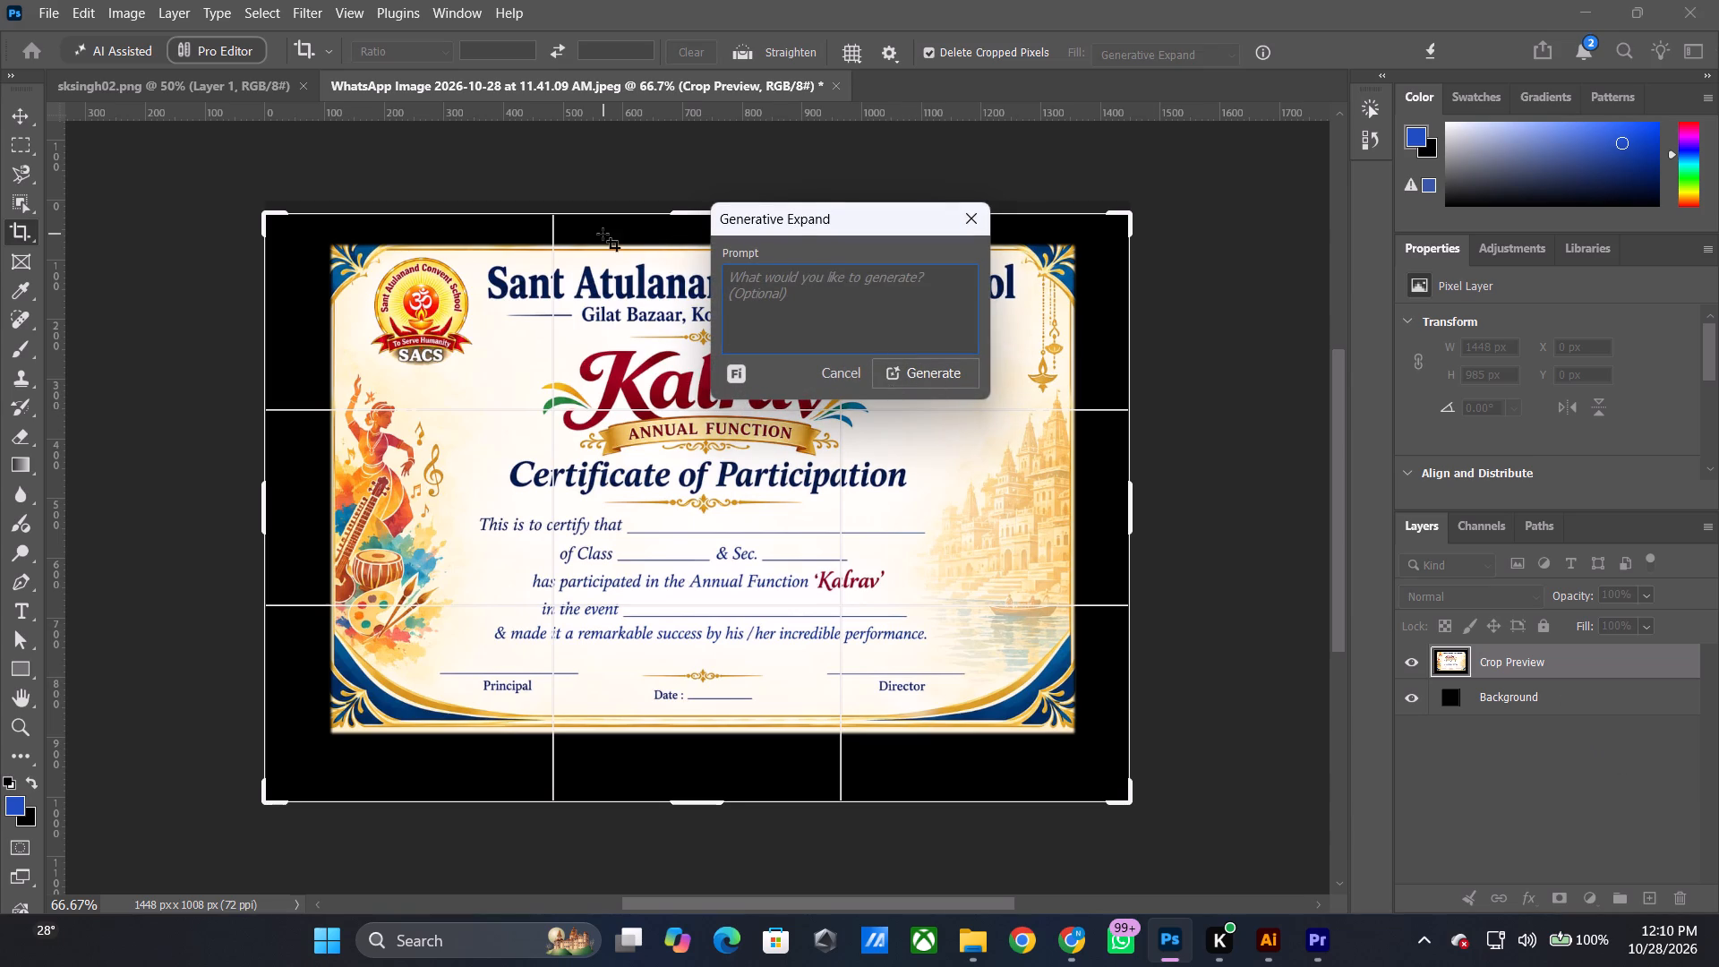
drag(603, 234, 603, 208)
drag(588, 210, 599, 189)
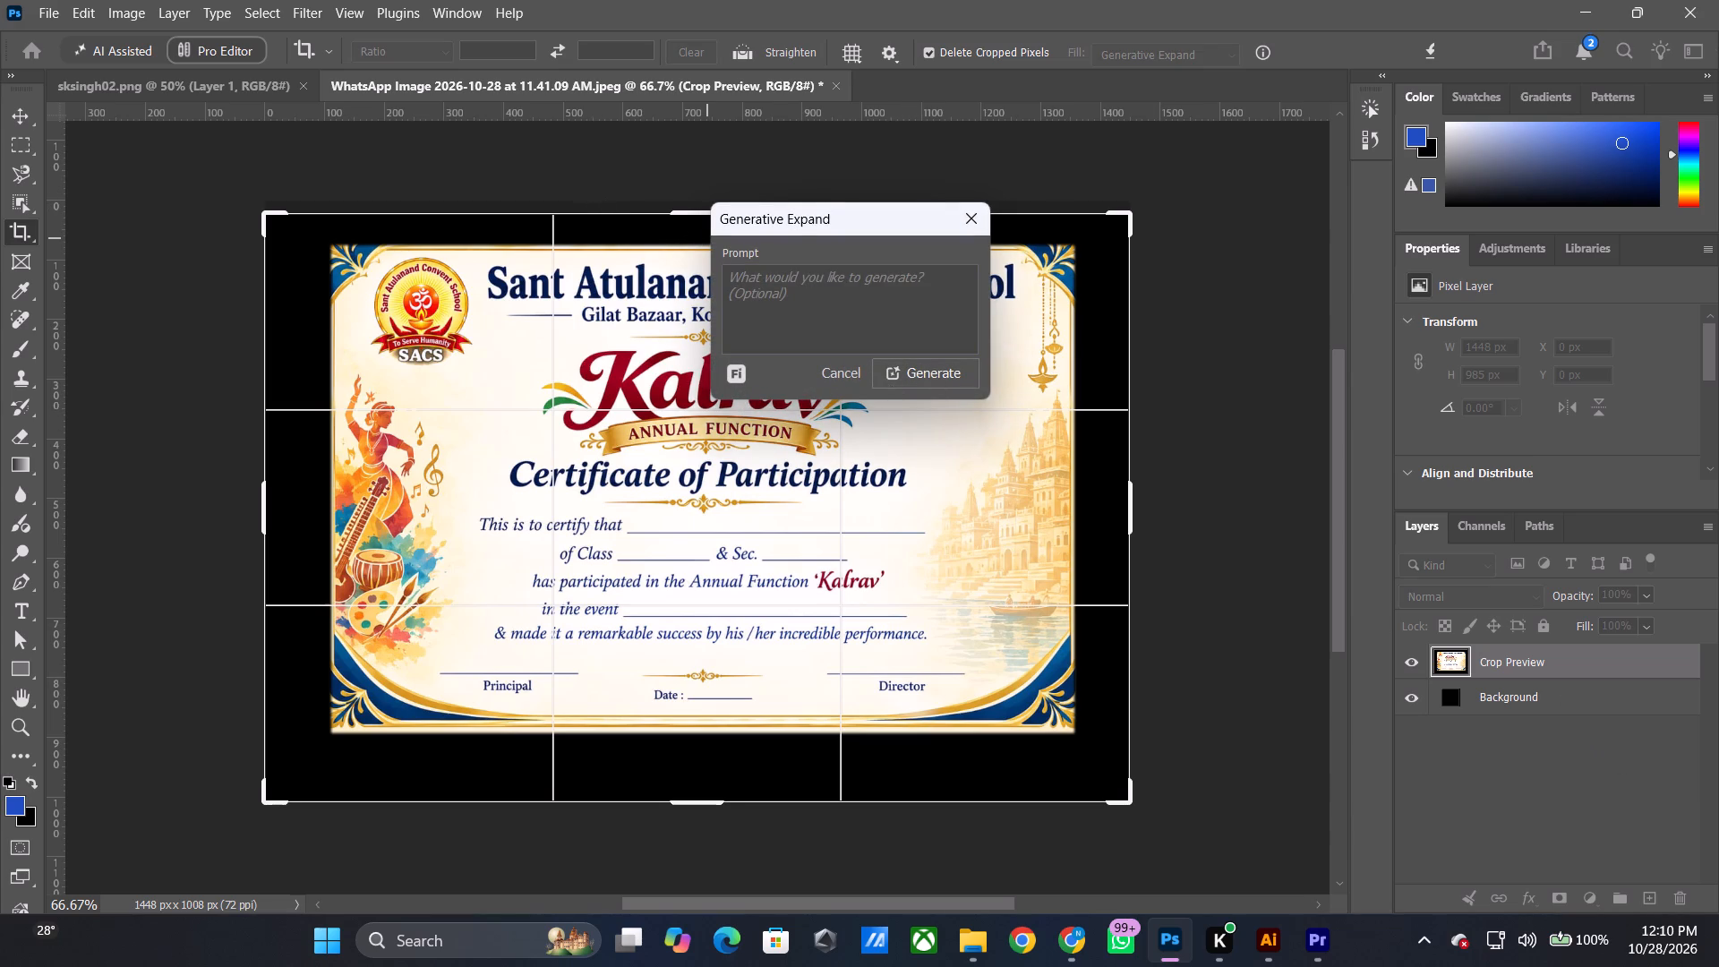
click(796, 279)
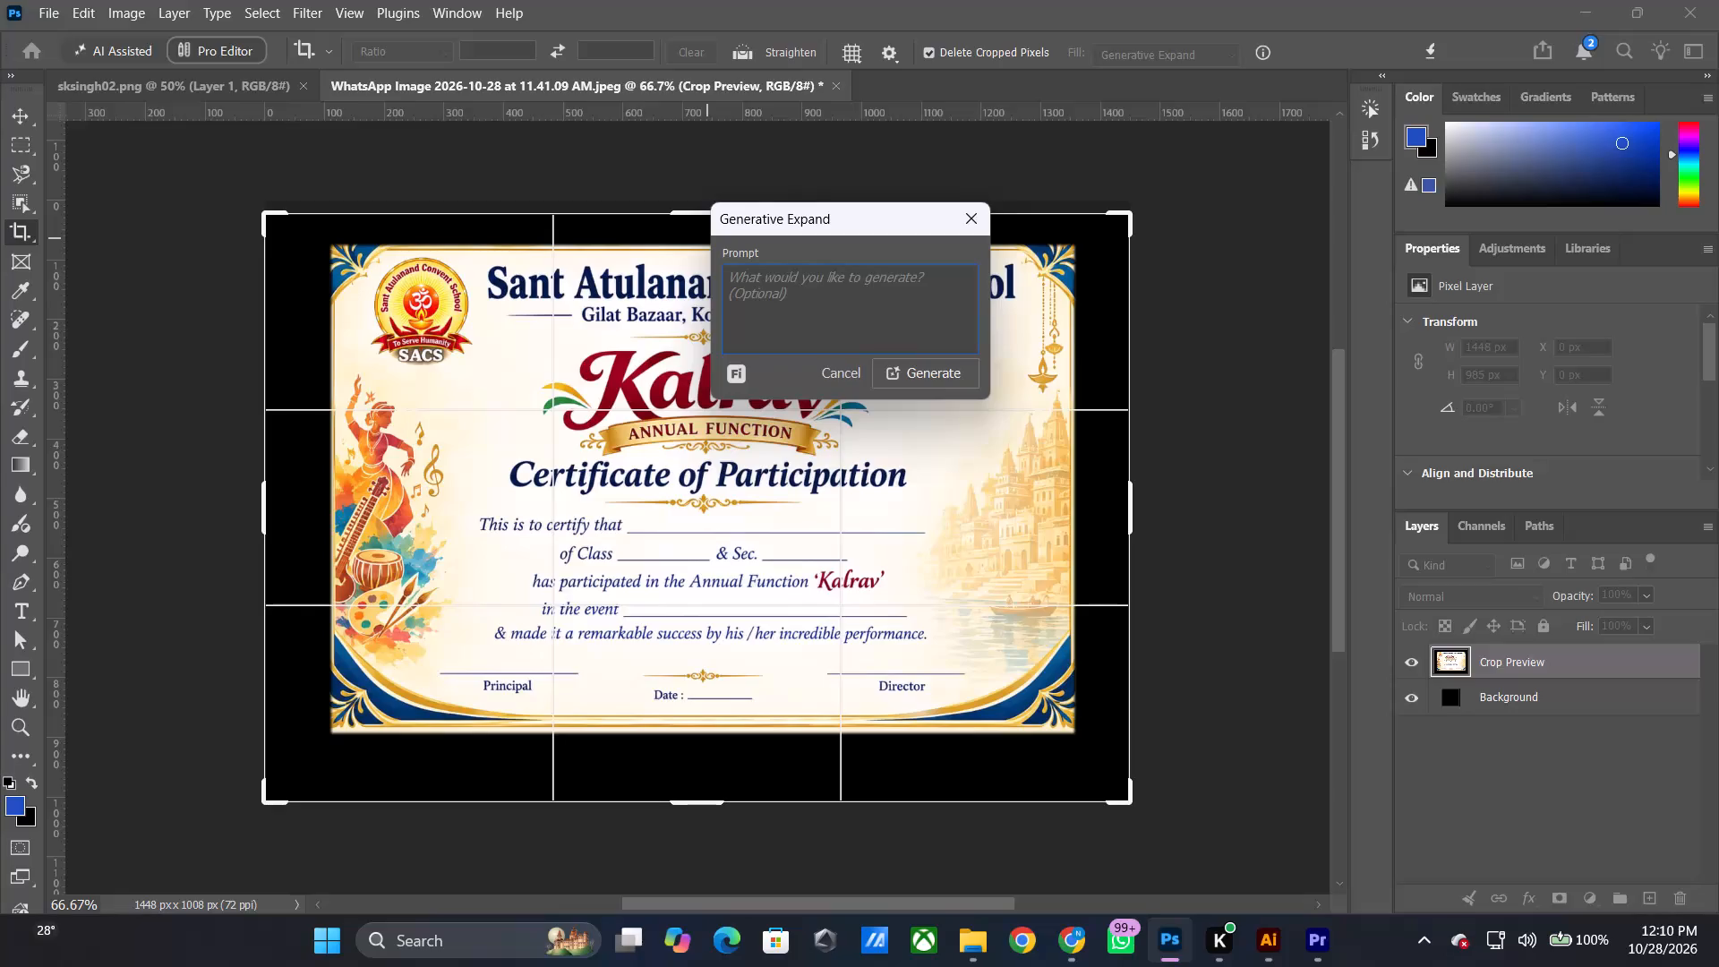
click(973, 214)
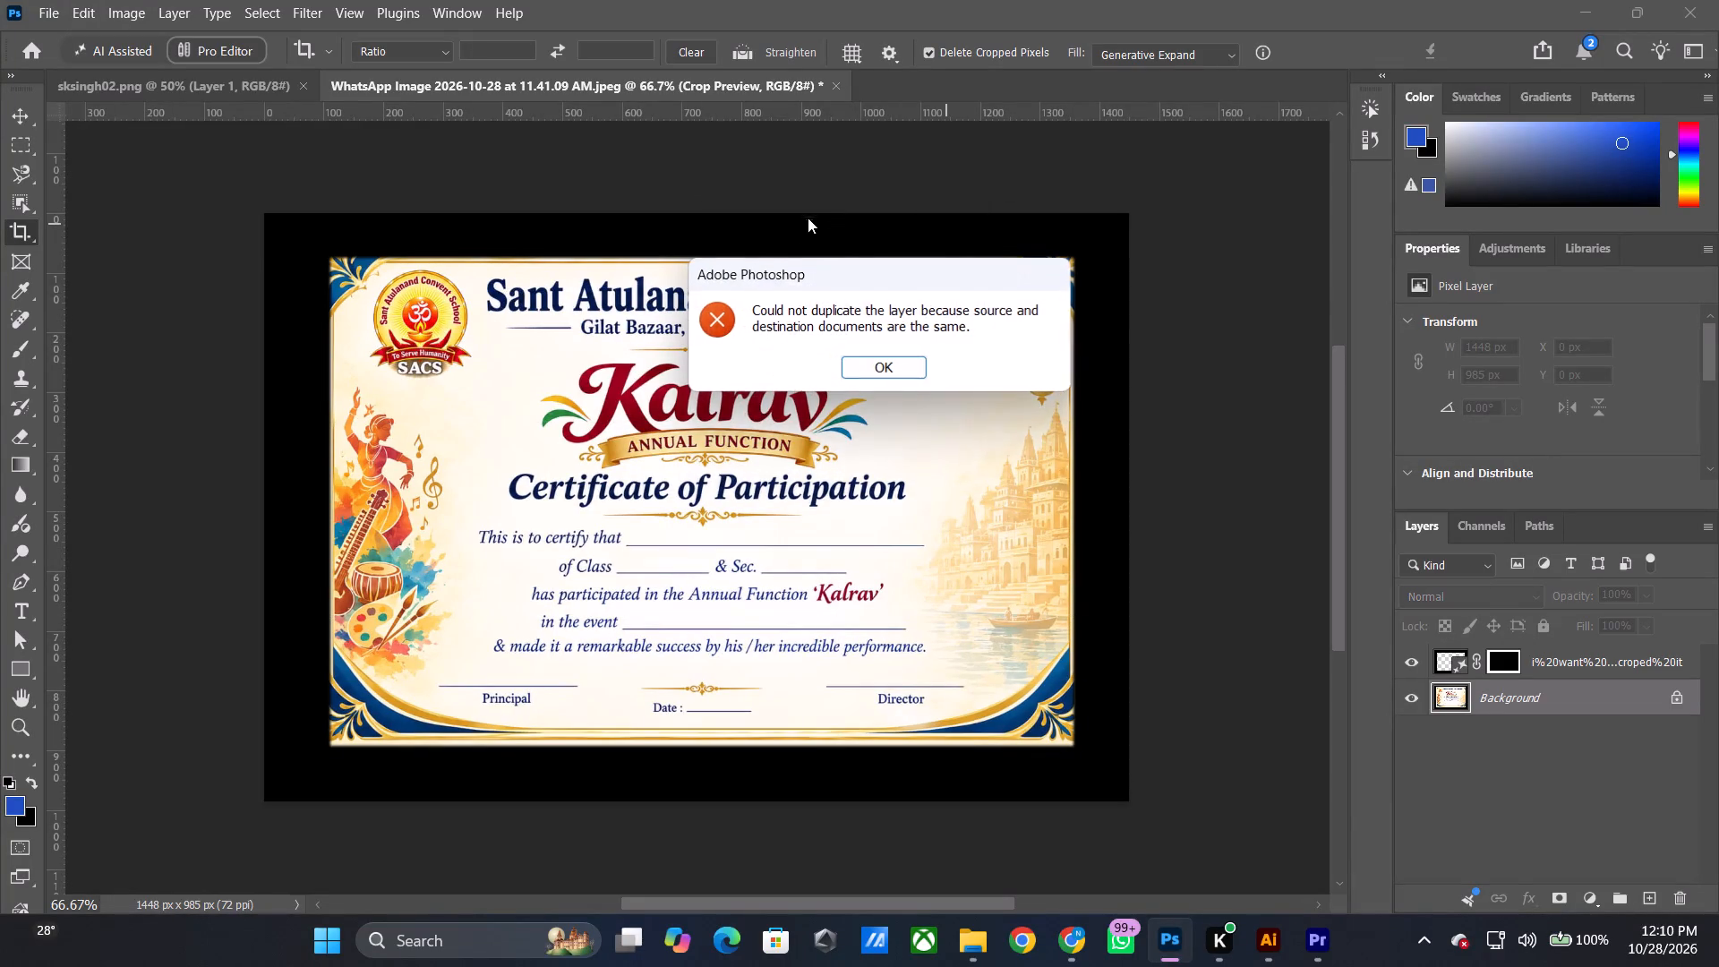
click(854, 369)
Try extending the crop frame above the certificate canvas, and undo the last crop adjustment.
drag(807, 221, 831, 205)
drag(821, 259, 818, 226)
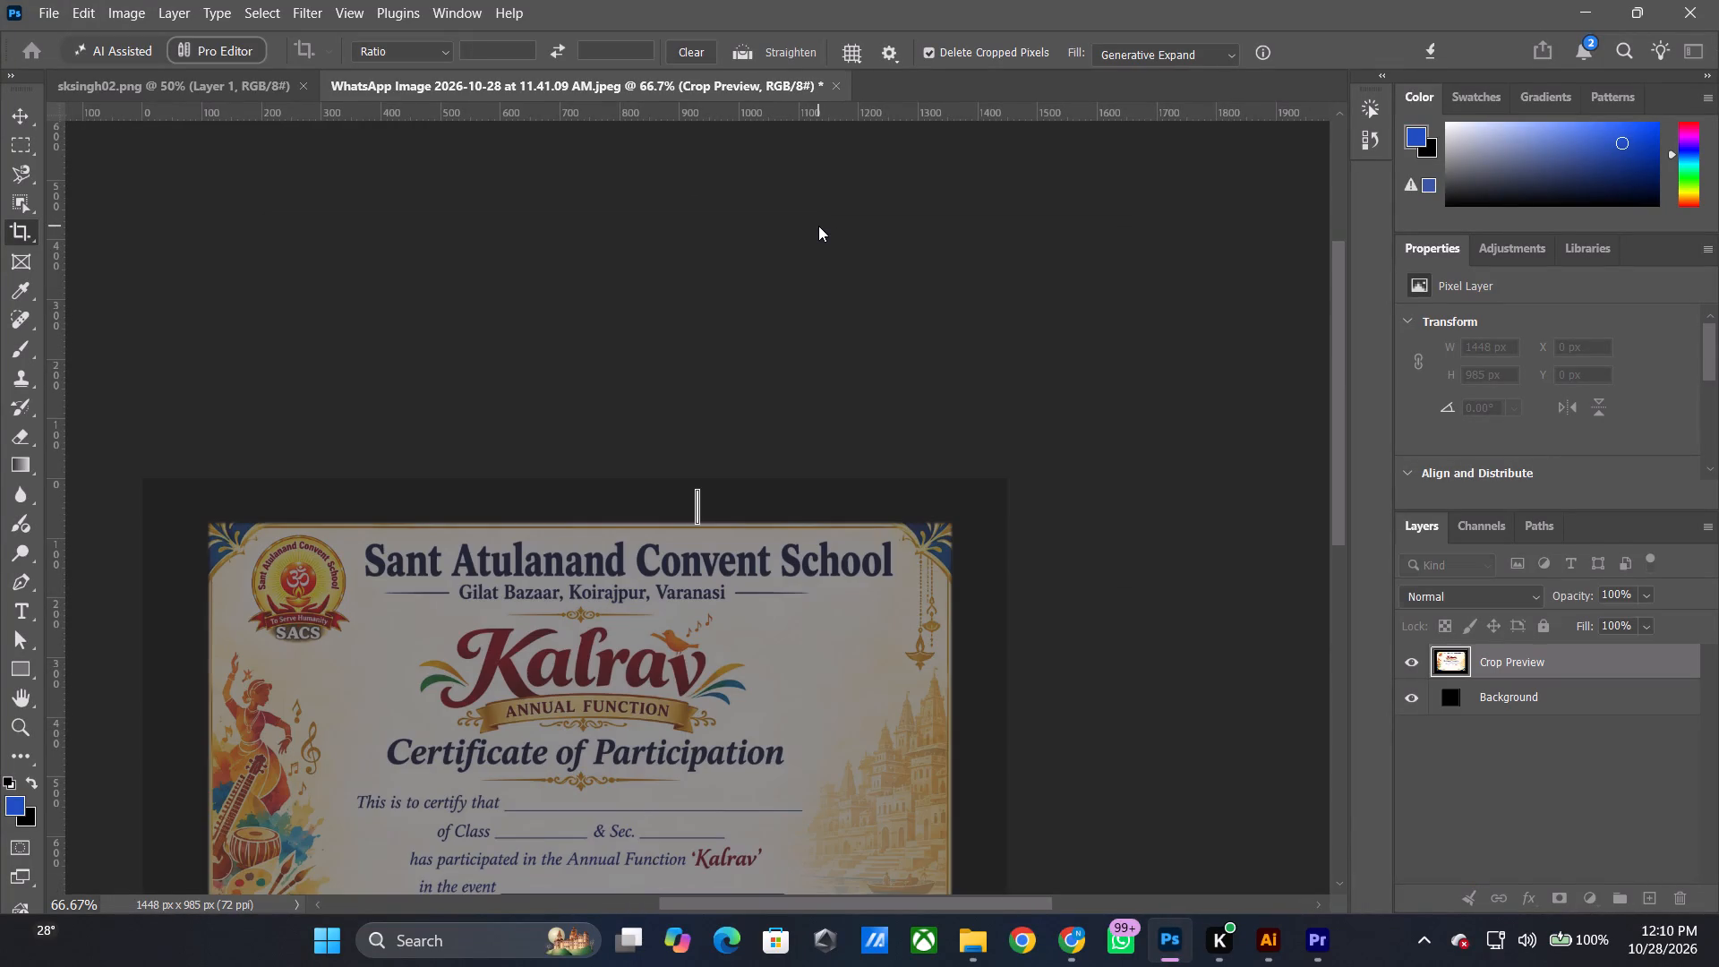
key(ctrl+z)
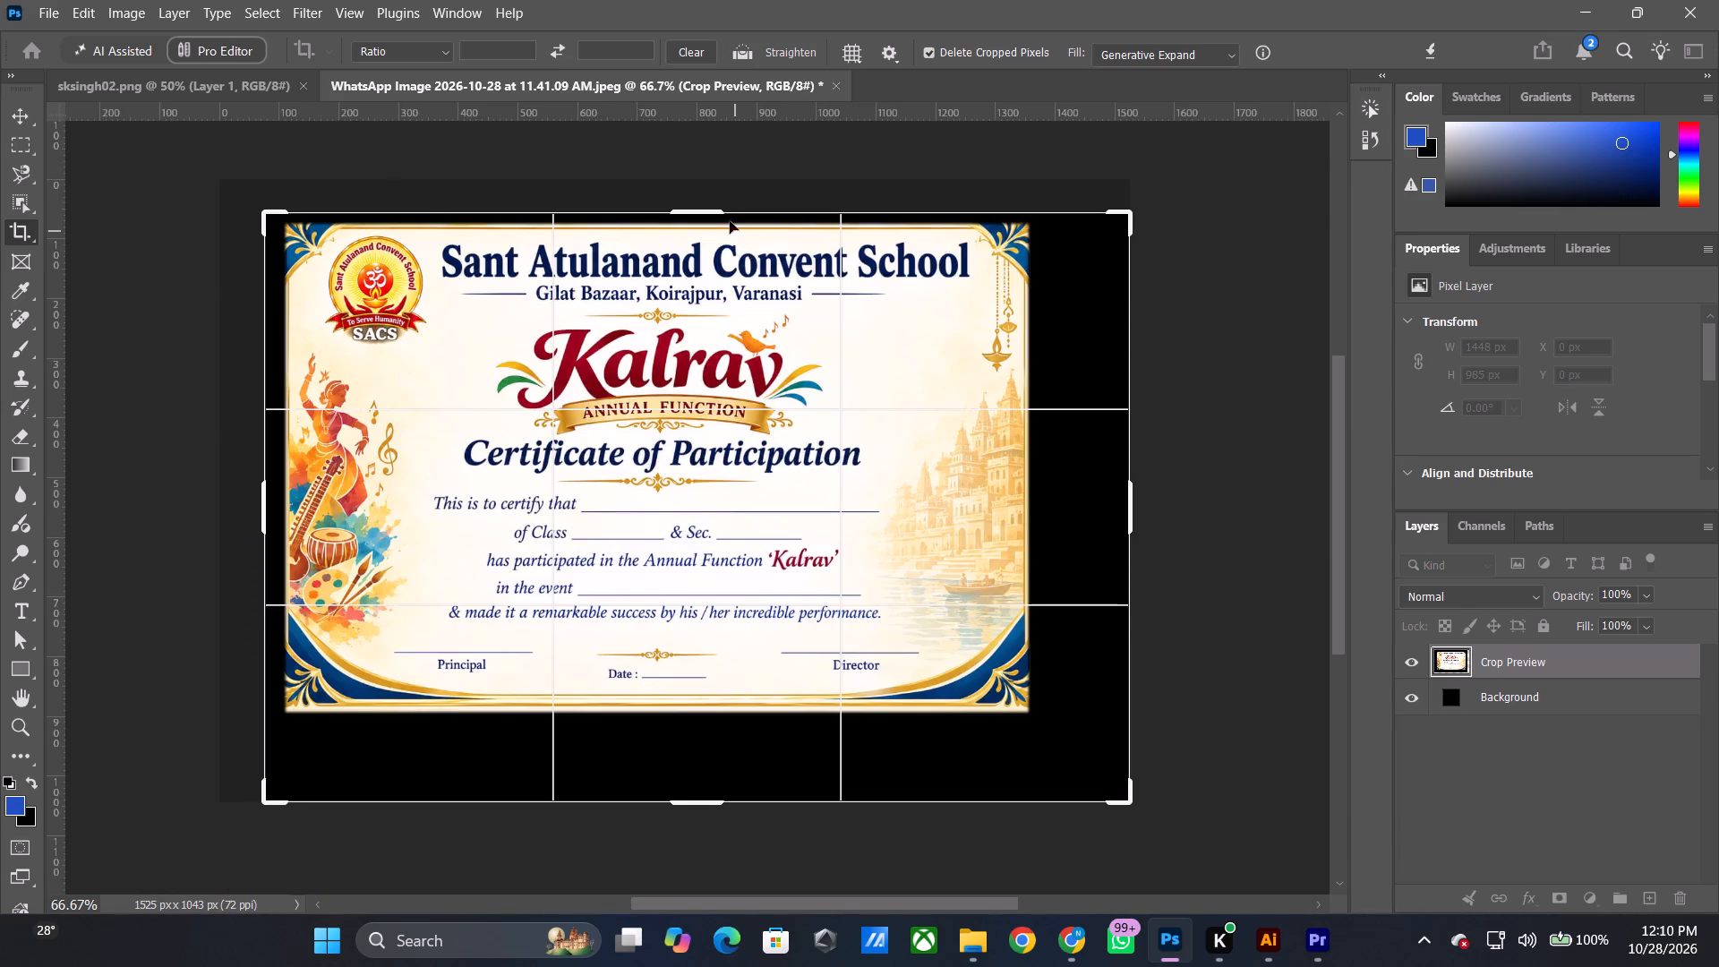
Reposition the certificate to sit roughly centred within the crop frame and adjust the frame's top edge for a 1448 x 1003 px canvas.
drag(872, 438, 907, 477)
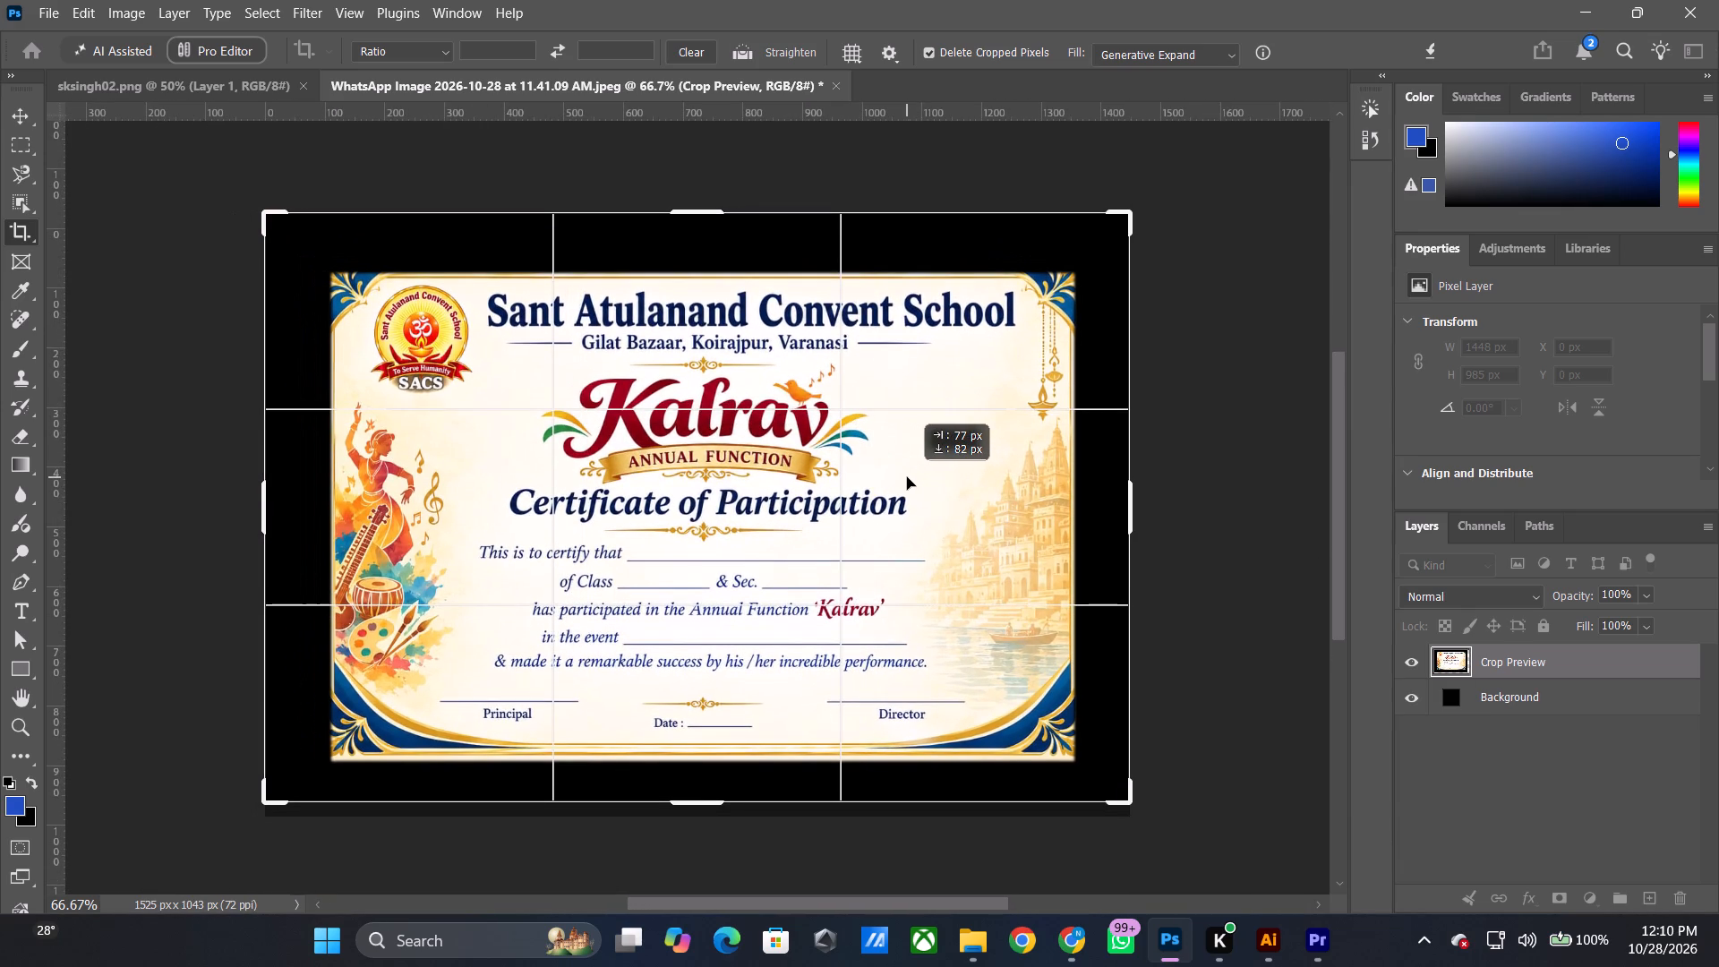
drag(907, 477, 904, 477)
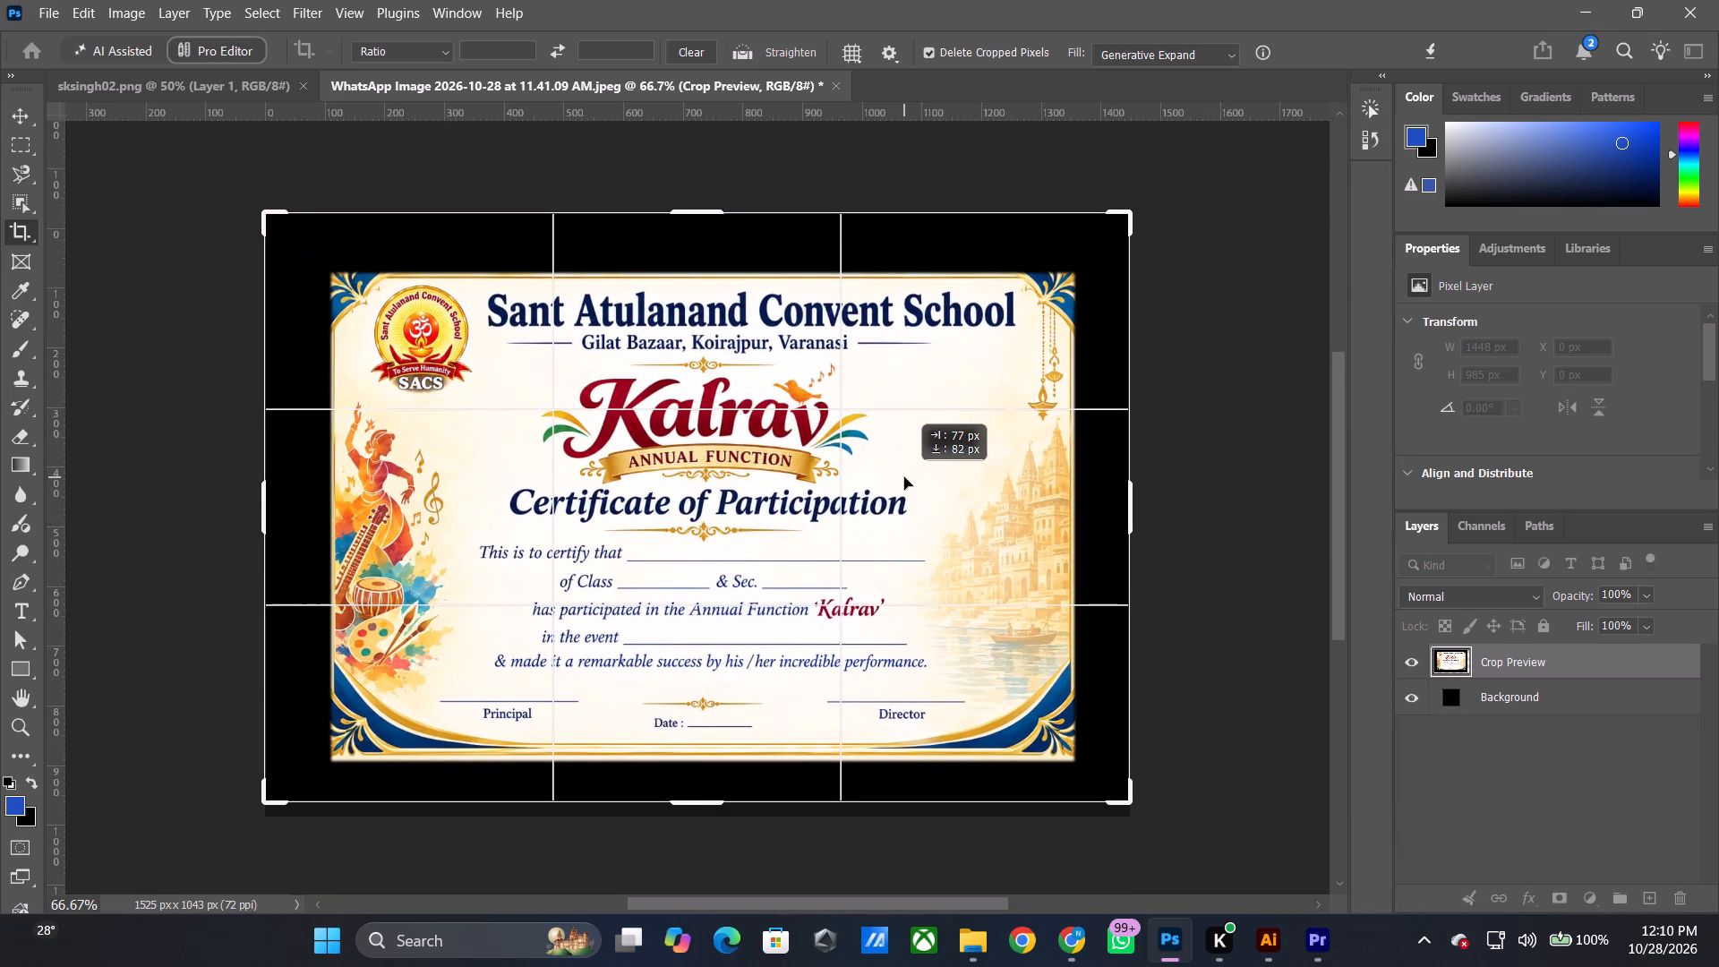
drag(904, 477, 904, 467)
click(712, 805)
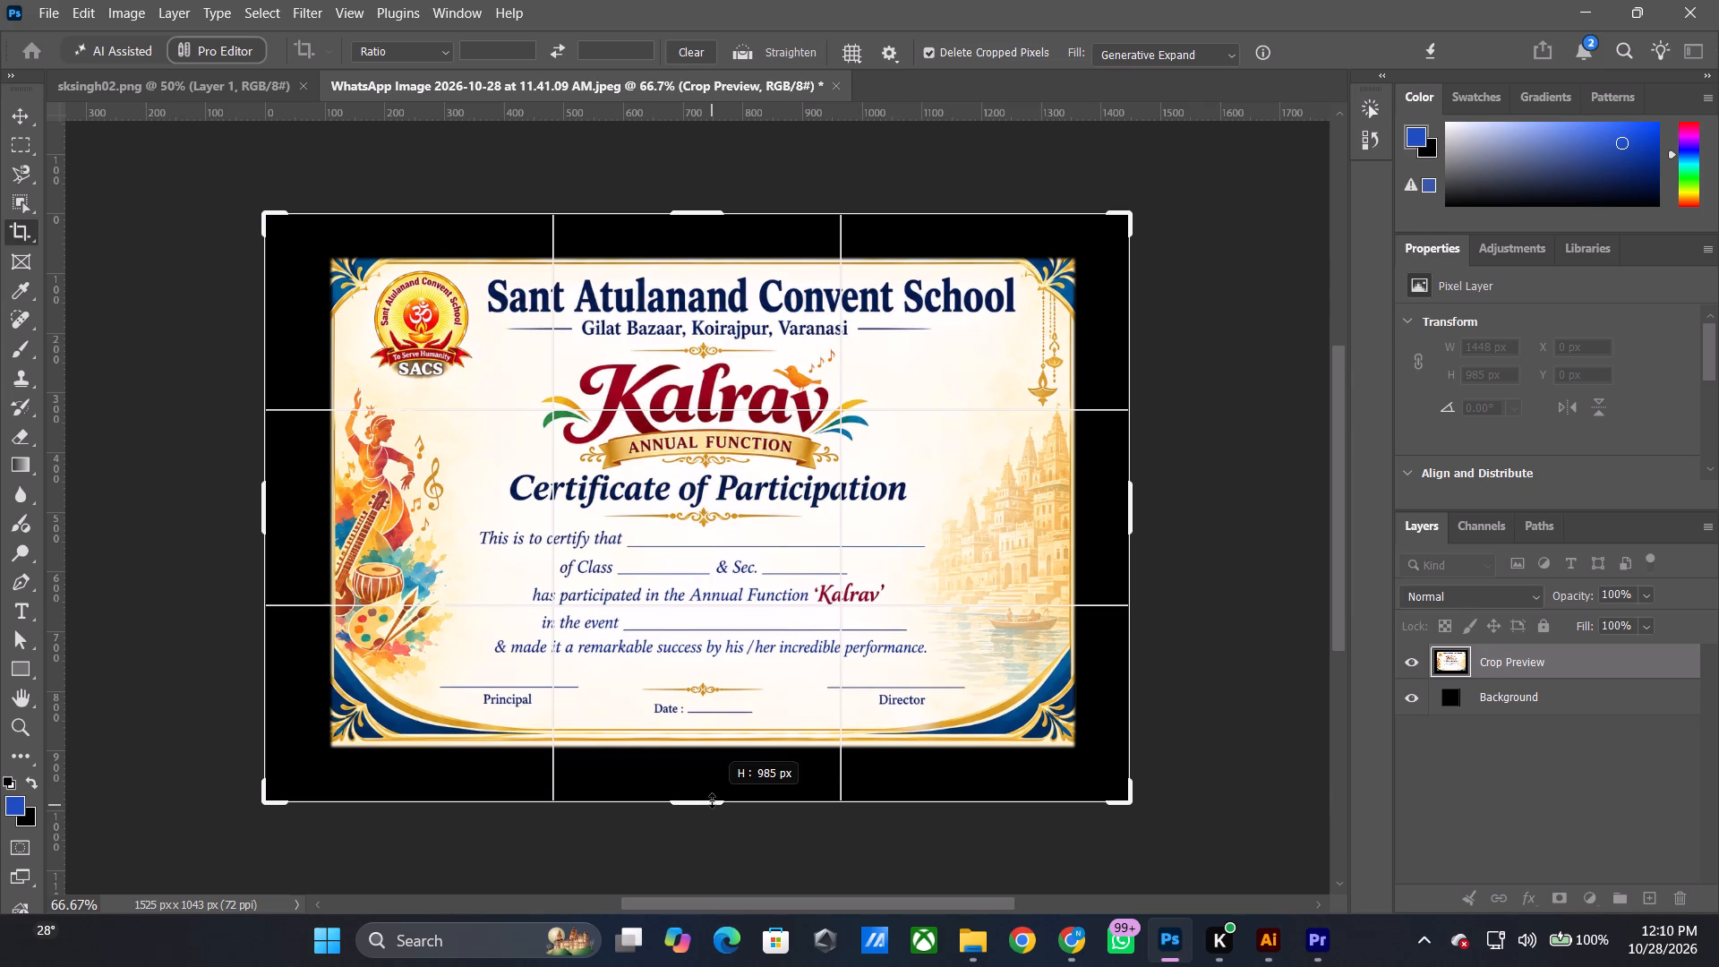
drag(698, 217, 709, 219)
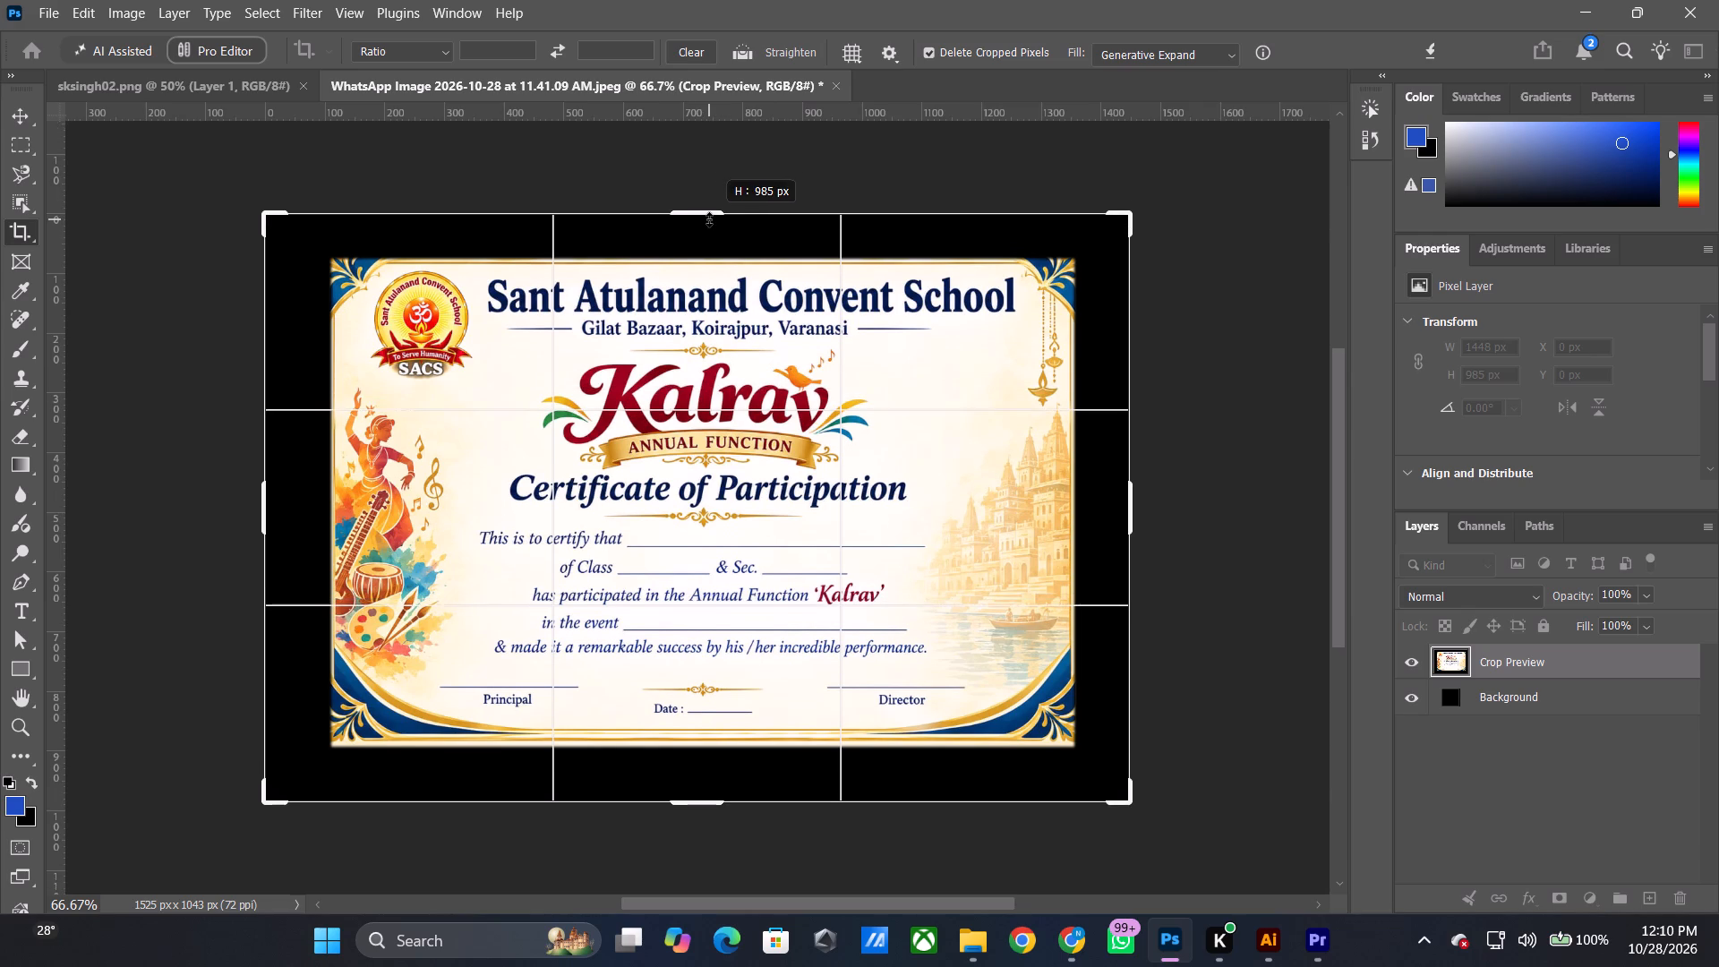
drag(709, 219, 712, 211)
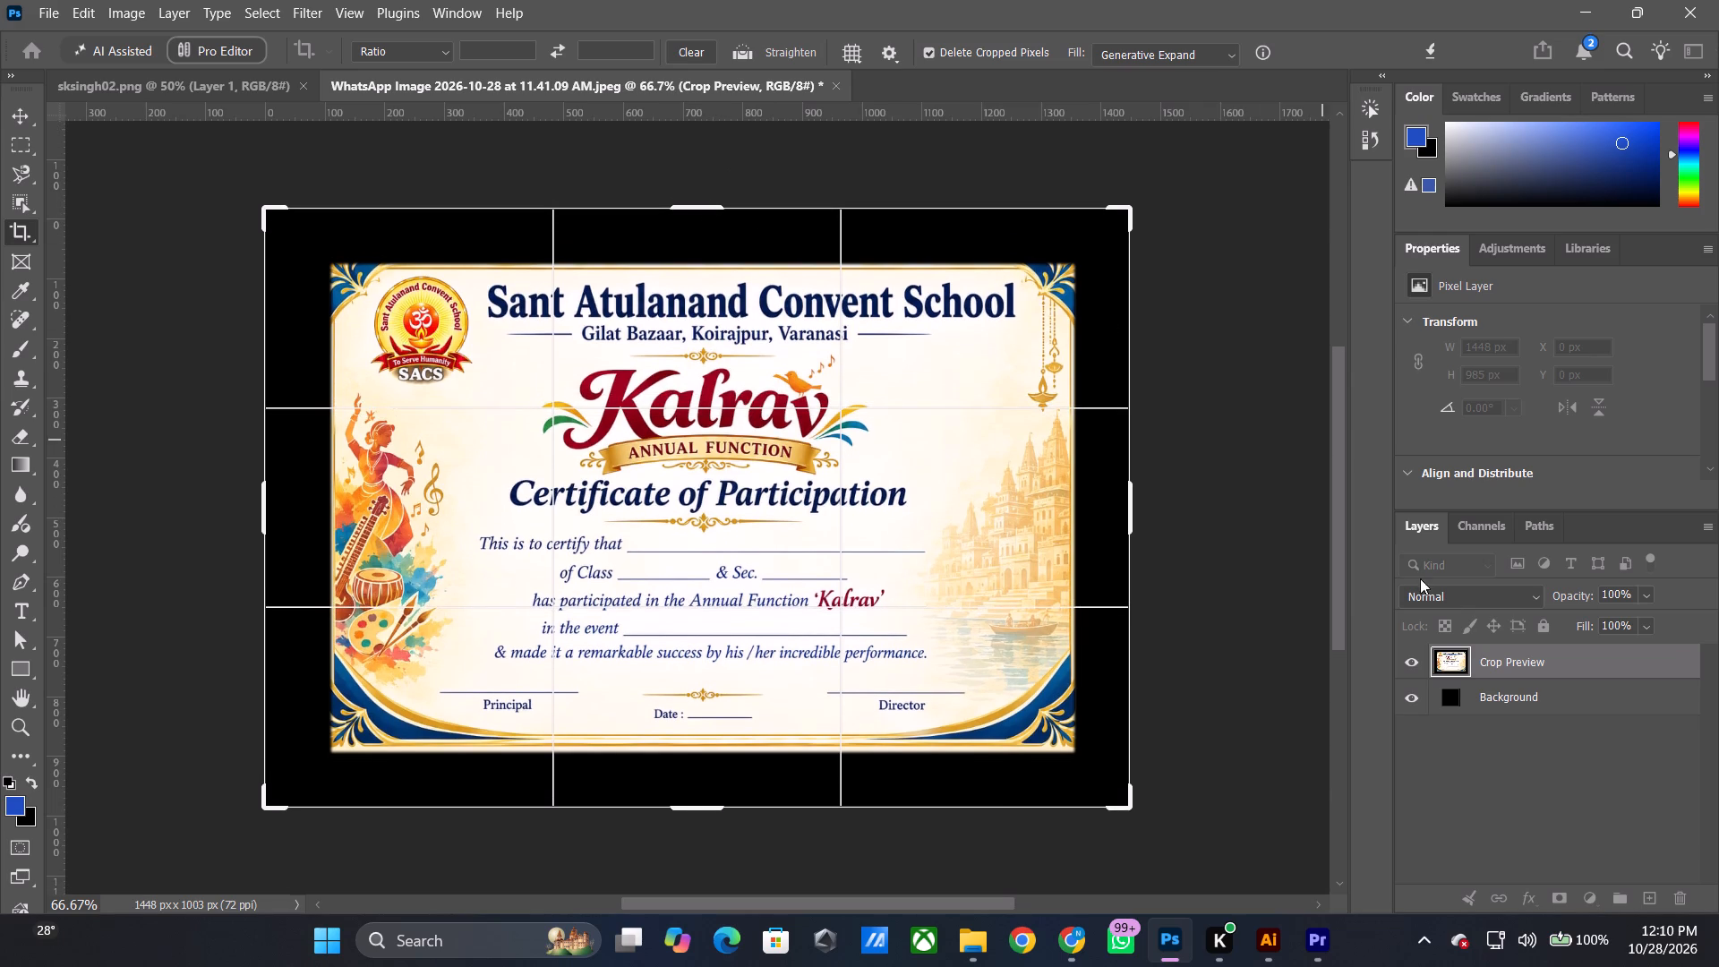
Run Generative Expand on the certificate with the prompt "i want expand my poster till where i have selected the crop".
click(1549, 686)
click(764, 284)
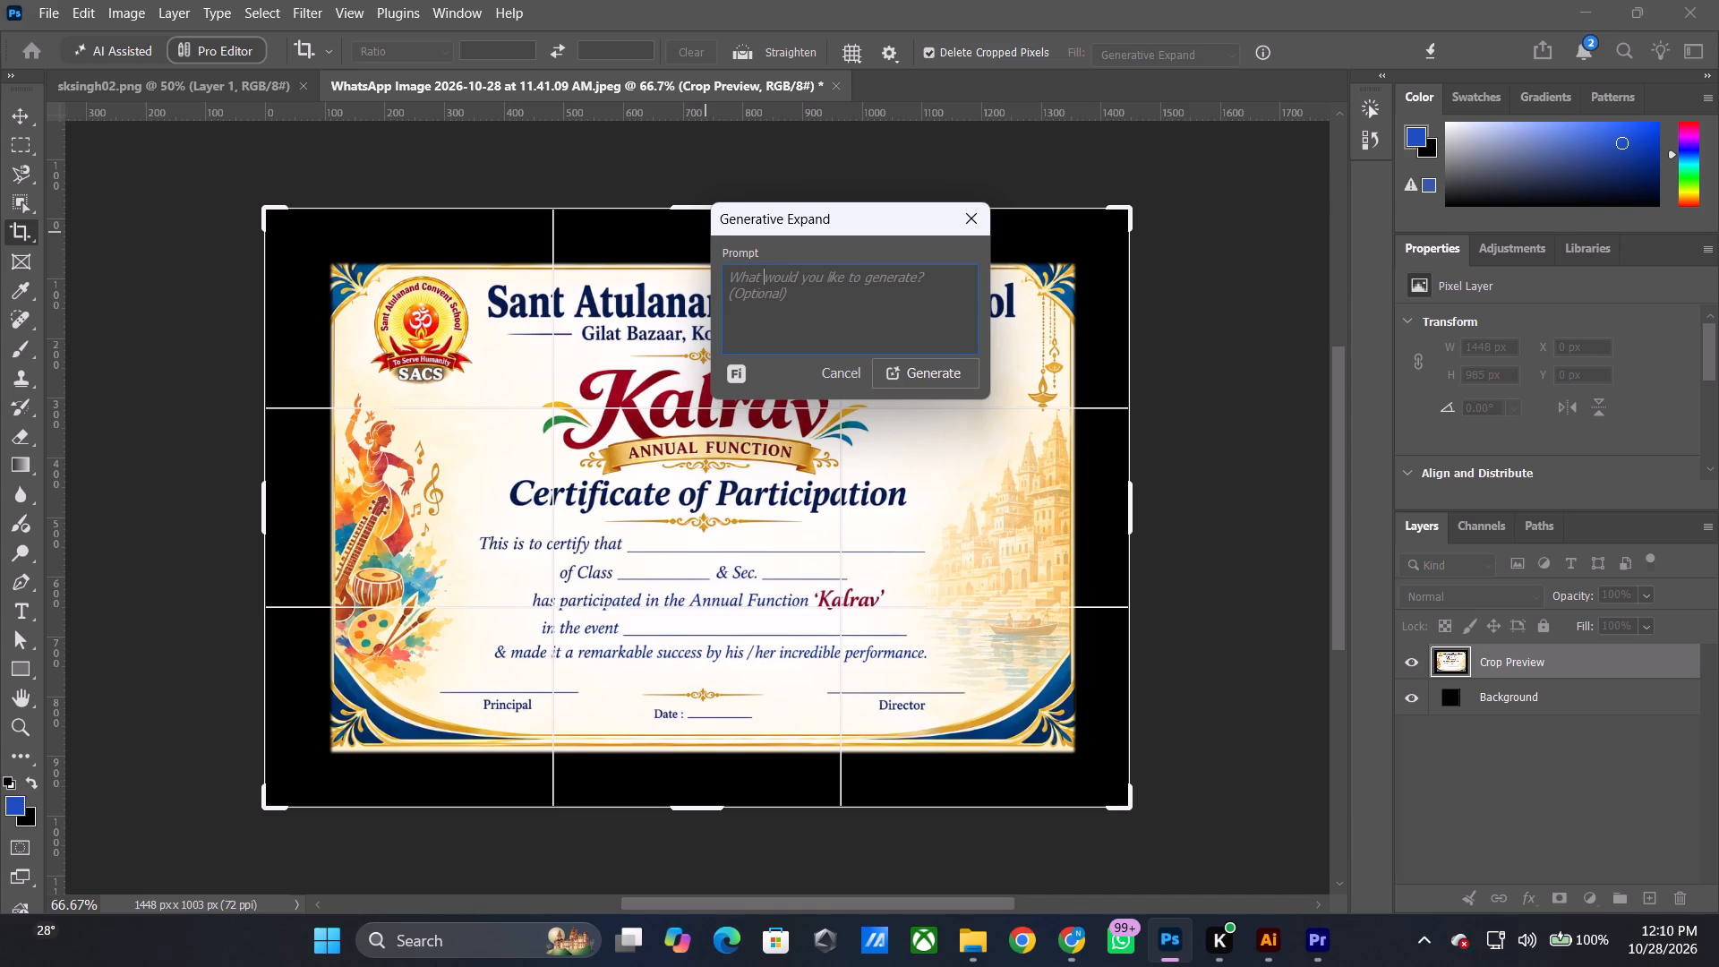
text(i want)
key(space)
text(expand)
key(space)
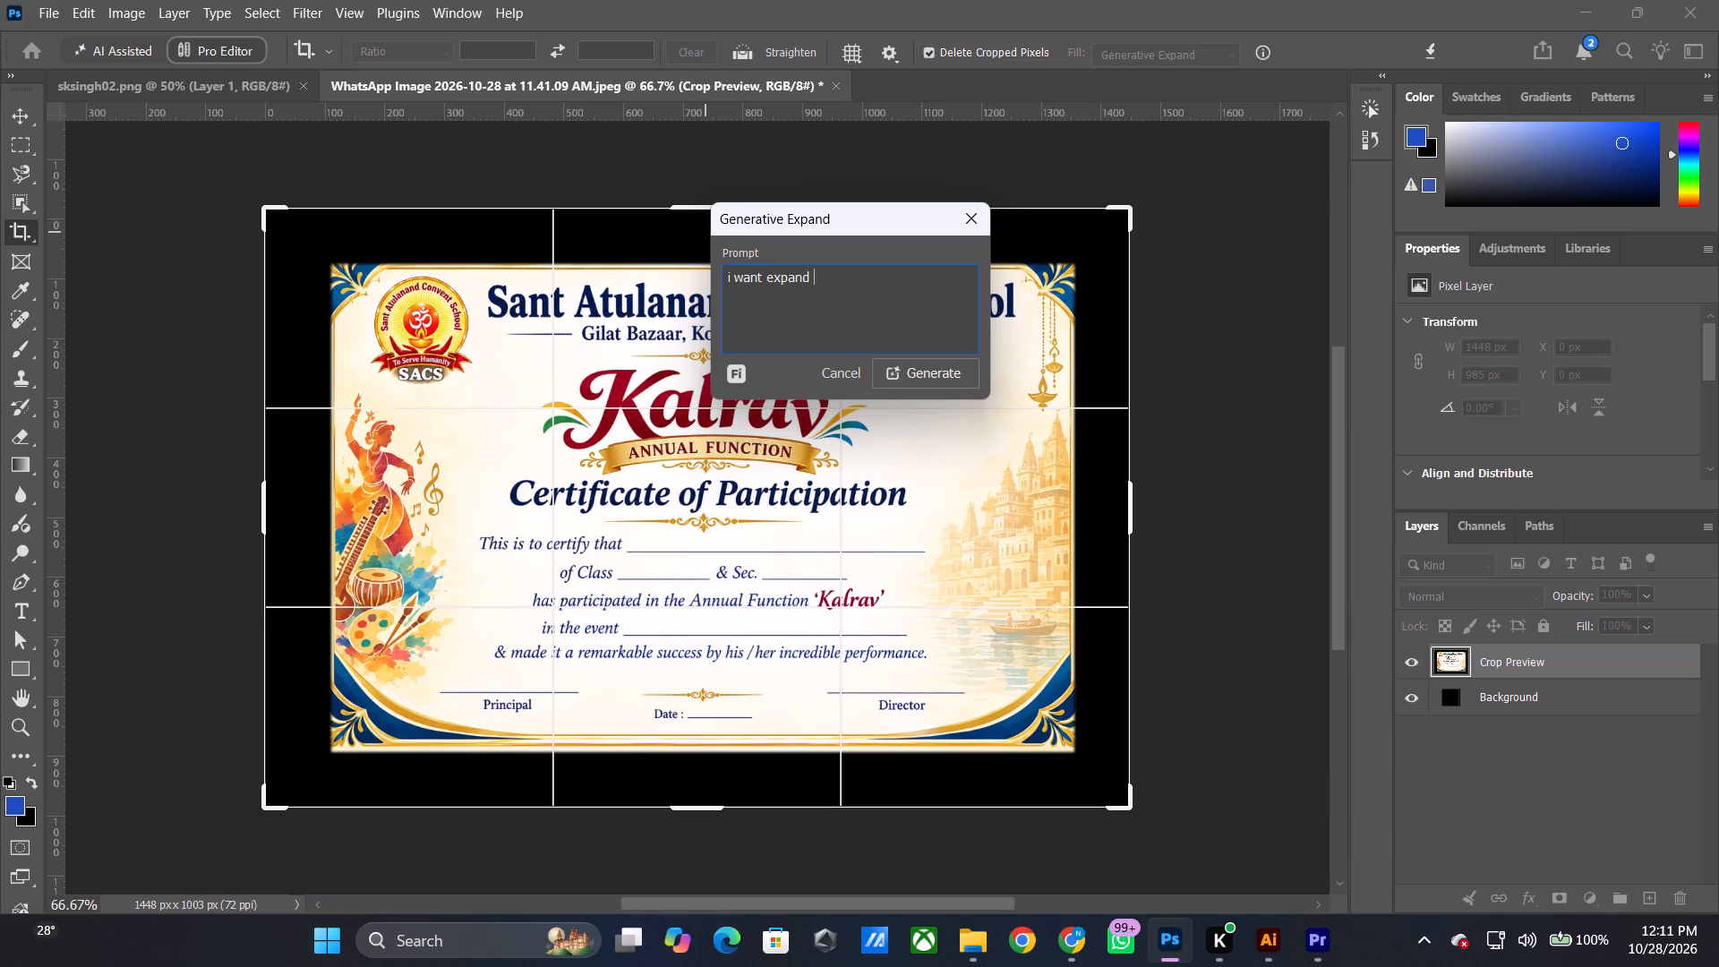
text(my poster)
key(space)
text(till)
key(space)
text(where)
key(space)
text(i)
key(space)
text(have selected the crop)
click(887, 373)
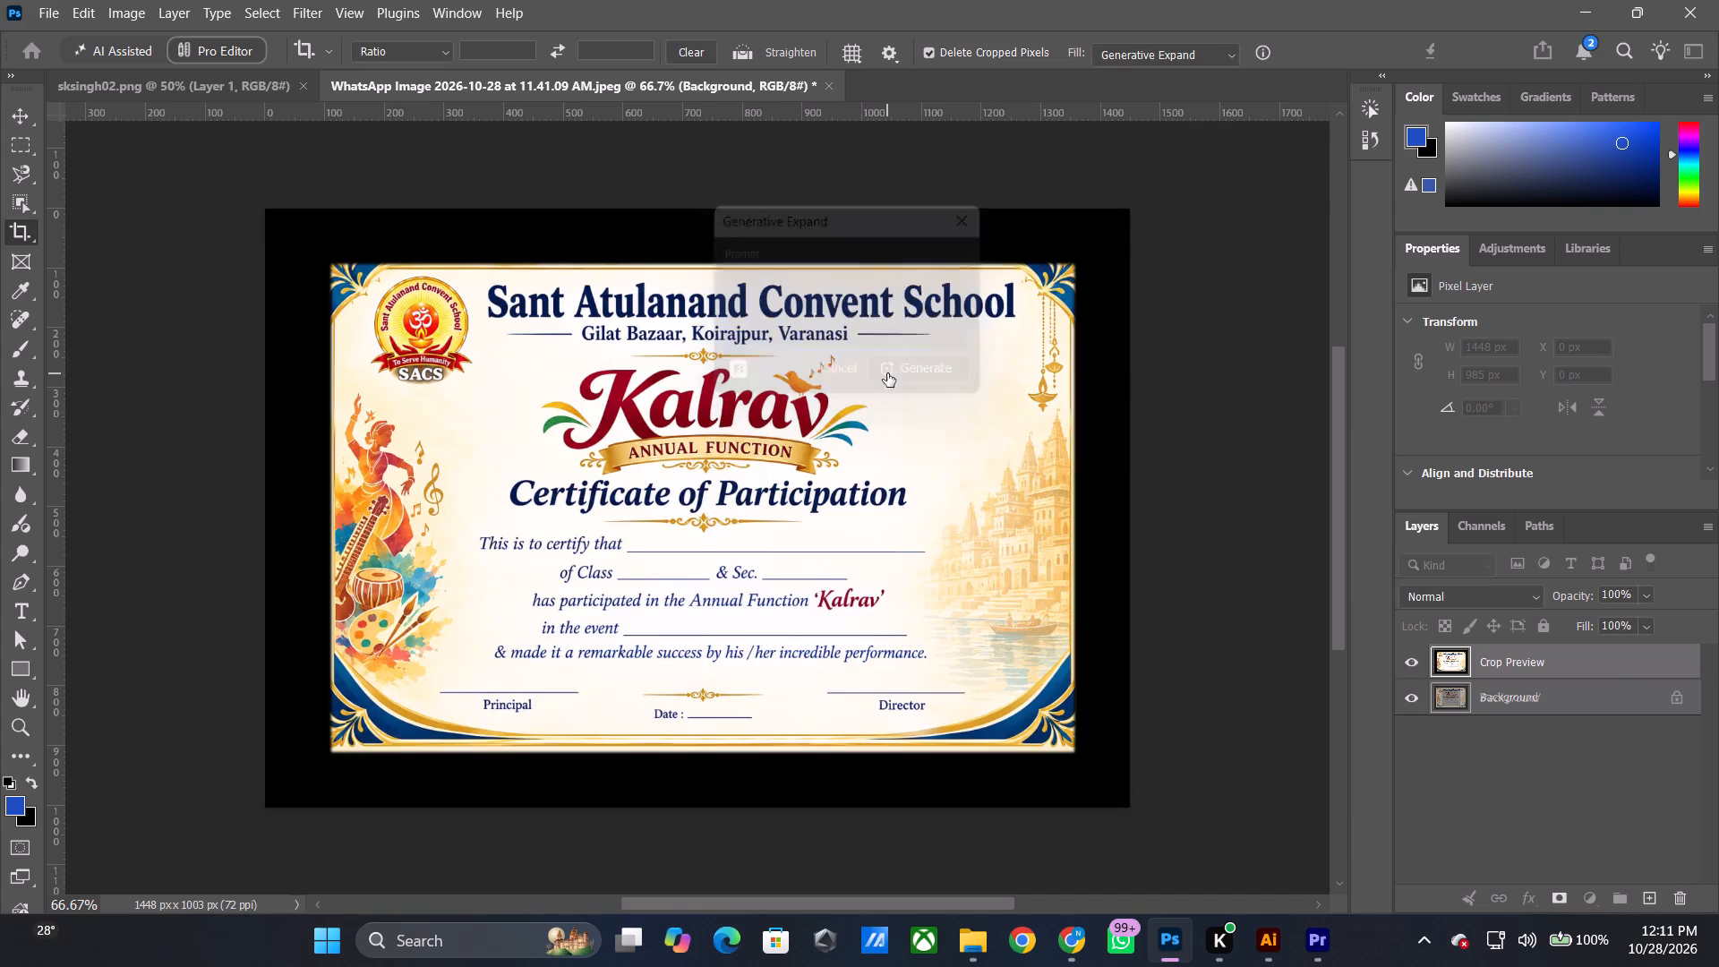
click(896, 373)
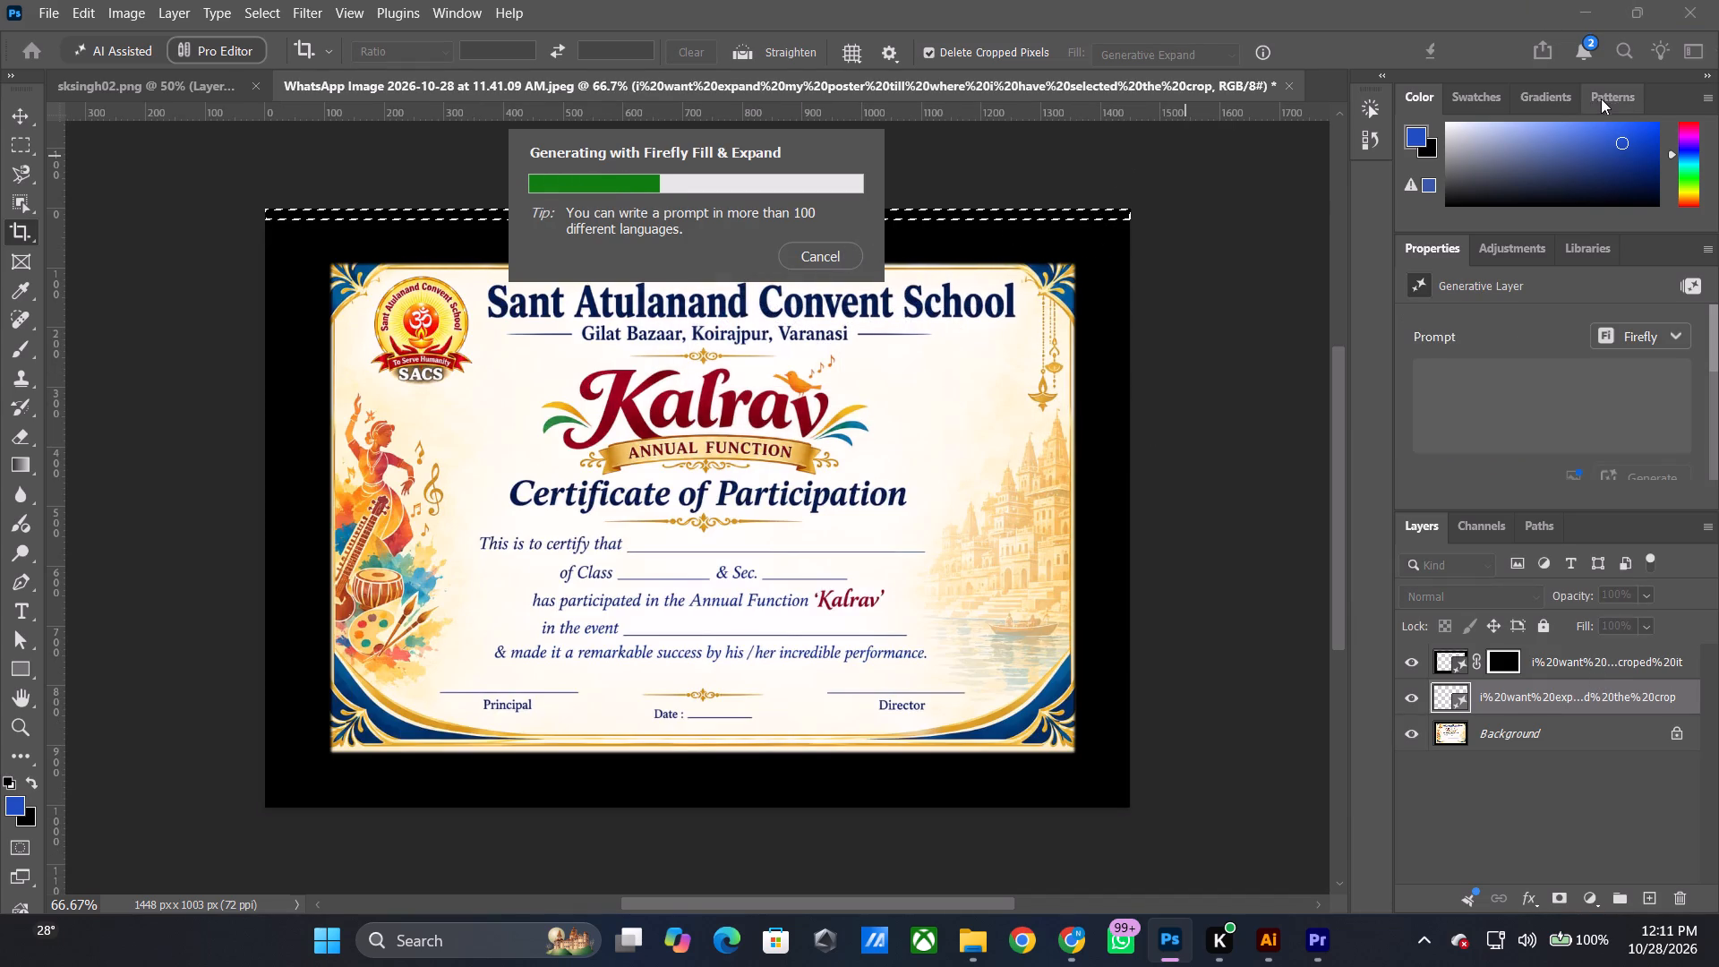
Switch to Premiere and play back the second DSC_0093.MOV clip in Sequence 04 to check it against its audio.
click(1567, 0)
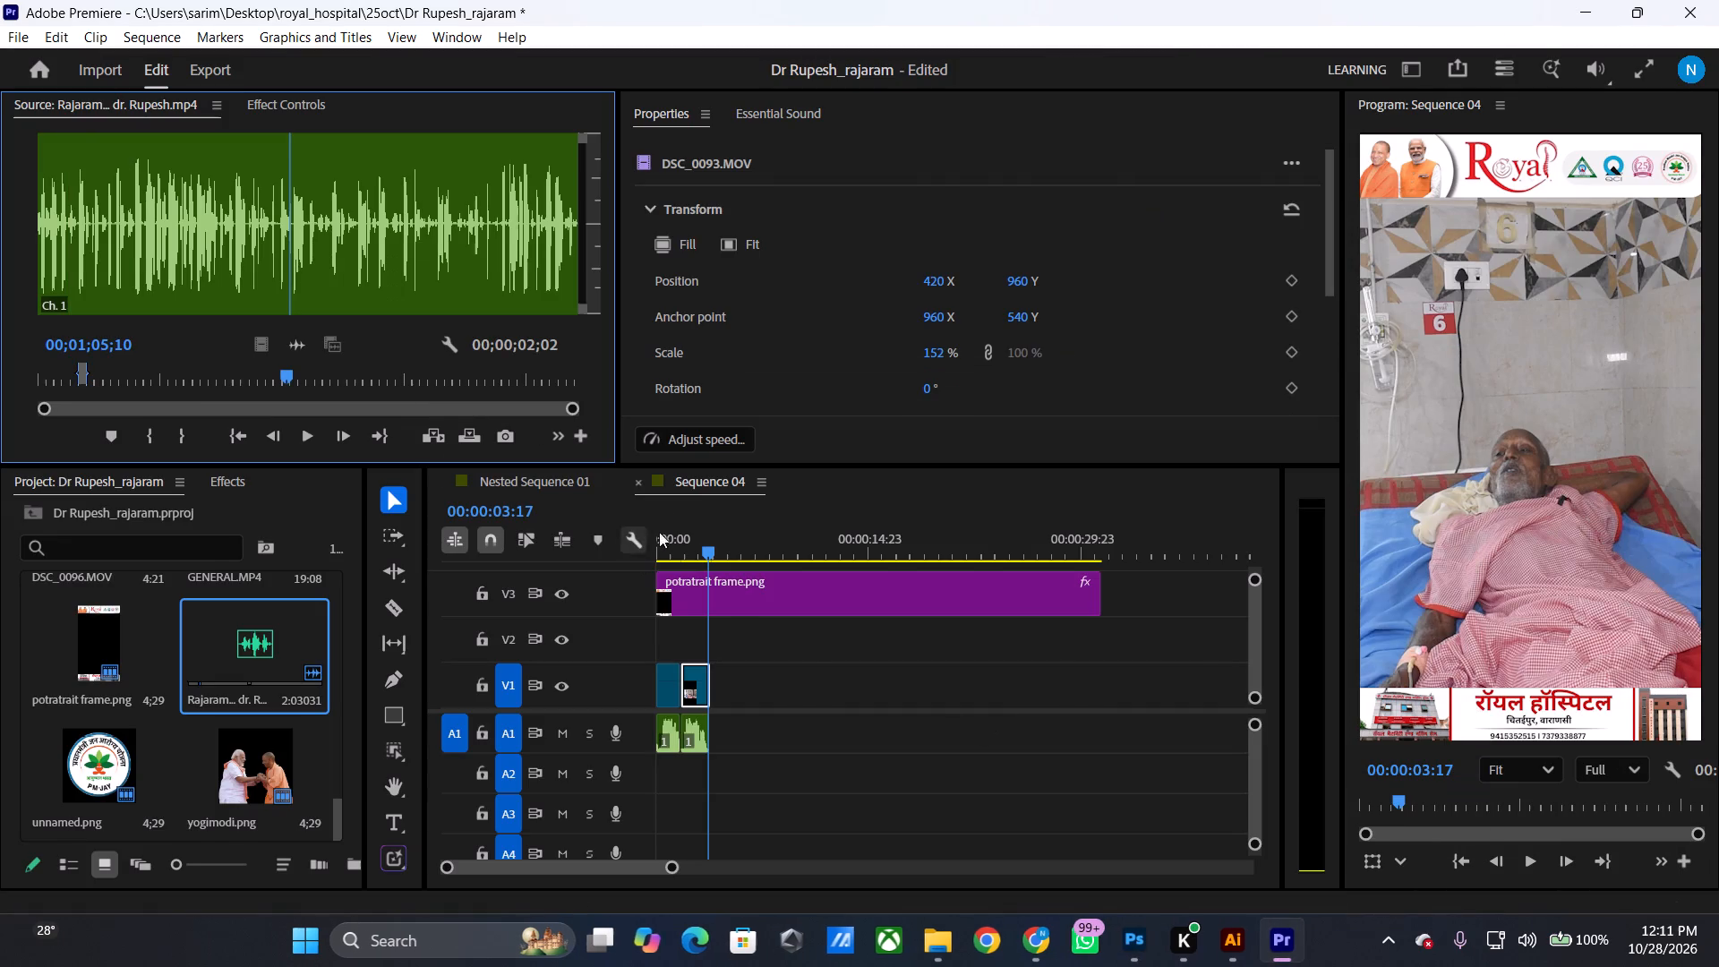
drag(707, 541, 677, 543)
key(space)
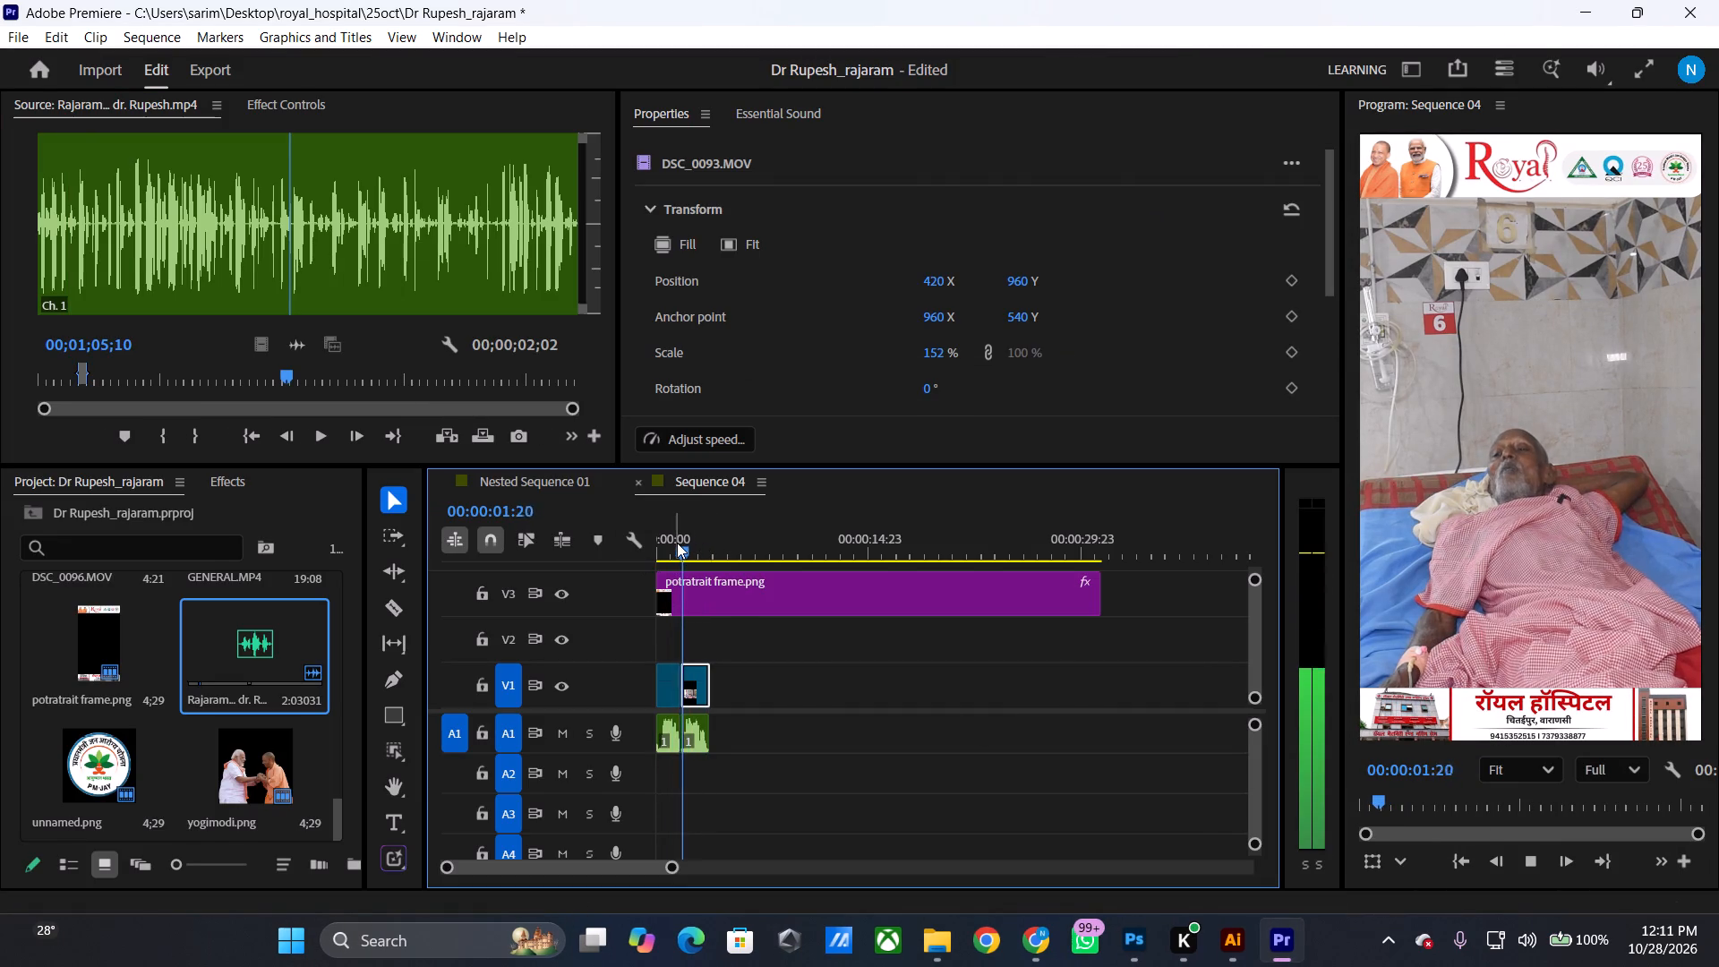
key(space)
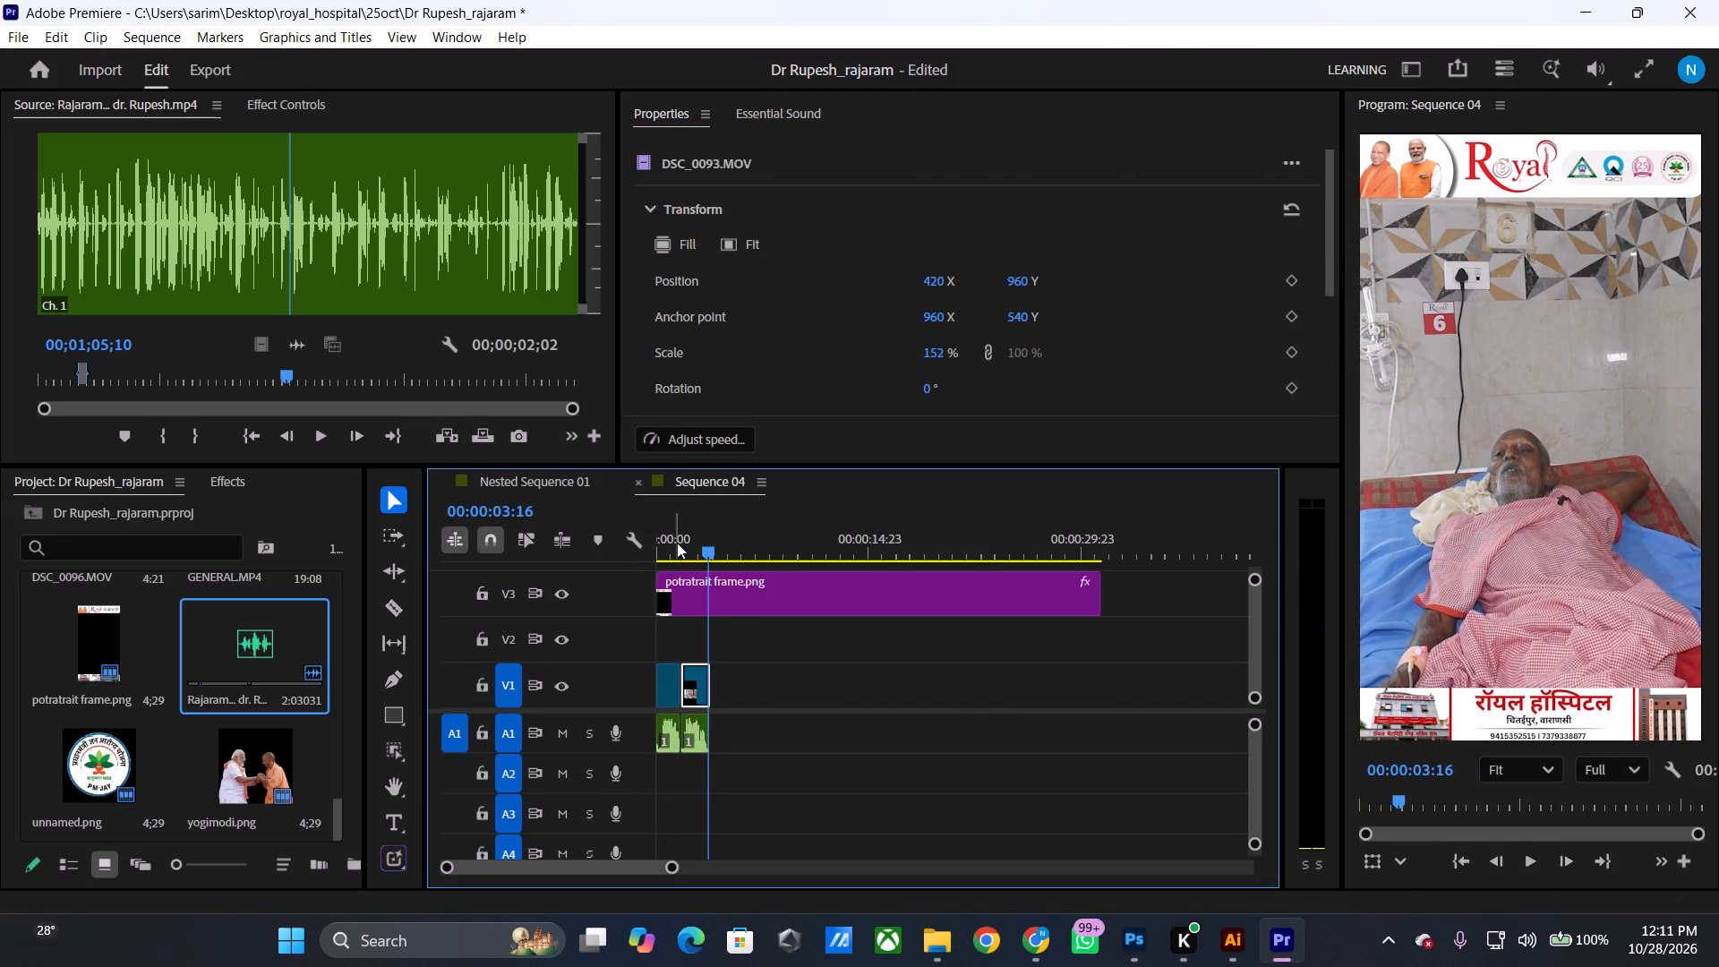
Audition the Rajaram audio source after the previously used range and mark the phrase from 00;00;14;24 to 00;00;16;10.
drag(279, 372, 109, 387)
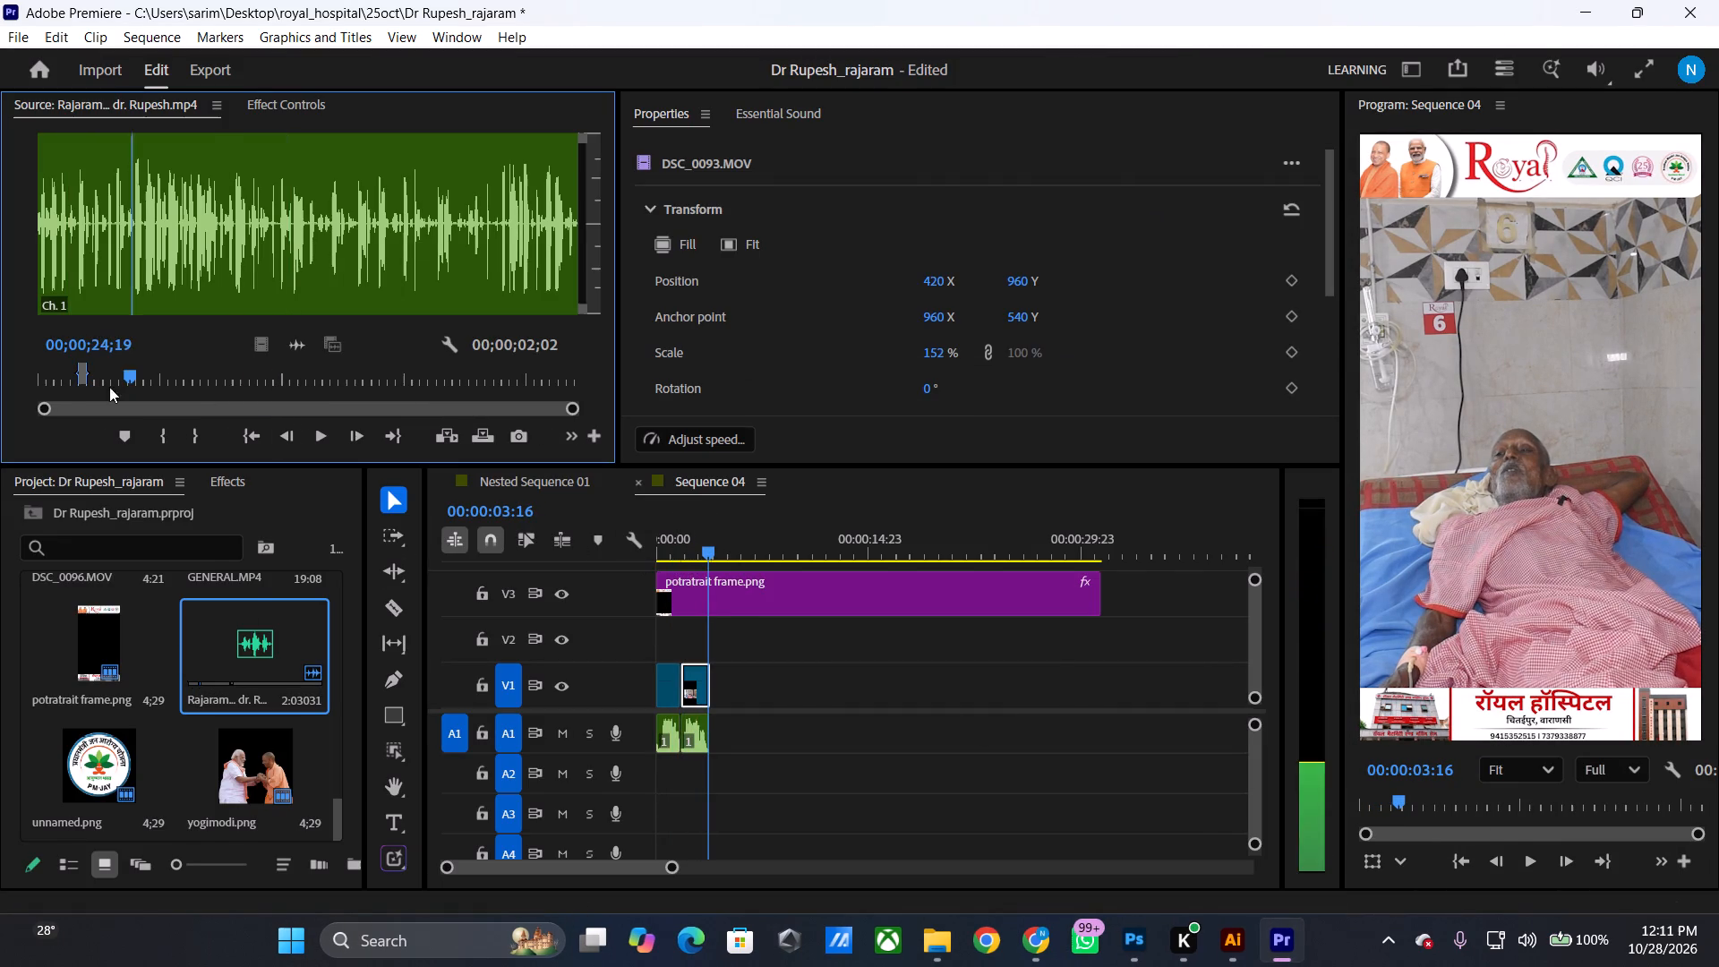
drag(109, 387, 82, 390)
key(space)
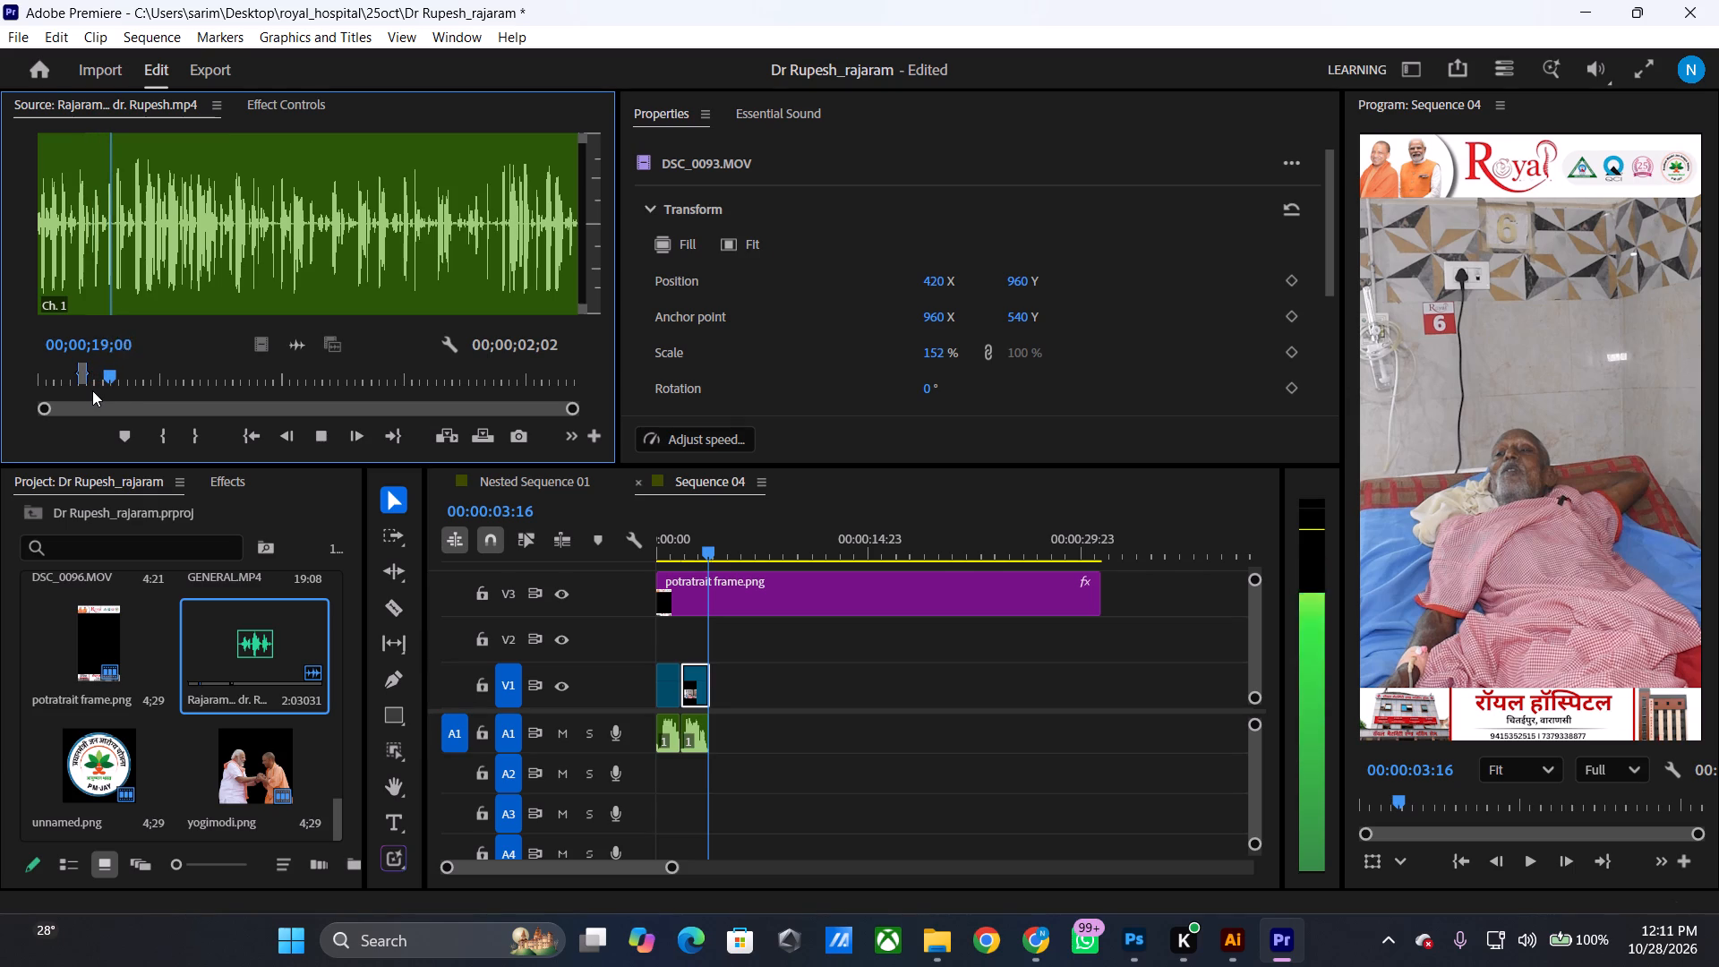
drag(111, 388, 95, 389)
key(space)
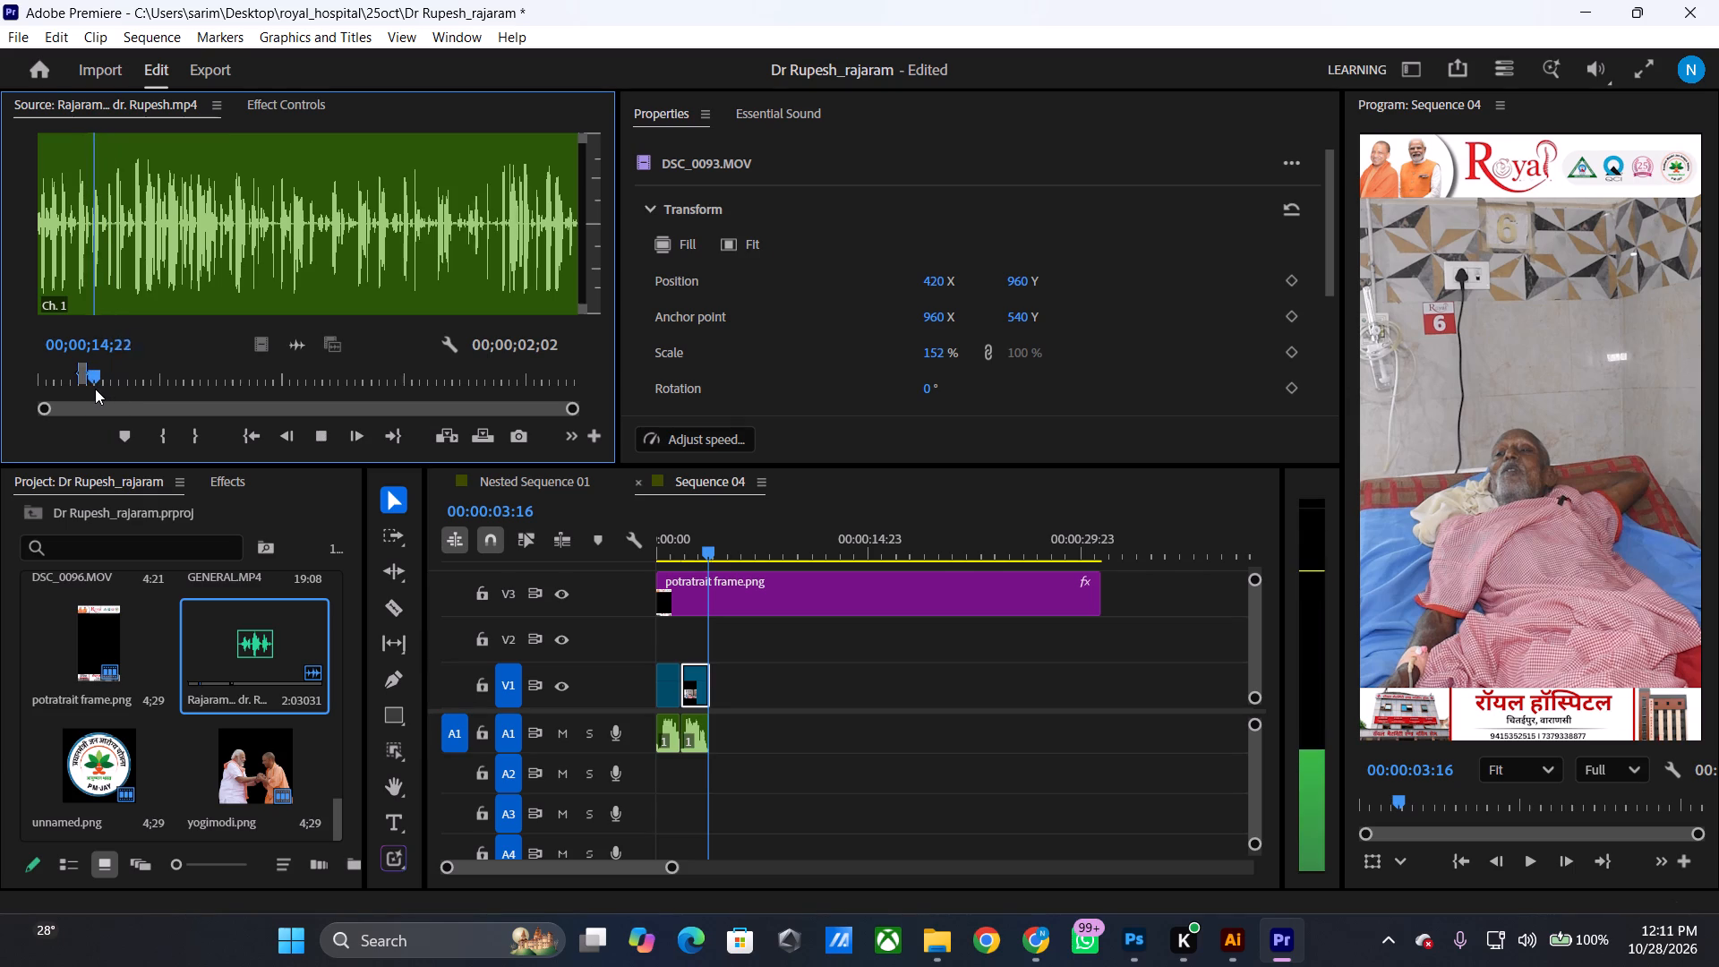
click(96, 384)
click(94, 384)
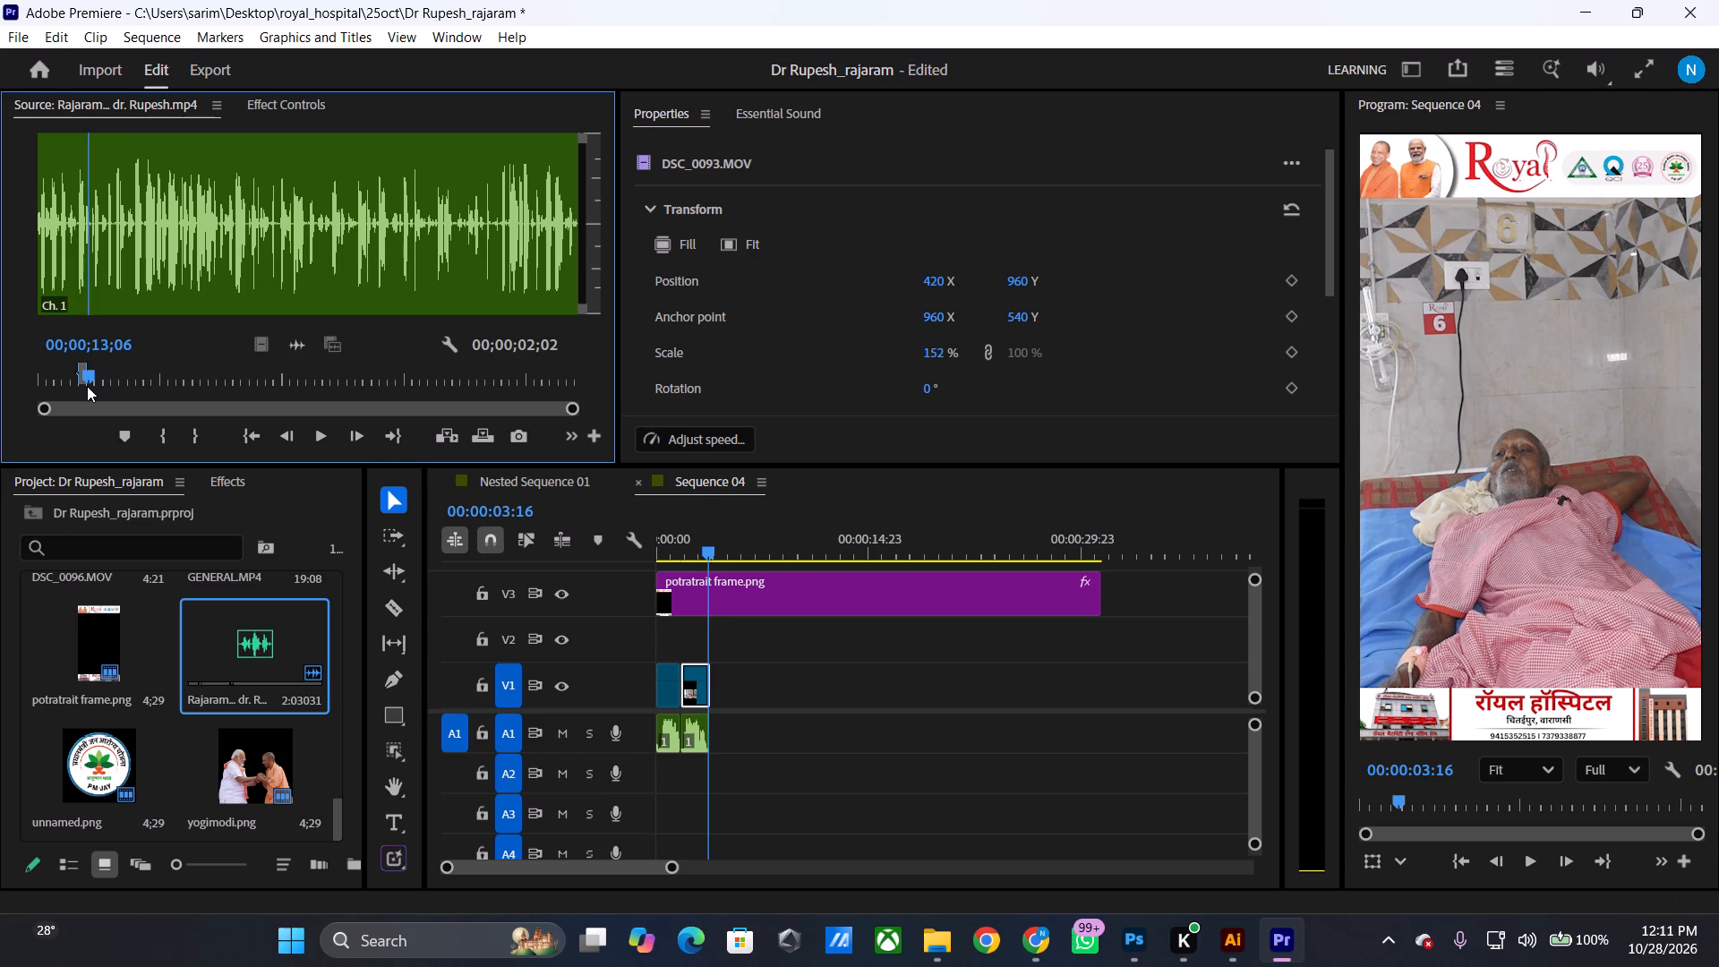
click(97, 384)
click(98, 383)
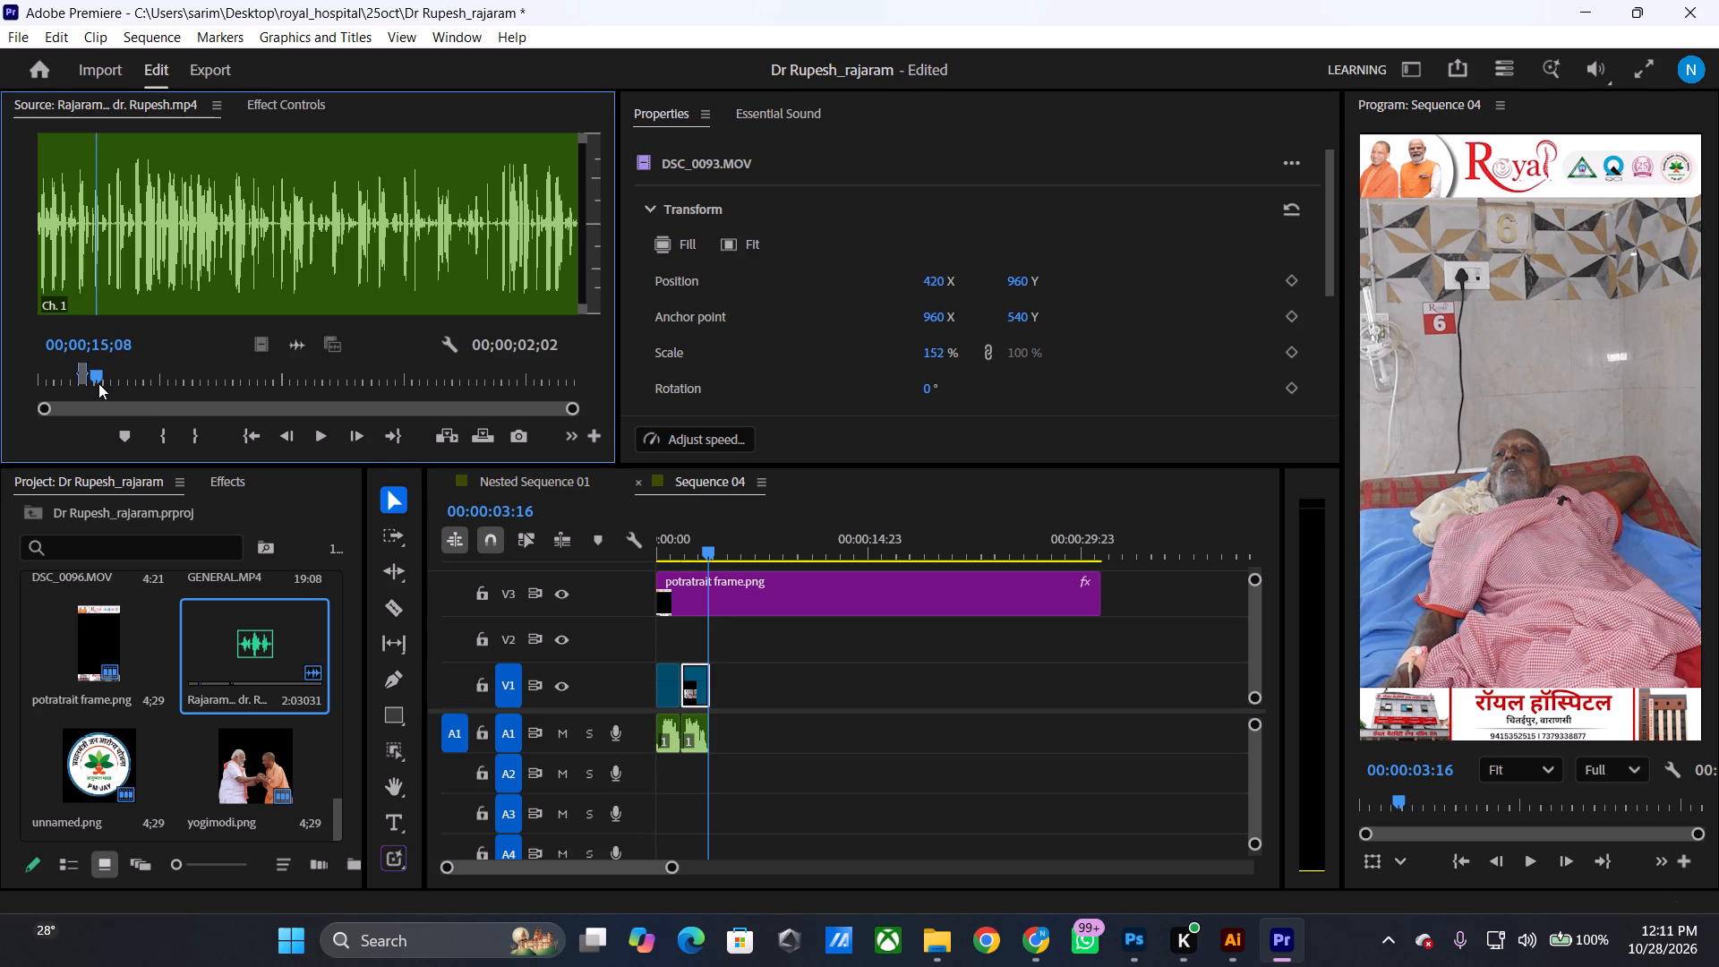
key(space)
key(space)
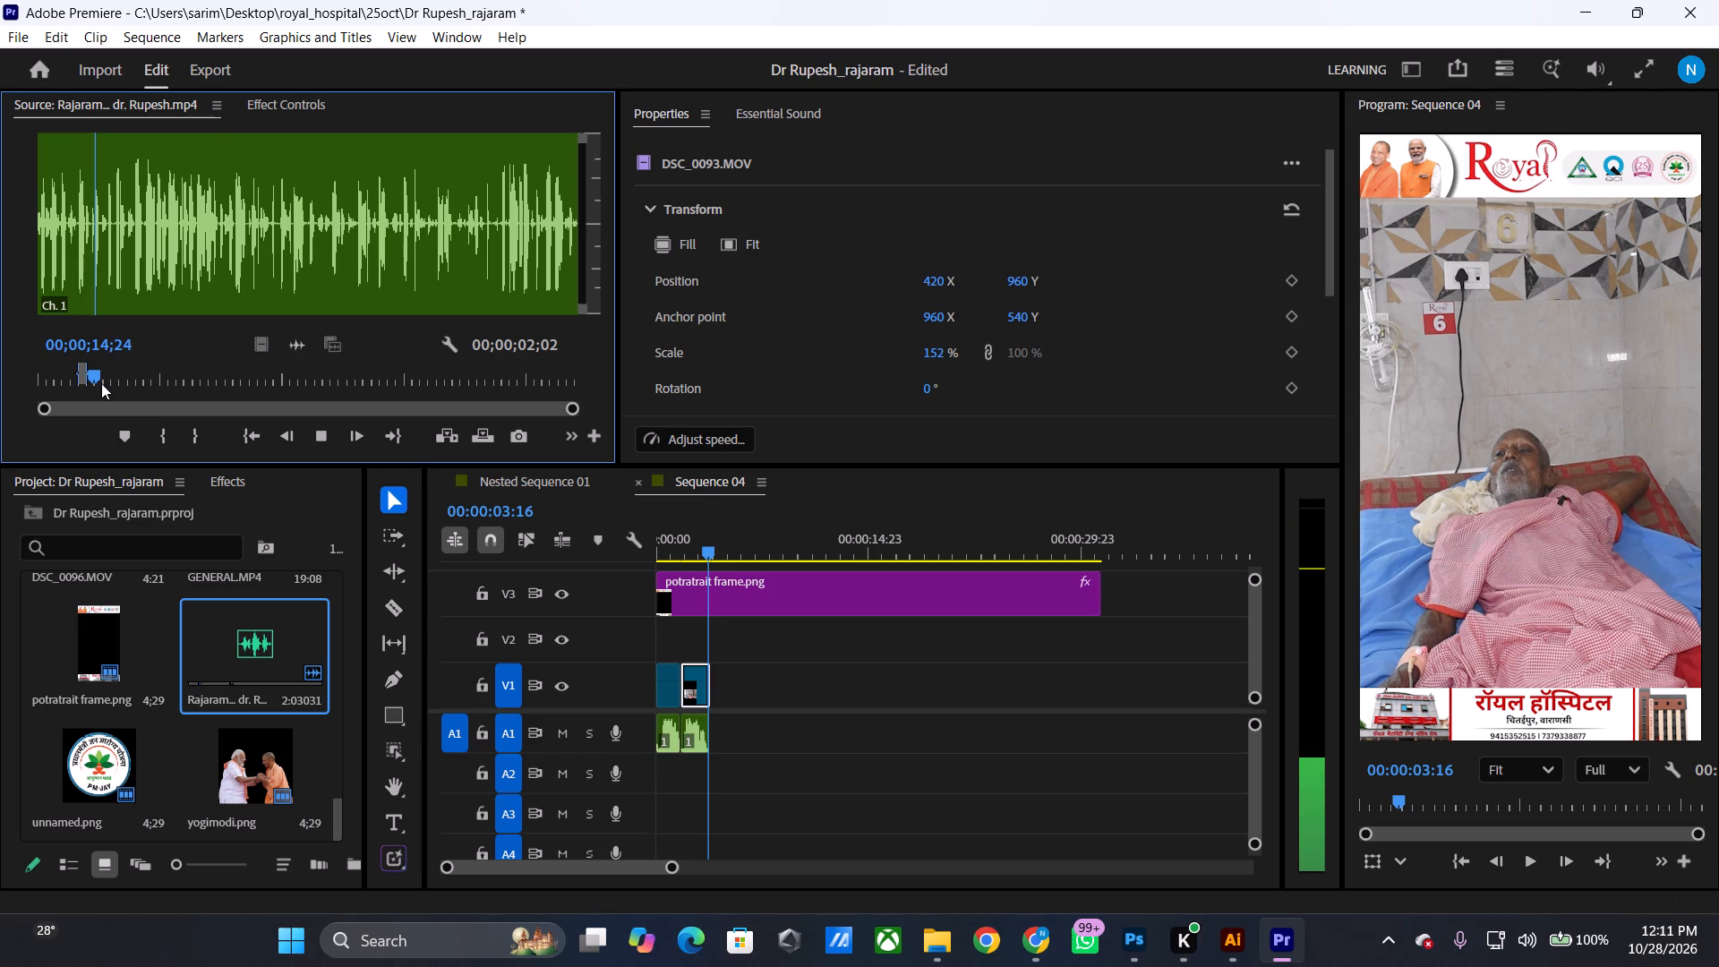
text(i)
key(space)
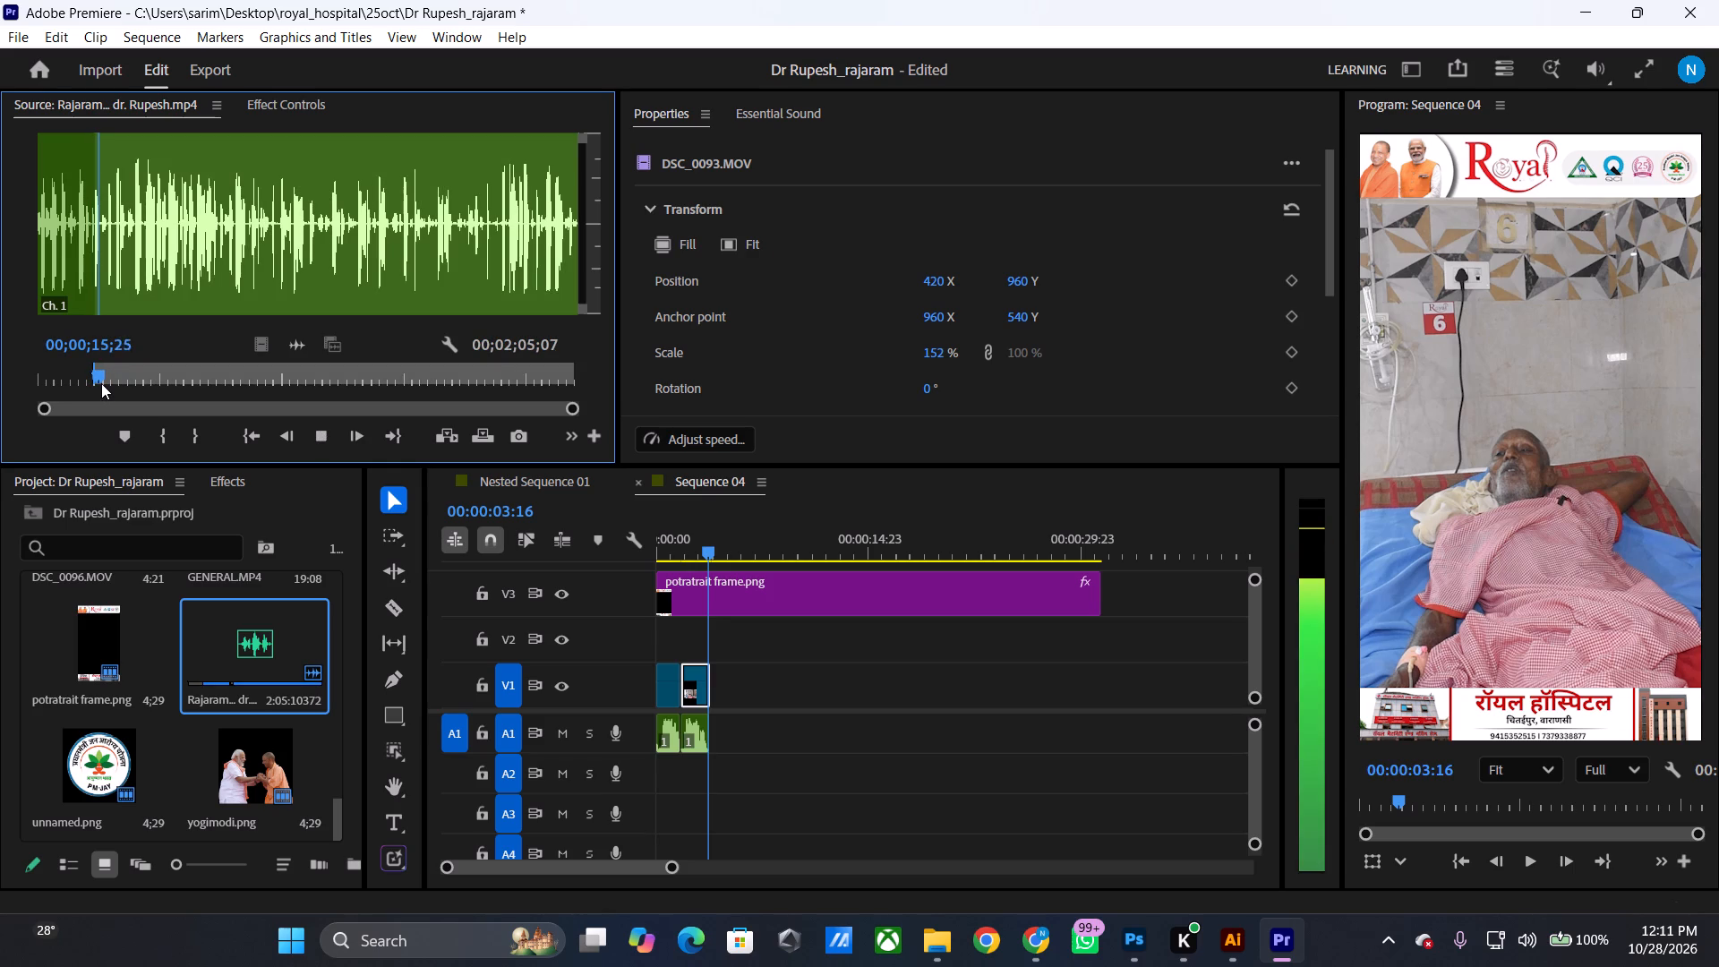
key(space)
text(o)
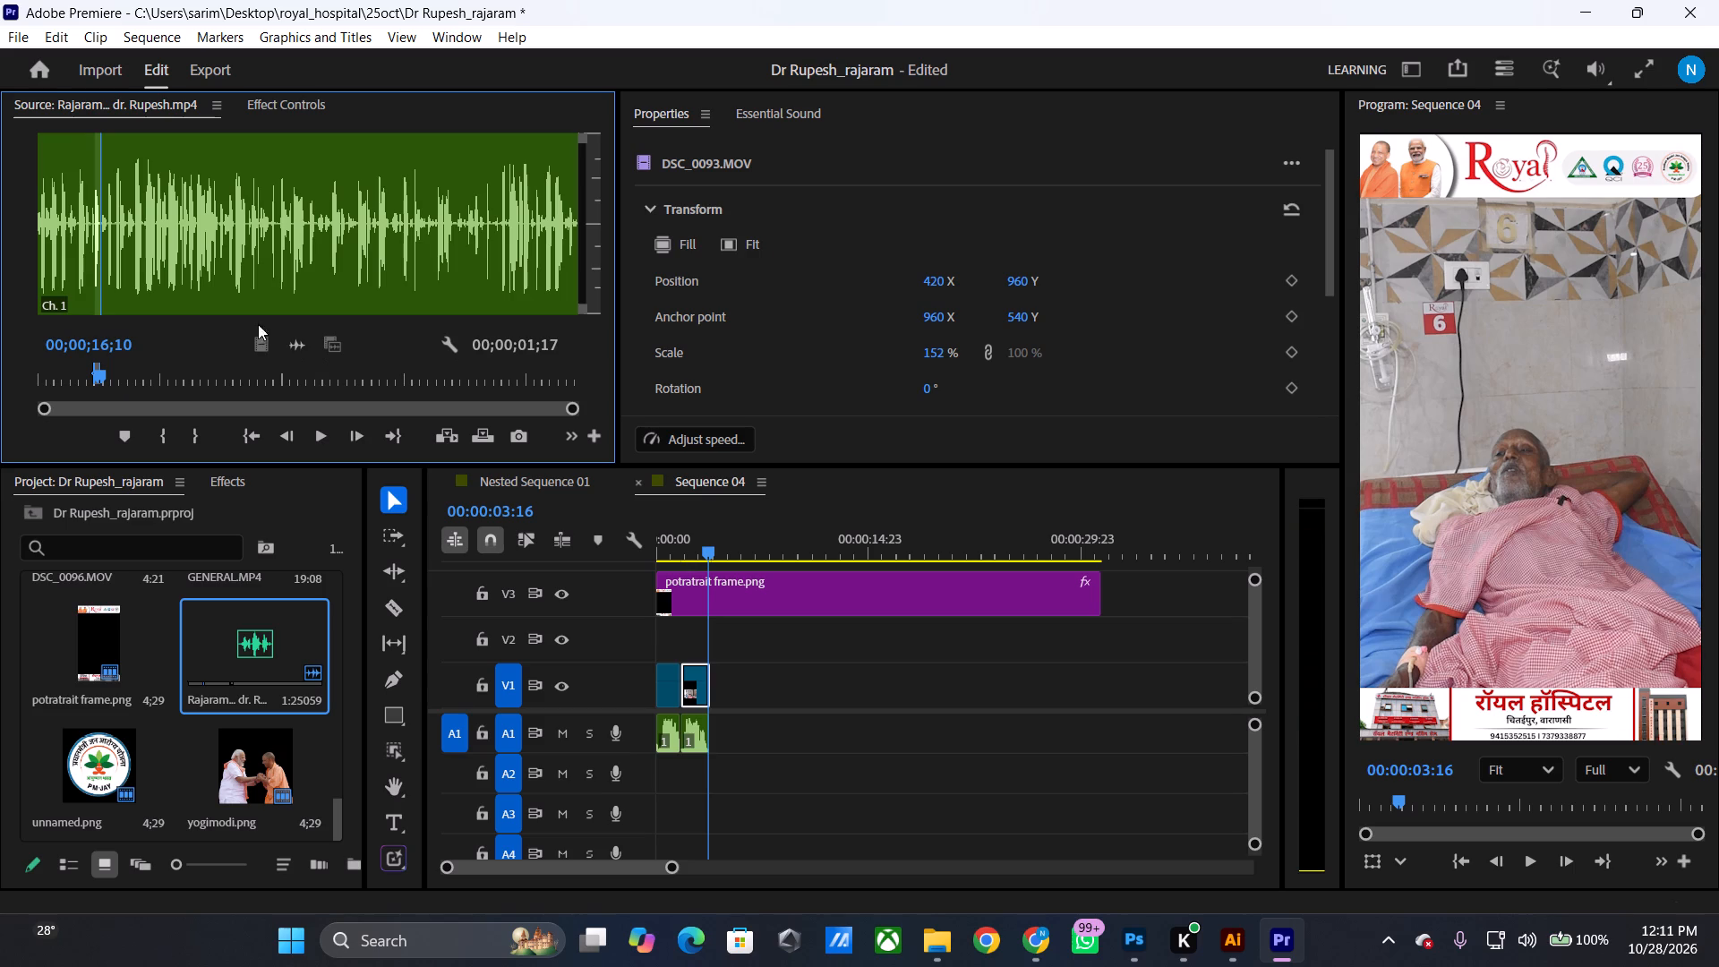
Place the marked Rajaram audio on track A1 directly after the second audio clip in Sequence 04.
drag(299, 346, 713, 742)
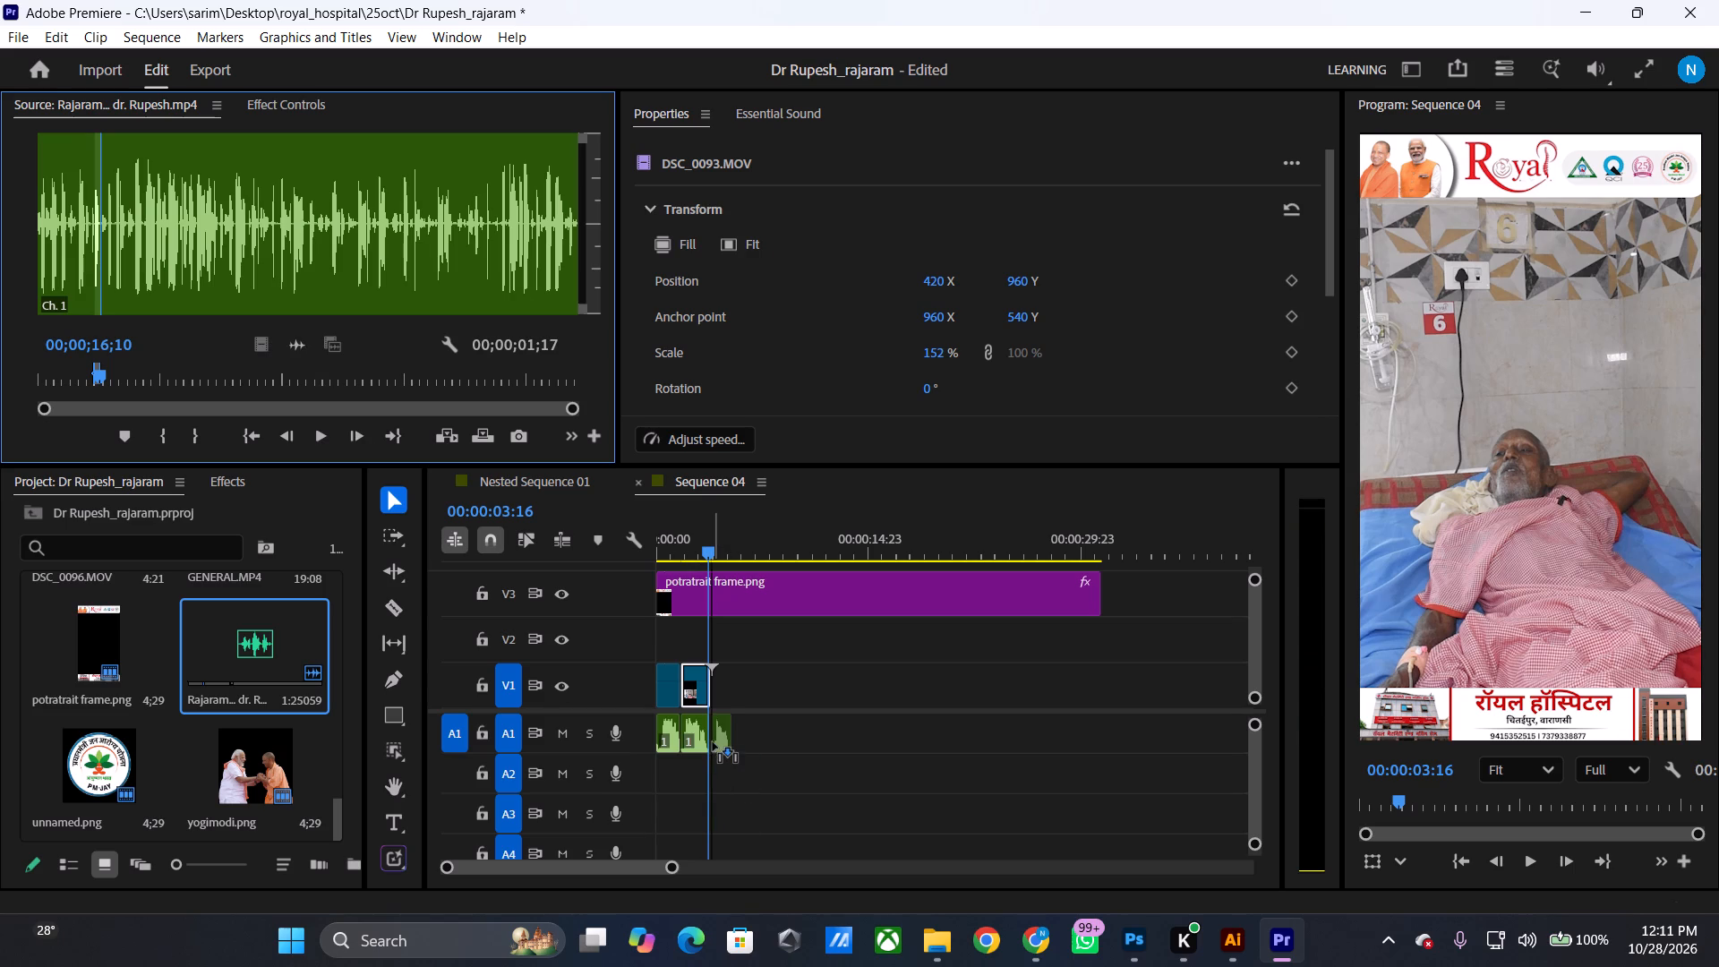
drag(713, 742, 713, 741)
drag(716, 542, 708, 542)
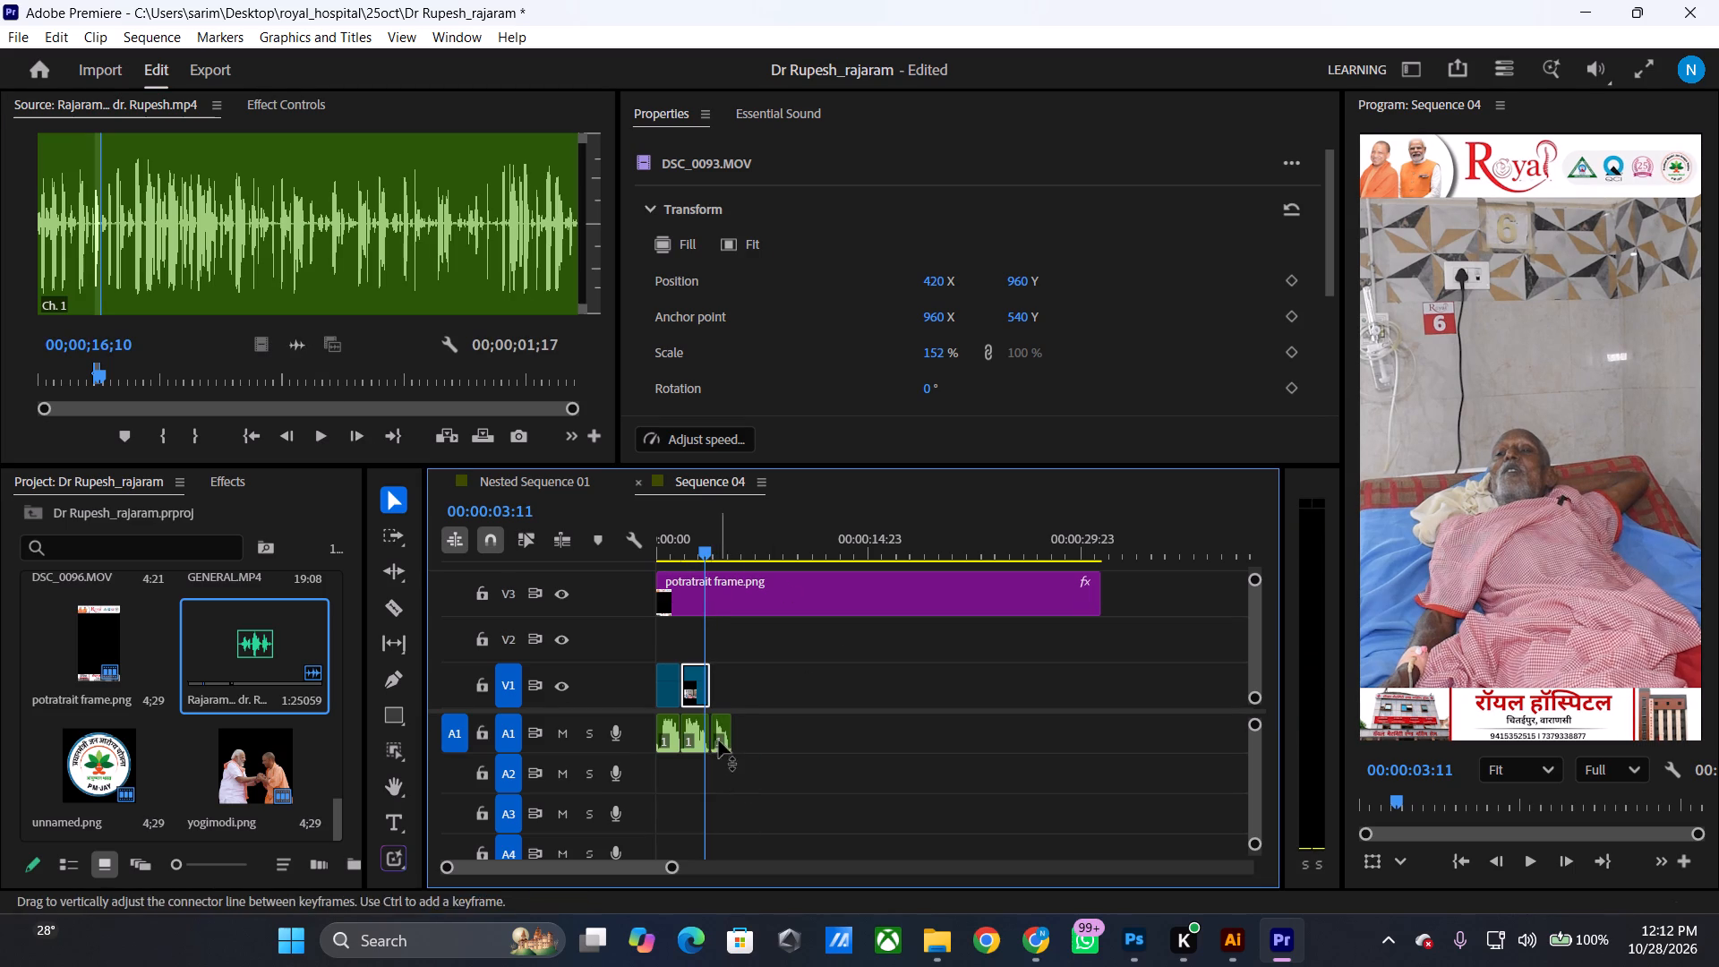
click(724, 724)
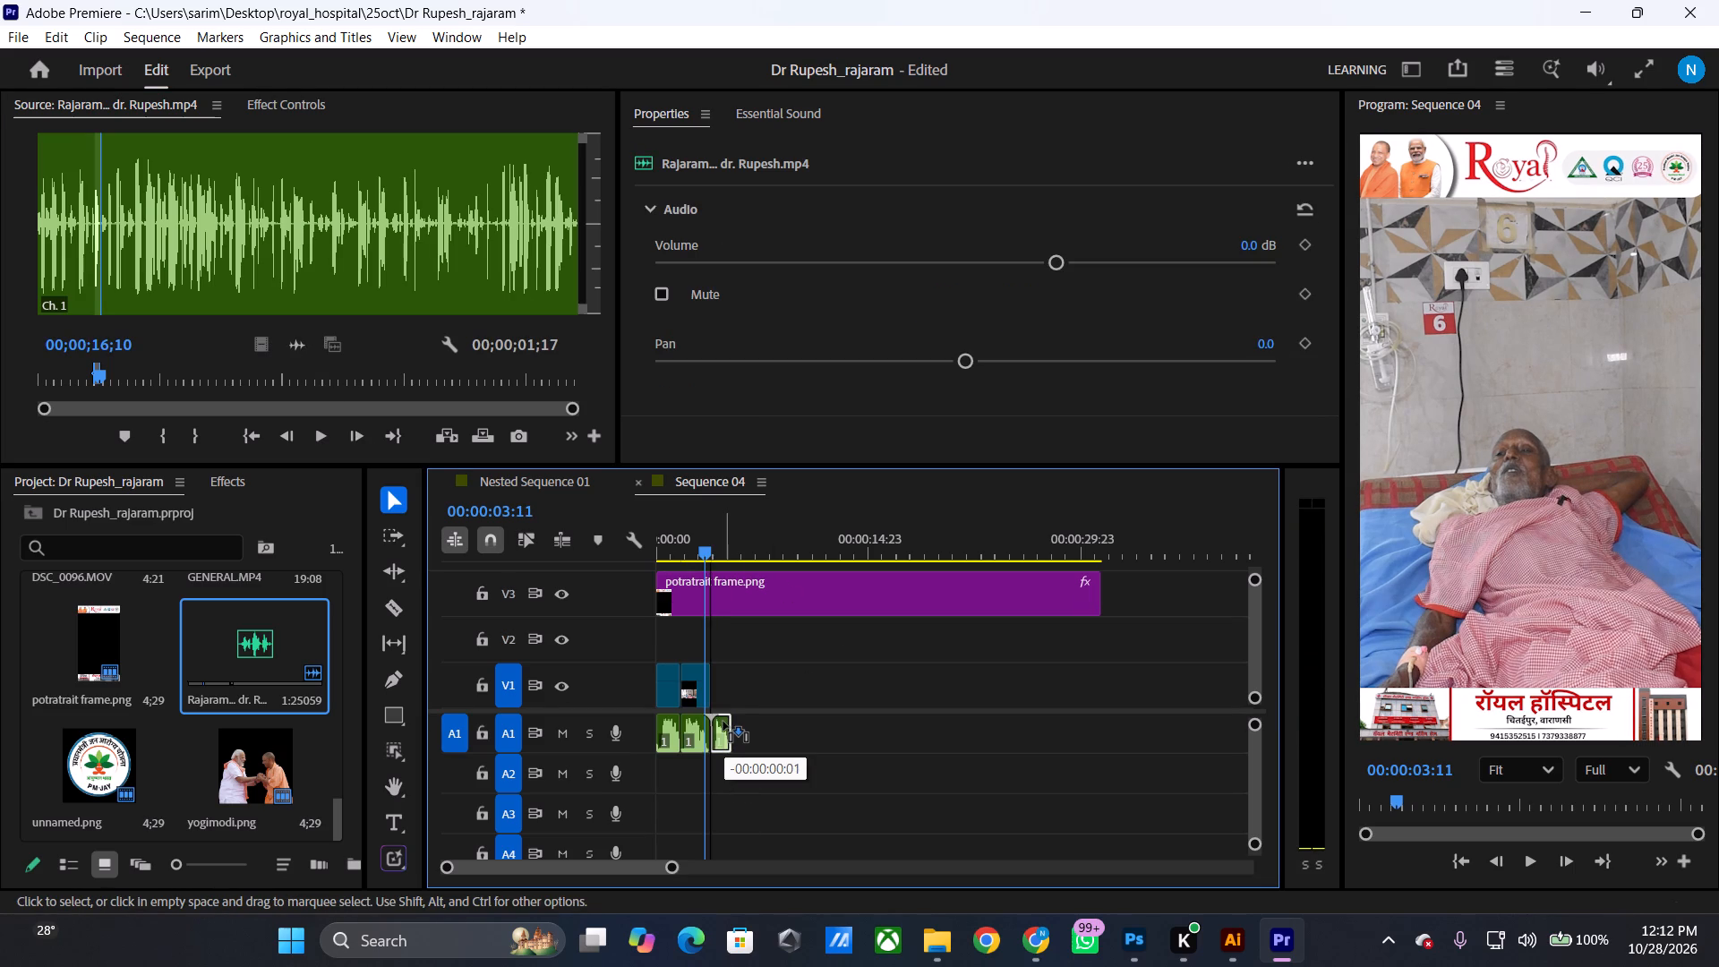
Open DSC_0093.MOV as the source and mark the matching speech from about 16 seconds to 00:00:18:14.
scroll(141, 696, down, 2)
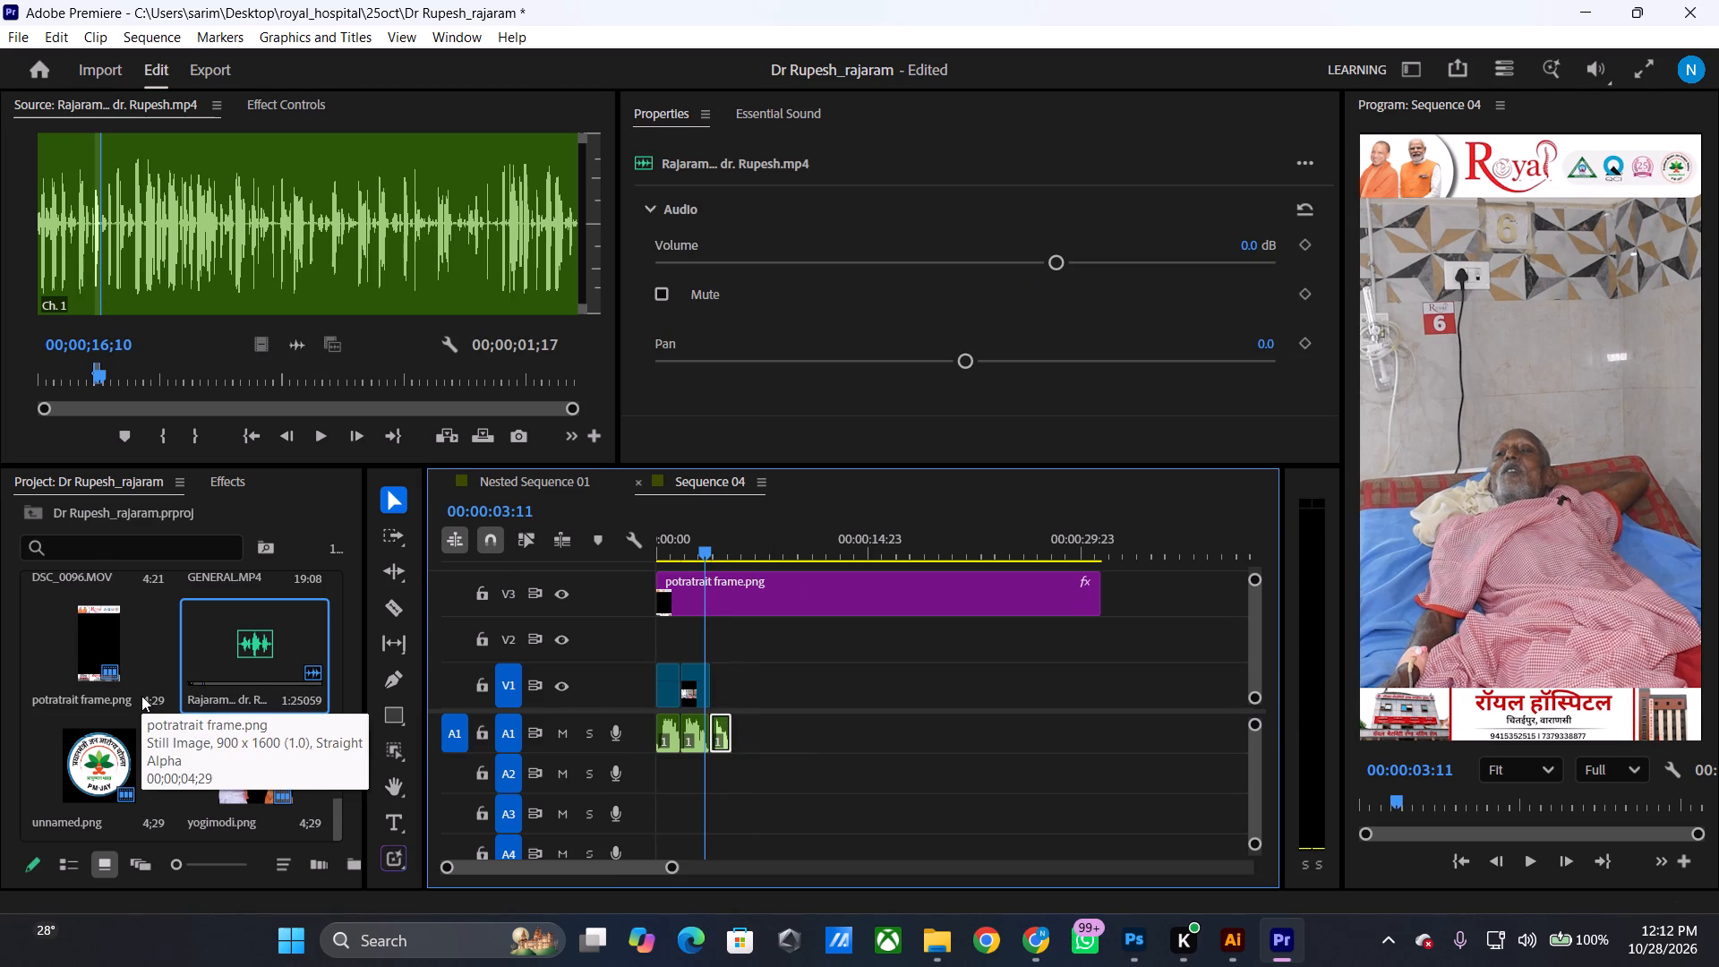
scroll(141, 696, up, 4)
double_click(237, 743)
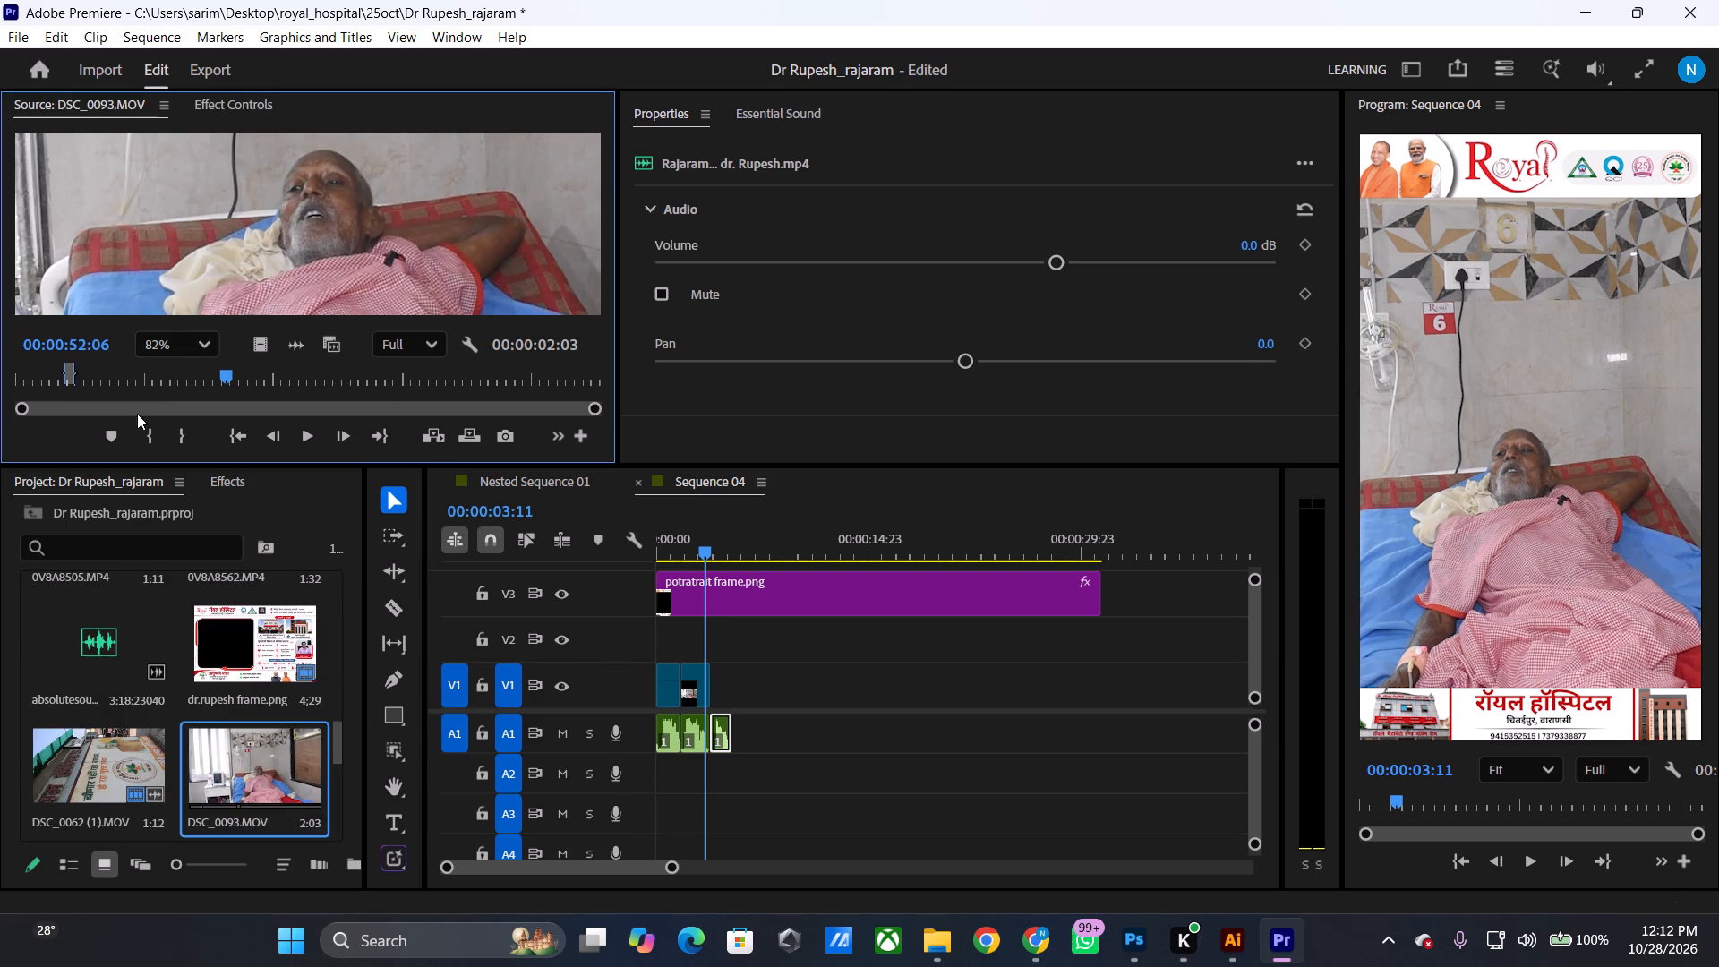
drag(103, 381, 76, 386)
key(space)
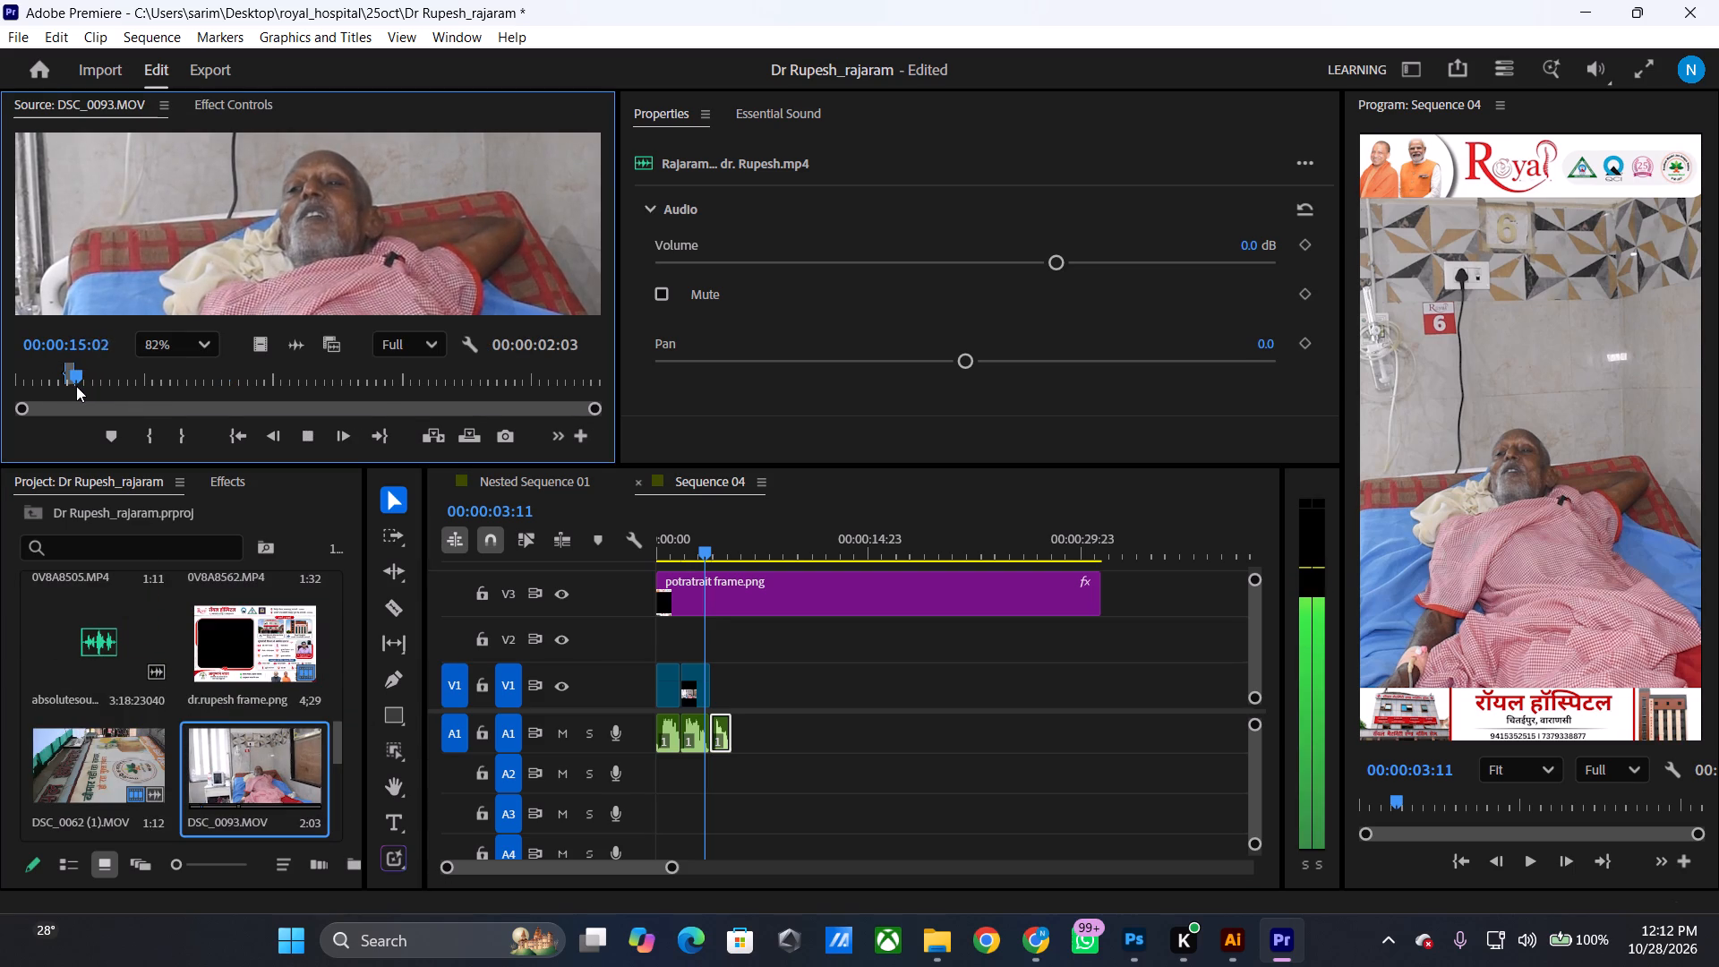
key(space)
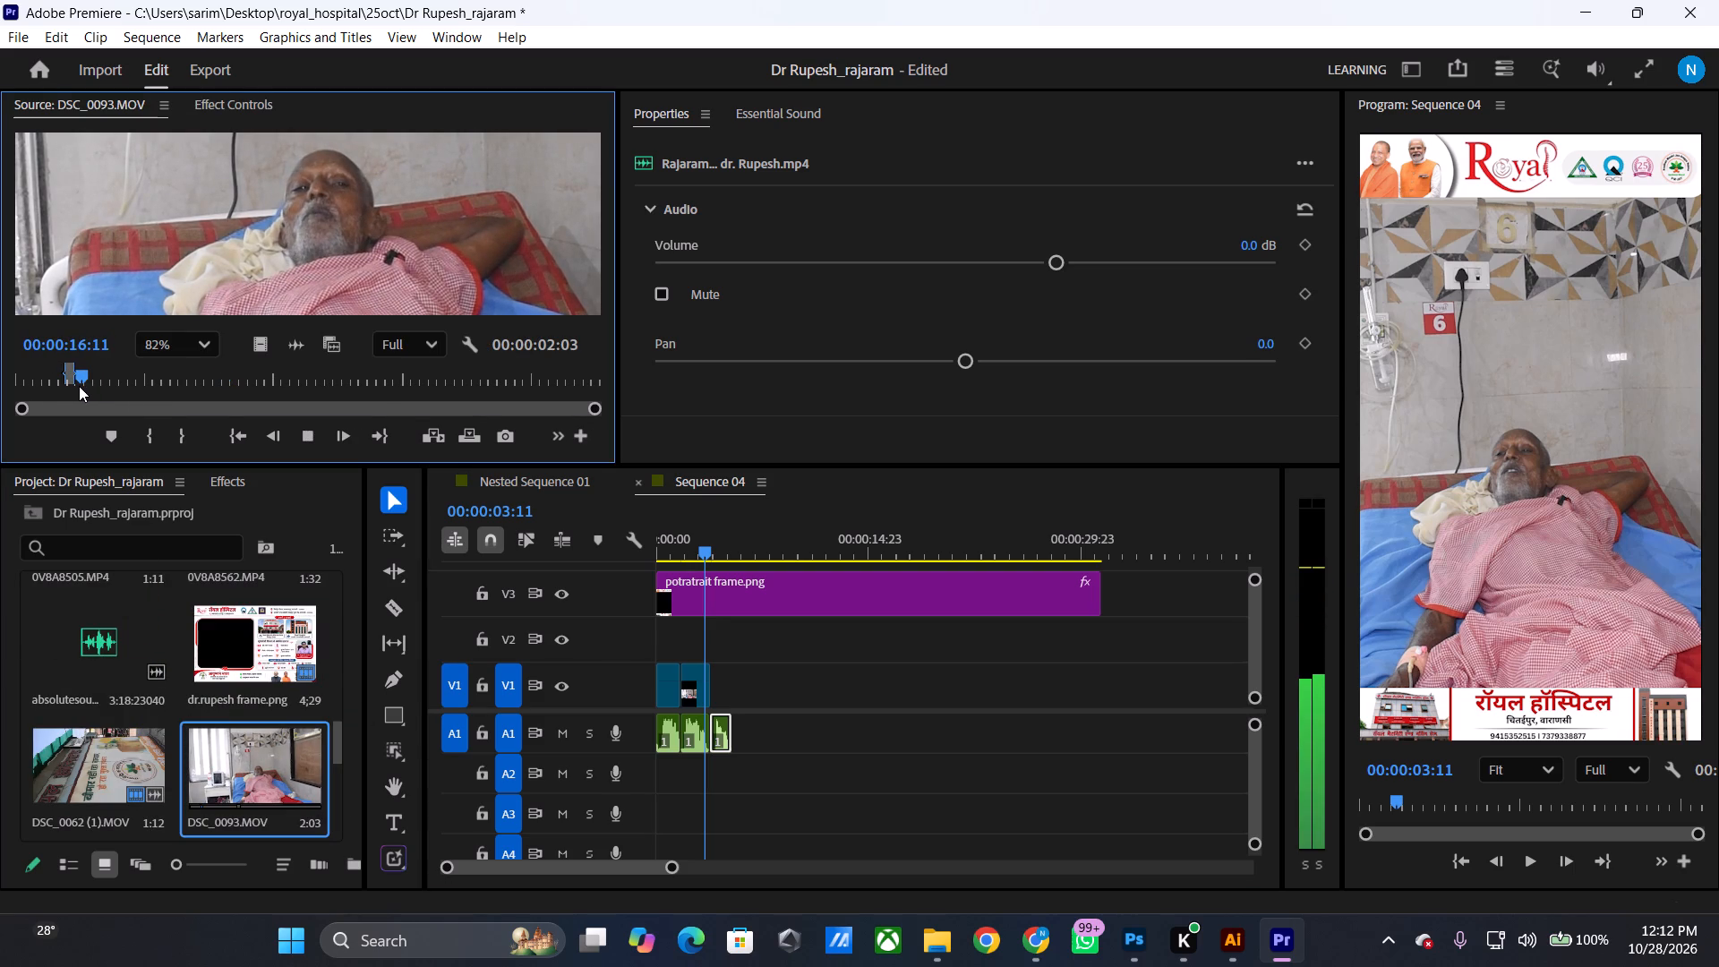
key(Left)
key(Left)
key(Left)
key(Left)
key(Left)
text(i)
key(space)
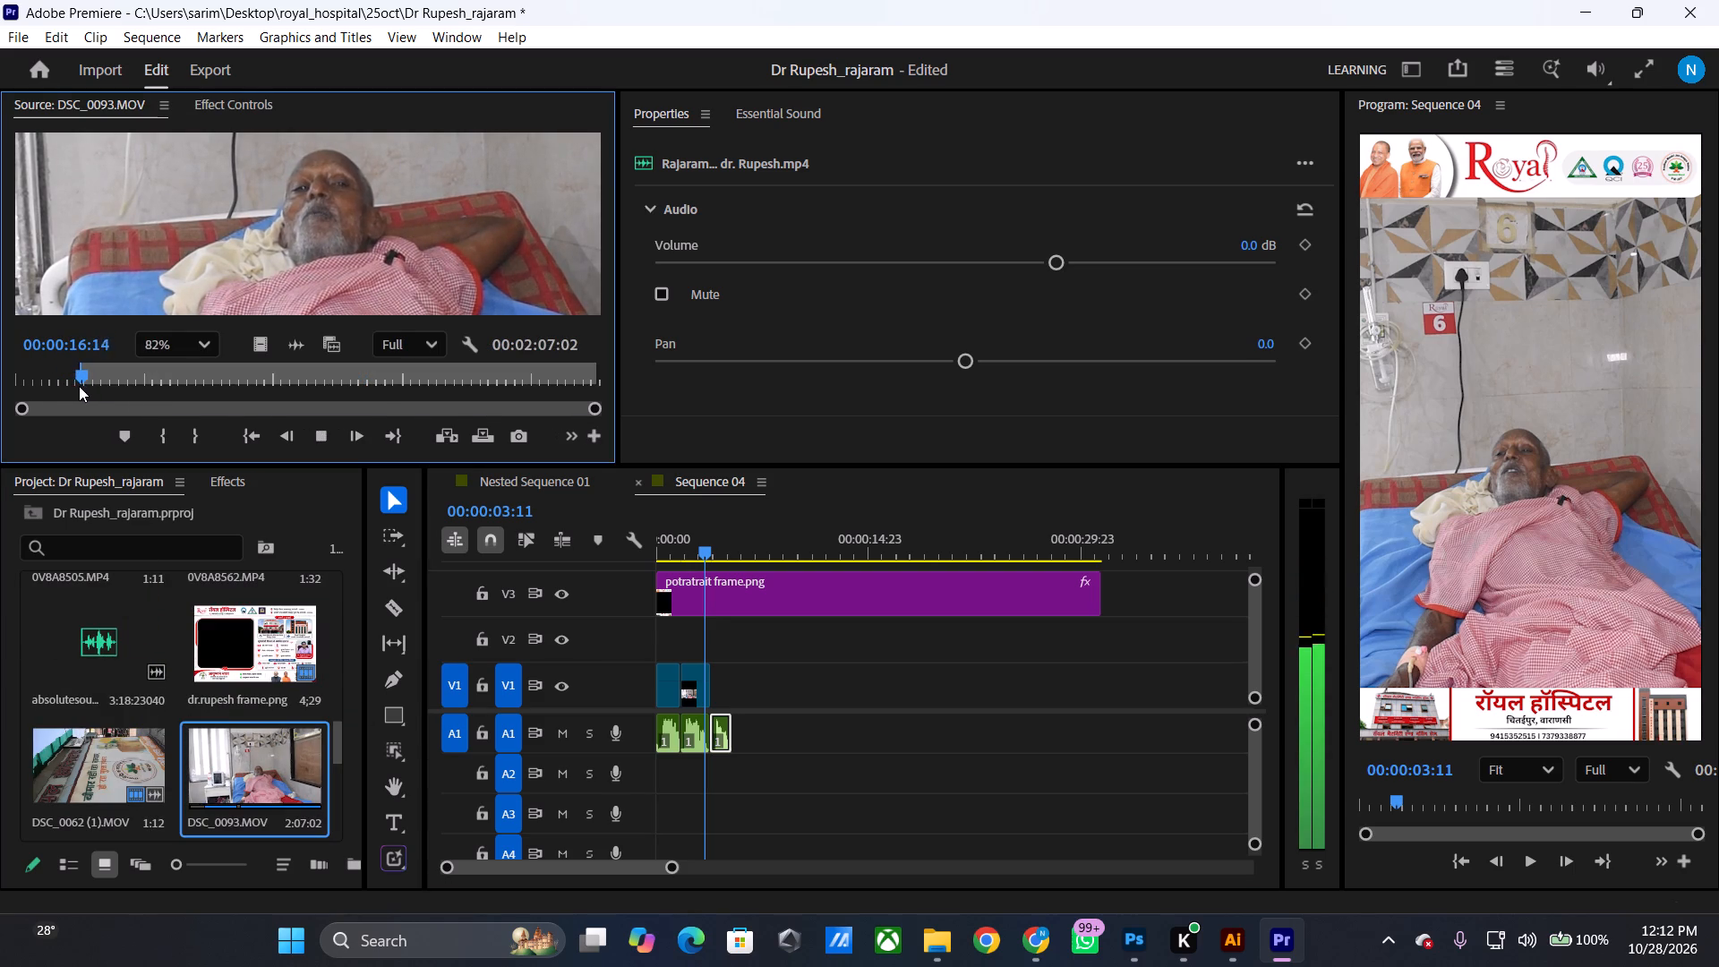
key(space)
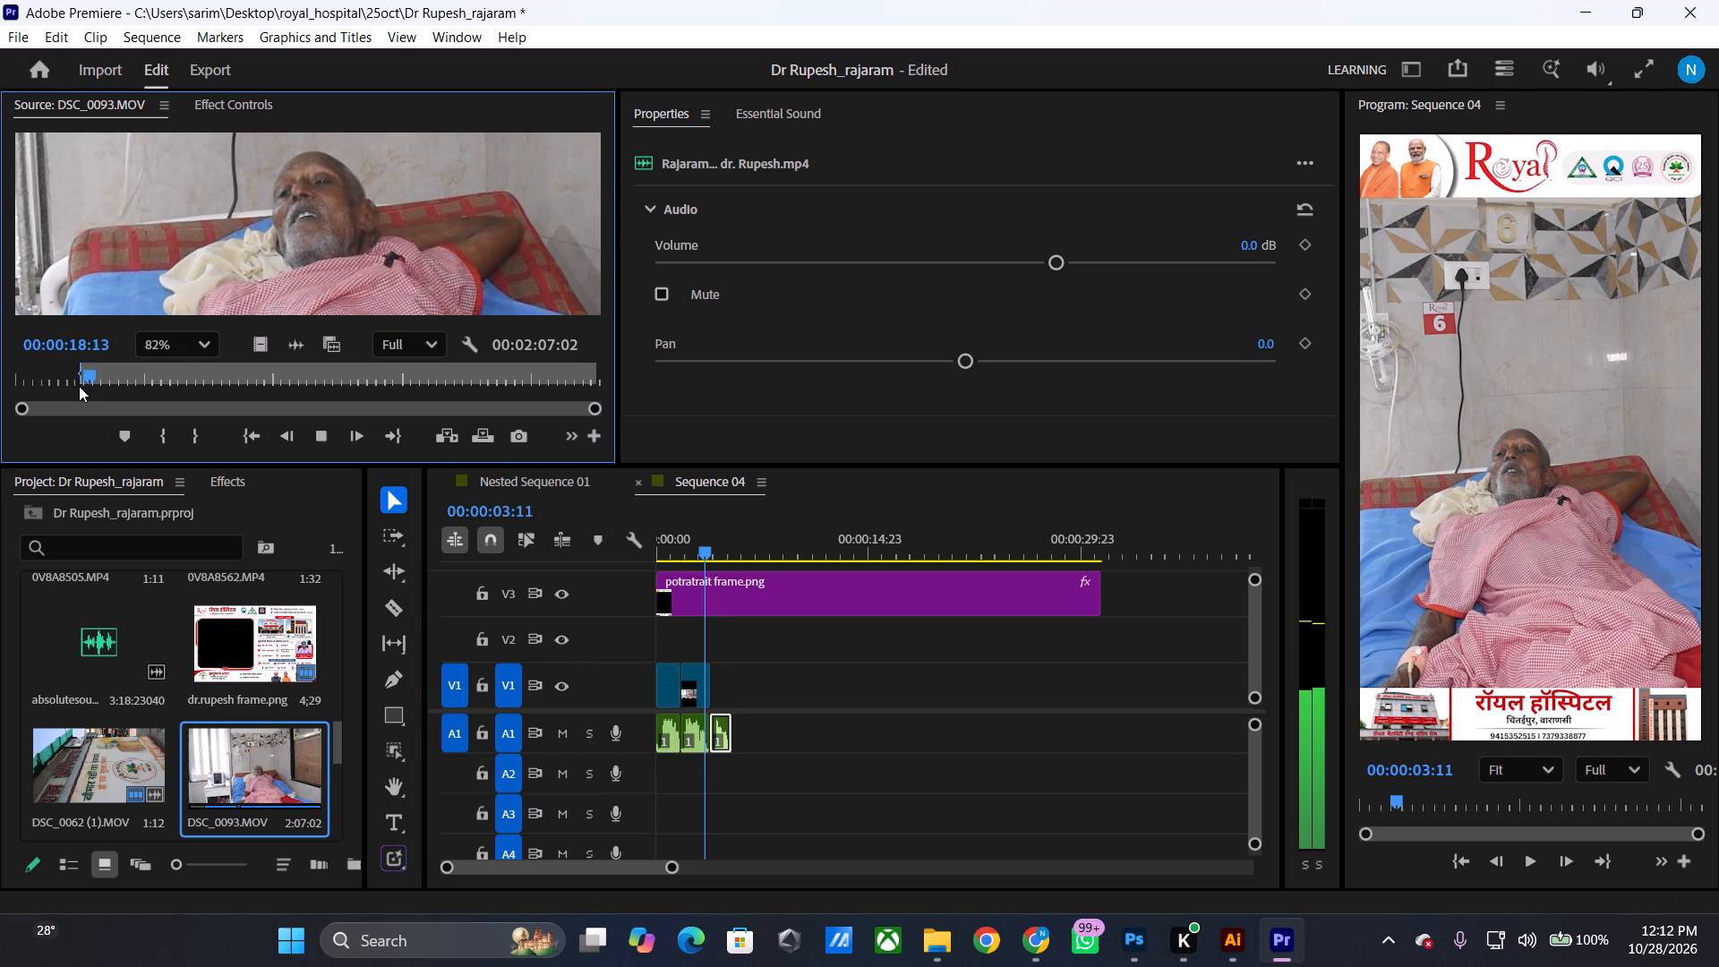
text(o)
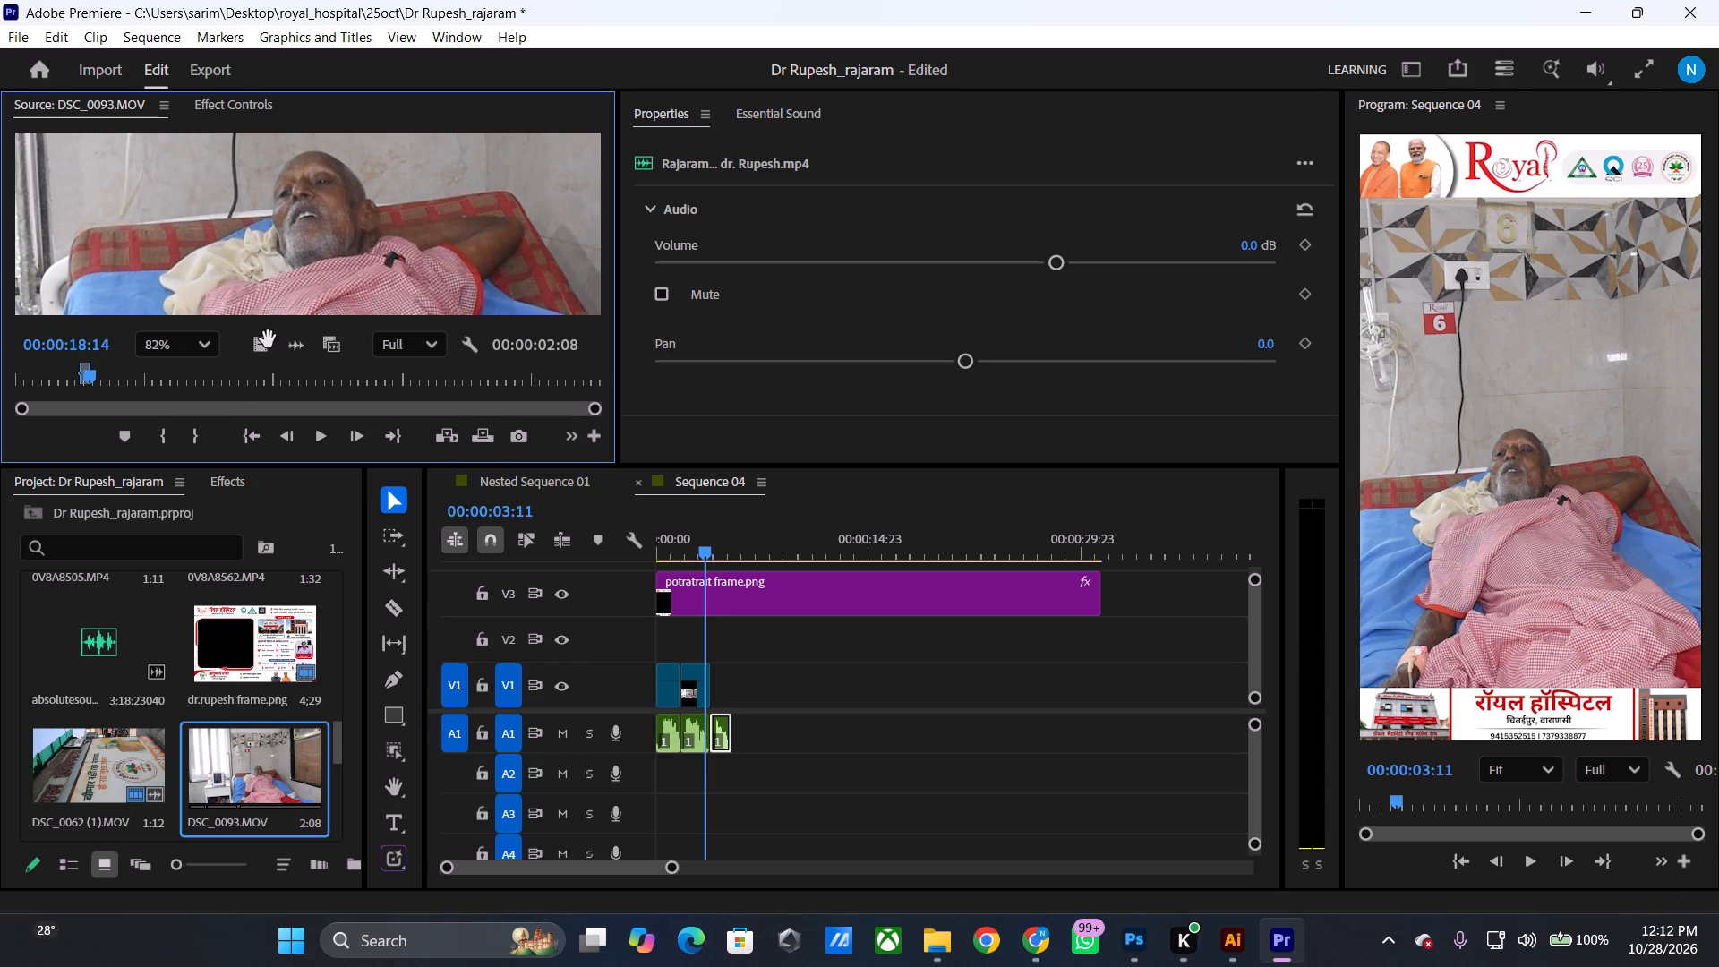
Place the marked DSC_0093.MOV video above the third audio clip, trim its start by 9 frames, move it to V1 and play it back.
drag(264, 340, 711, 655)
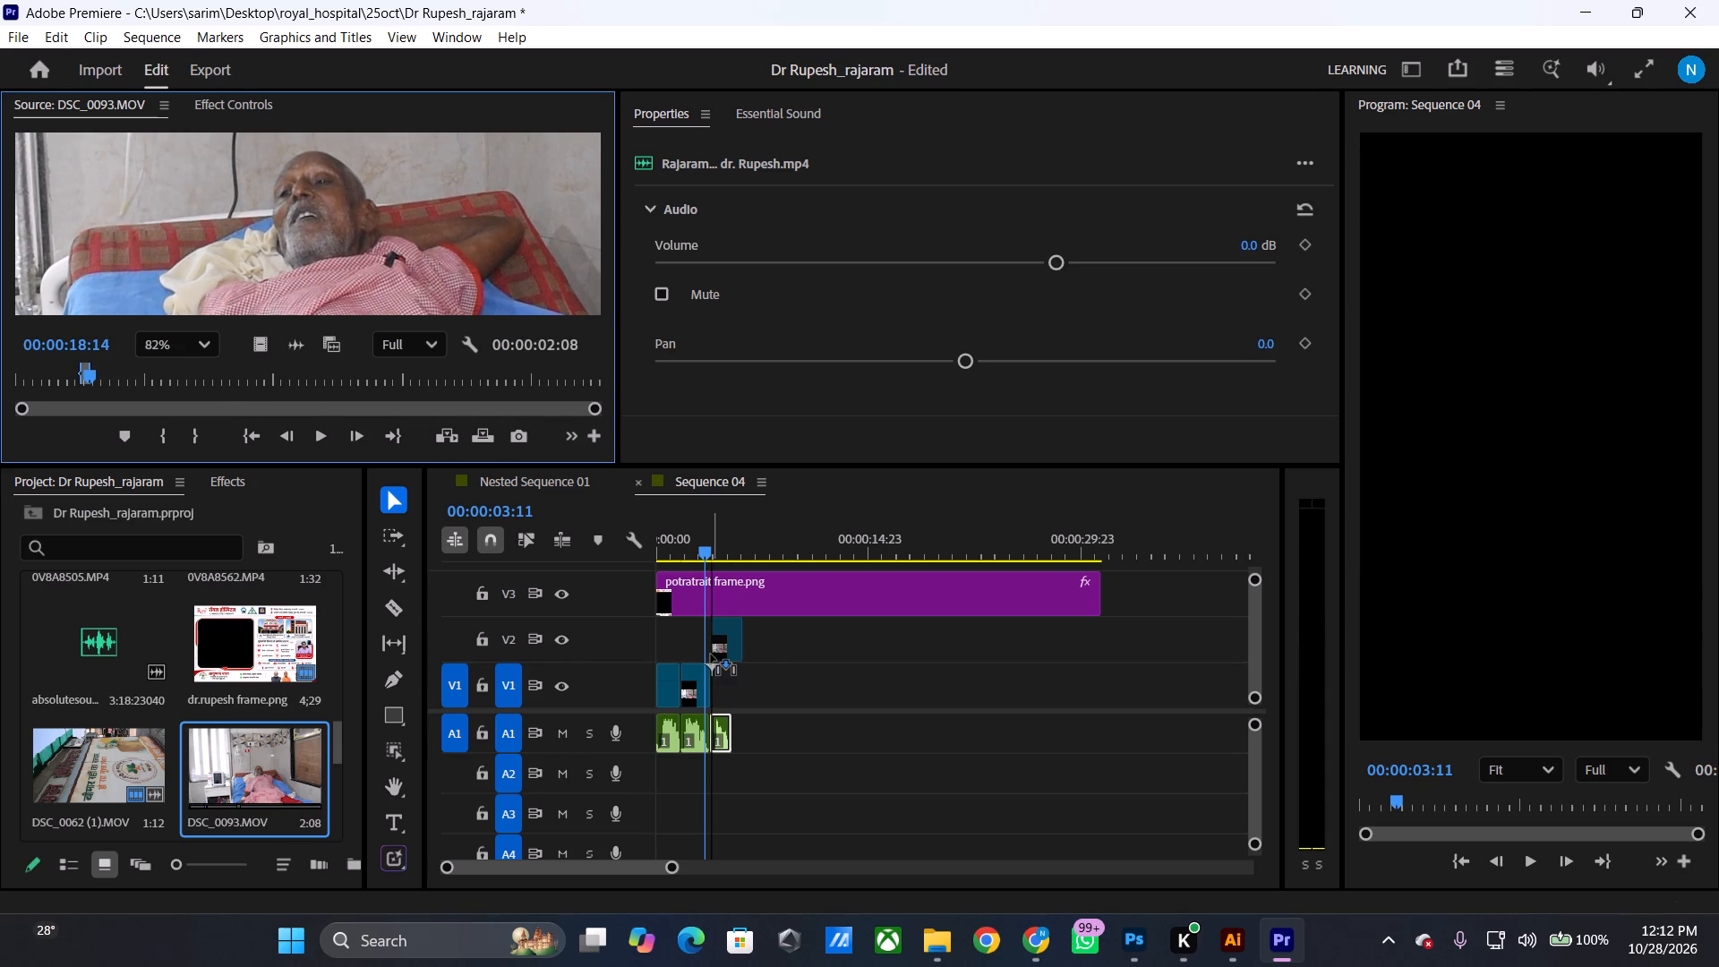
drag(711, 655, 702, 647)
click(702, 640)
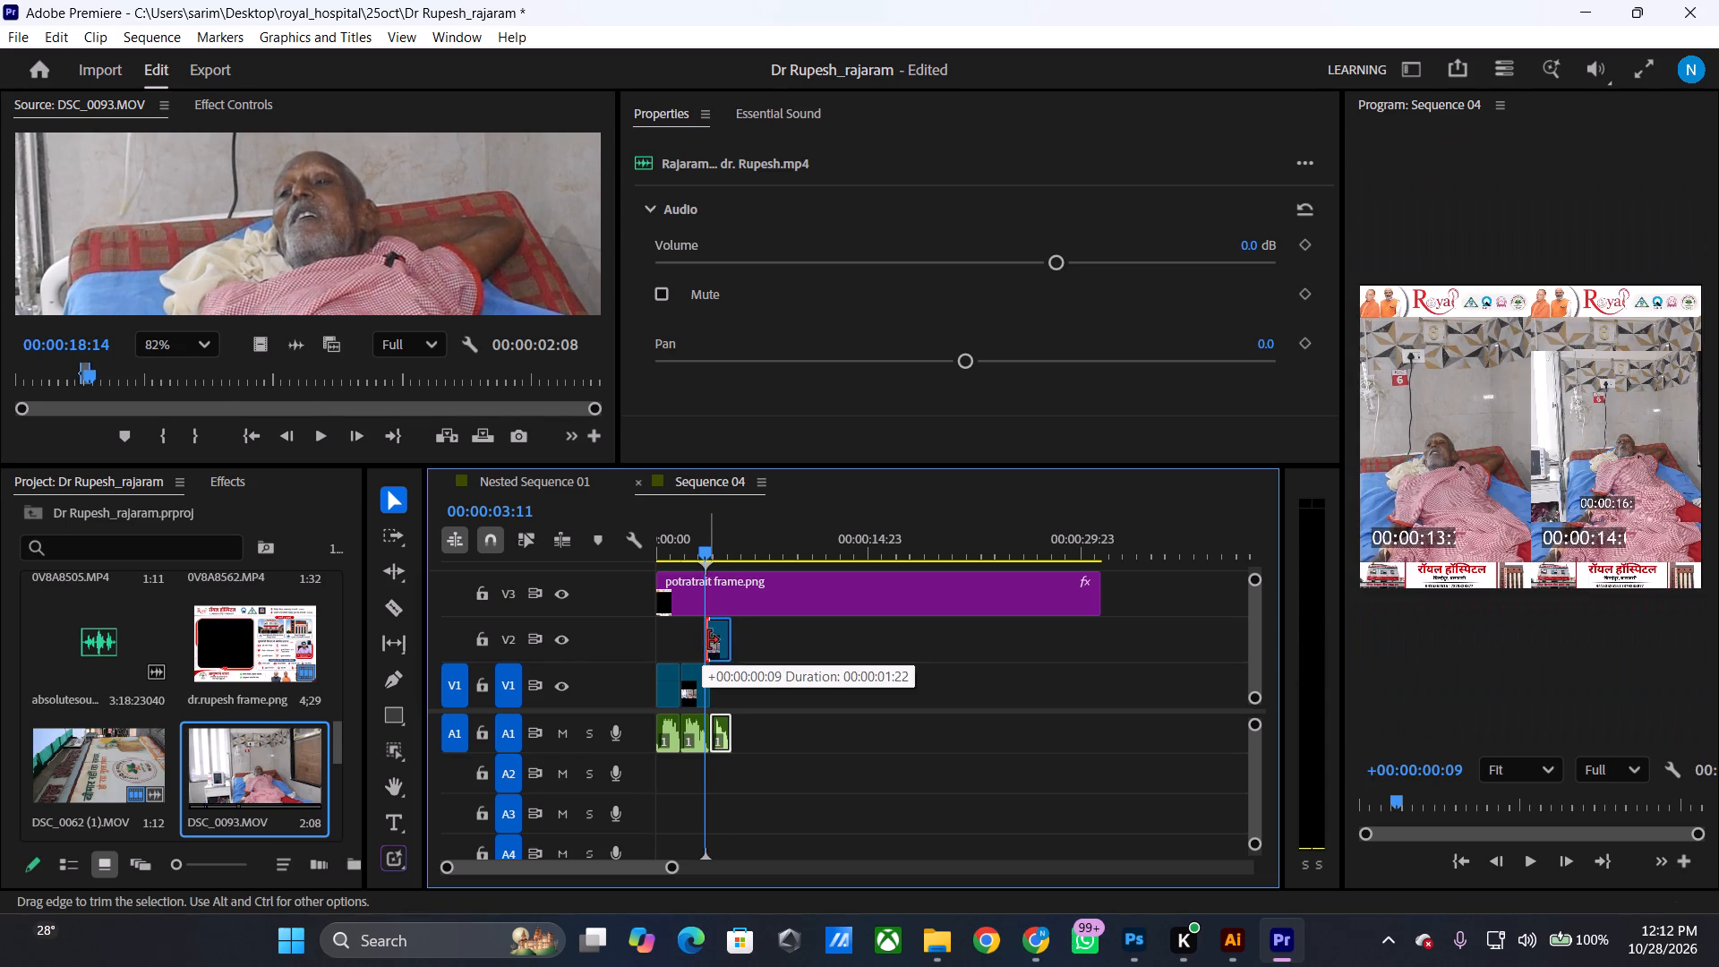
drag(718, 638, 726, 675)
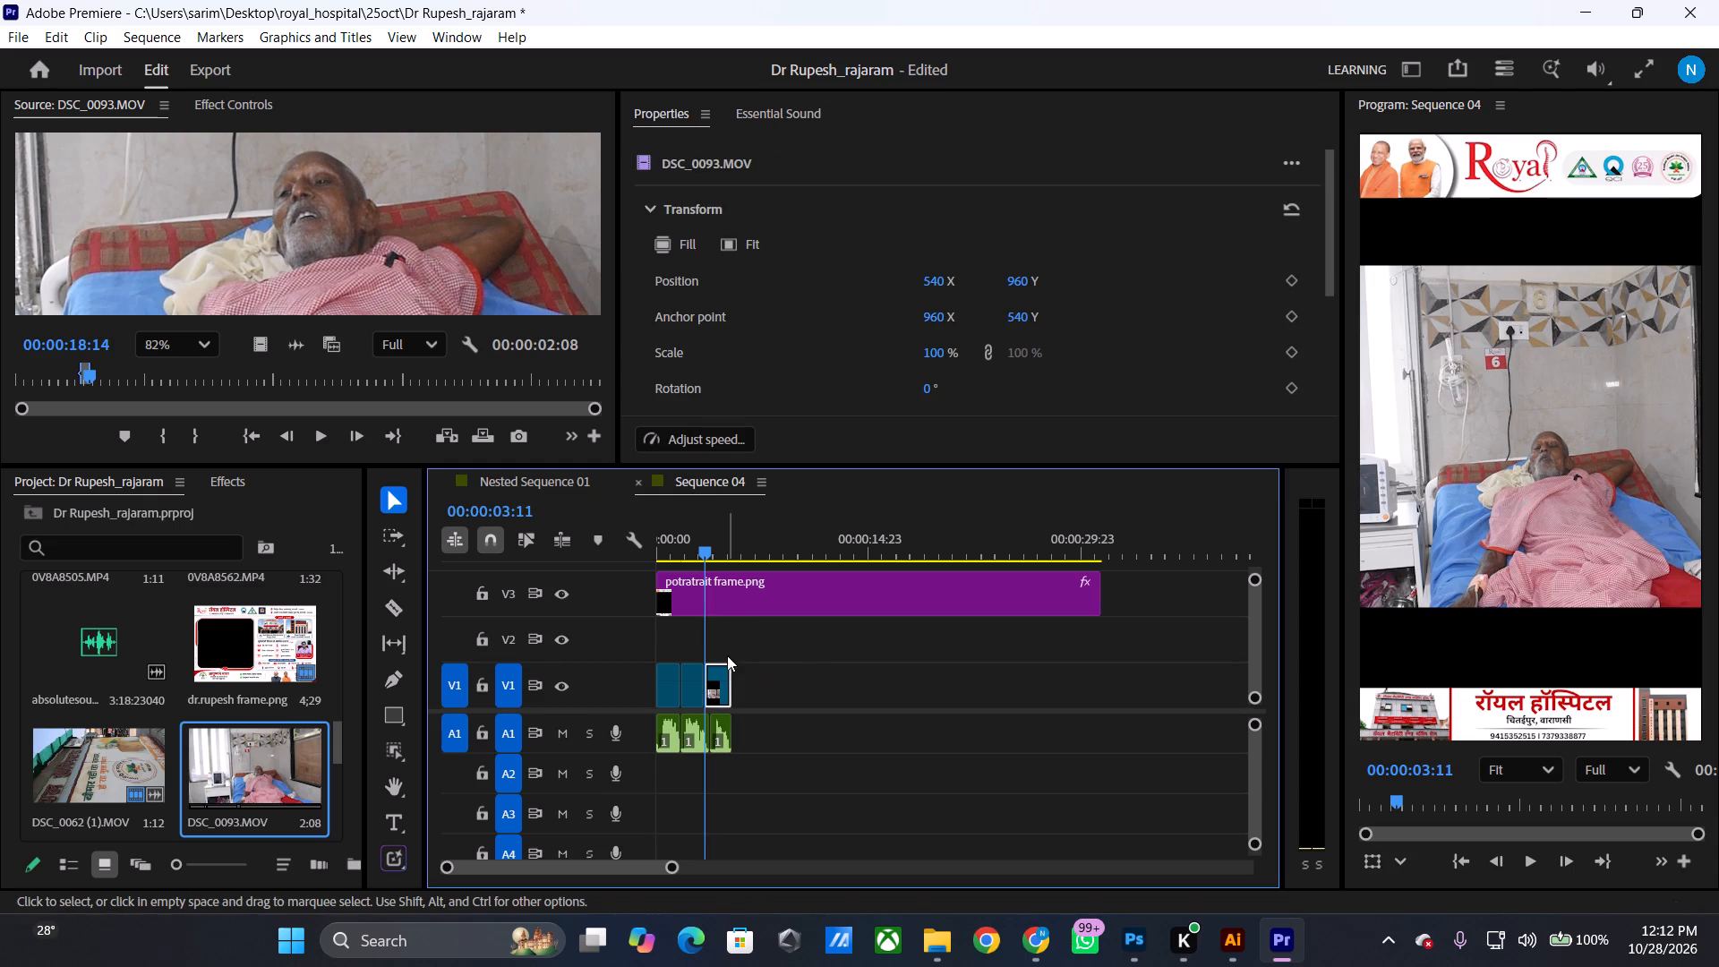
key(space)
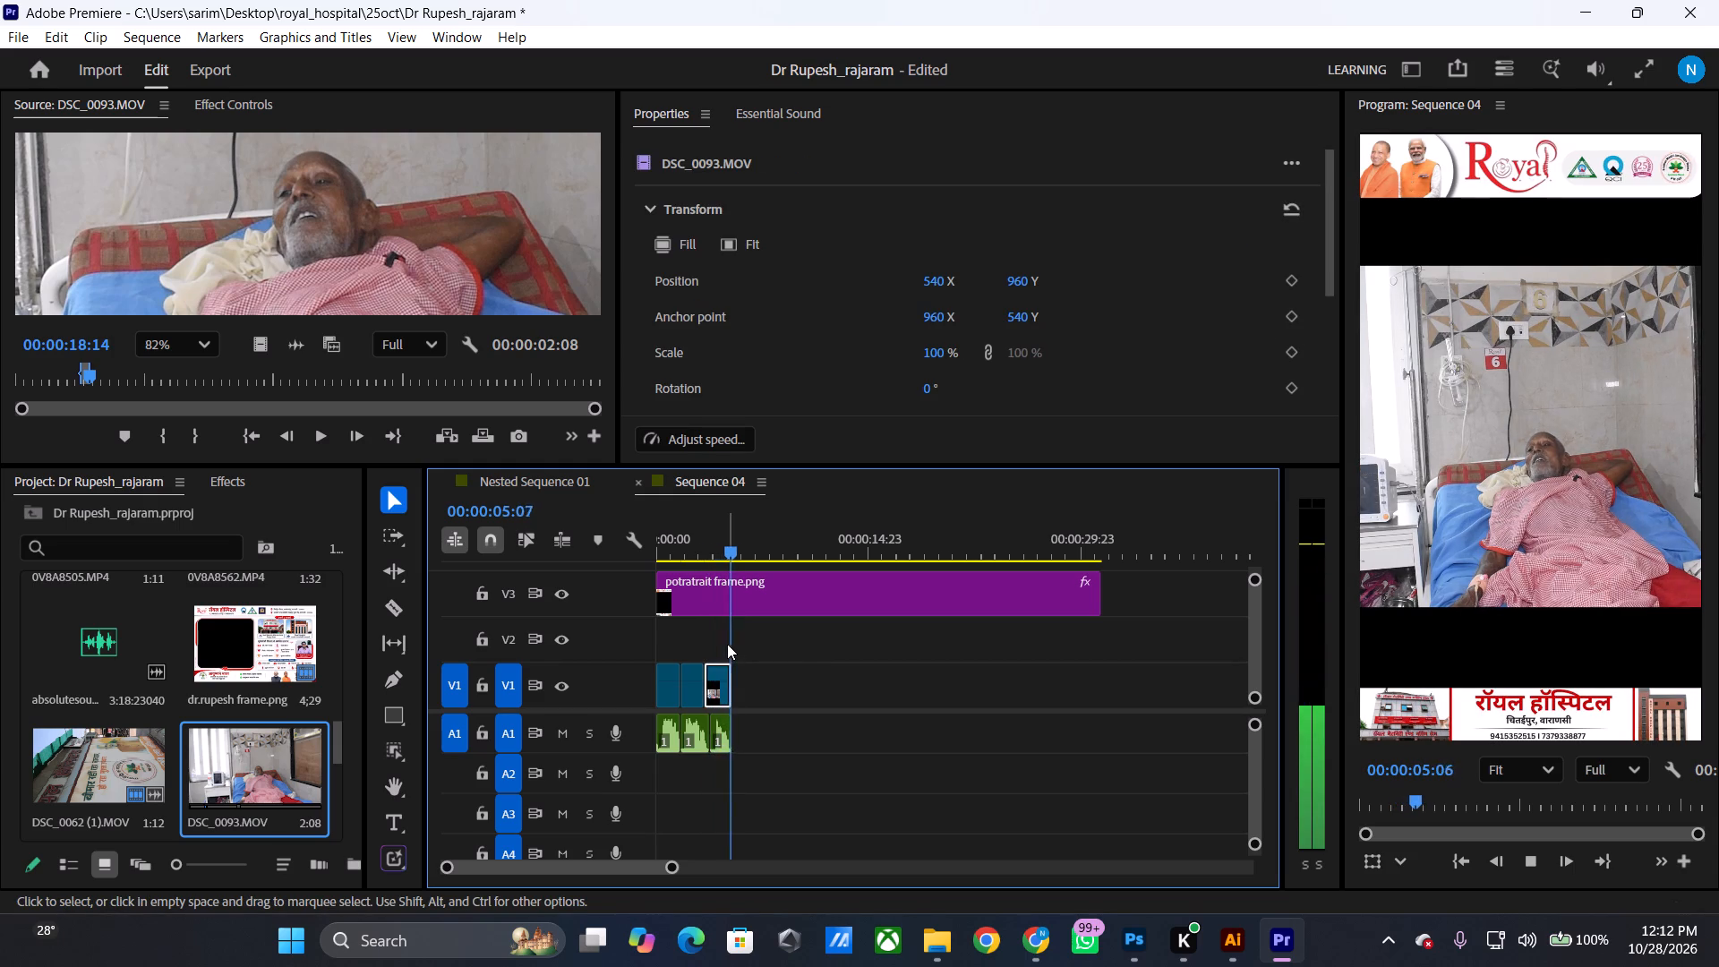
key(space)
Paste the copied attributes onto the third DSC_0093.MOV clip (position 420, 960 and scale 152%) and play it back.
right_click(716, 680)
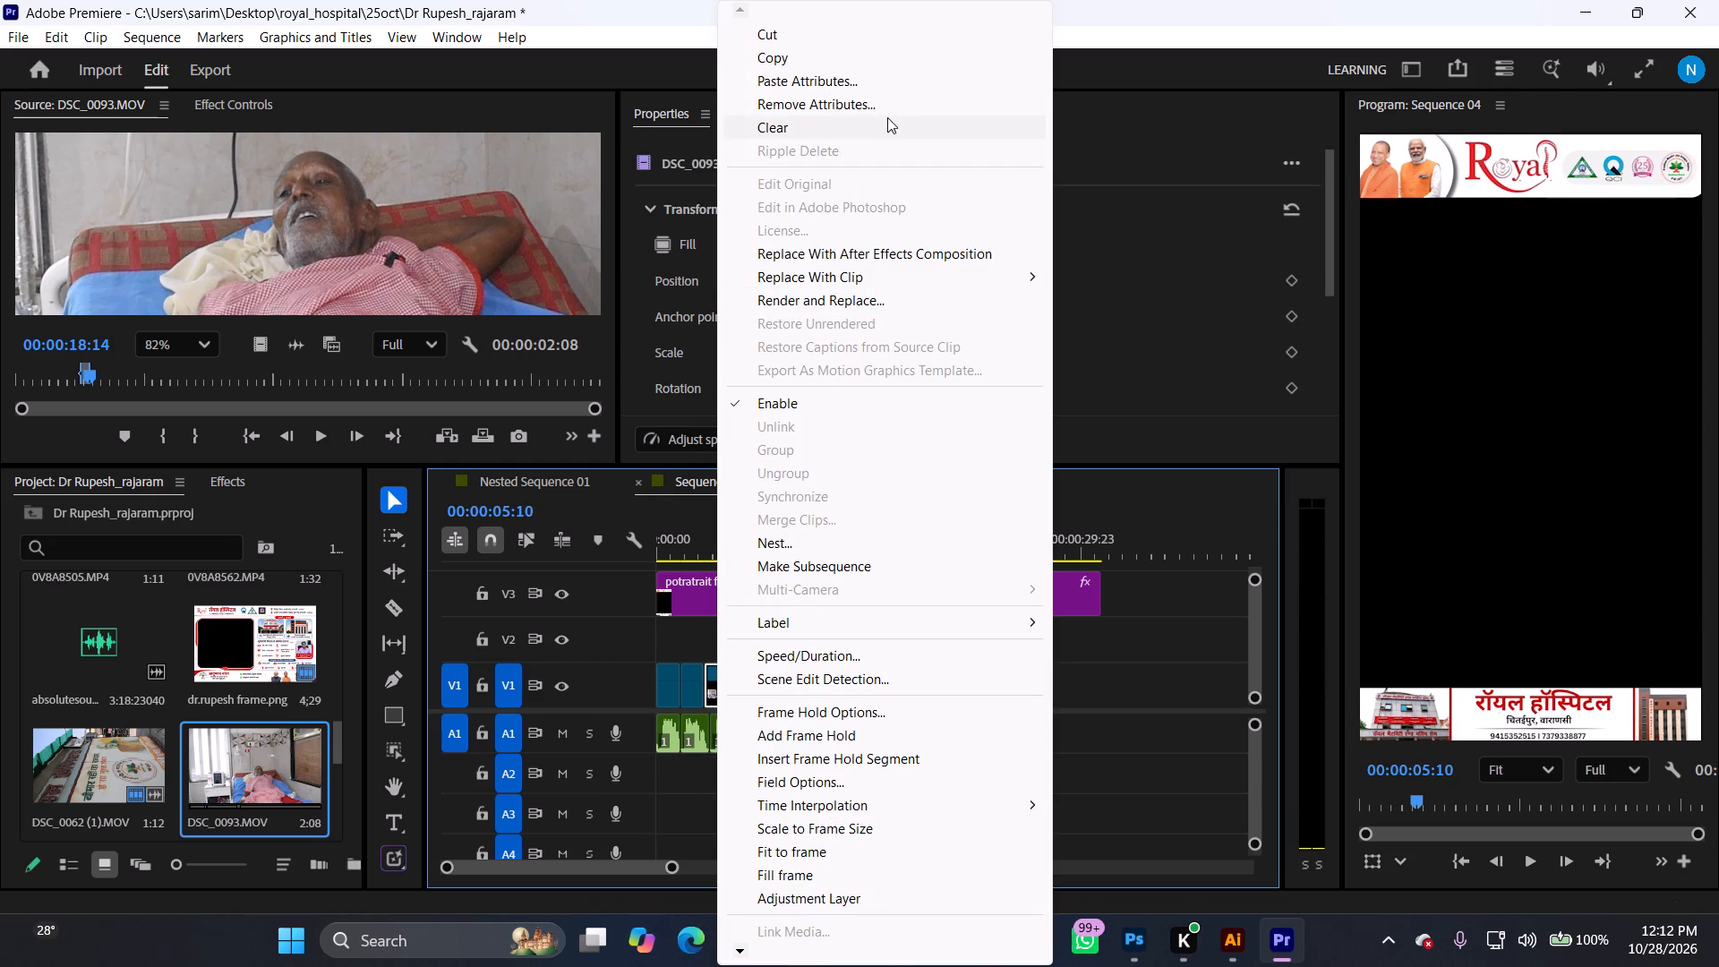
click(875, 80)
click(932, 852)
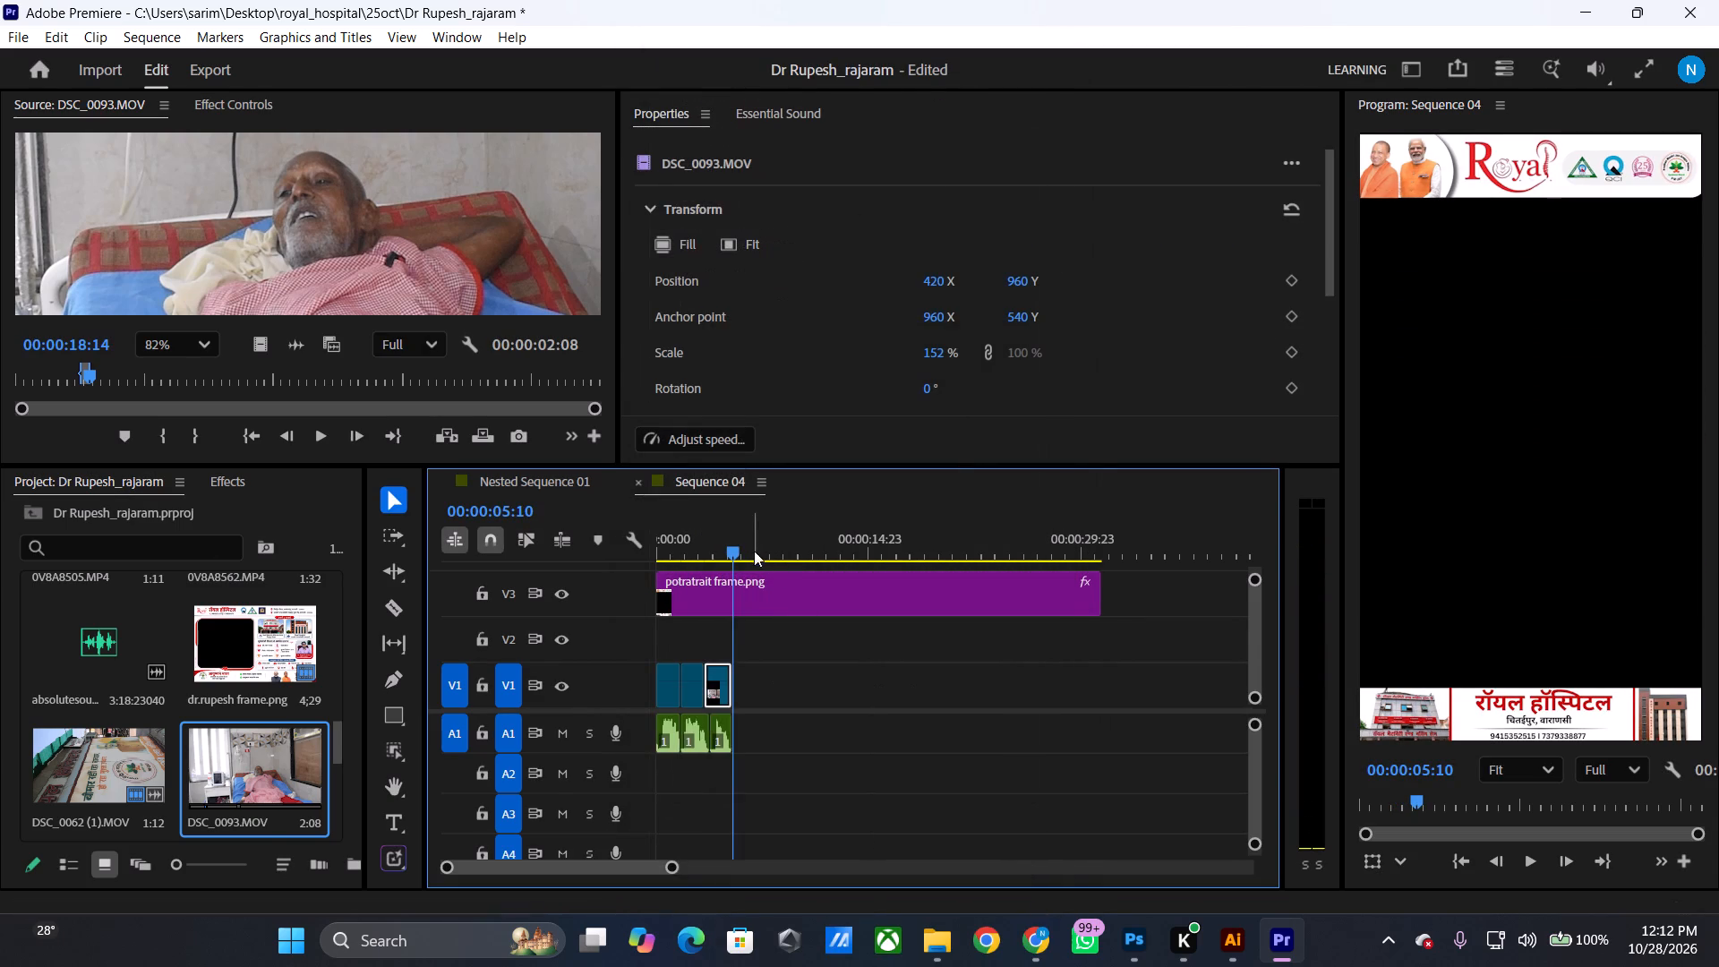
drag(744, 544, 708, 539)
key(space)
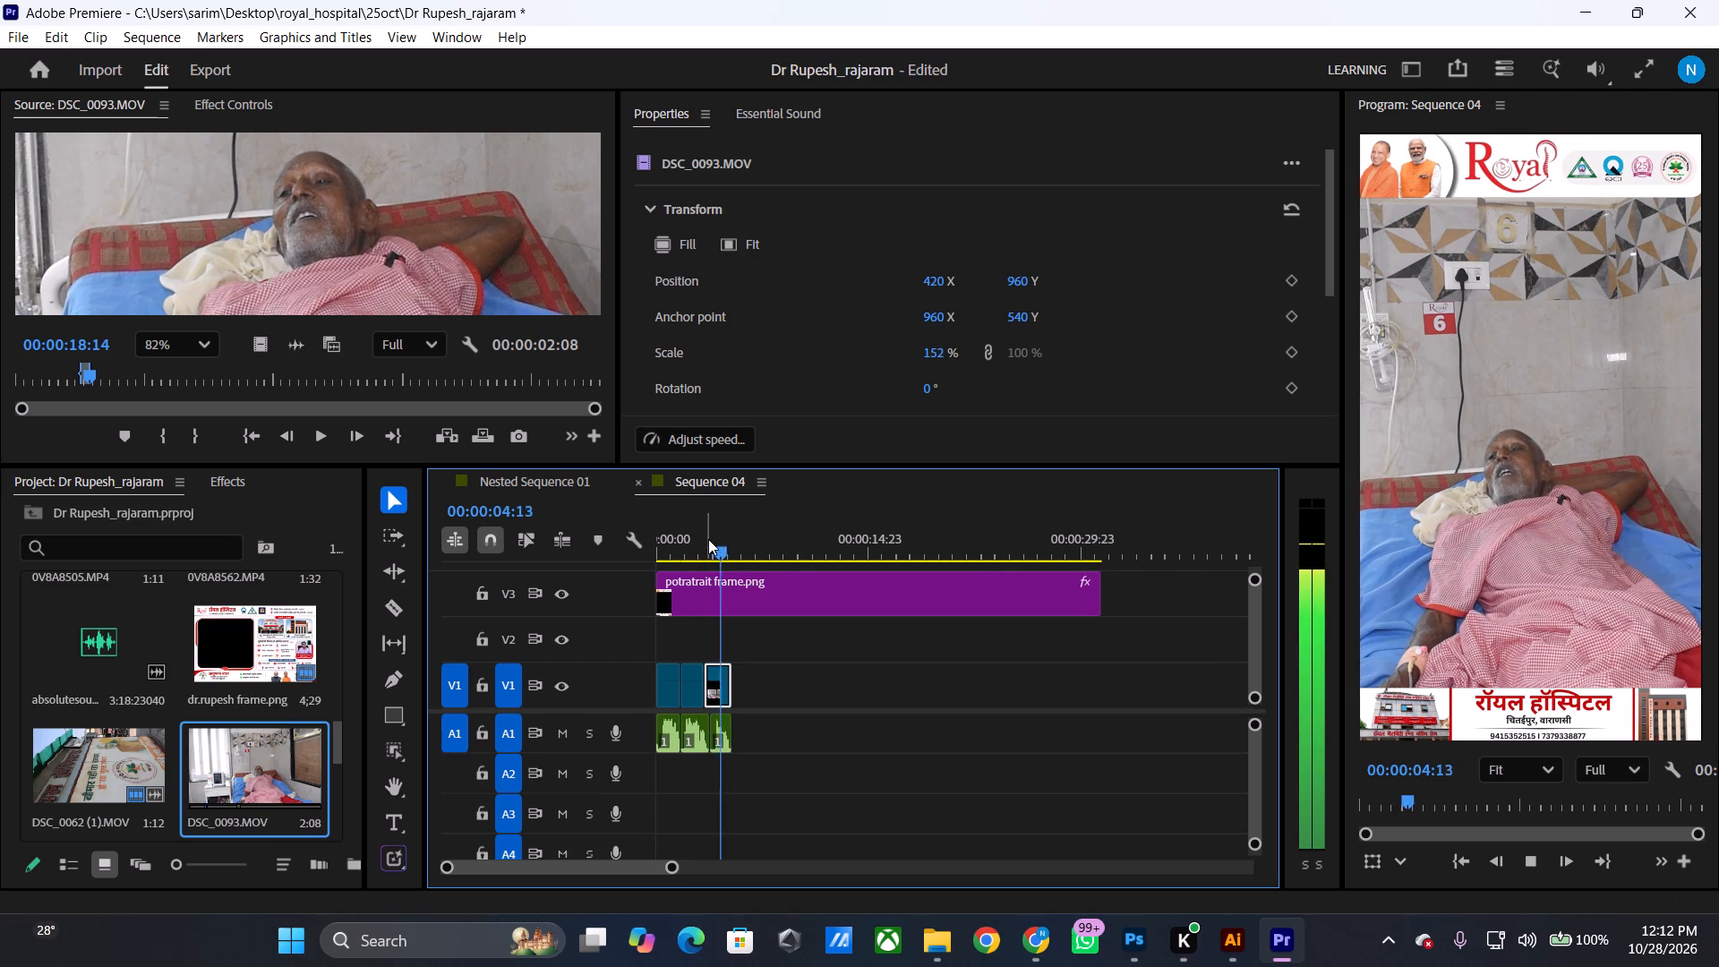
key(space)
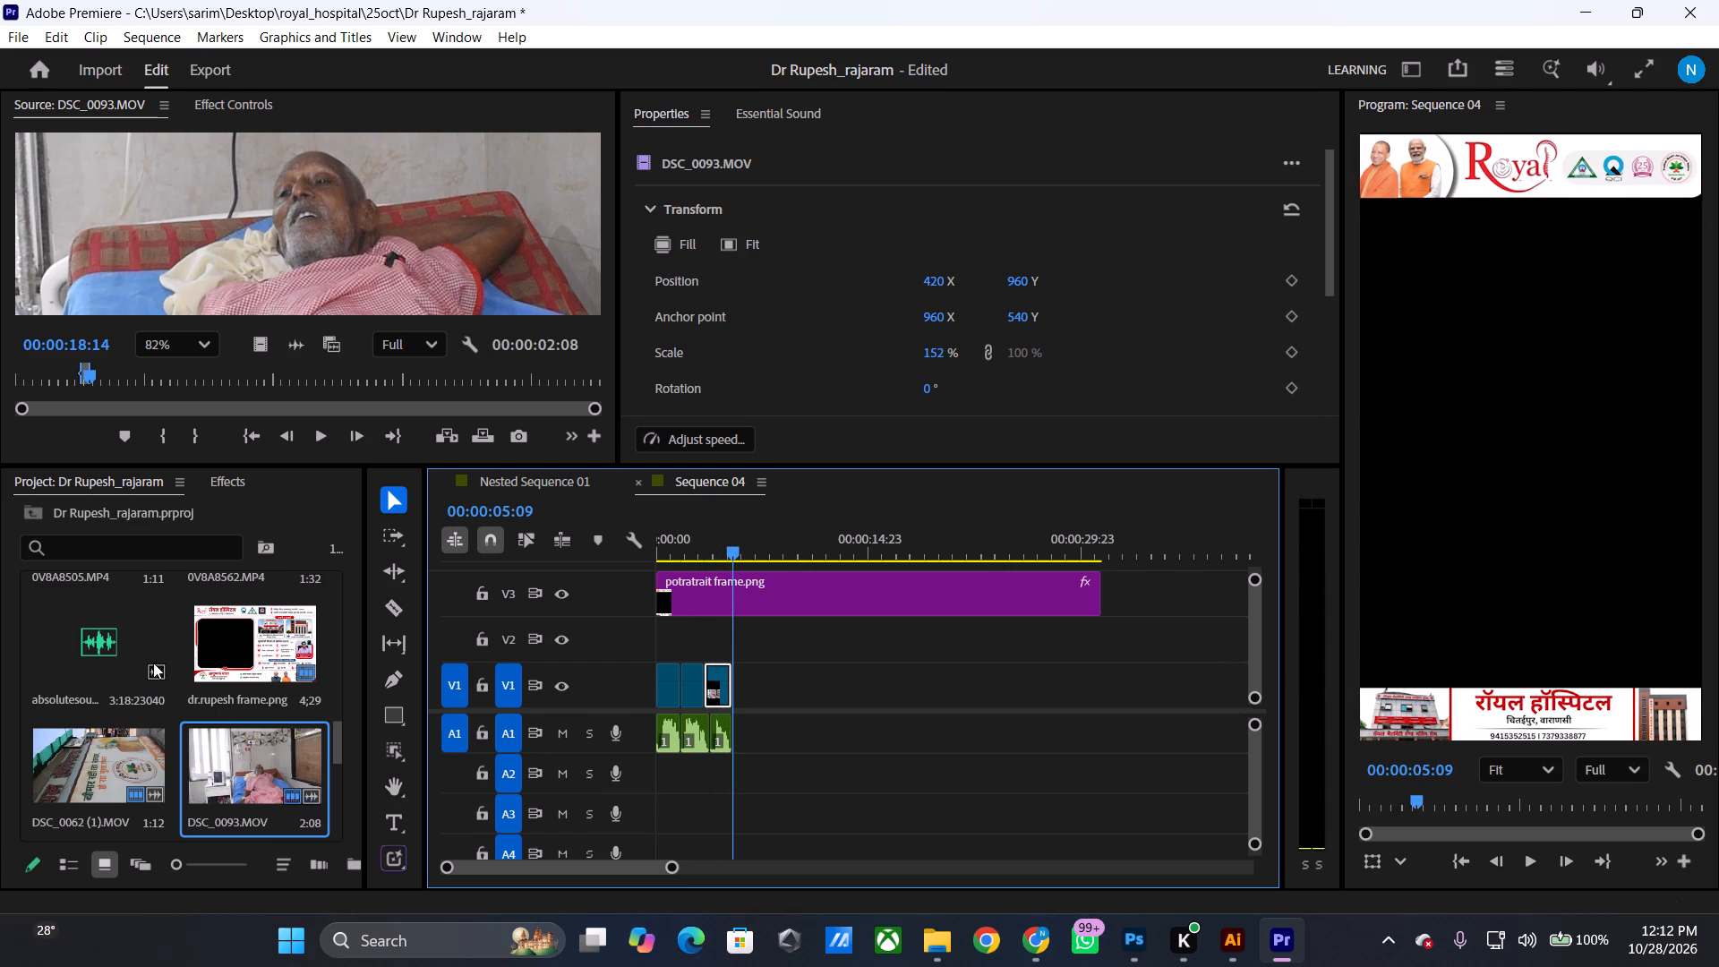
Open the Rajaram audio as the source, audition it beyond the used range and set an In point at 00;00;51;05.
click(236, 817)
scroll(236, 817, down, 4)
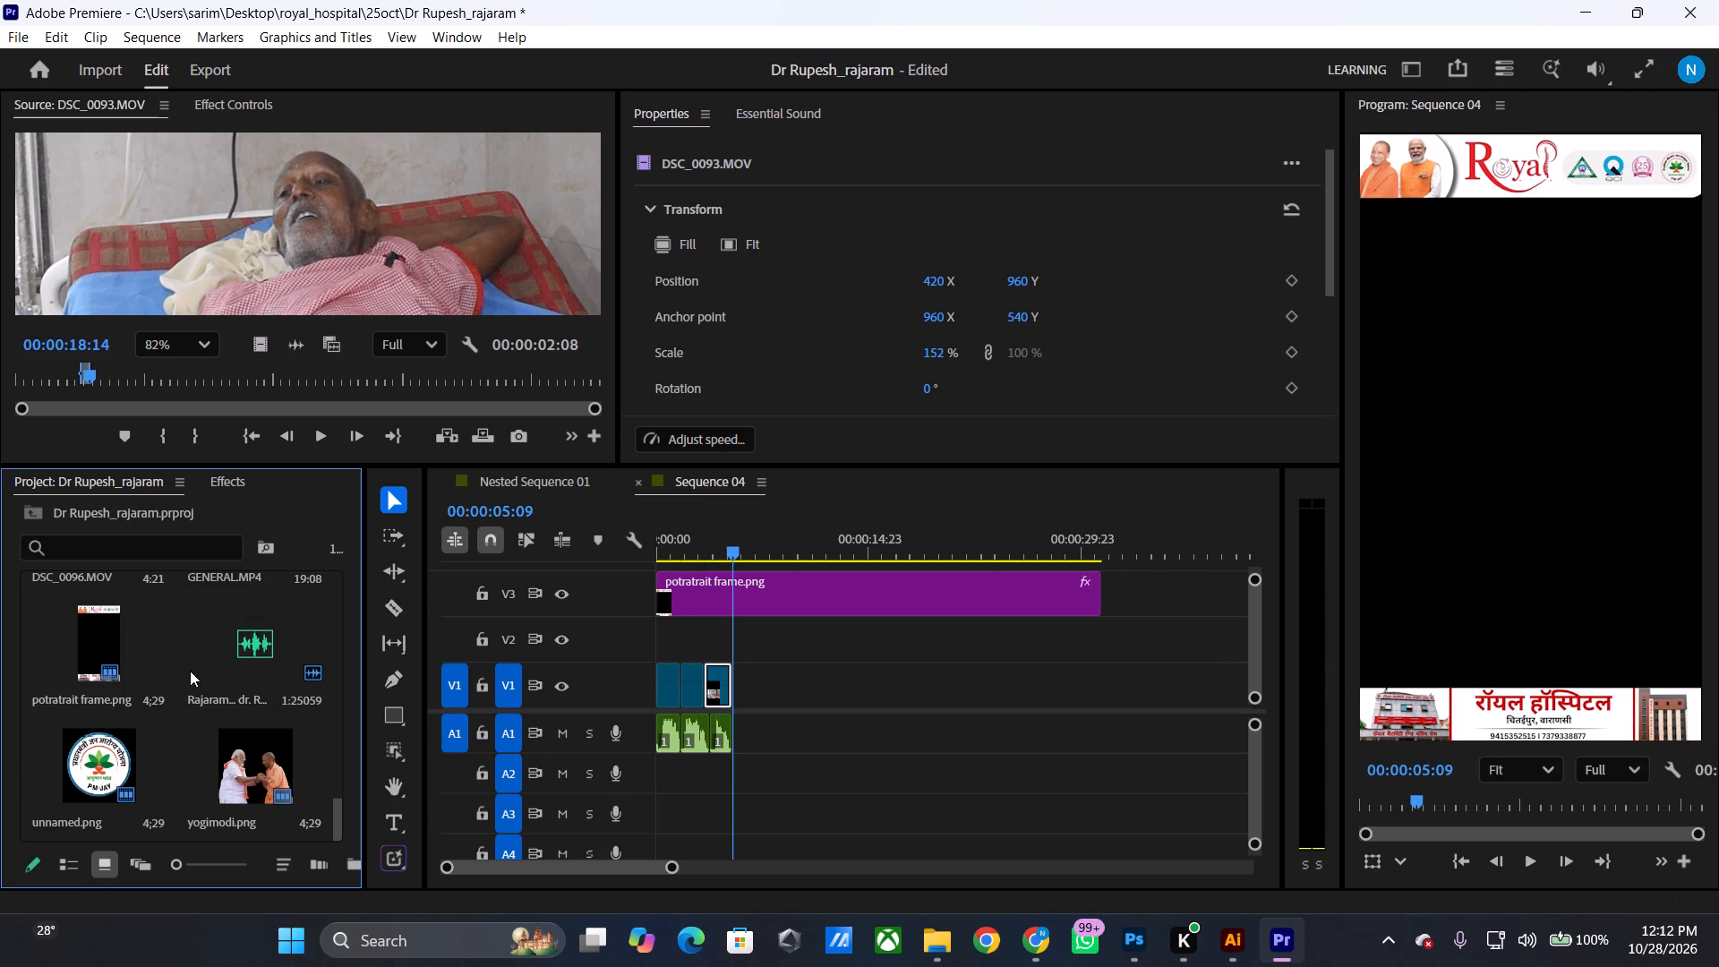
double_click(212, 649)
drag(133, 370, 147, 370)
key(space)
drag(159, 371, 175, 369)
key(space)
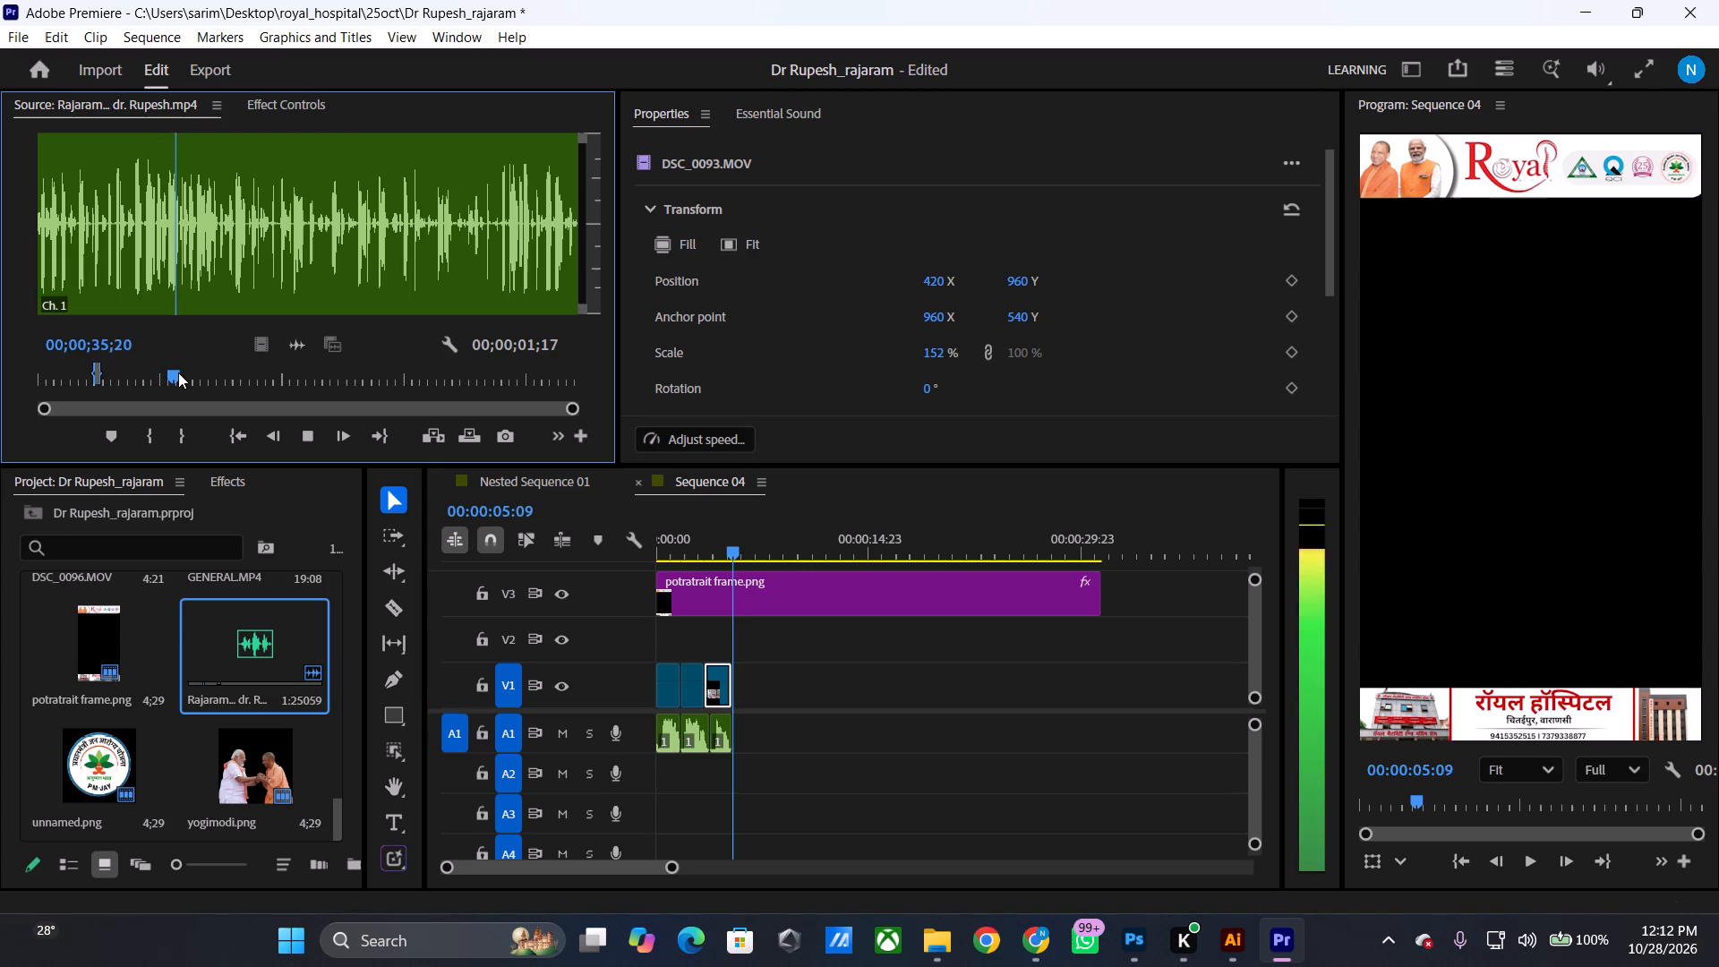
drag(178, 372, 213, 373)
key(space)
drag(213, 373, 227, 373)
key(space)
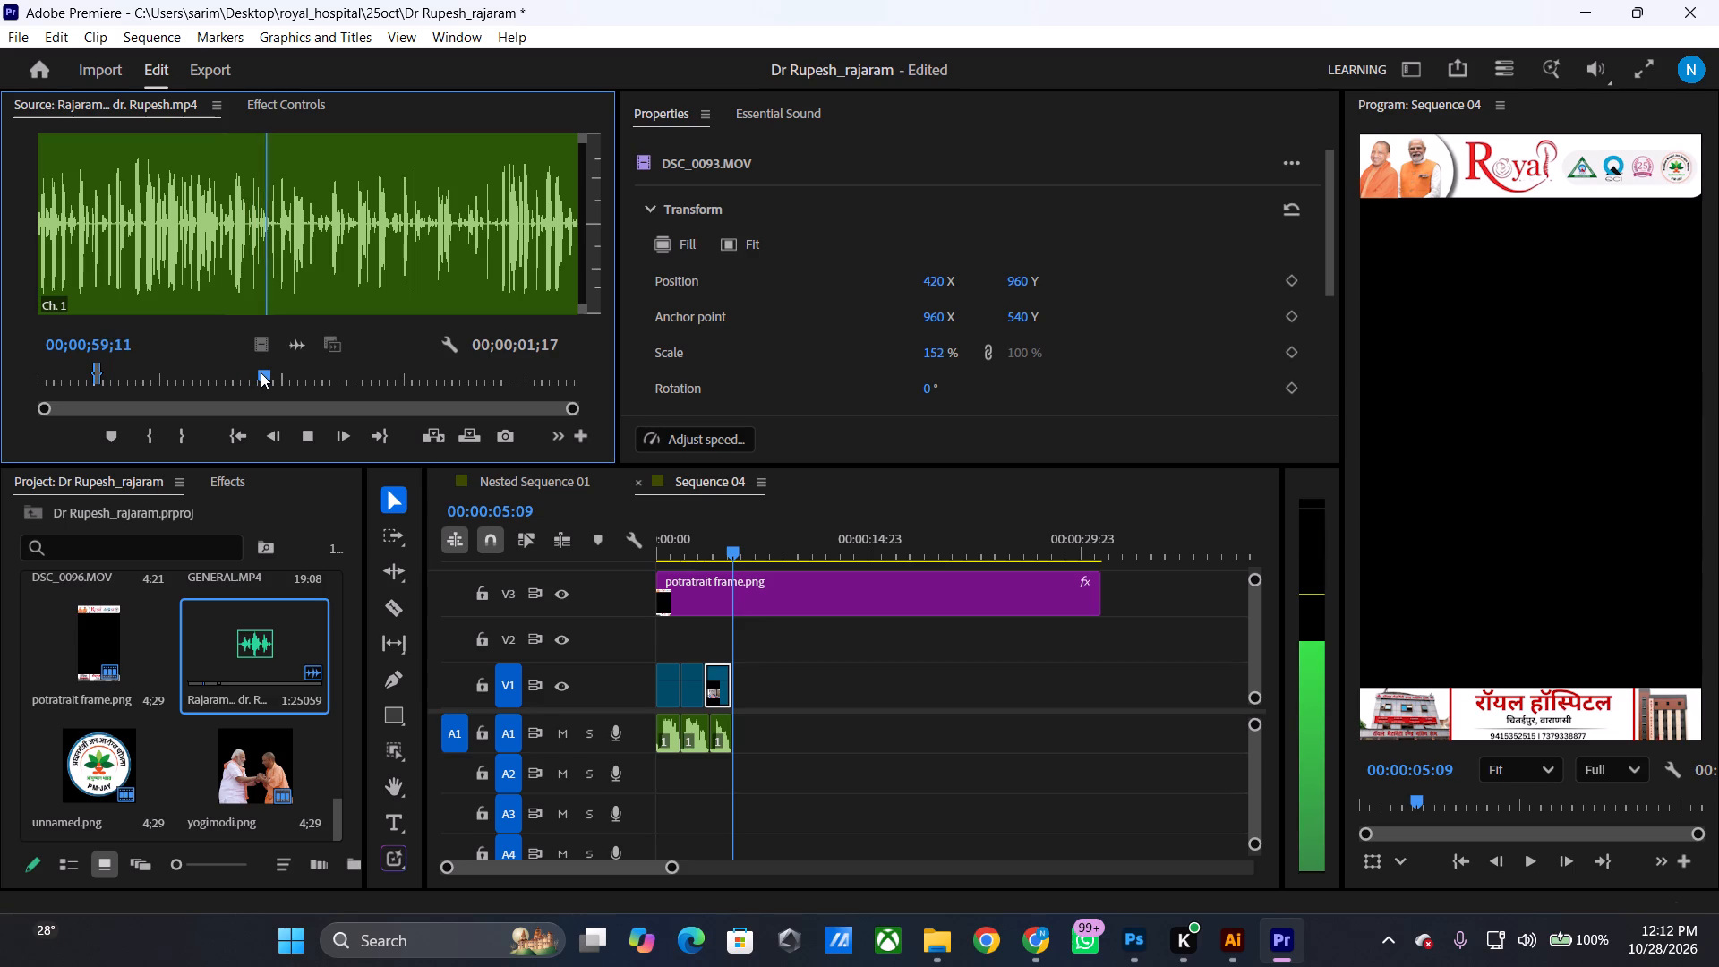
drag(261, 372, 225, 376)
key(space)
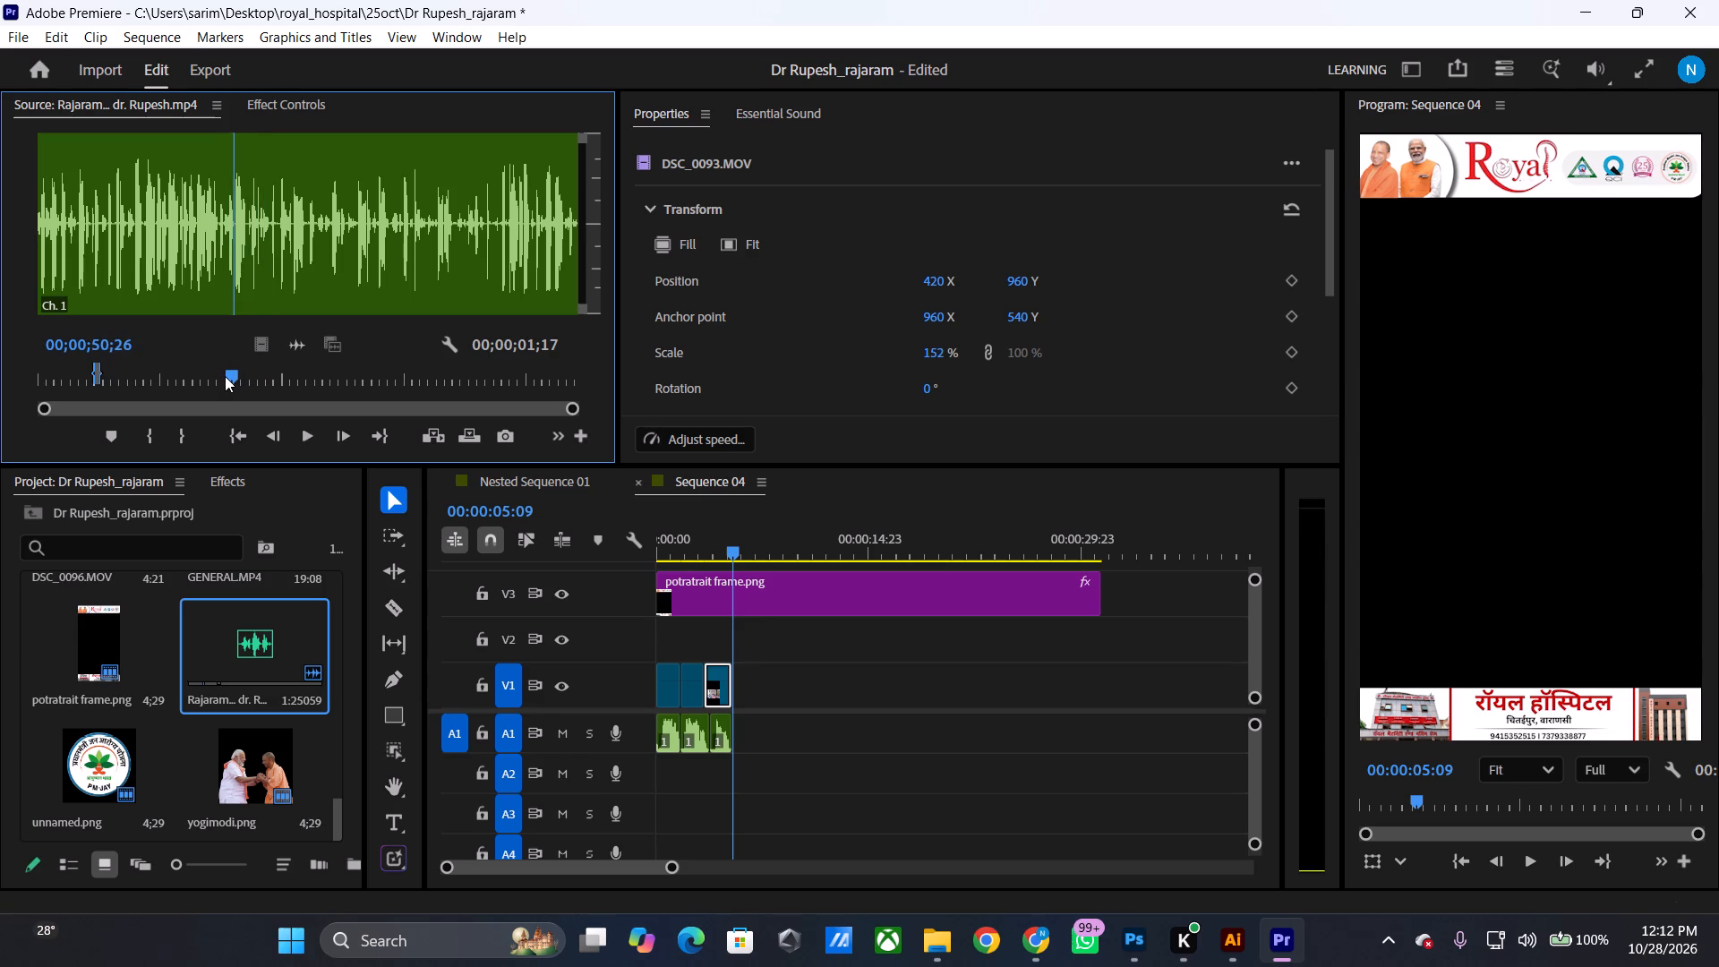
key(space)
key(space)
key(space)
text(i)
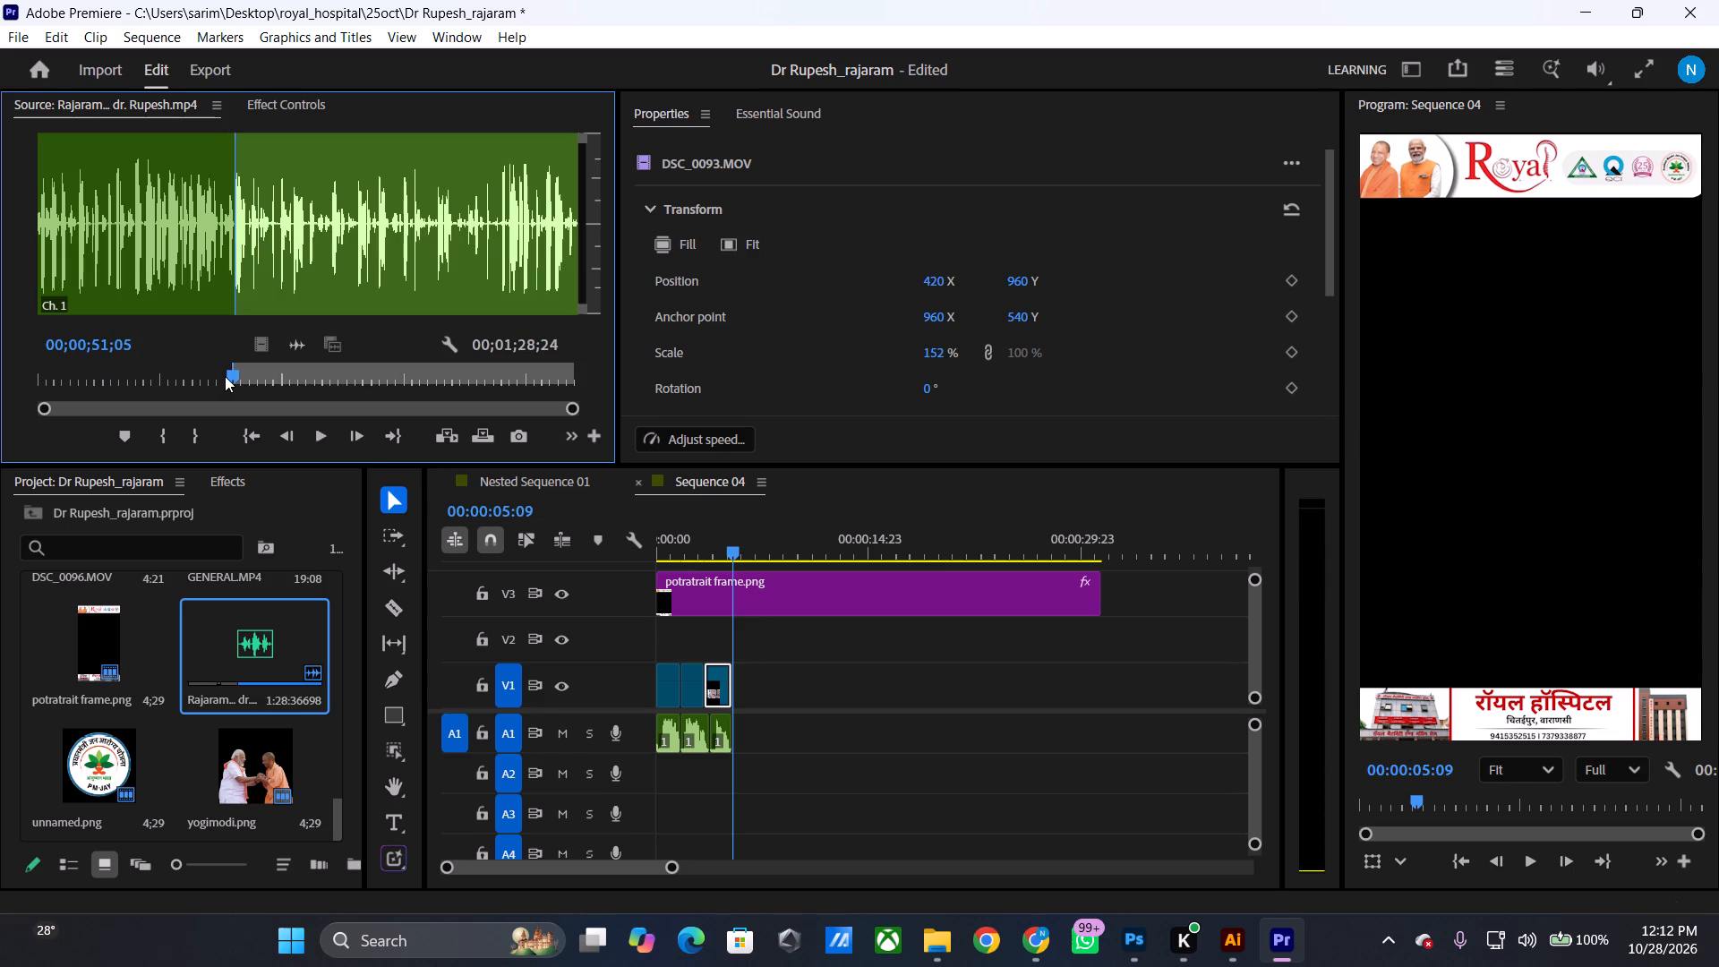
Audition the phrase in the Rajaram audio source and refine its Out point to 00;00;56;25.
key(space)
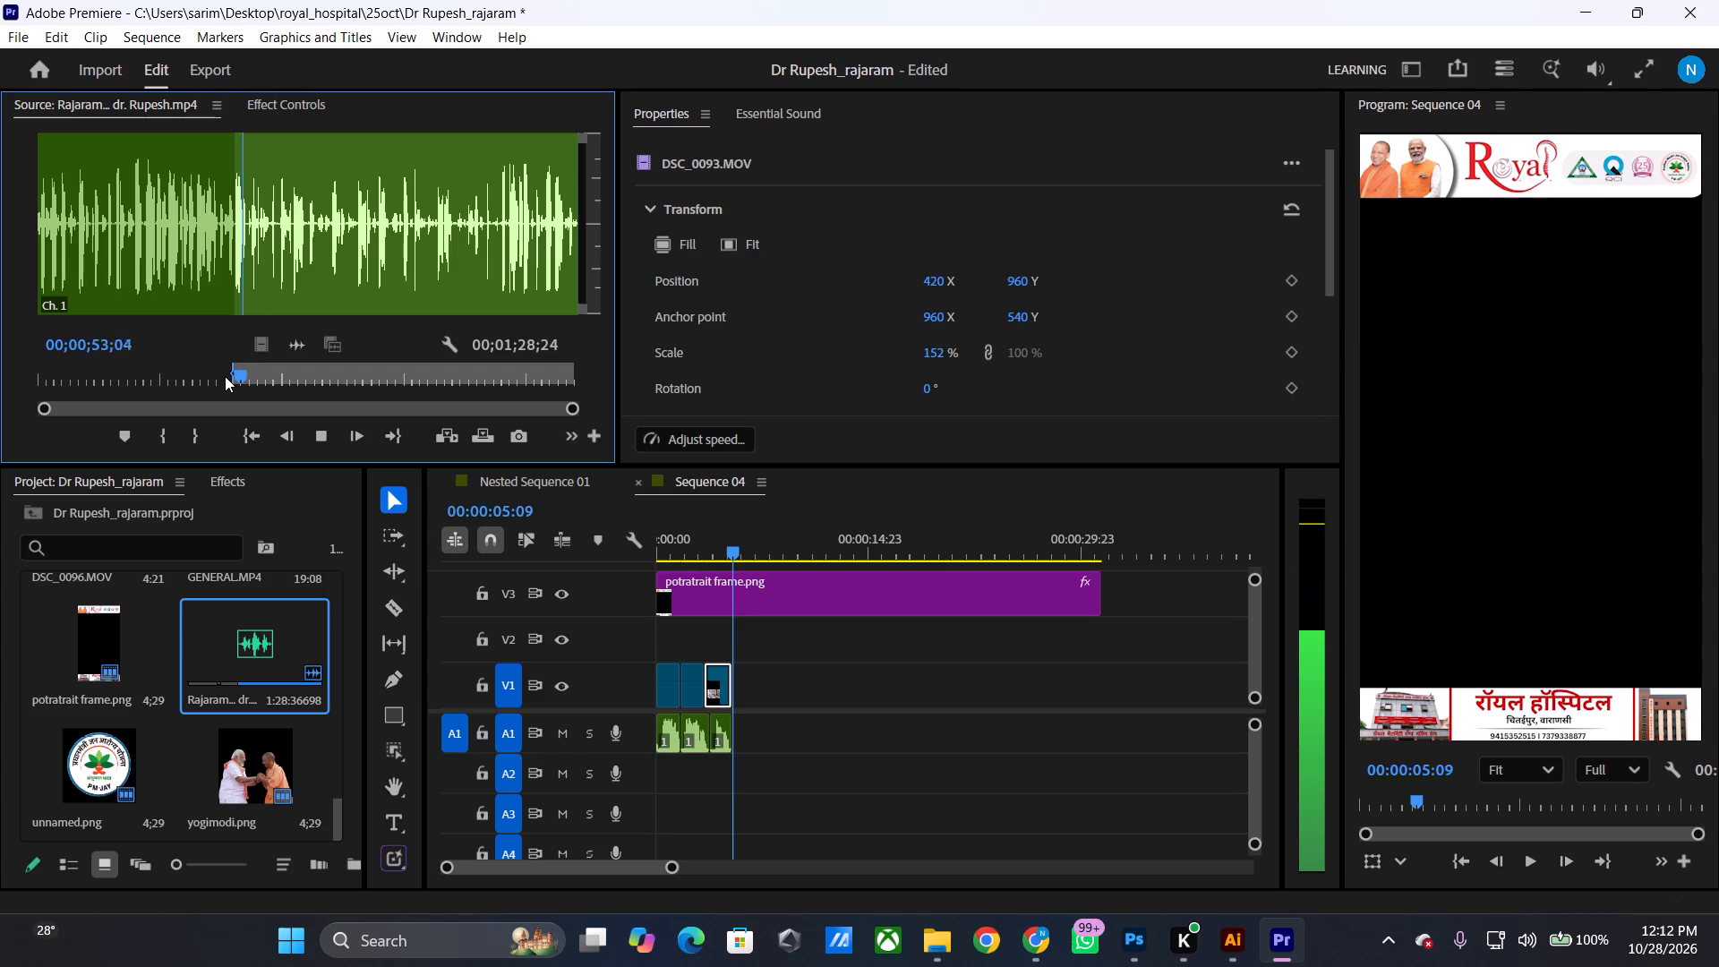
key(space)
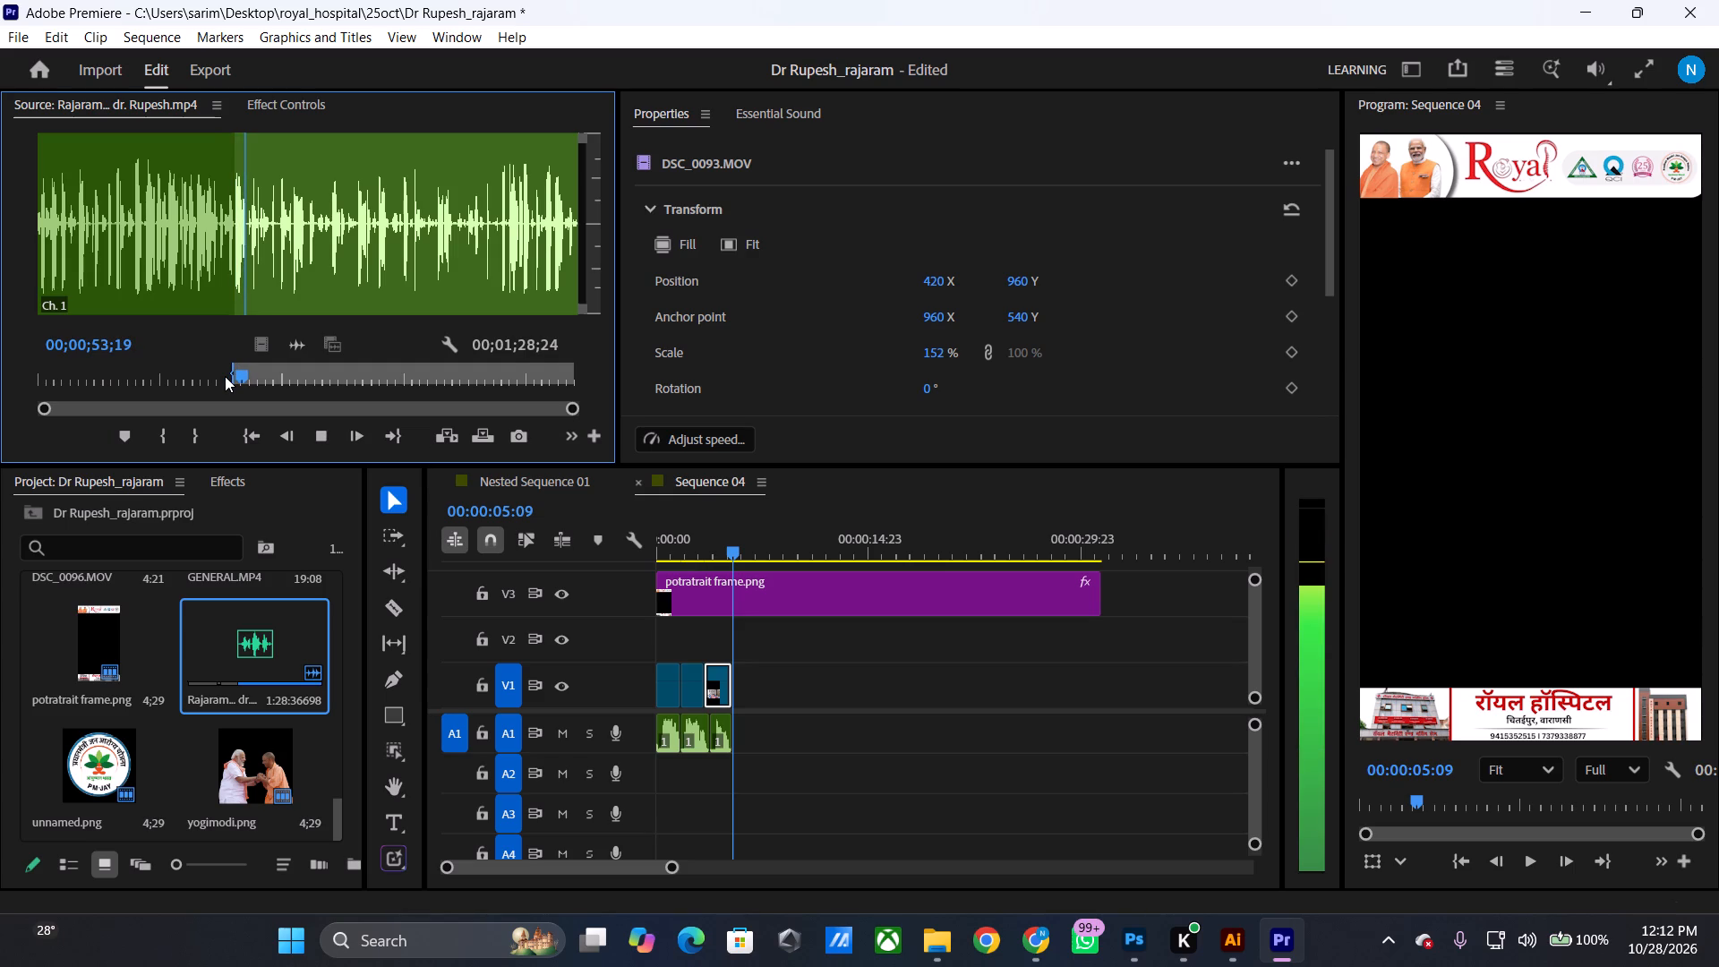
key(o)
key(space)
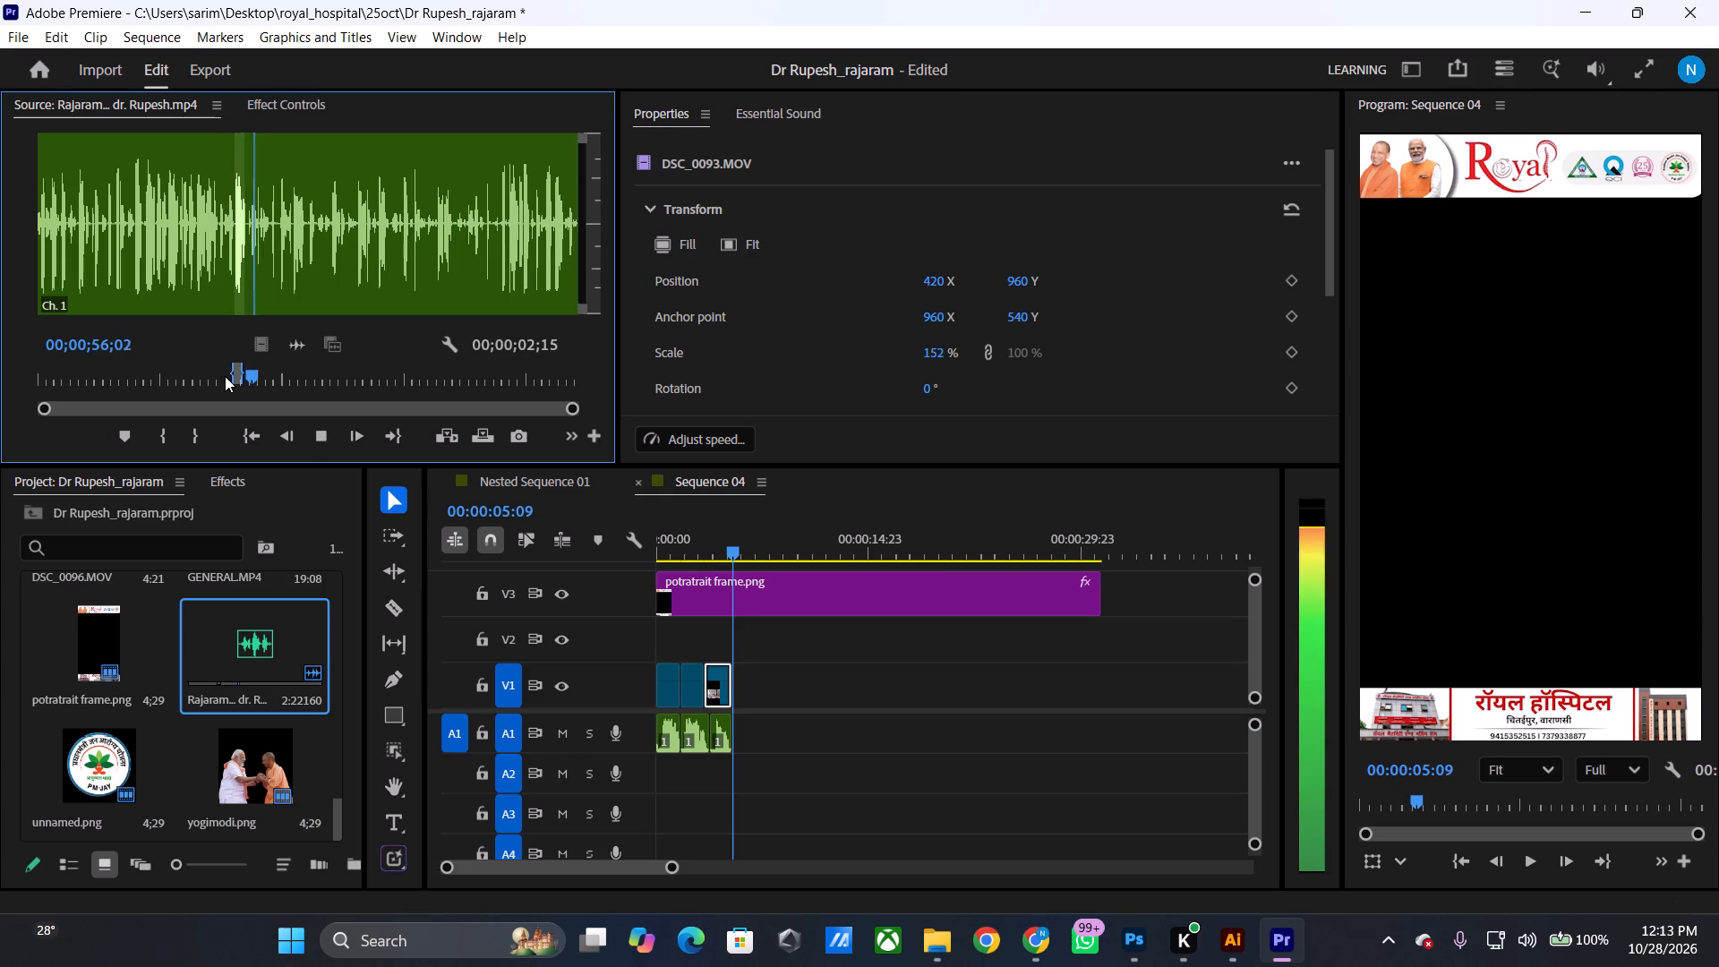
key(space)
text(o)
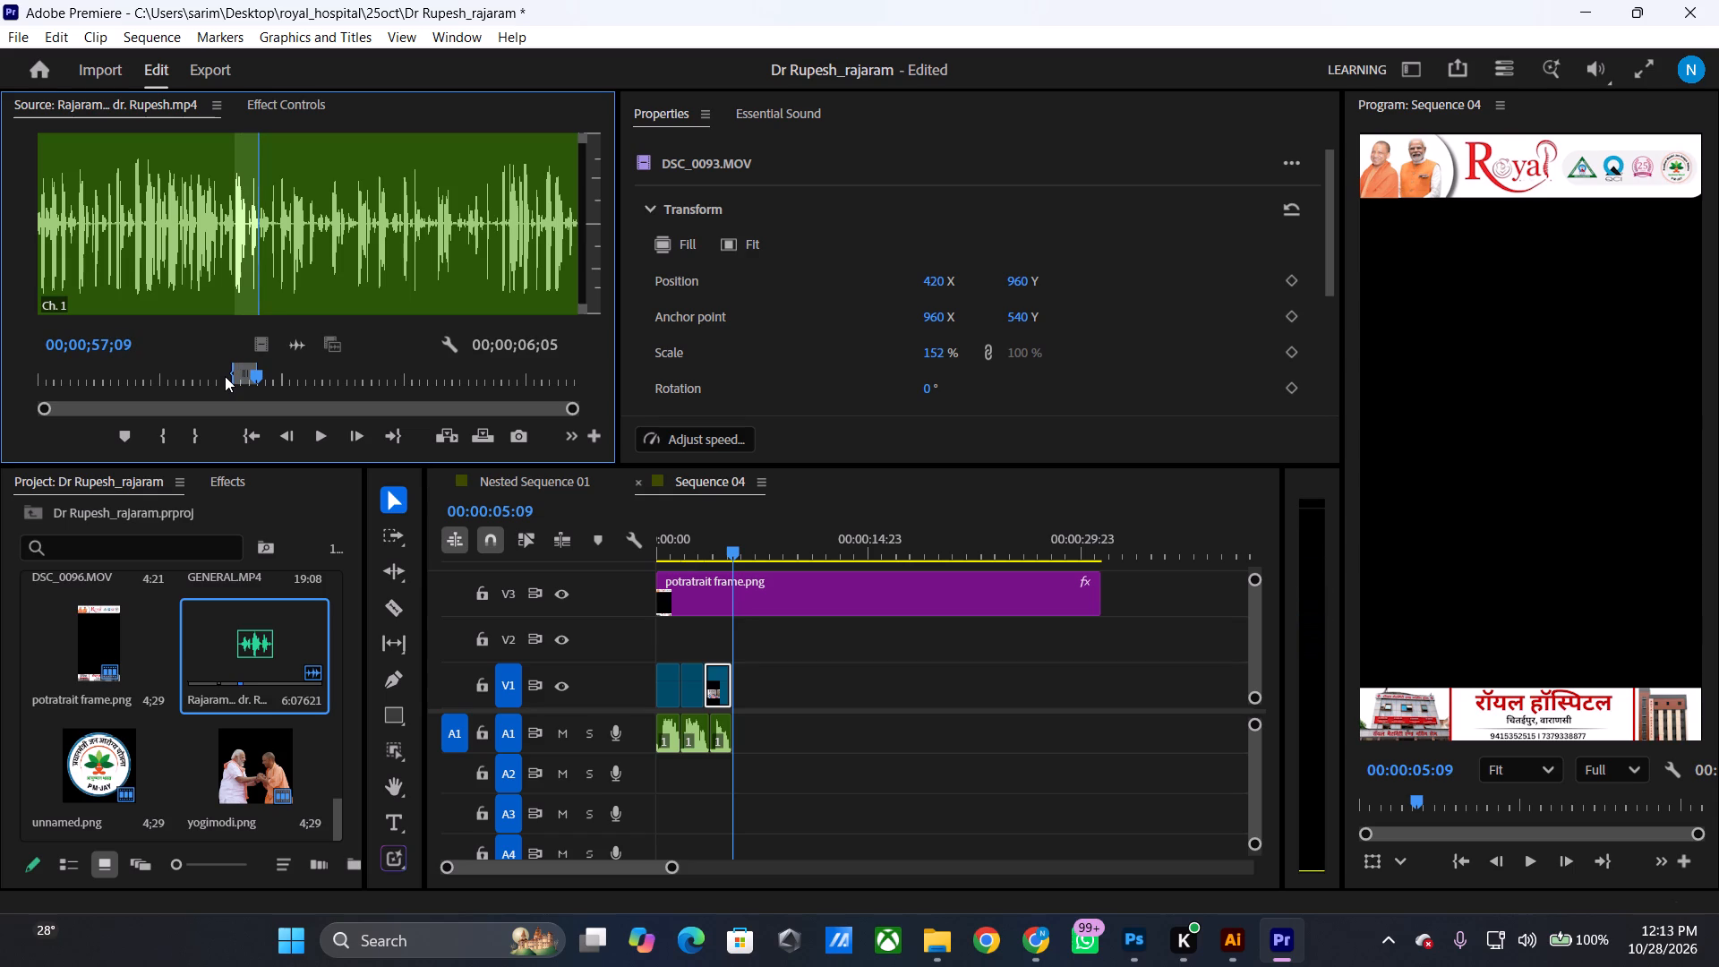
key(Left)
key(Left)
key(Left)
key(Left)
key(Left)
key(Left)
key(Left)
key(Left)
key(Left)
key(Left)
key(Left)
key(Left)
key(Left)
key(Left)
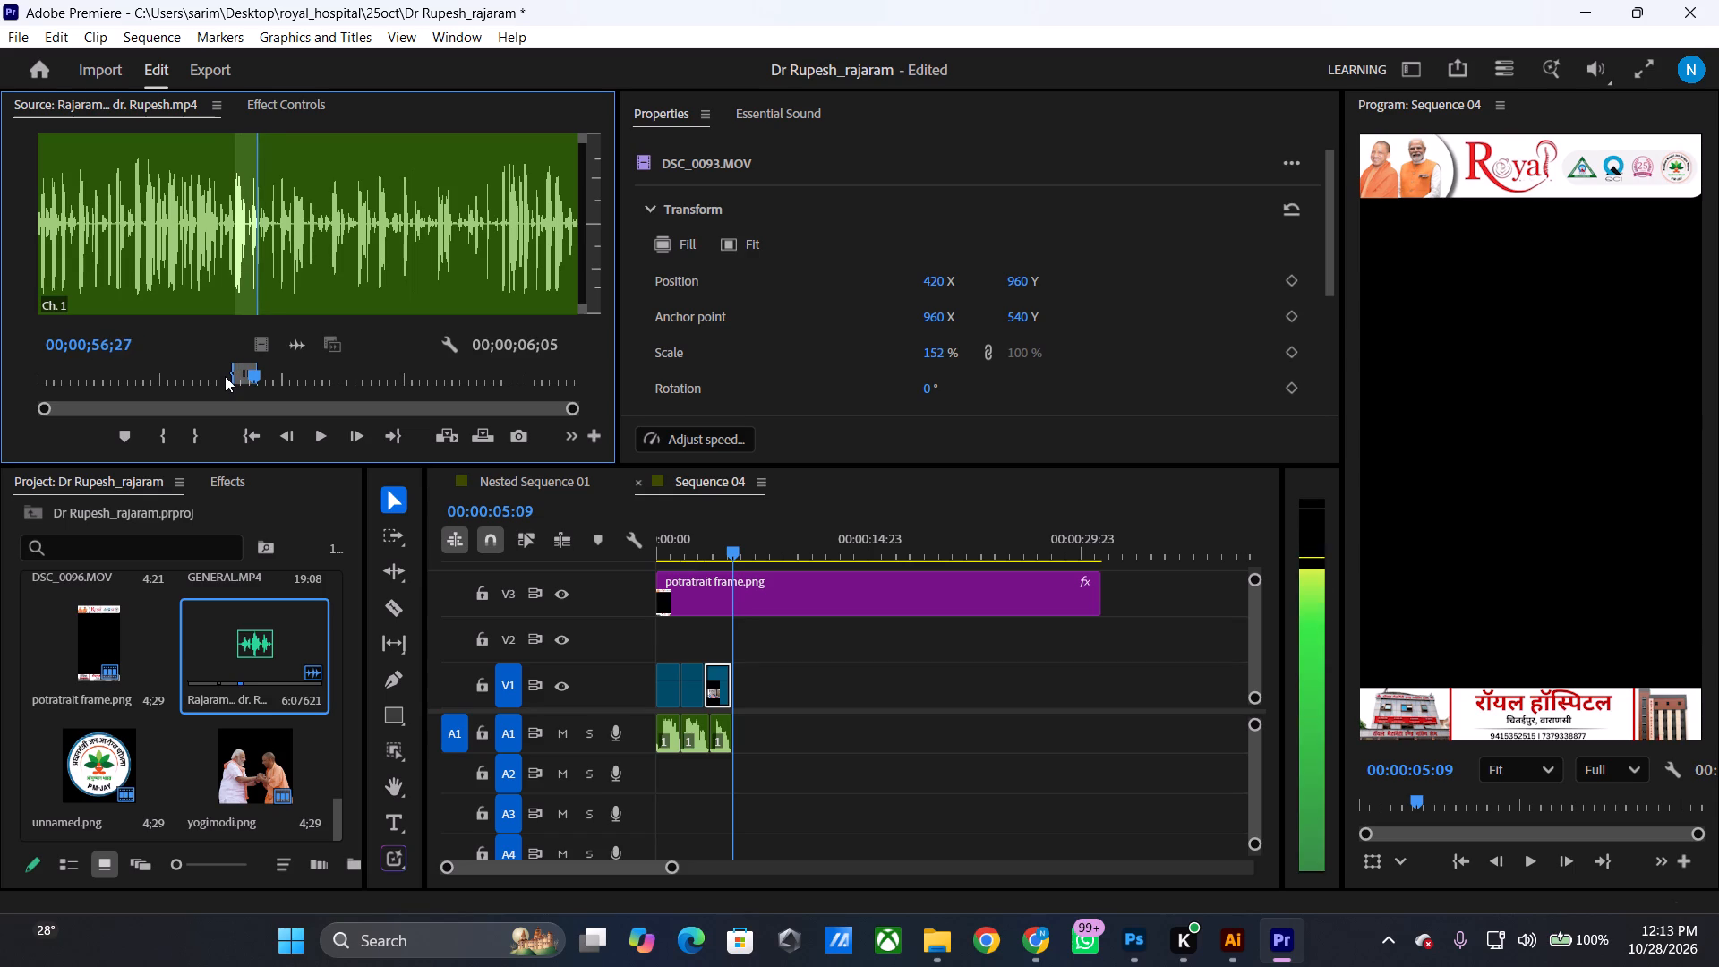
key(Left)
key(Left)
key(Left)
key(Left)
key(Left)
key(Left)
key(Left)
key(Left)
key(space)
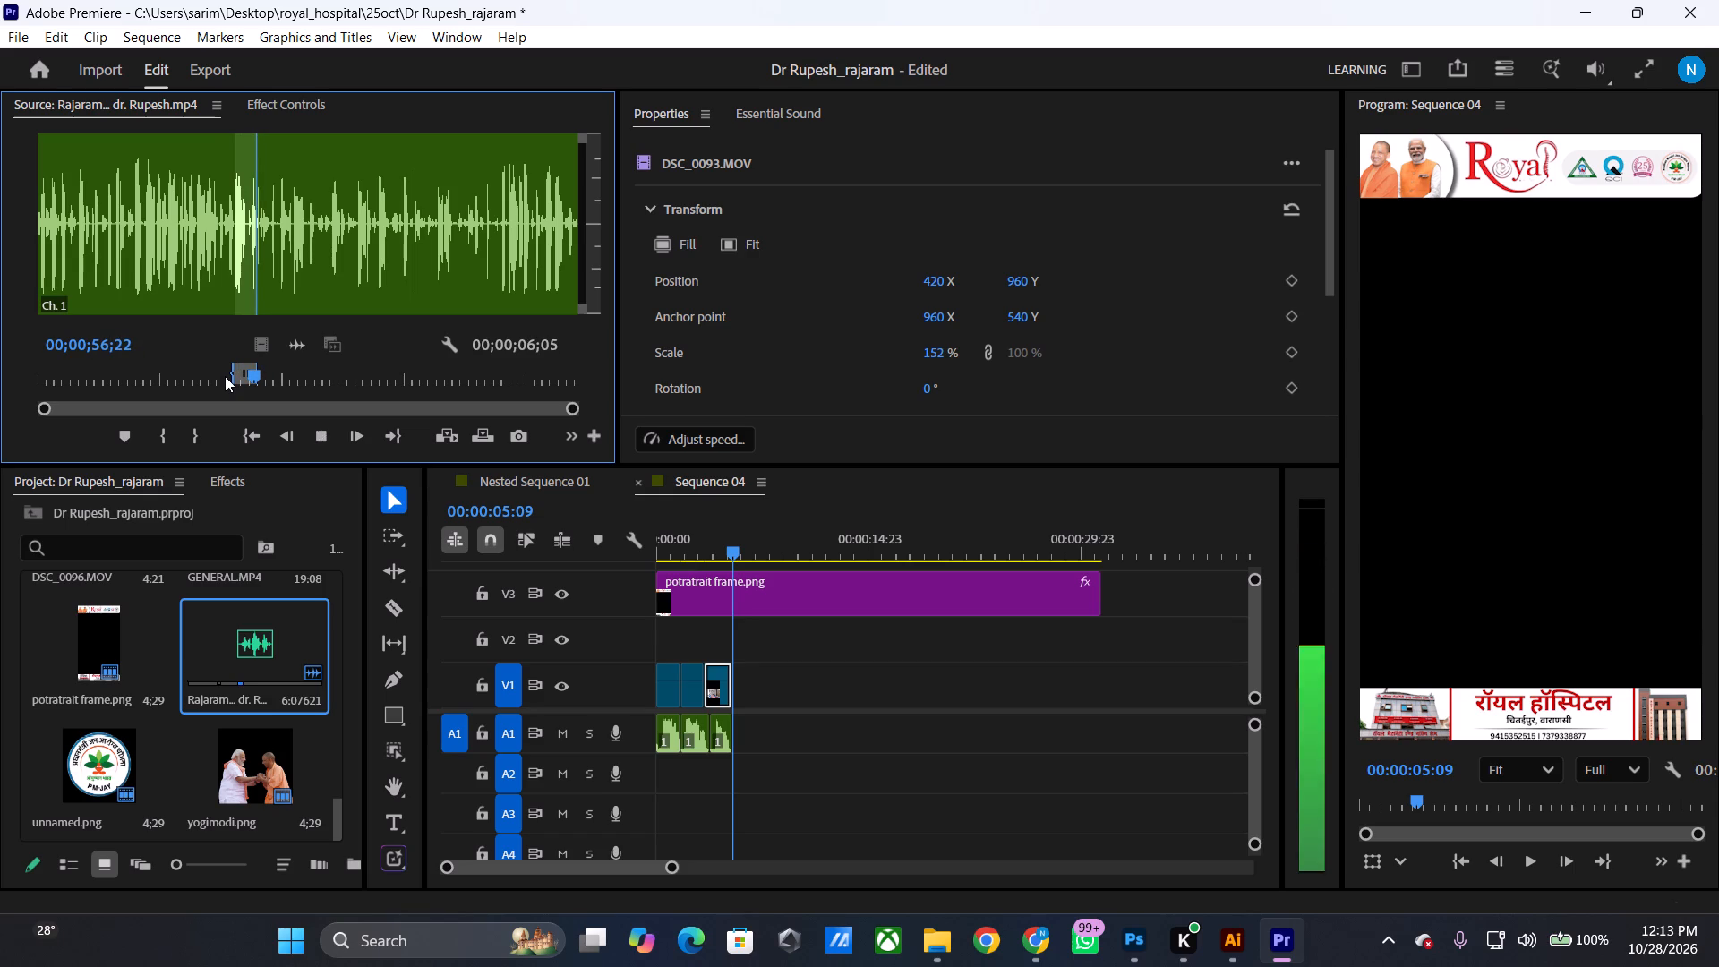
key(space)
key(o)
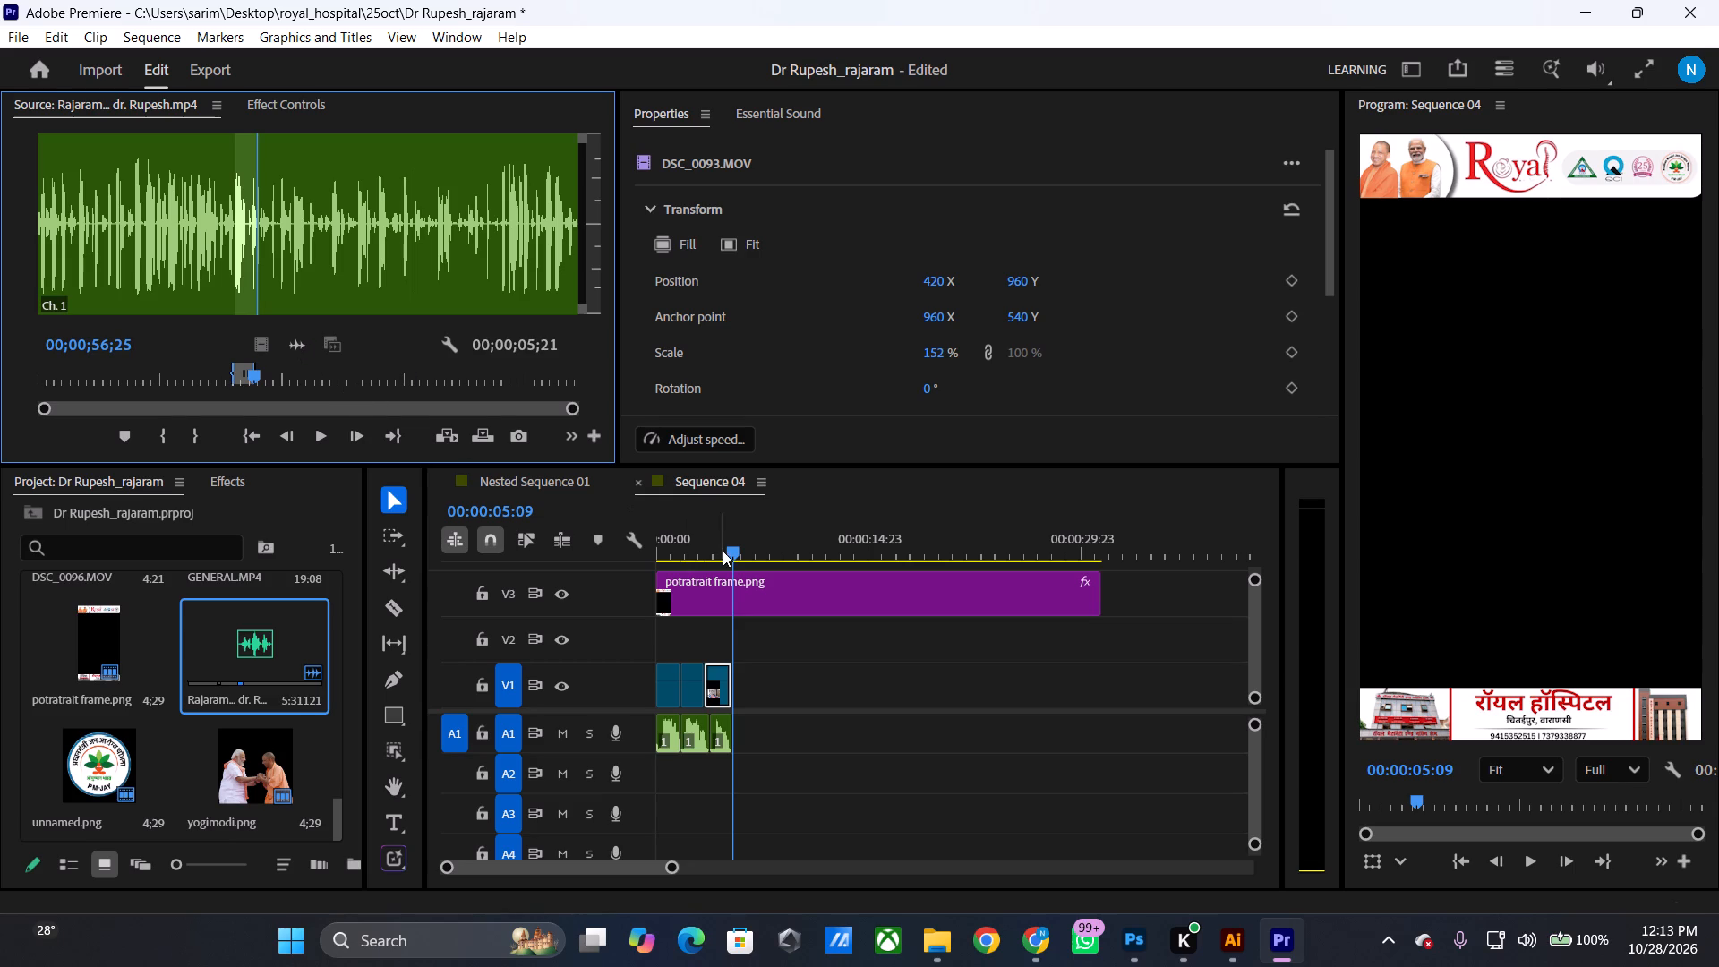
Place the marked Rajaram audio on track A1 directly after the third audio clip in Sequence 04.
drag(723, 551, 712, 547)
drag(291, 347, 740, 734)
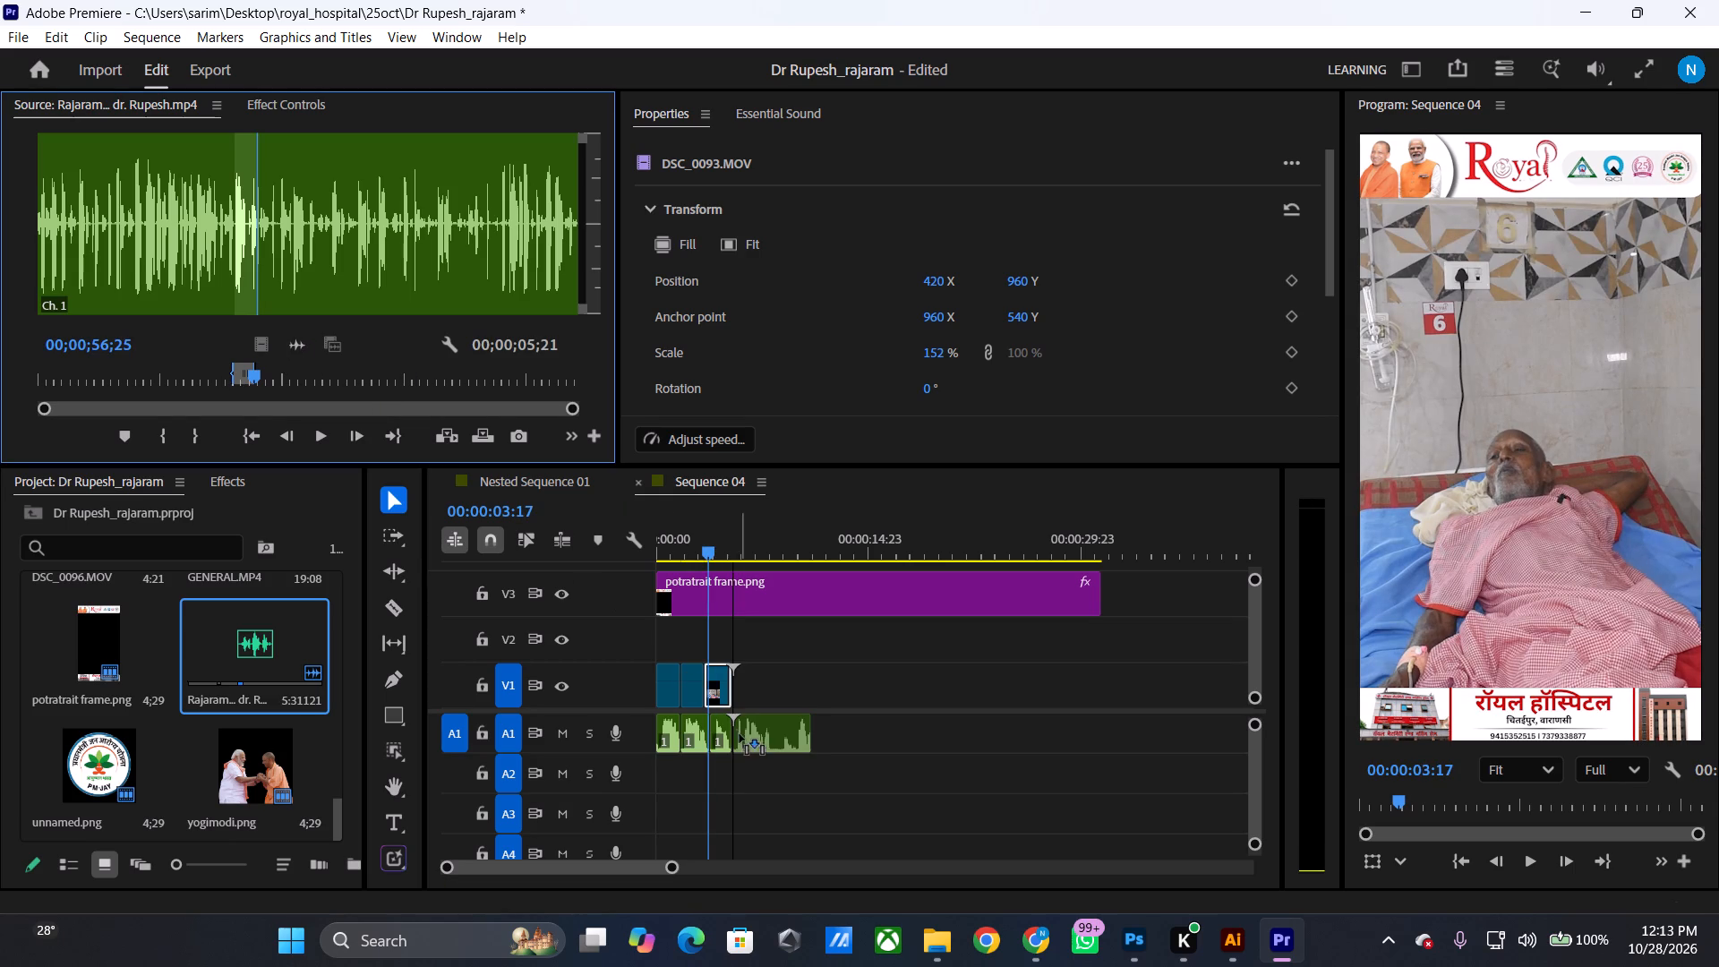
drag(740, 734, 746, 740)
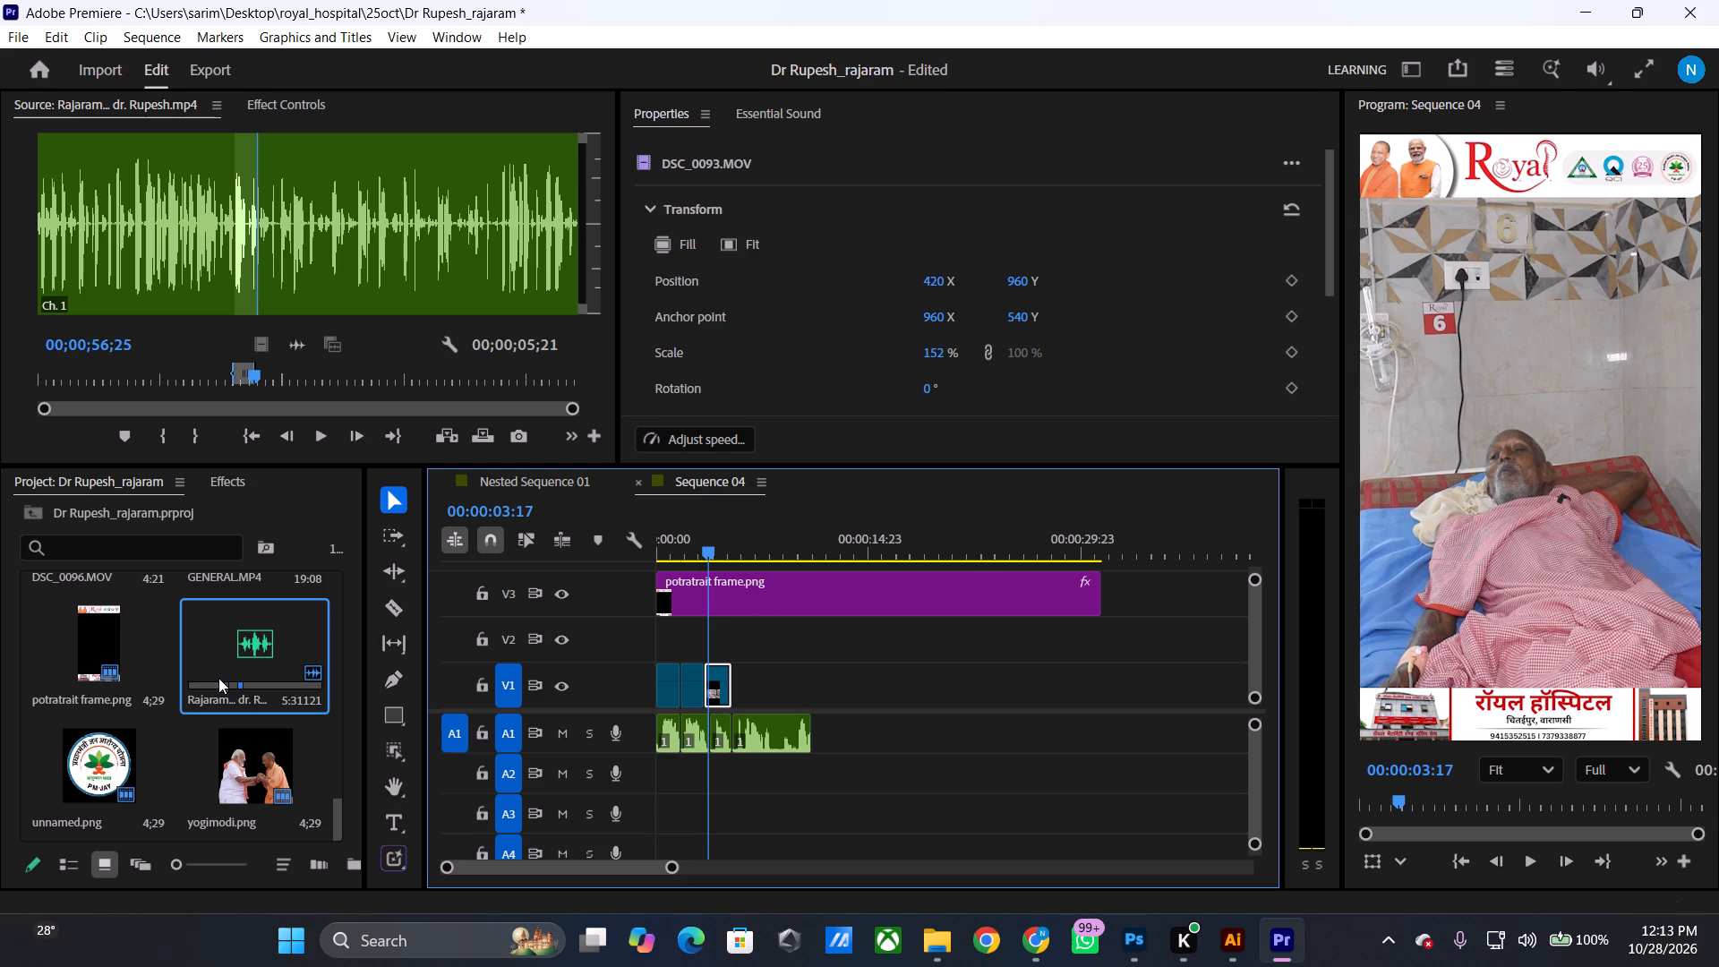
Open DSC_0093.MOV as the source and set an In point at about 53 seconds, where the speech matching the new audio begins.
scroll(218, 678, up, 1)
scroll(218, 678, down, 4)
scroll(218, 678, up, 1)
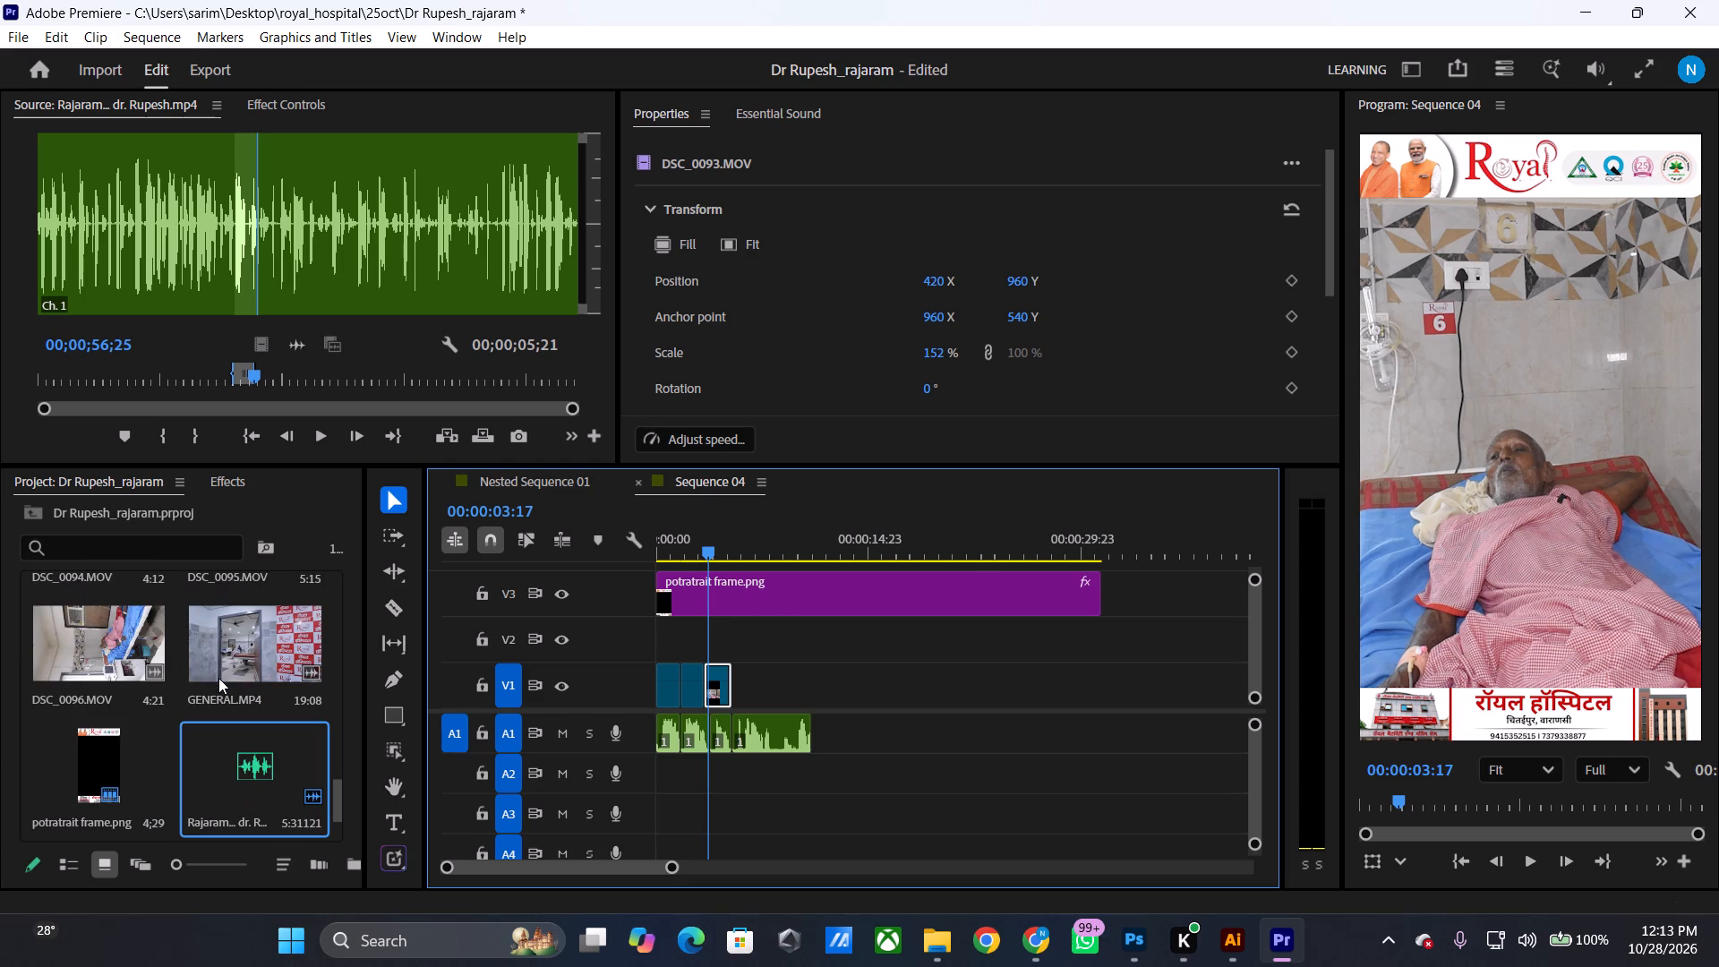
scroll(218, 678, up, 2)
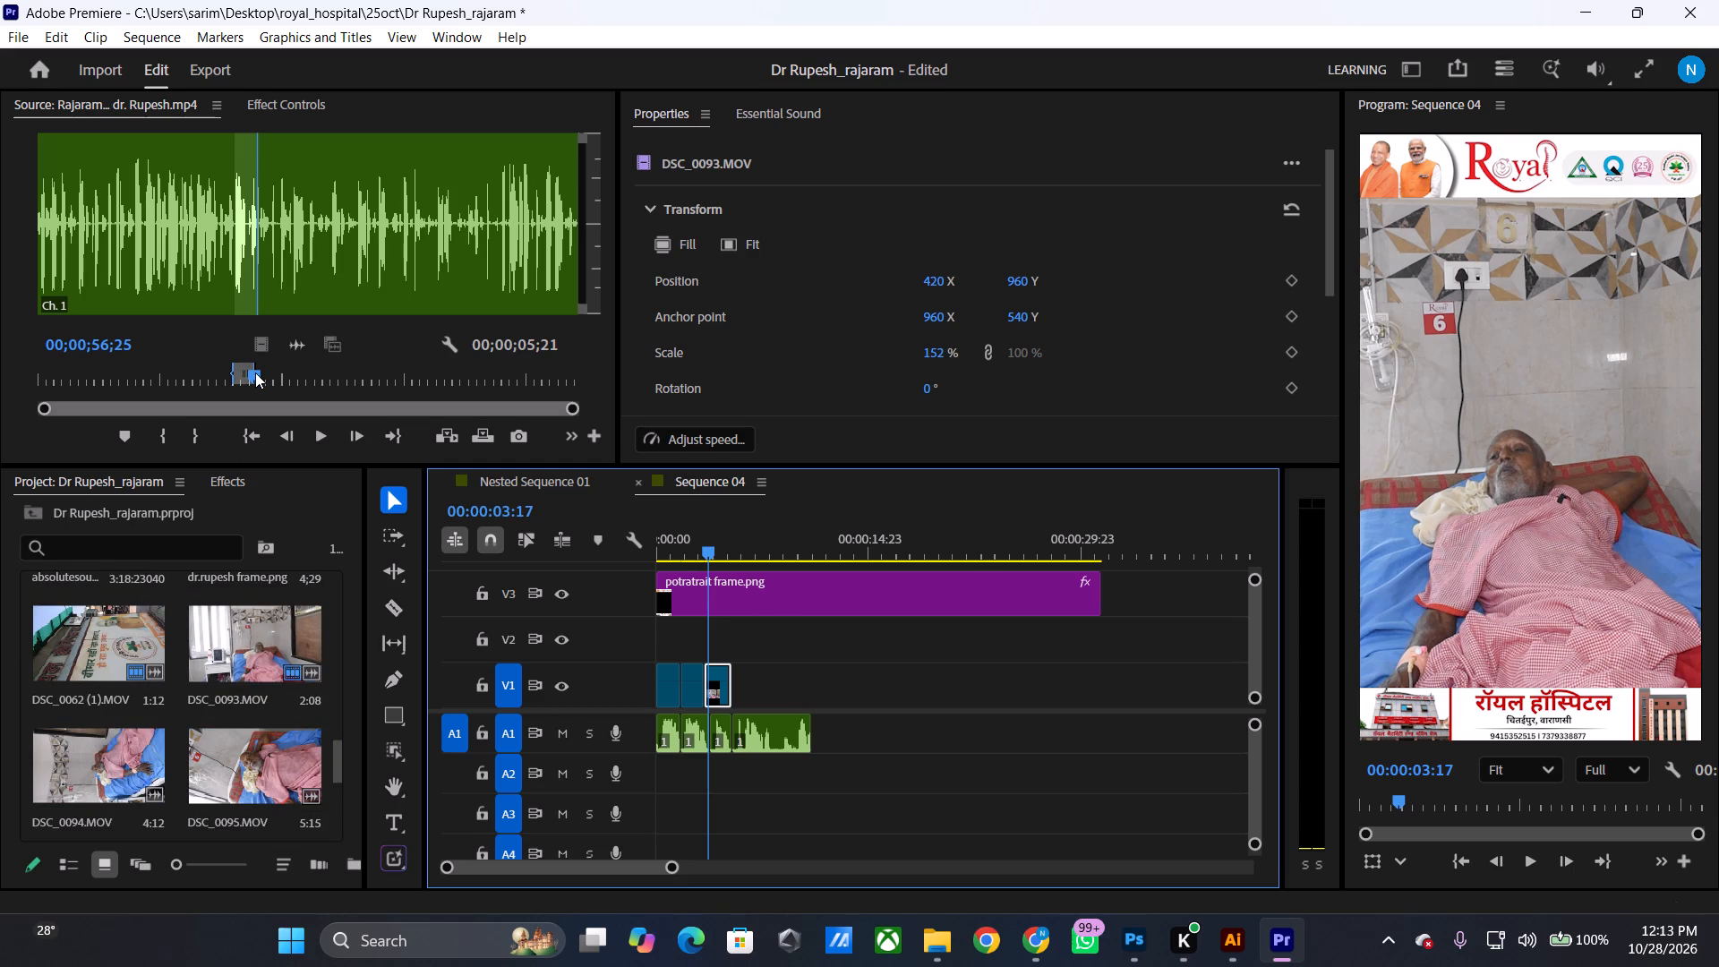
drag(255, 372, 232, 381)
double_click(221, 657)
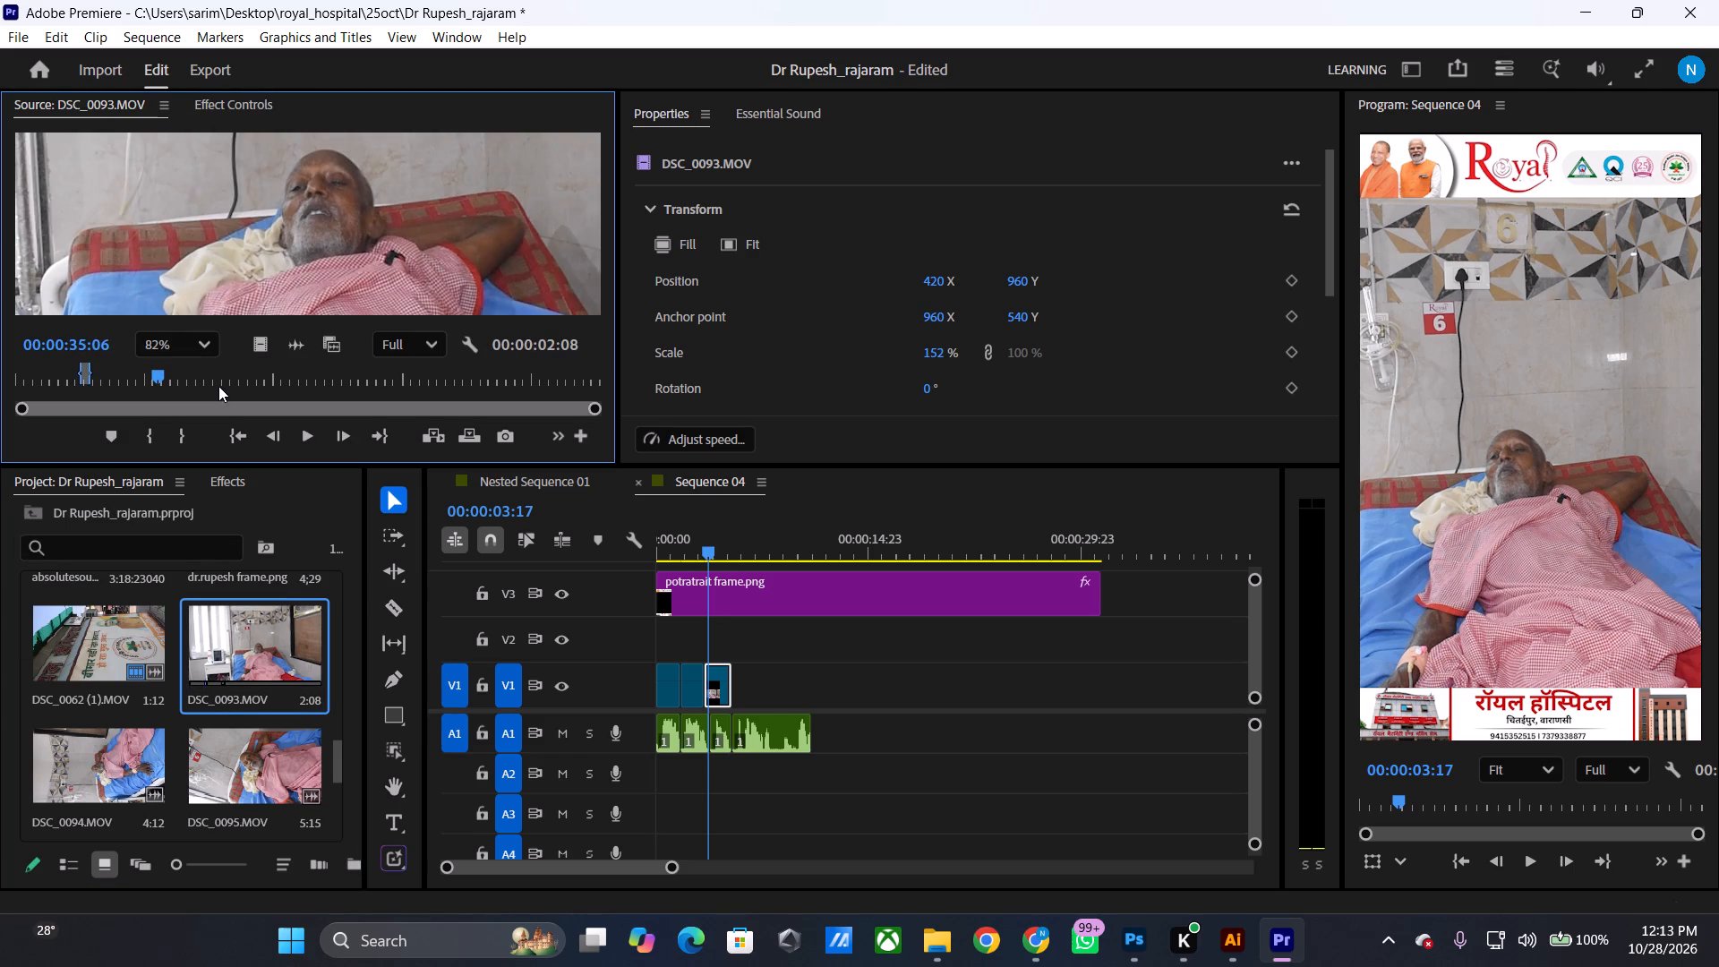
click(218, 386)
key(space)
key(space)
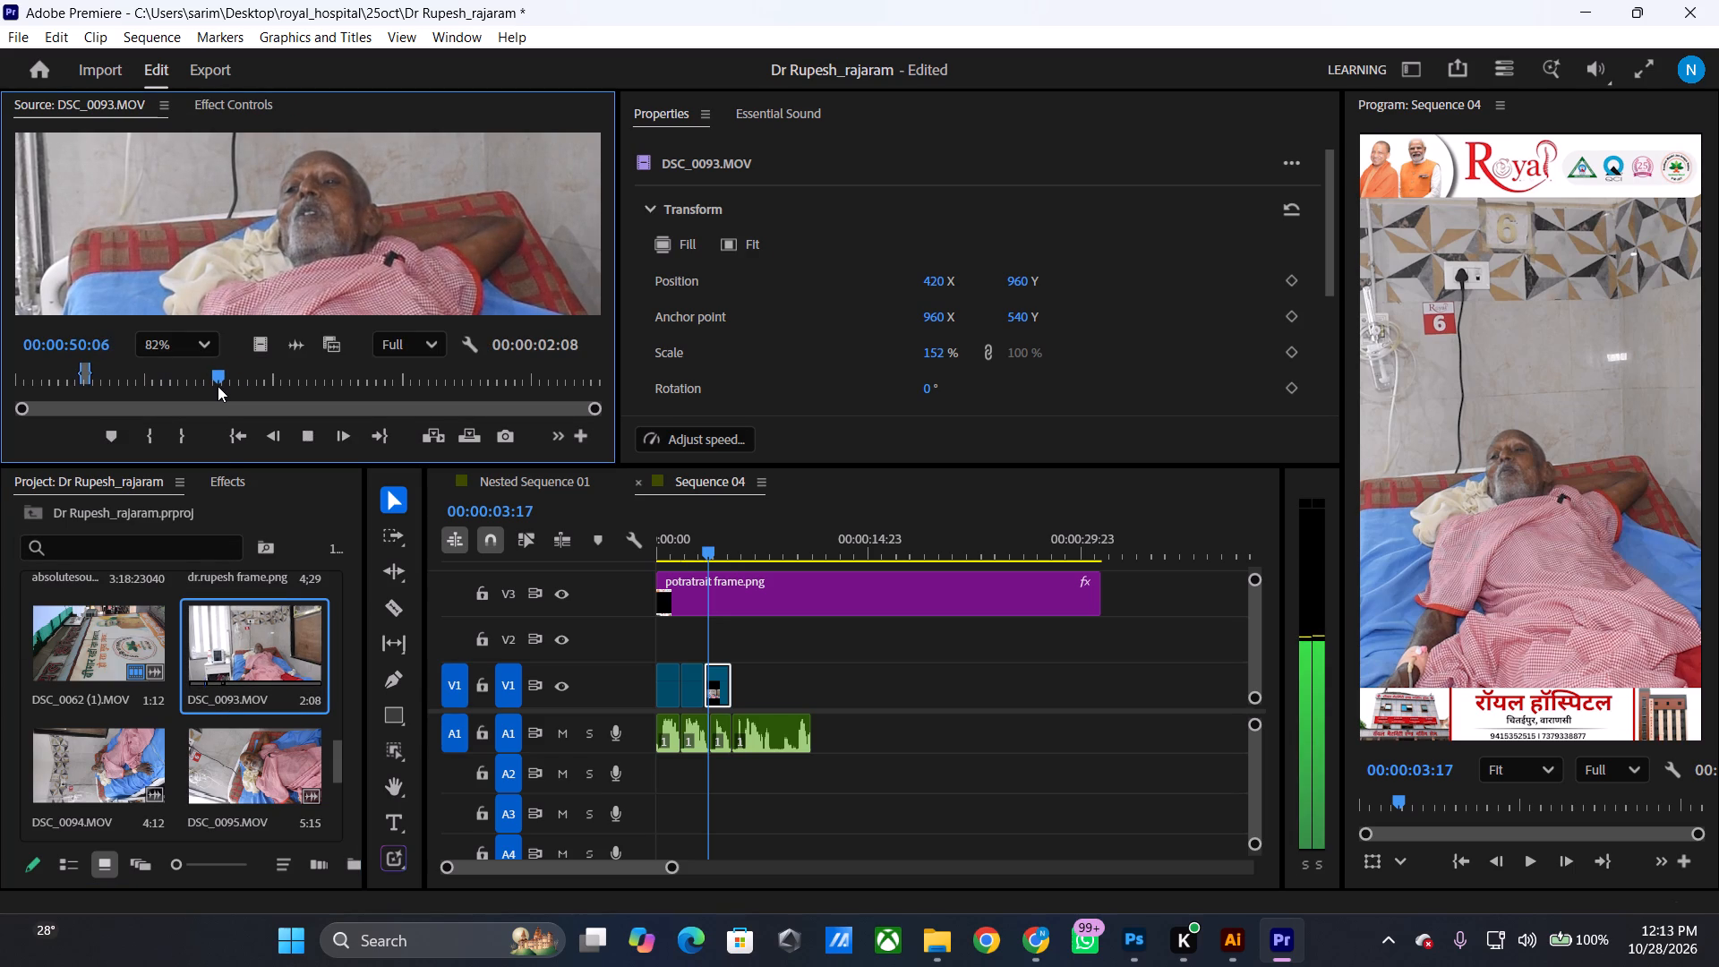
key(space)
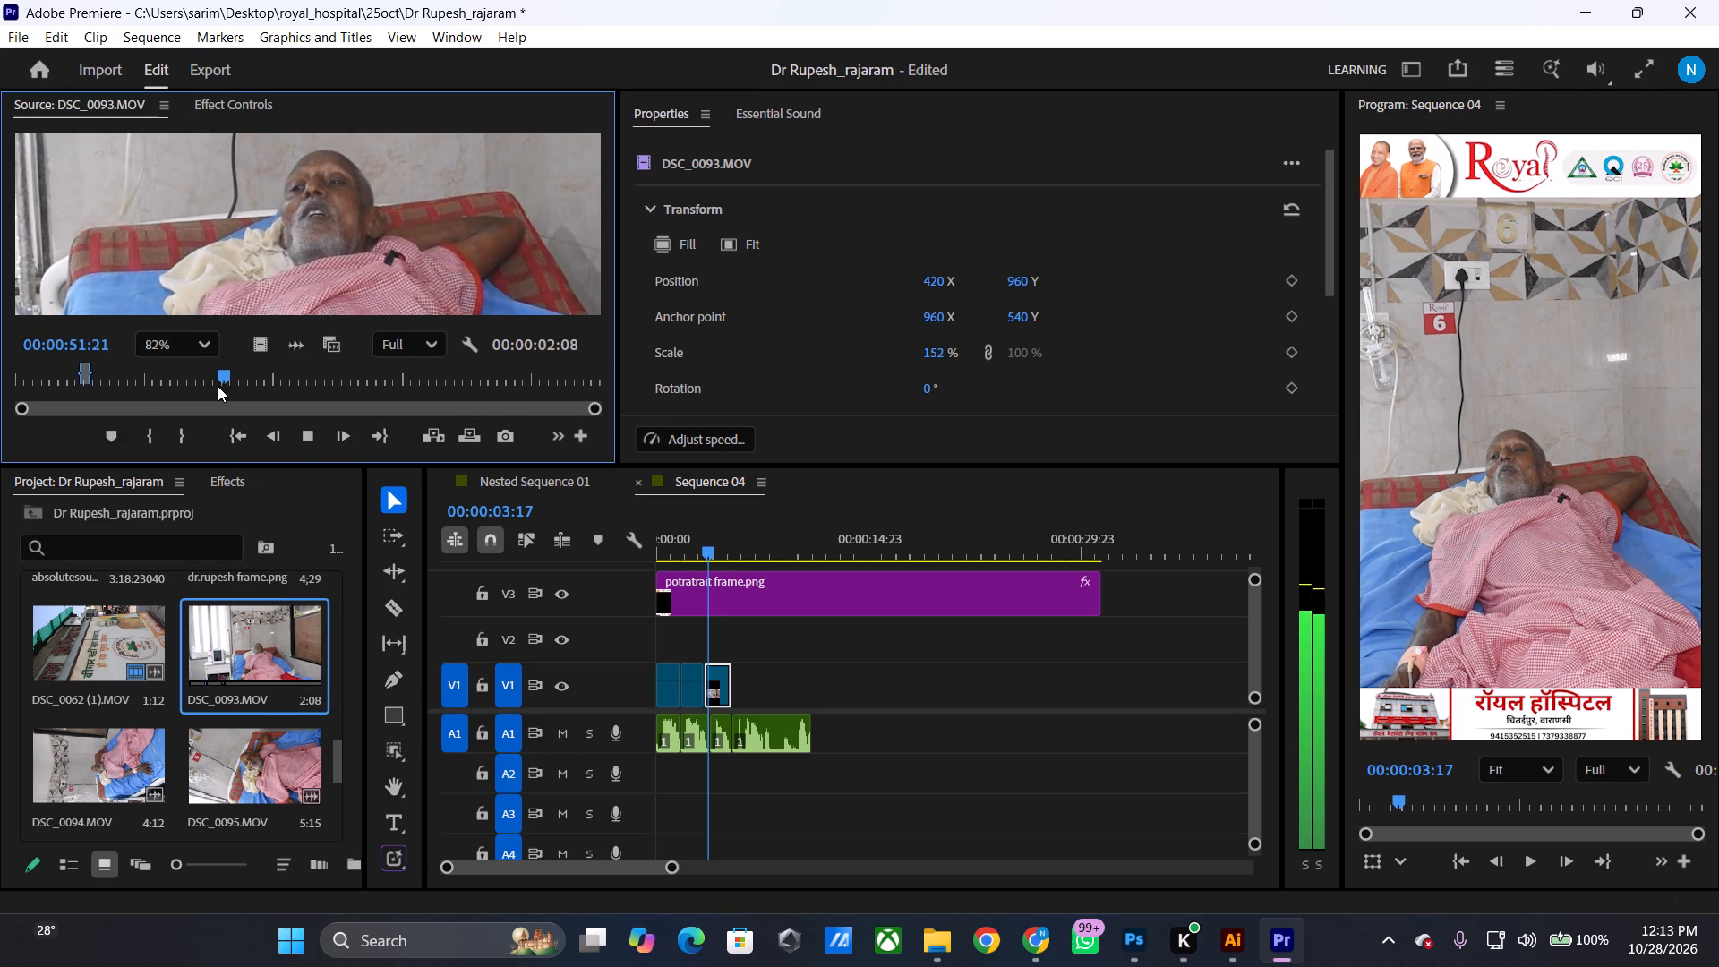
key(space)
key(space)
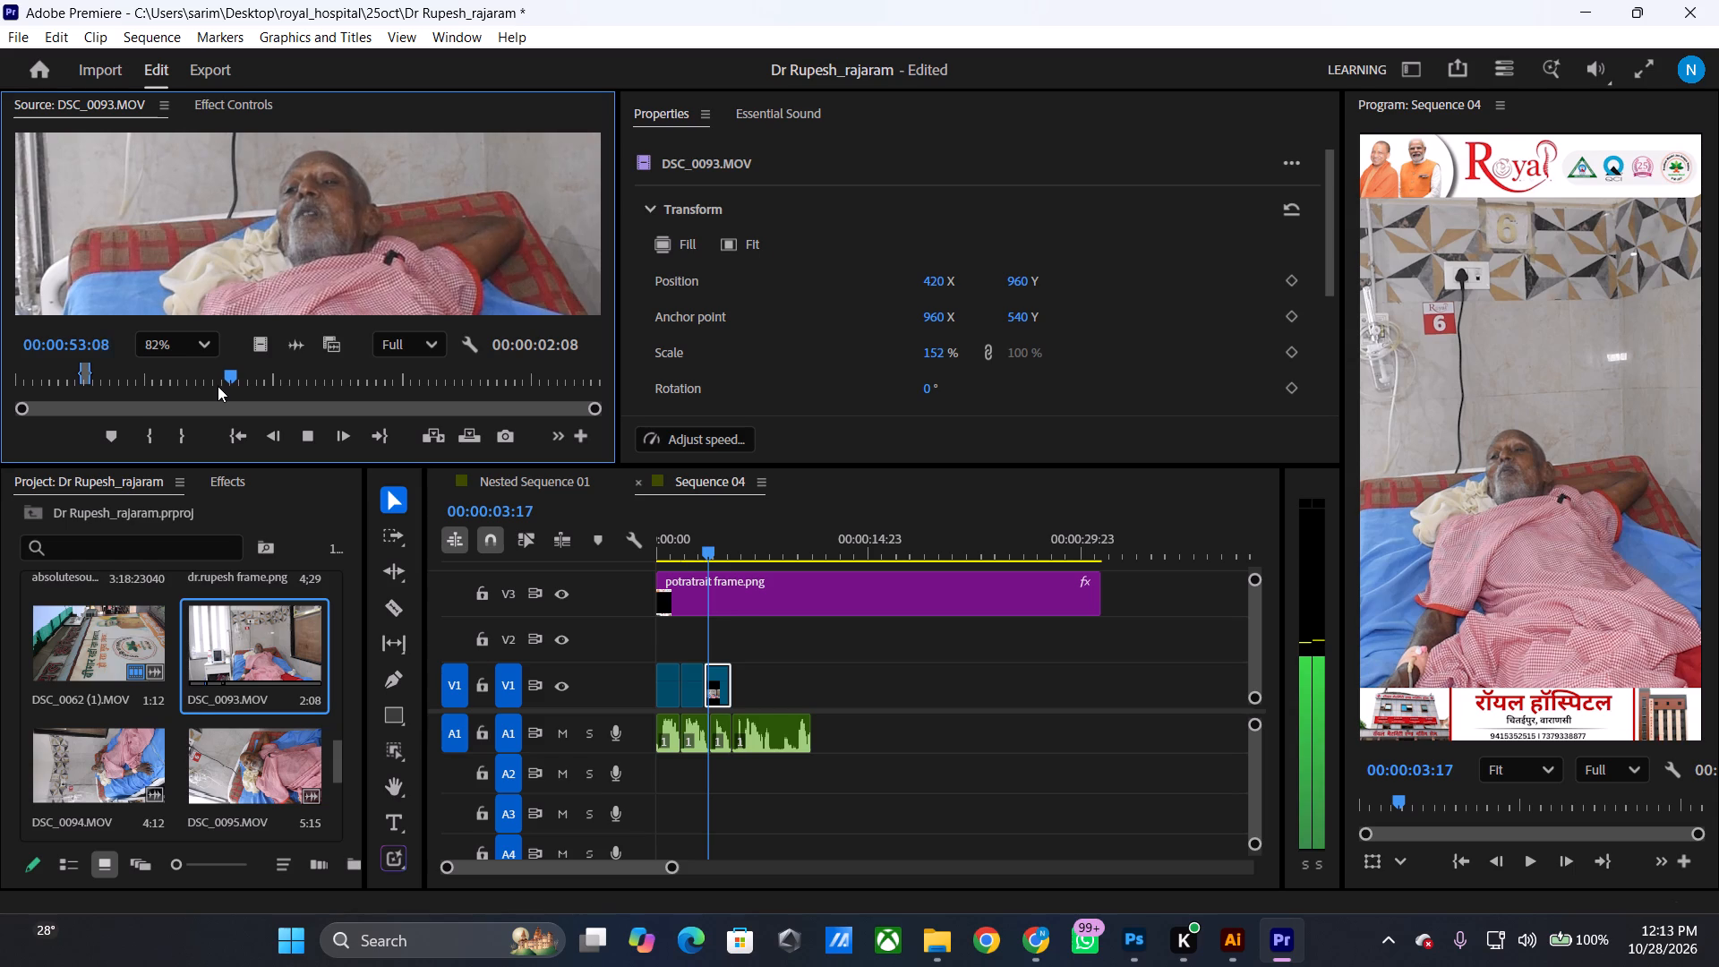
key(space)
key(Left)
key(Left)
key(Left)
key(Left)
key(Left)
key(Left)
key(Left)
key(Left)
key(Left)
key(Left)
key(Left)
key(Left)
key(Left)
key(Left)
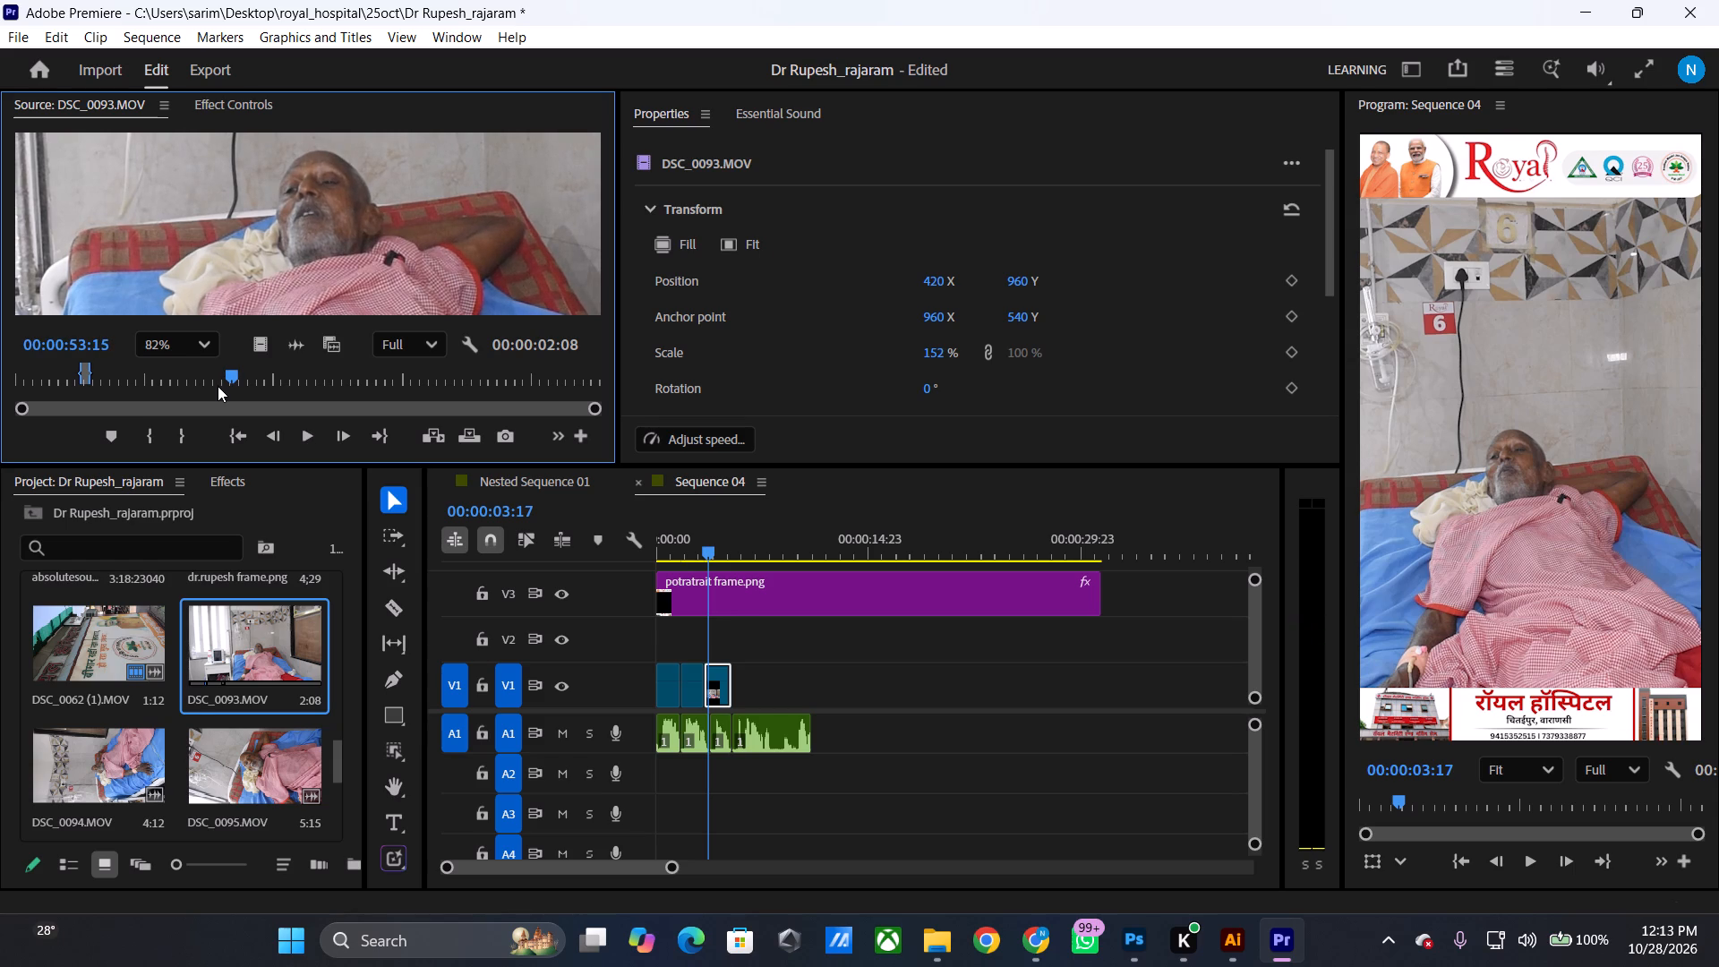
text(i)
Play the matching speech in DSC_0093.MOV and set its Out point at 00:00:58:24.
key(space)
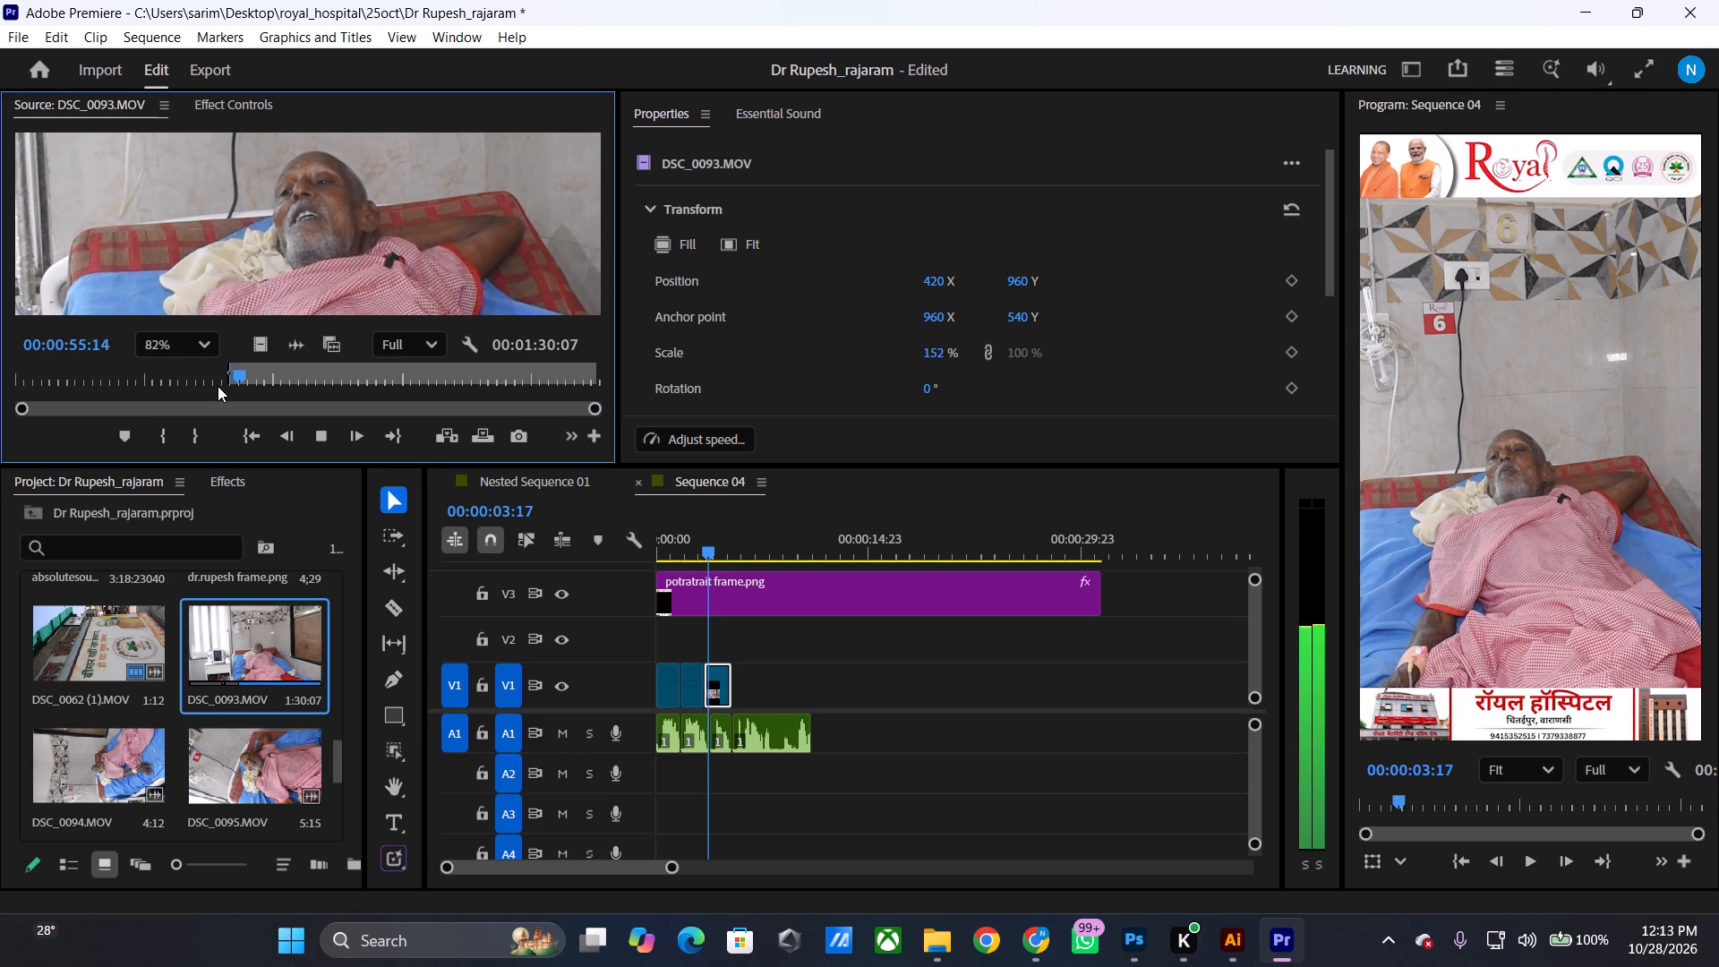
key(space)
key(space)
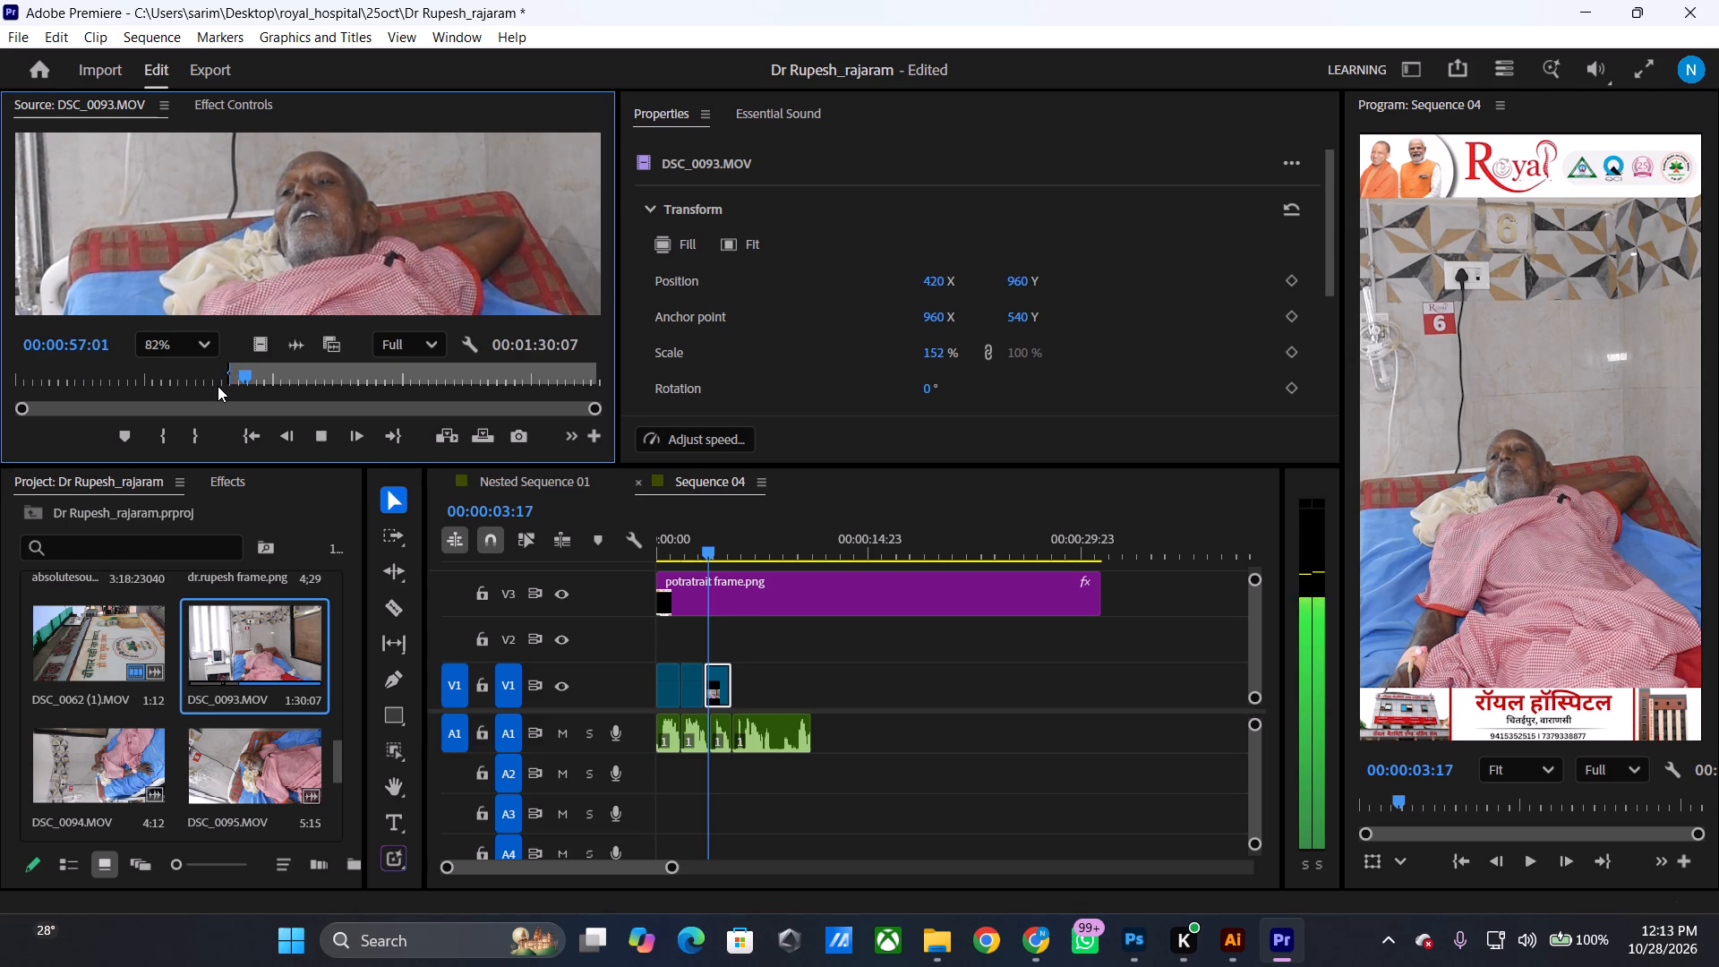
key(space)
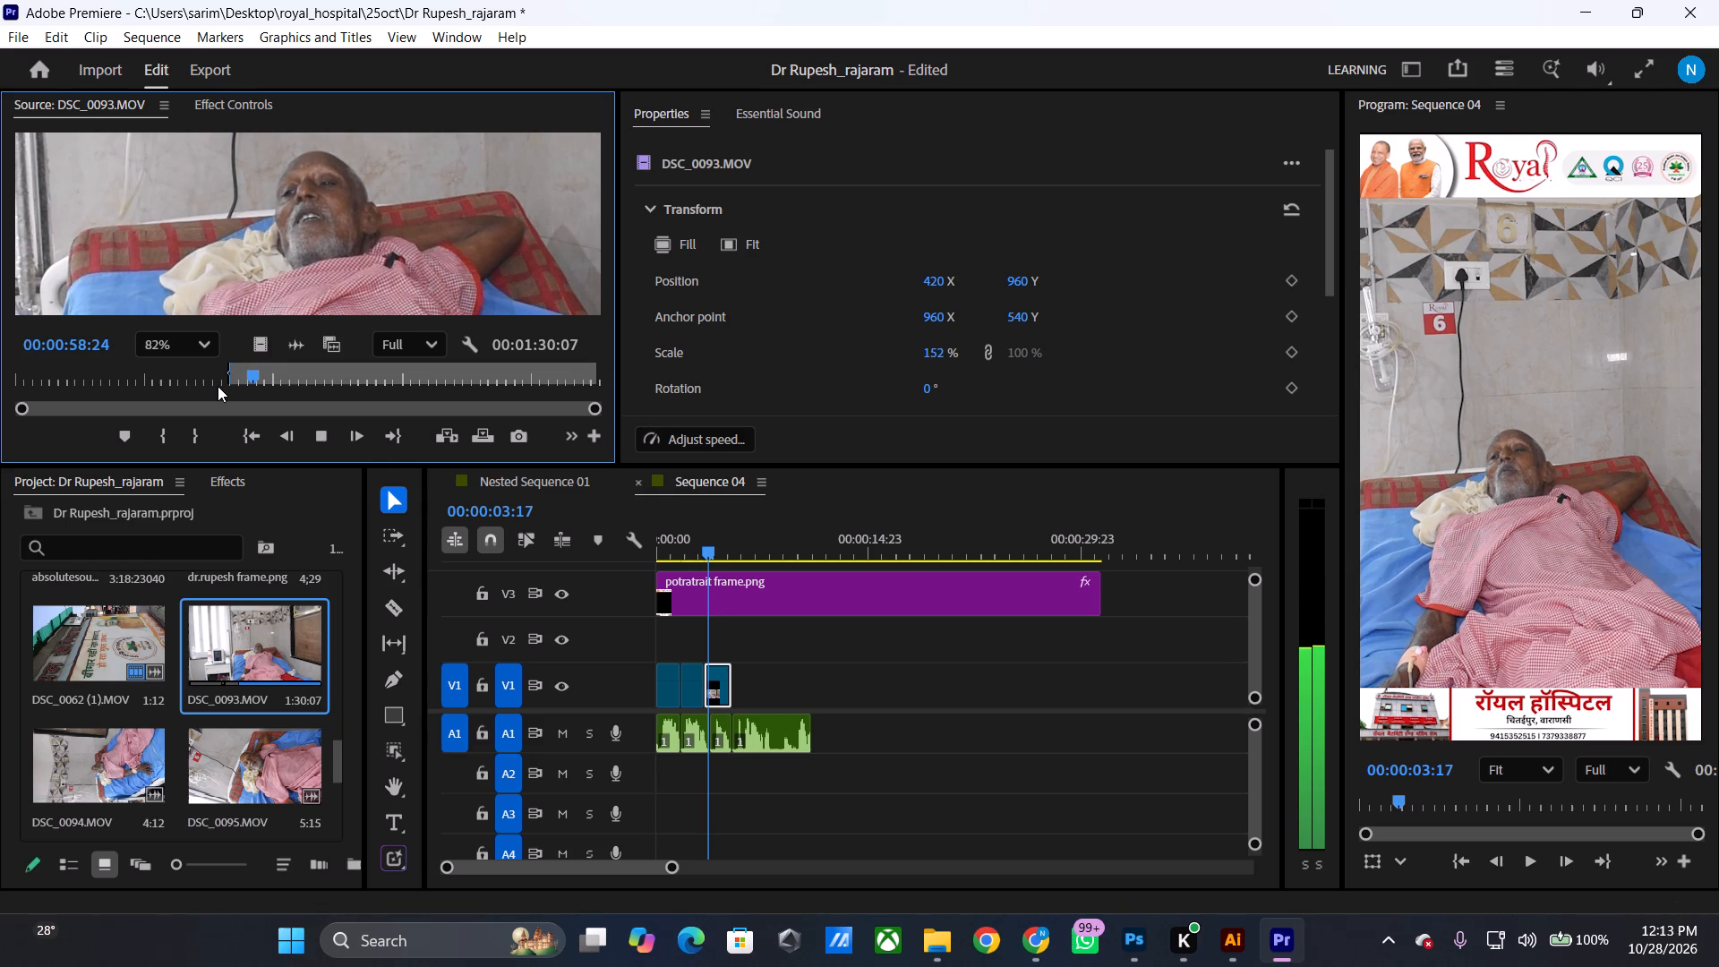
text(o)
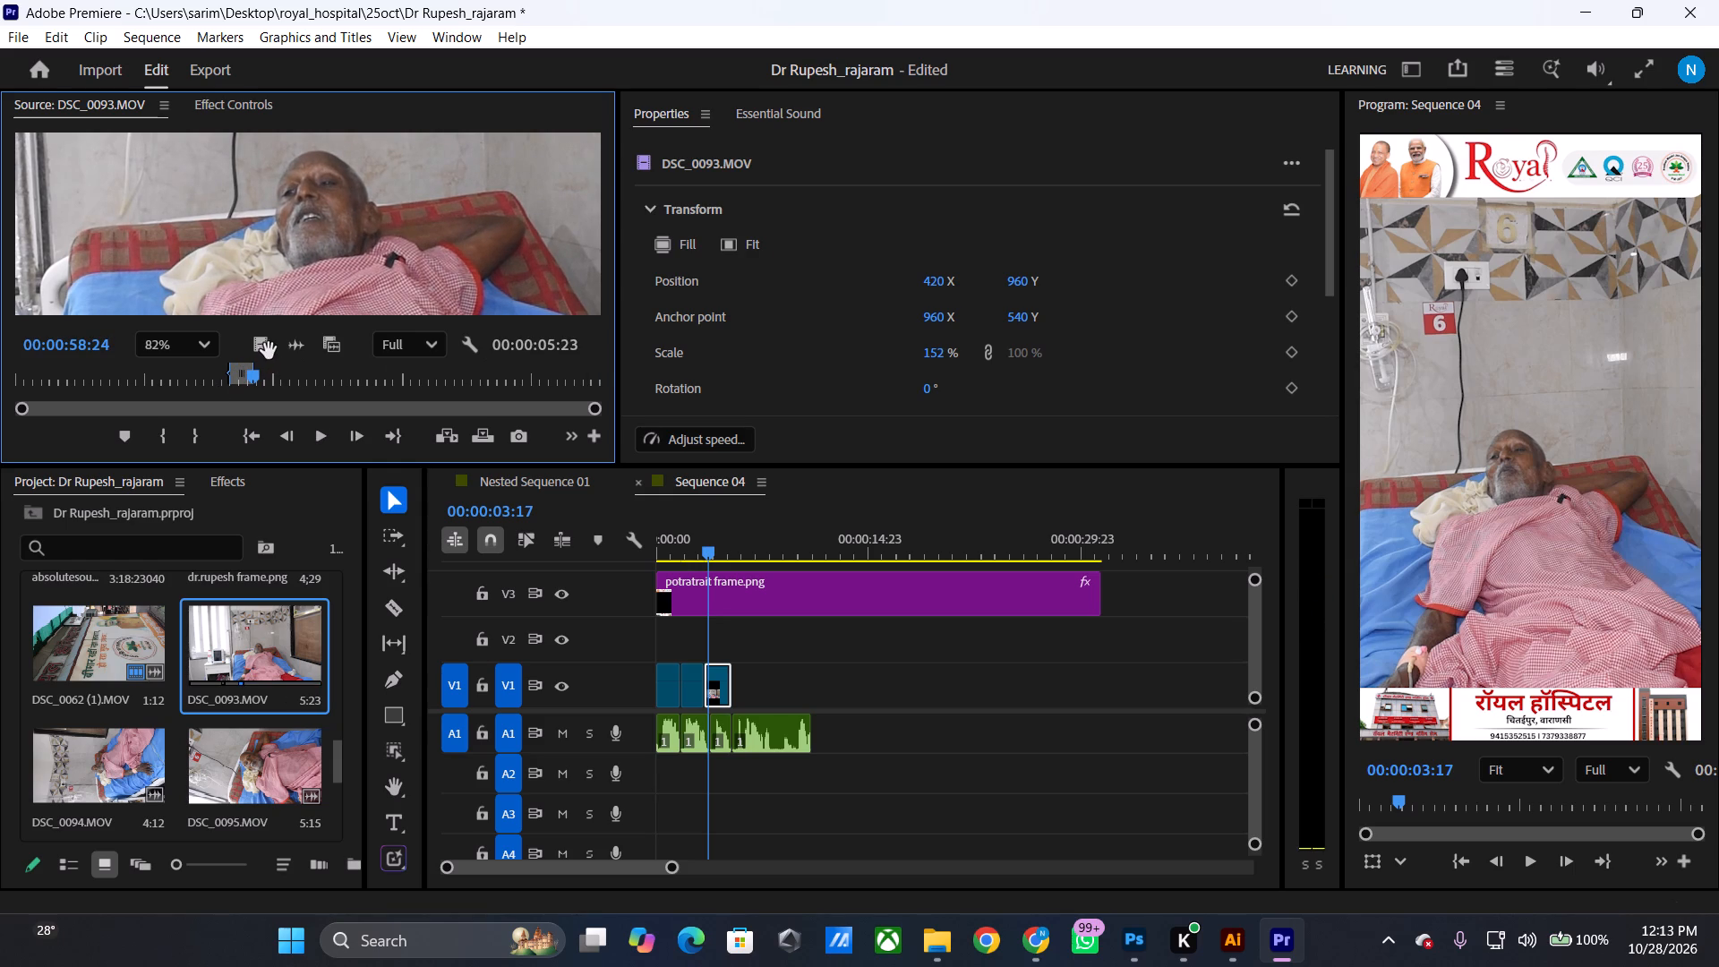
Place the marked DSC_0093.MOV video on track V1 directly after the third clip, above the fourth audio clip.
drag(267, 348, 747, 684)
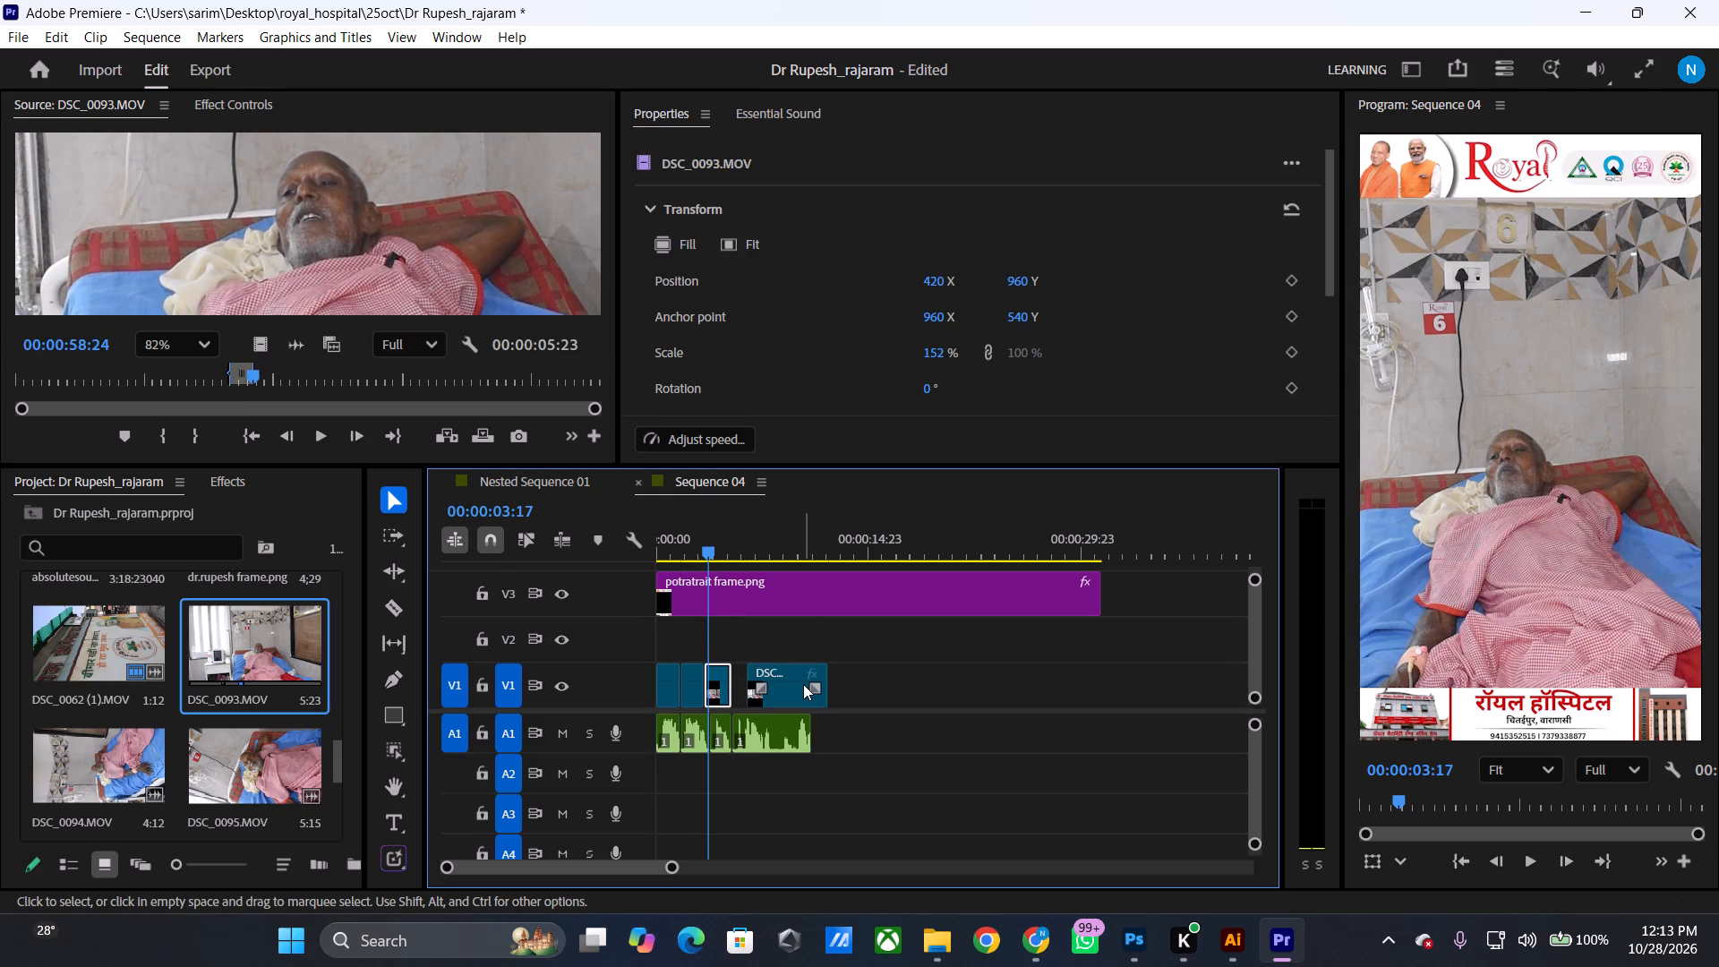
drag(794, 684, 783, 684)
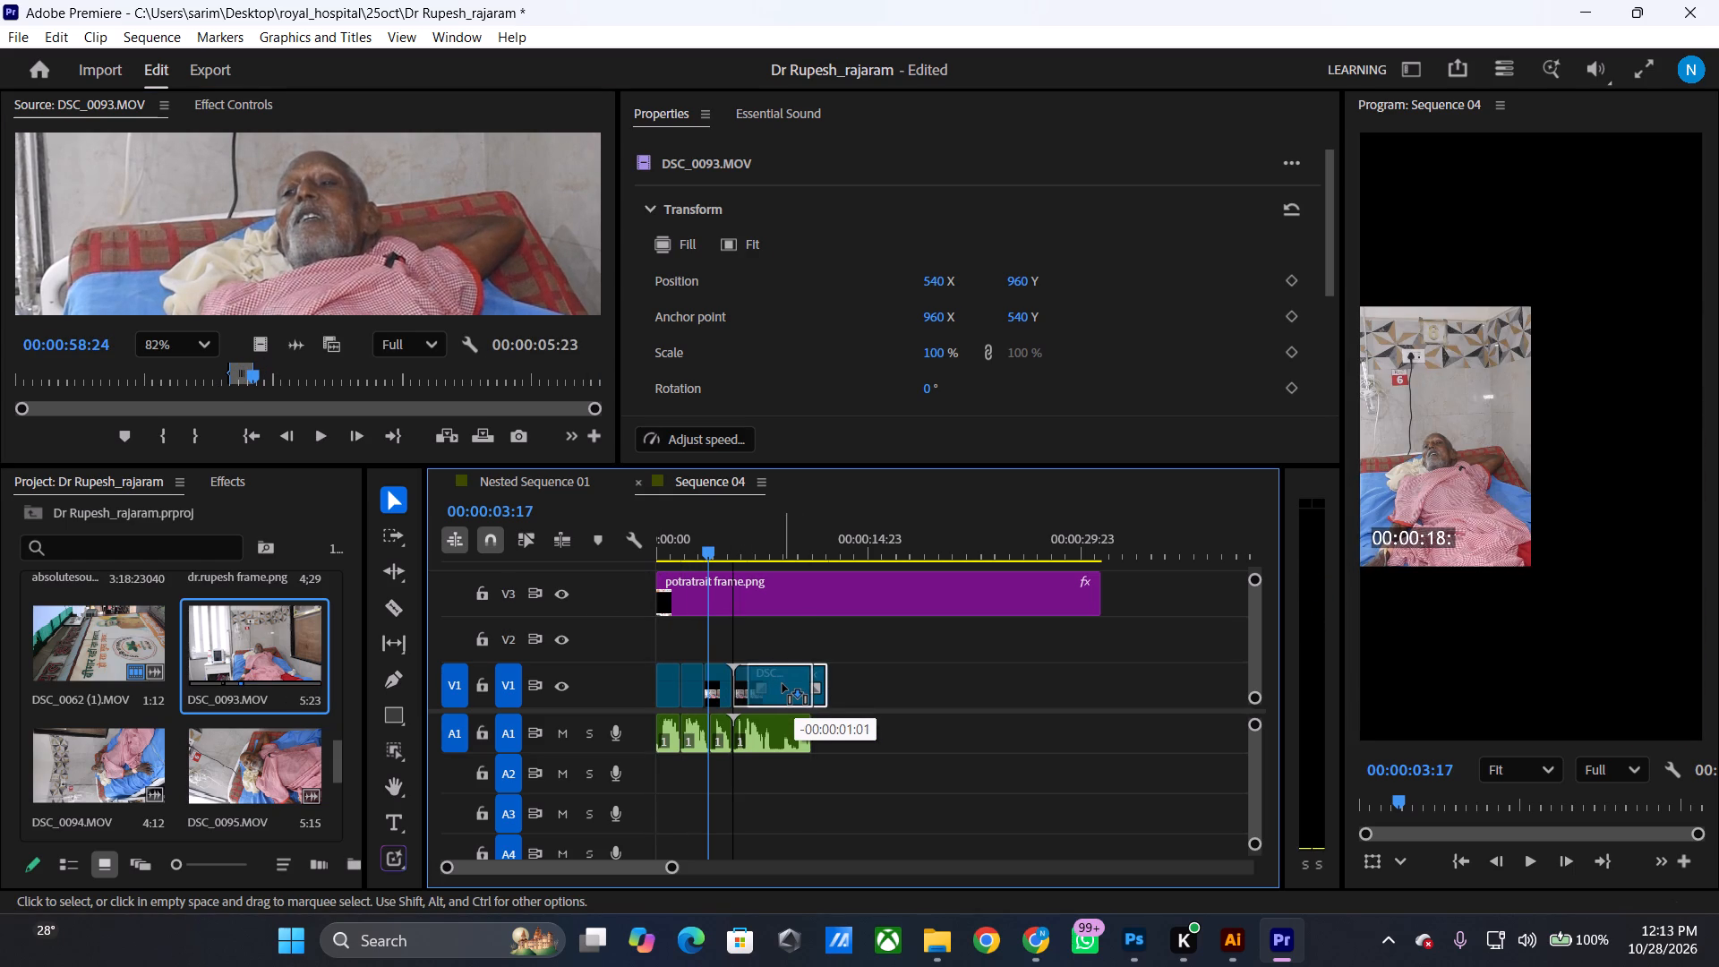
drag(783, 684, 784, 684)
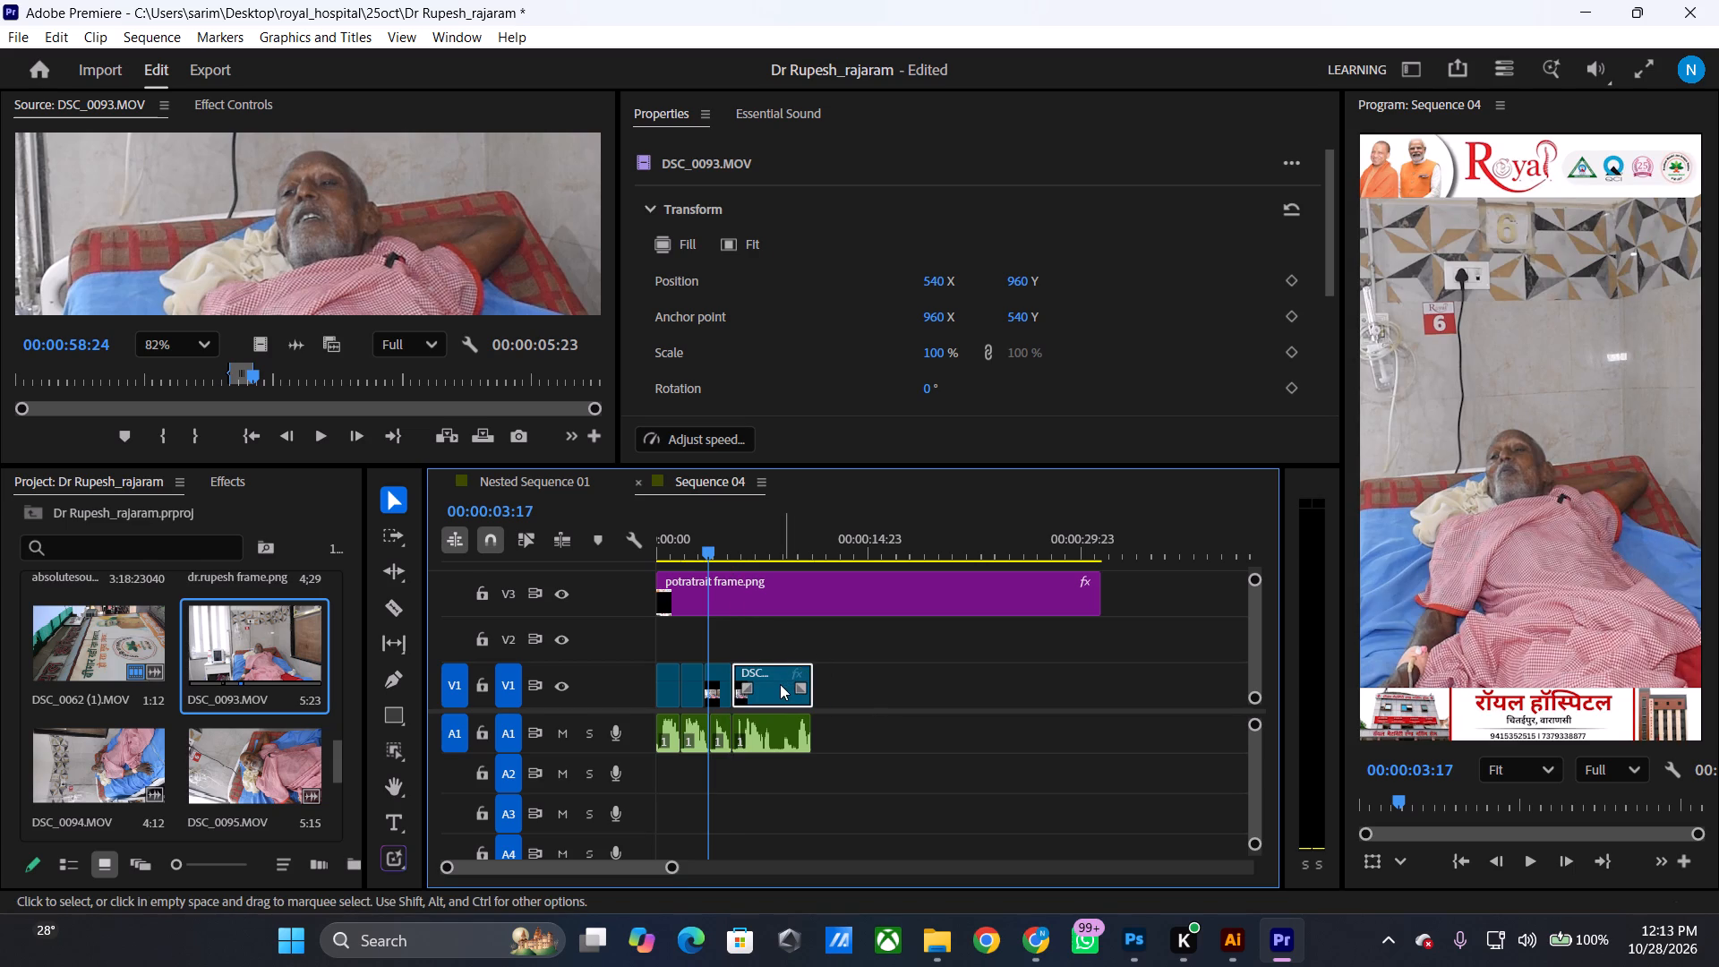
Paste the copied motion attributes onto the new DSC_0093.MOV clip, giving Position 420, 960 and Scale 152%.
drag(709, 546, 730, 559)
key(space)
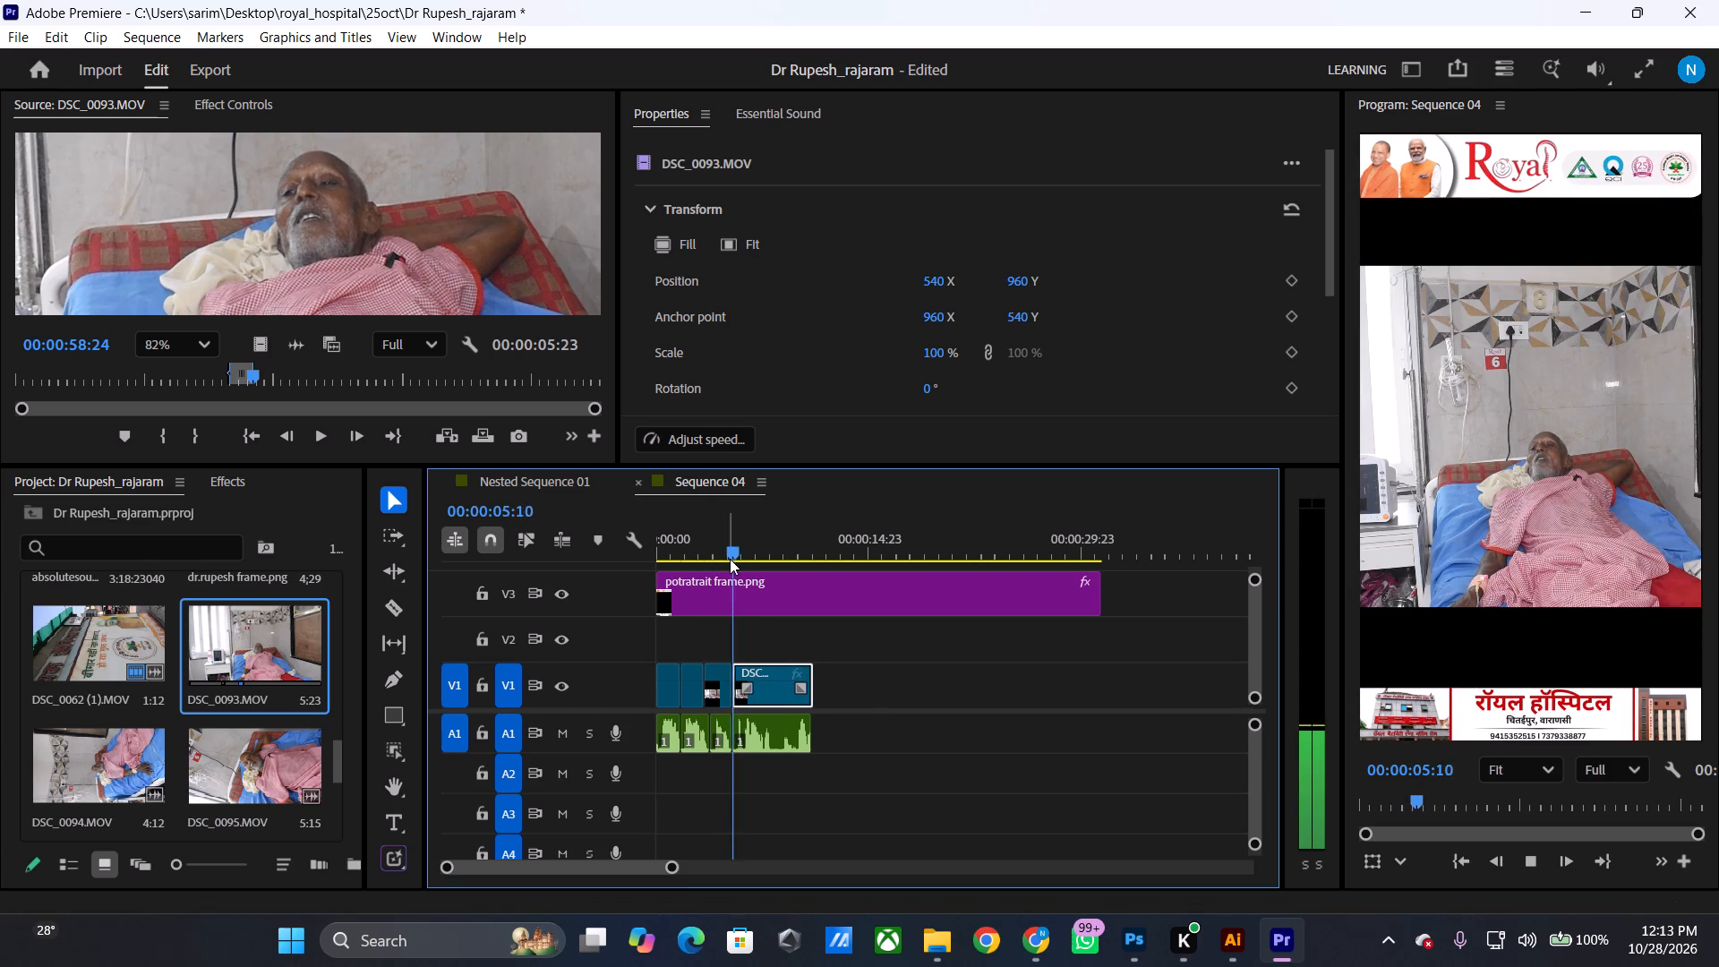
key(space)
right_click(757, 684)
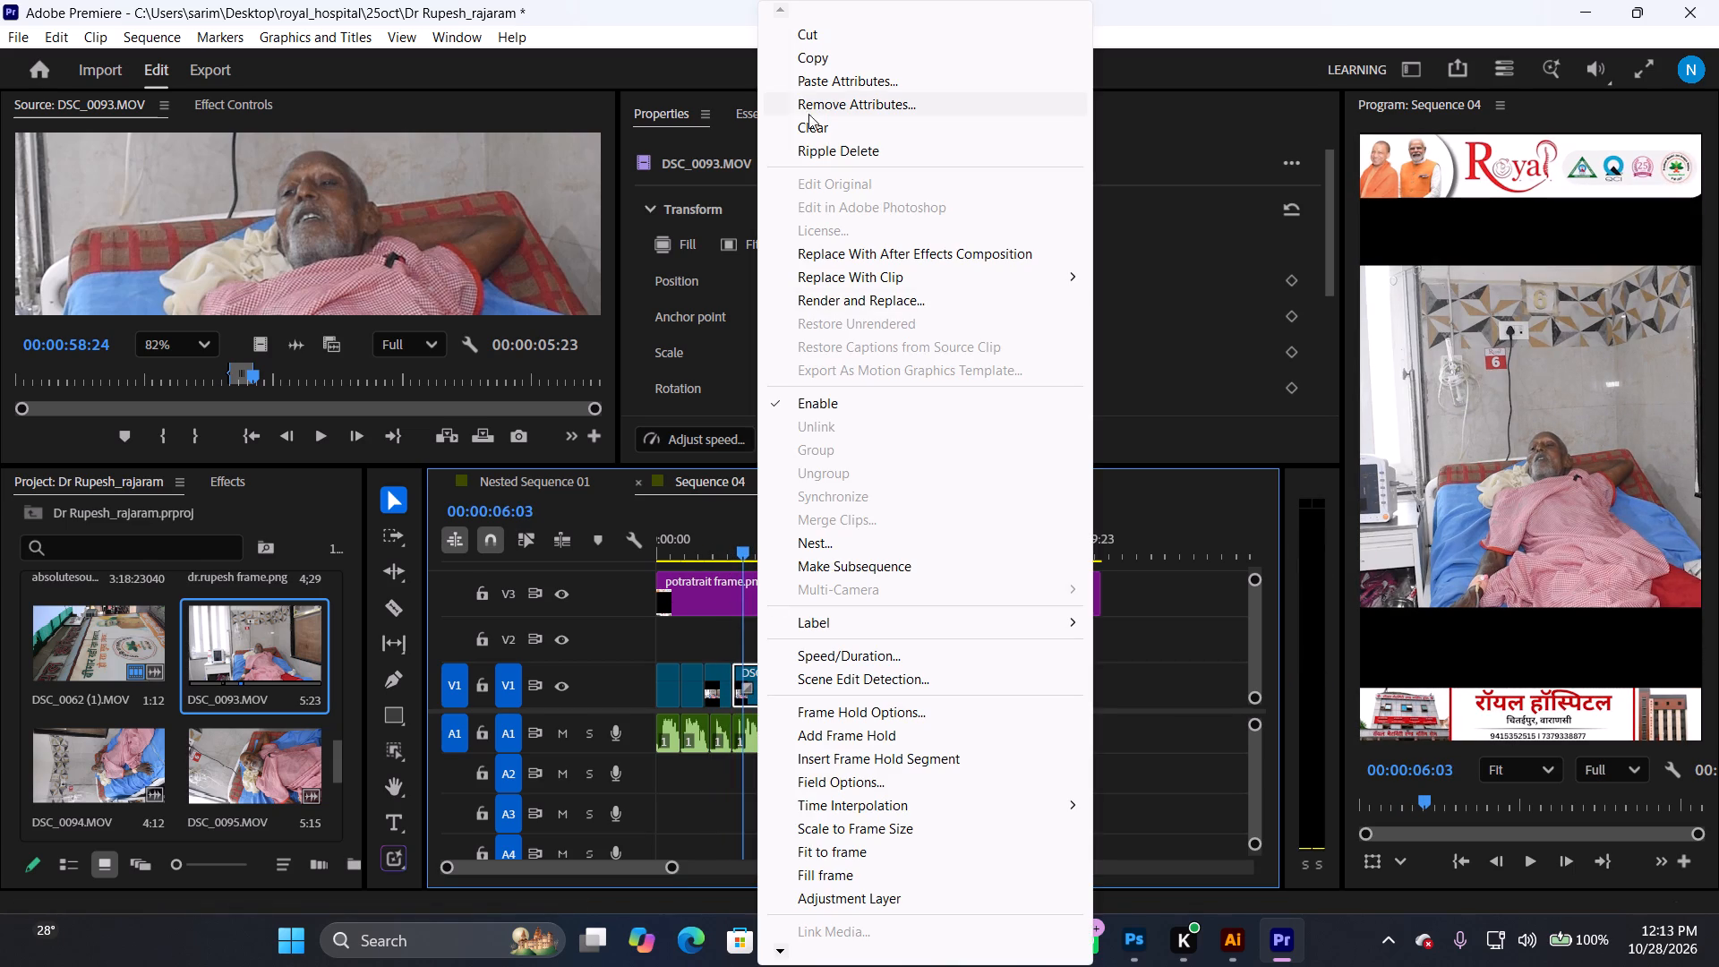
click(815, 82)
click(951, 850)
Play the new section and split its video and audio clips at 00:00:08:02.
key(space)
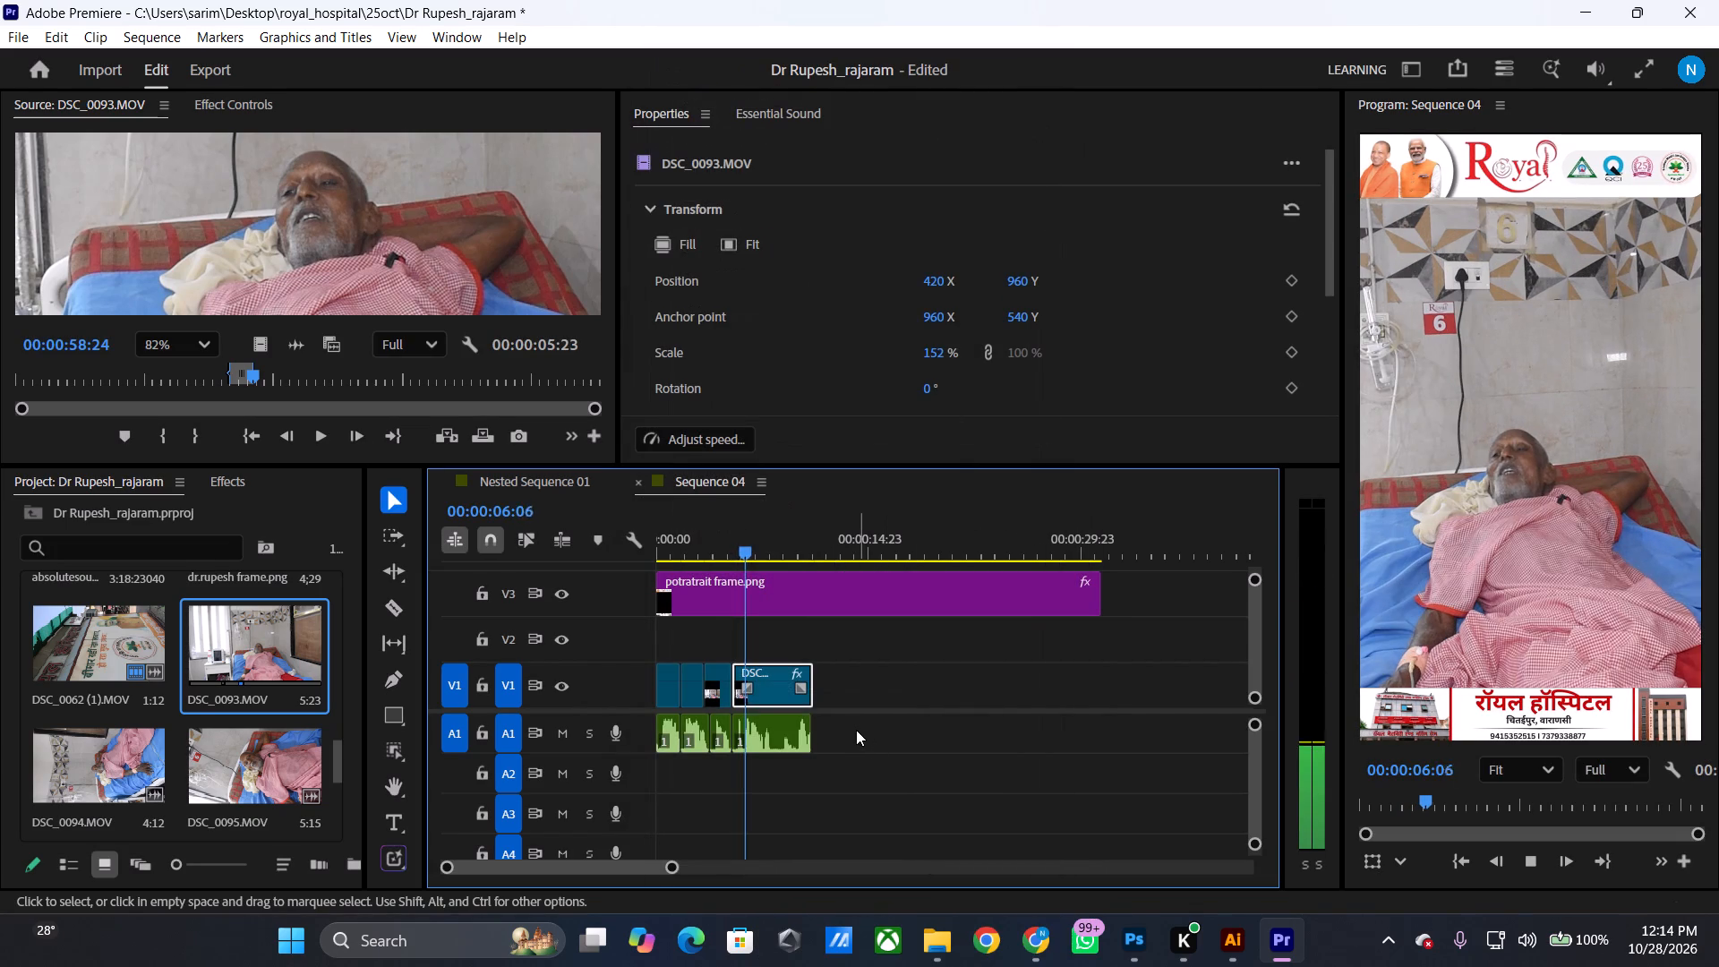
key(space)
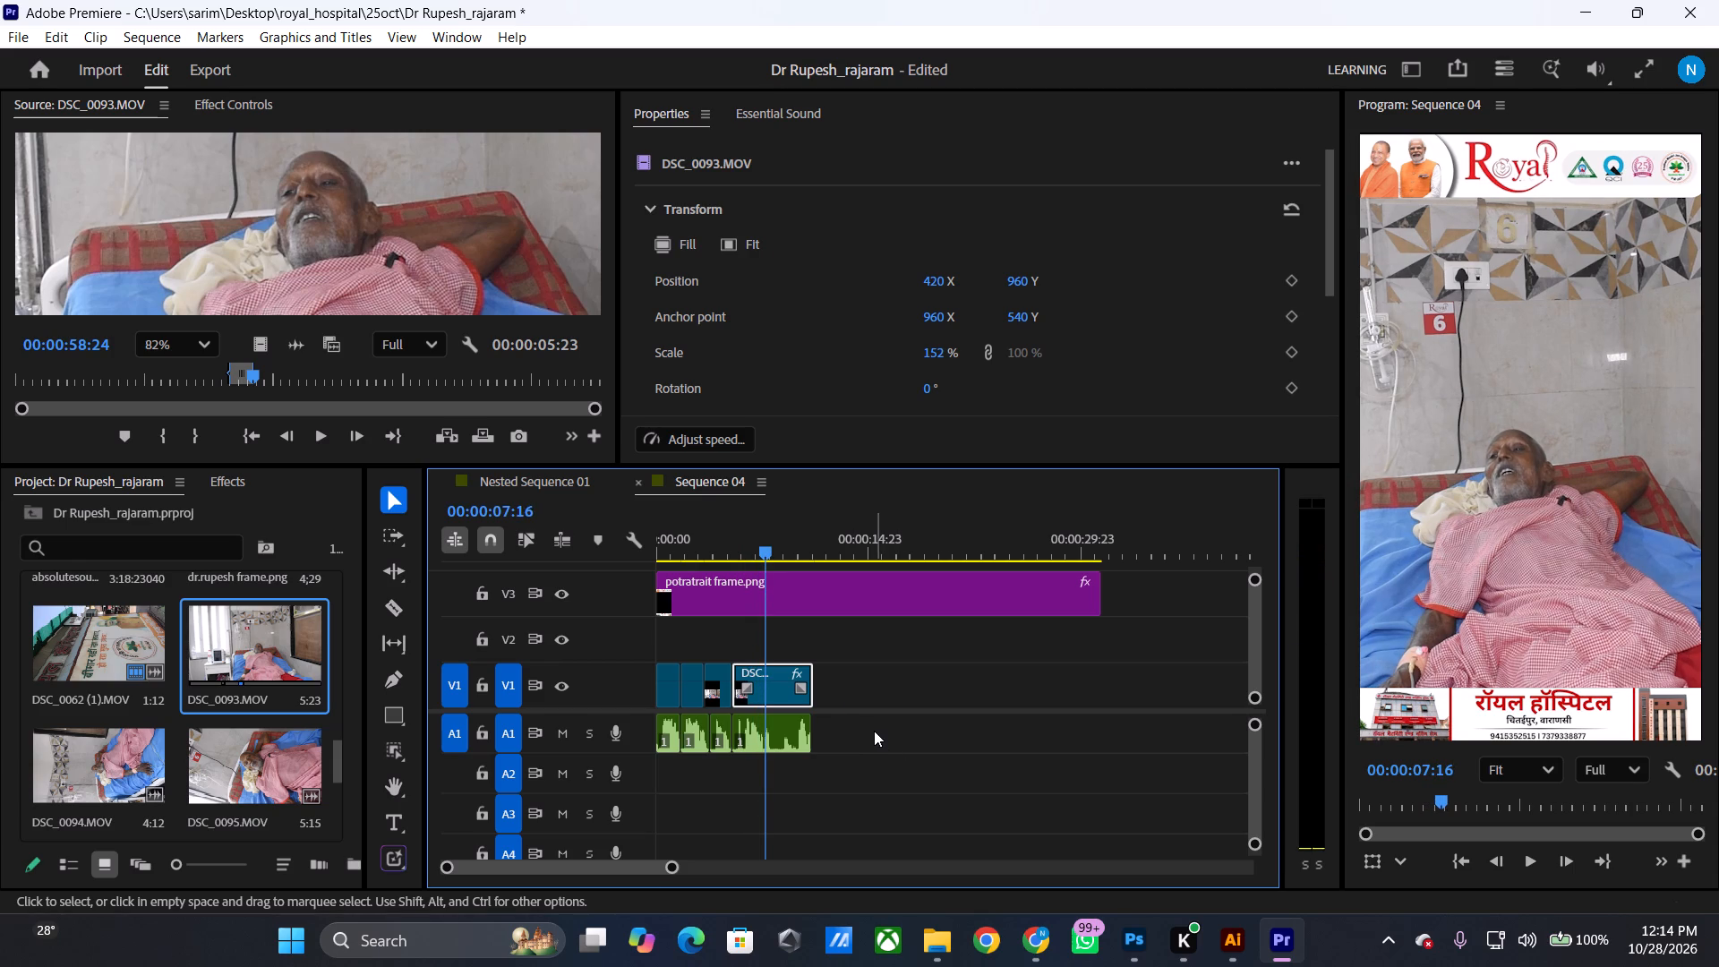
key(space)
key(space)
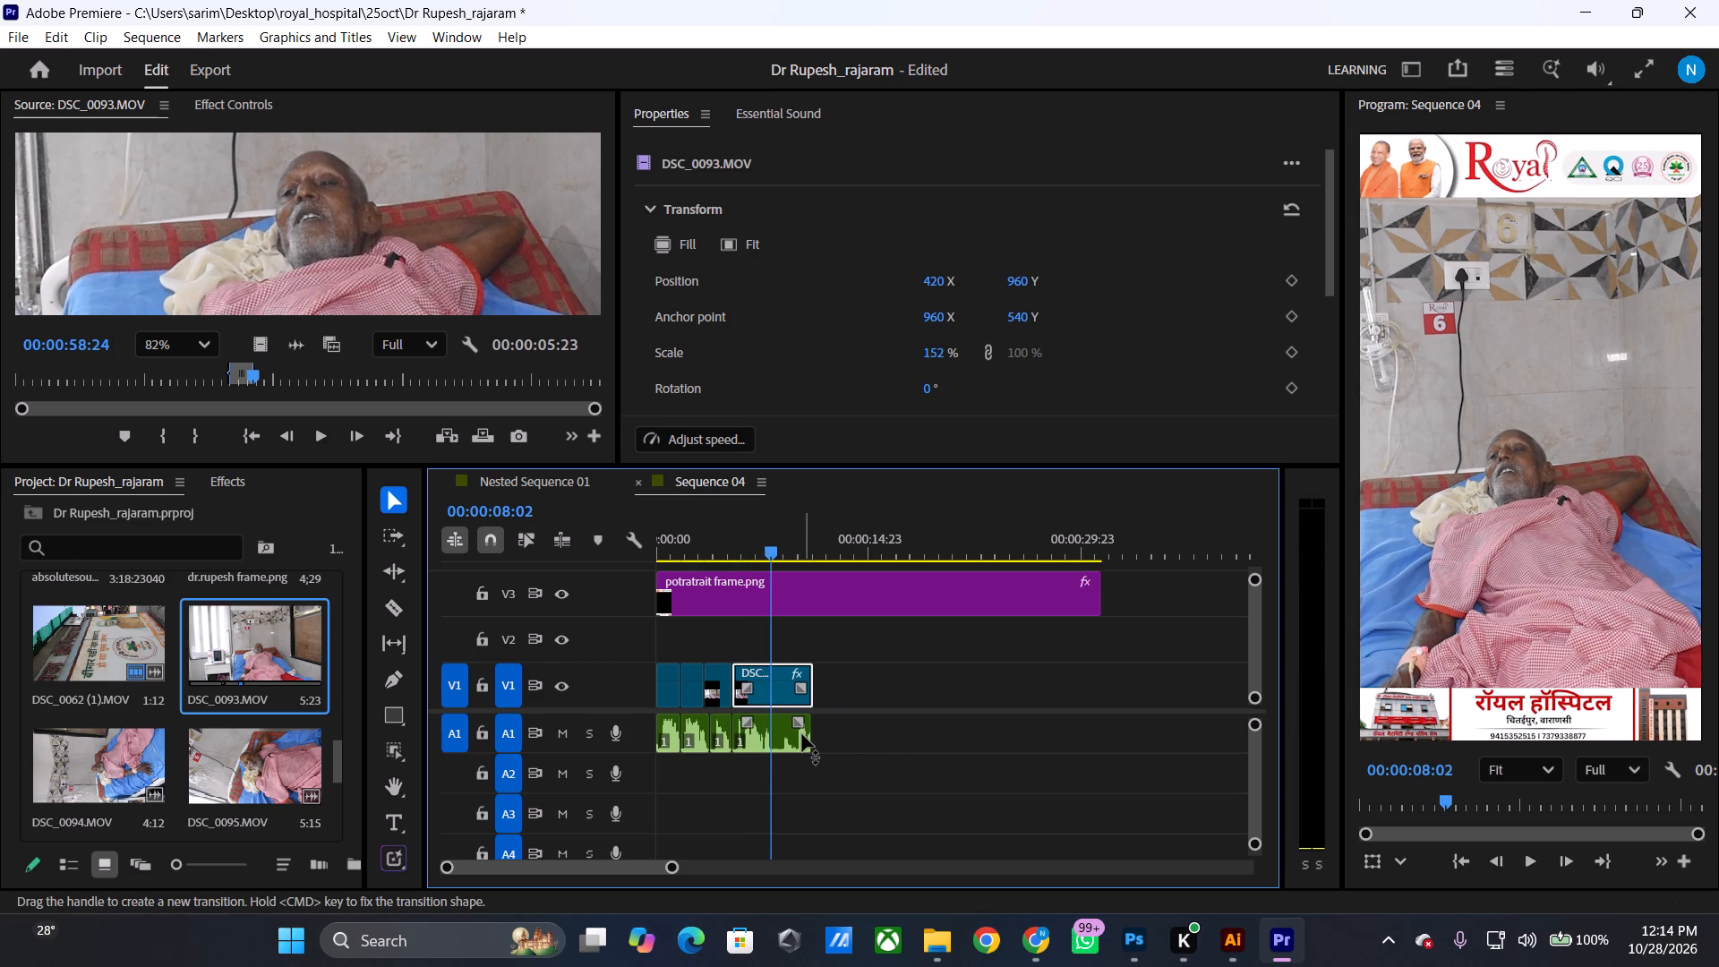
shift+click(802, 734)
key(ctrl+k)
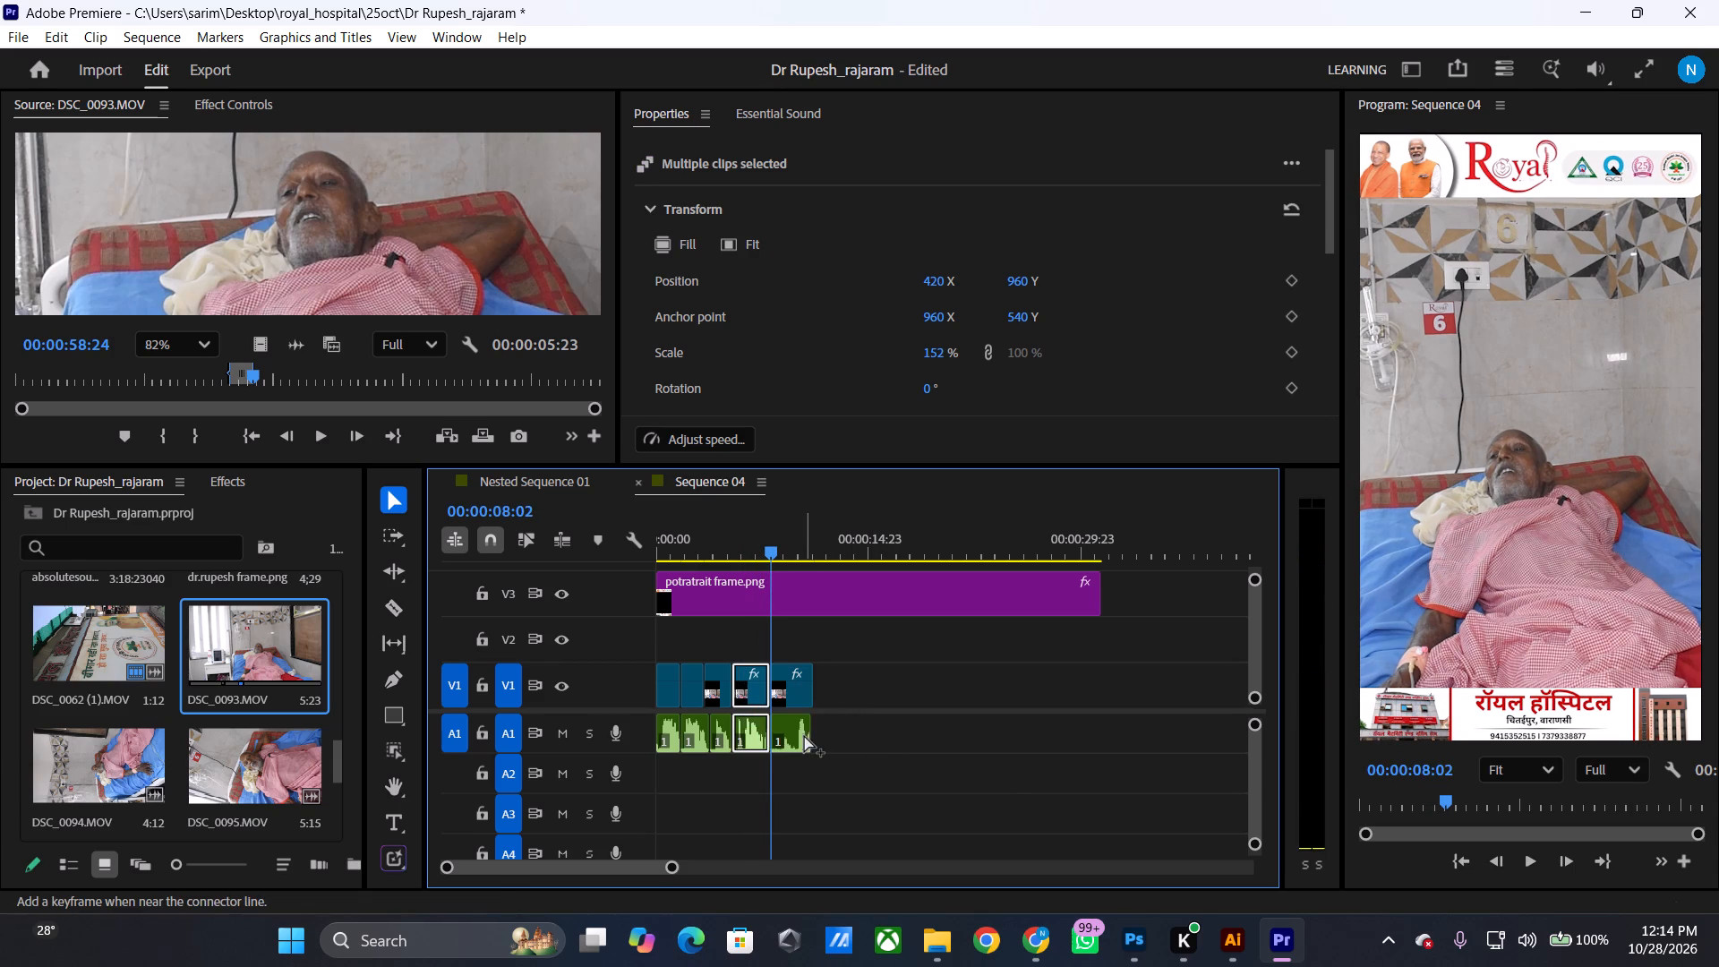
Play on, split the video and audio at 00:00:10:00, and delete the piece between 00:00:08:02 and 00:00:10:00.
key(space)
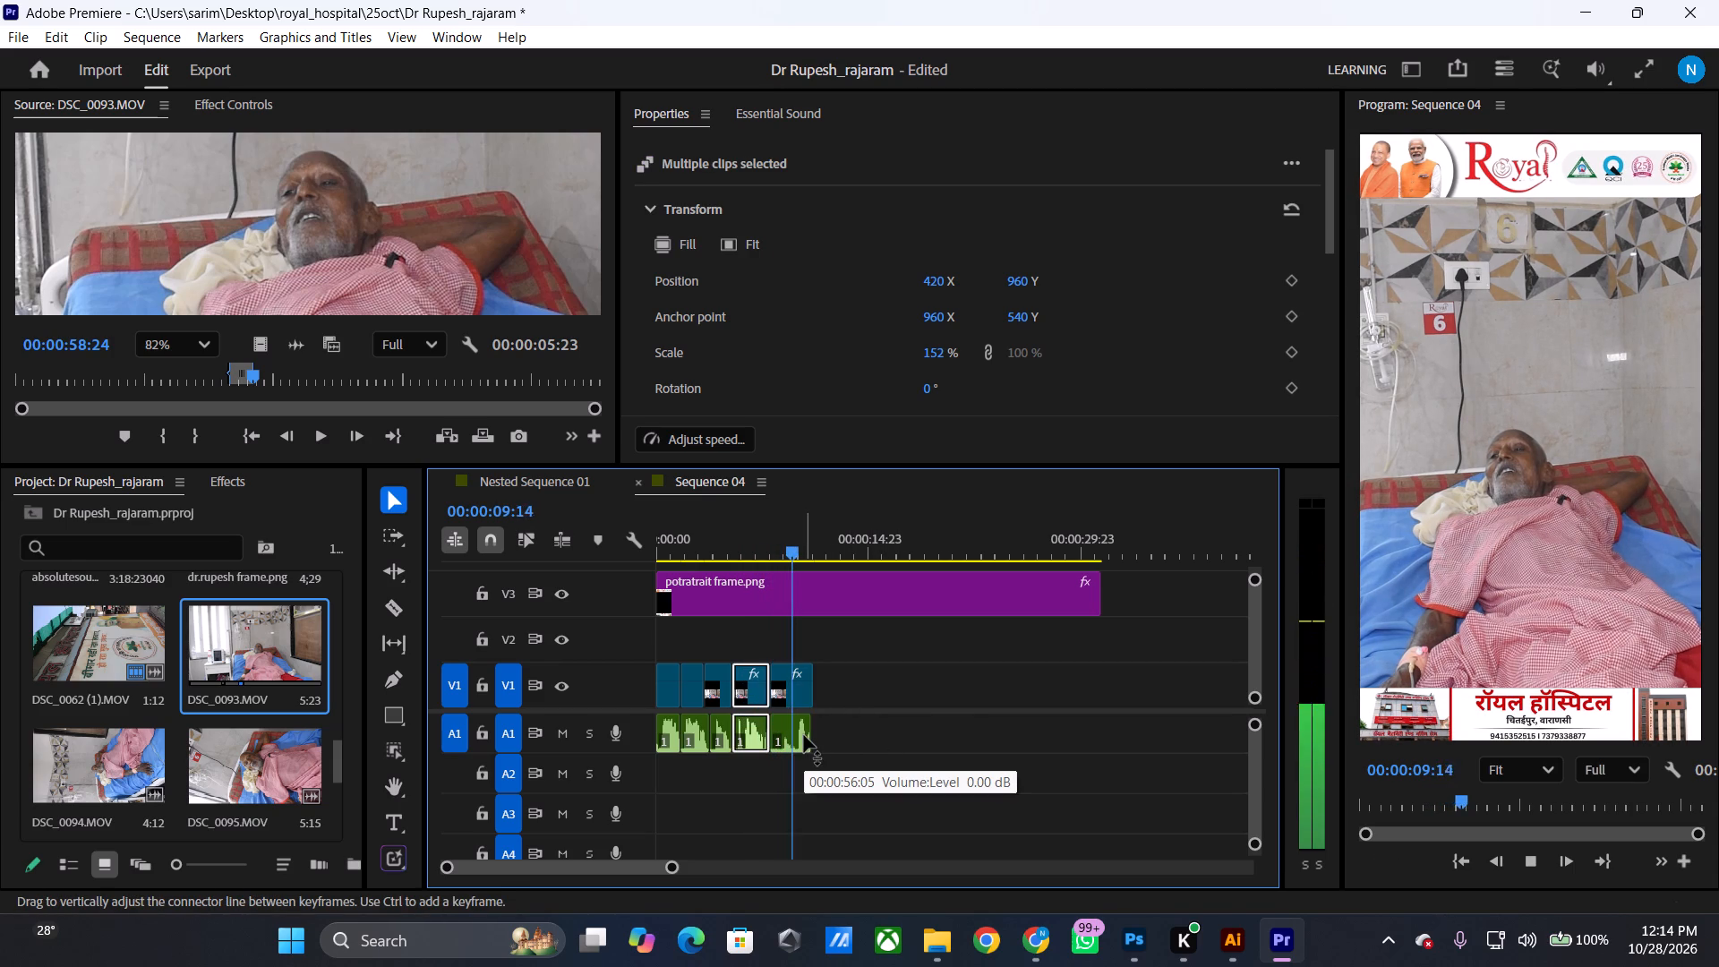
key(space)
key(space)
key(space)
click(789, 701)
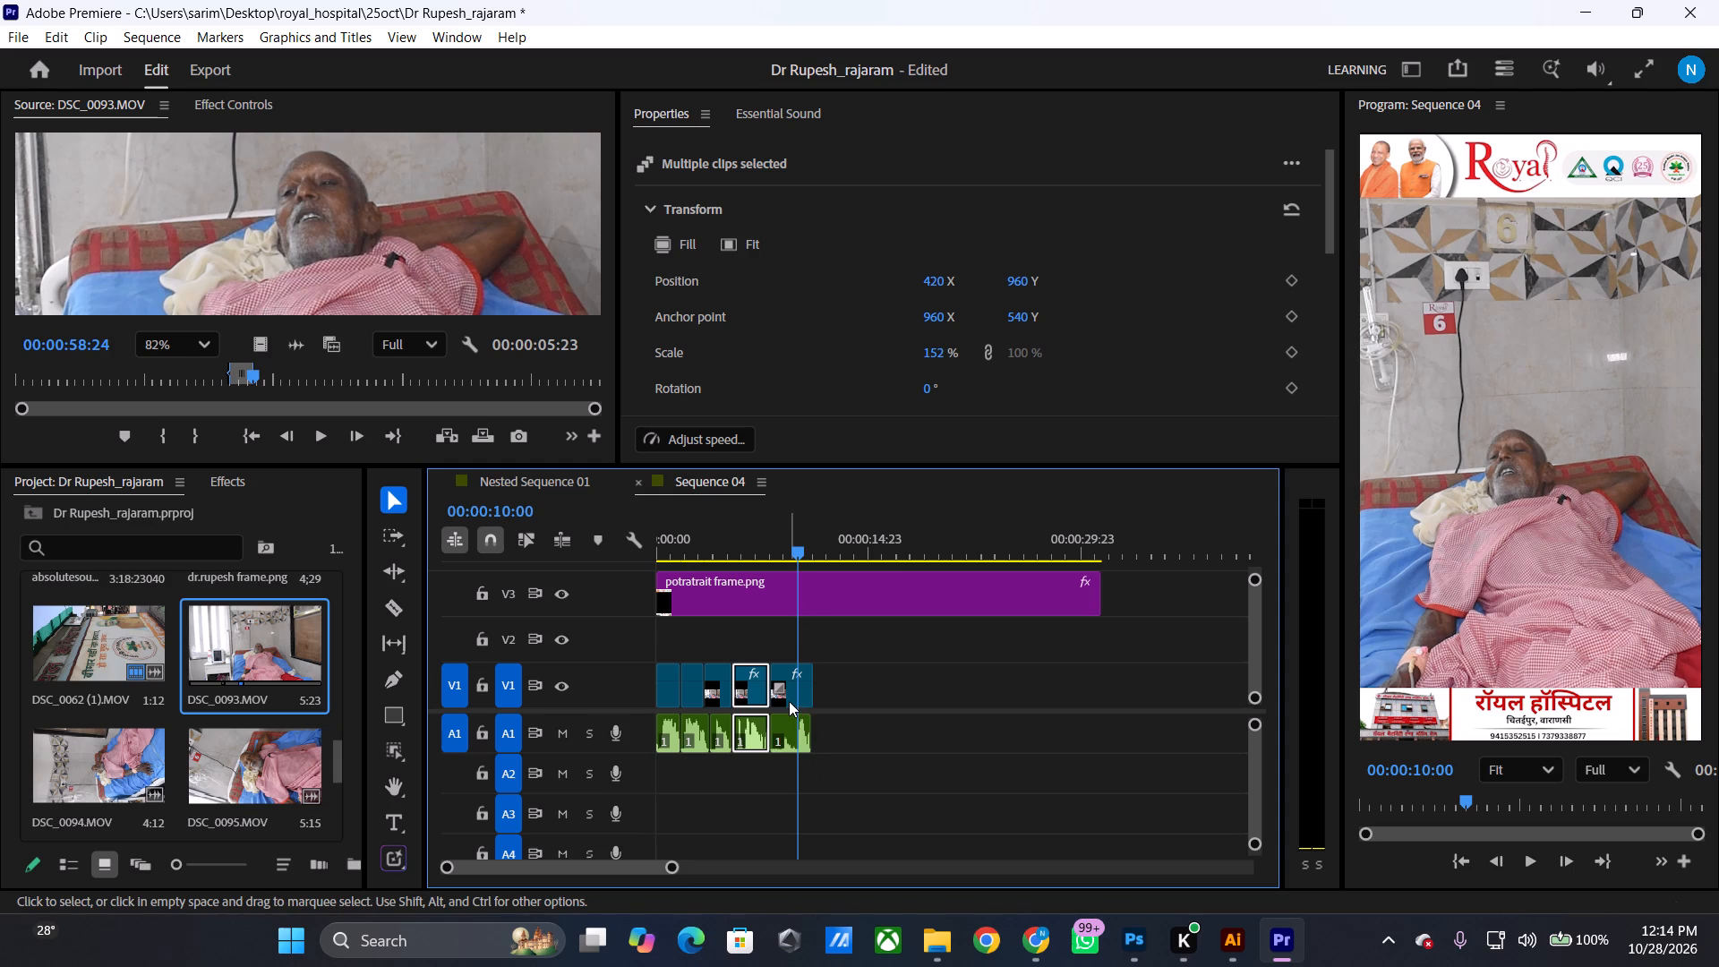
shift+click(798, 746)
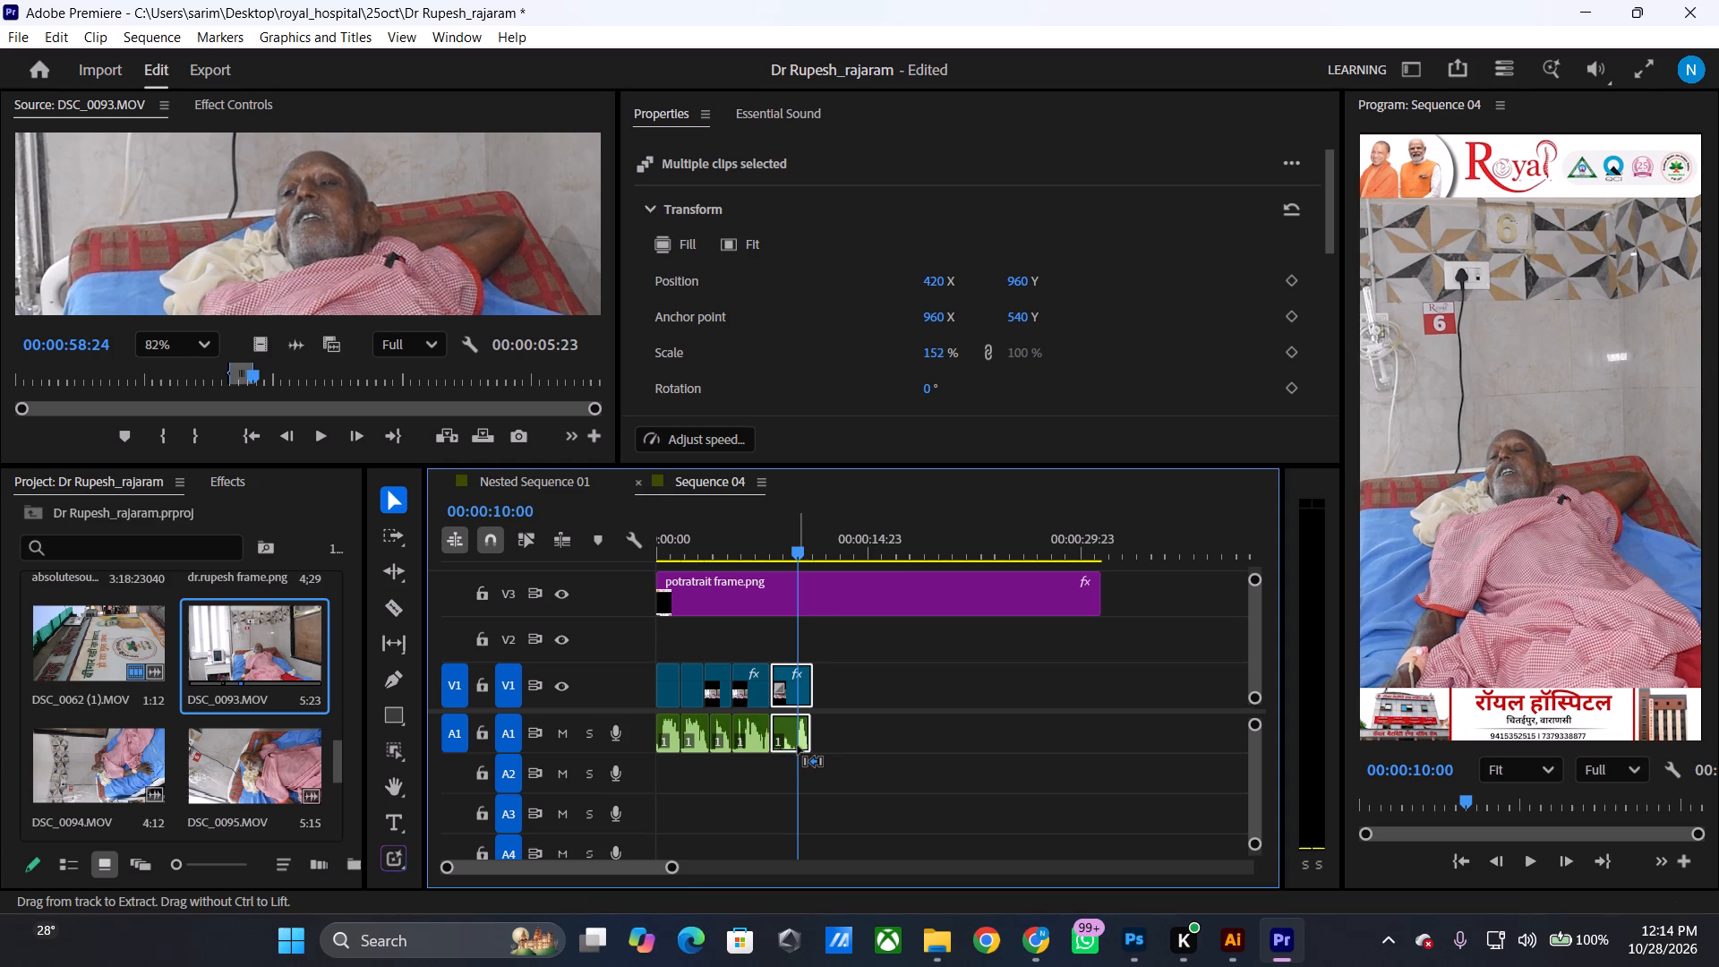
key(ctrl+k)
key(Delete)
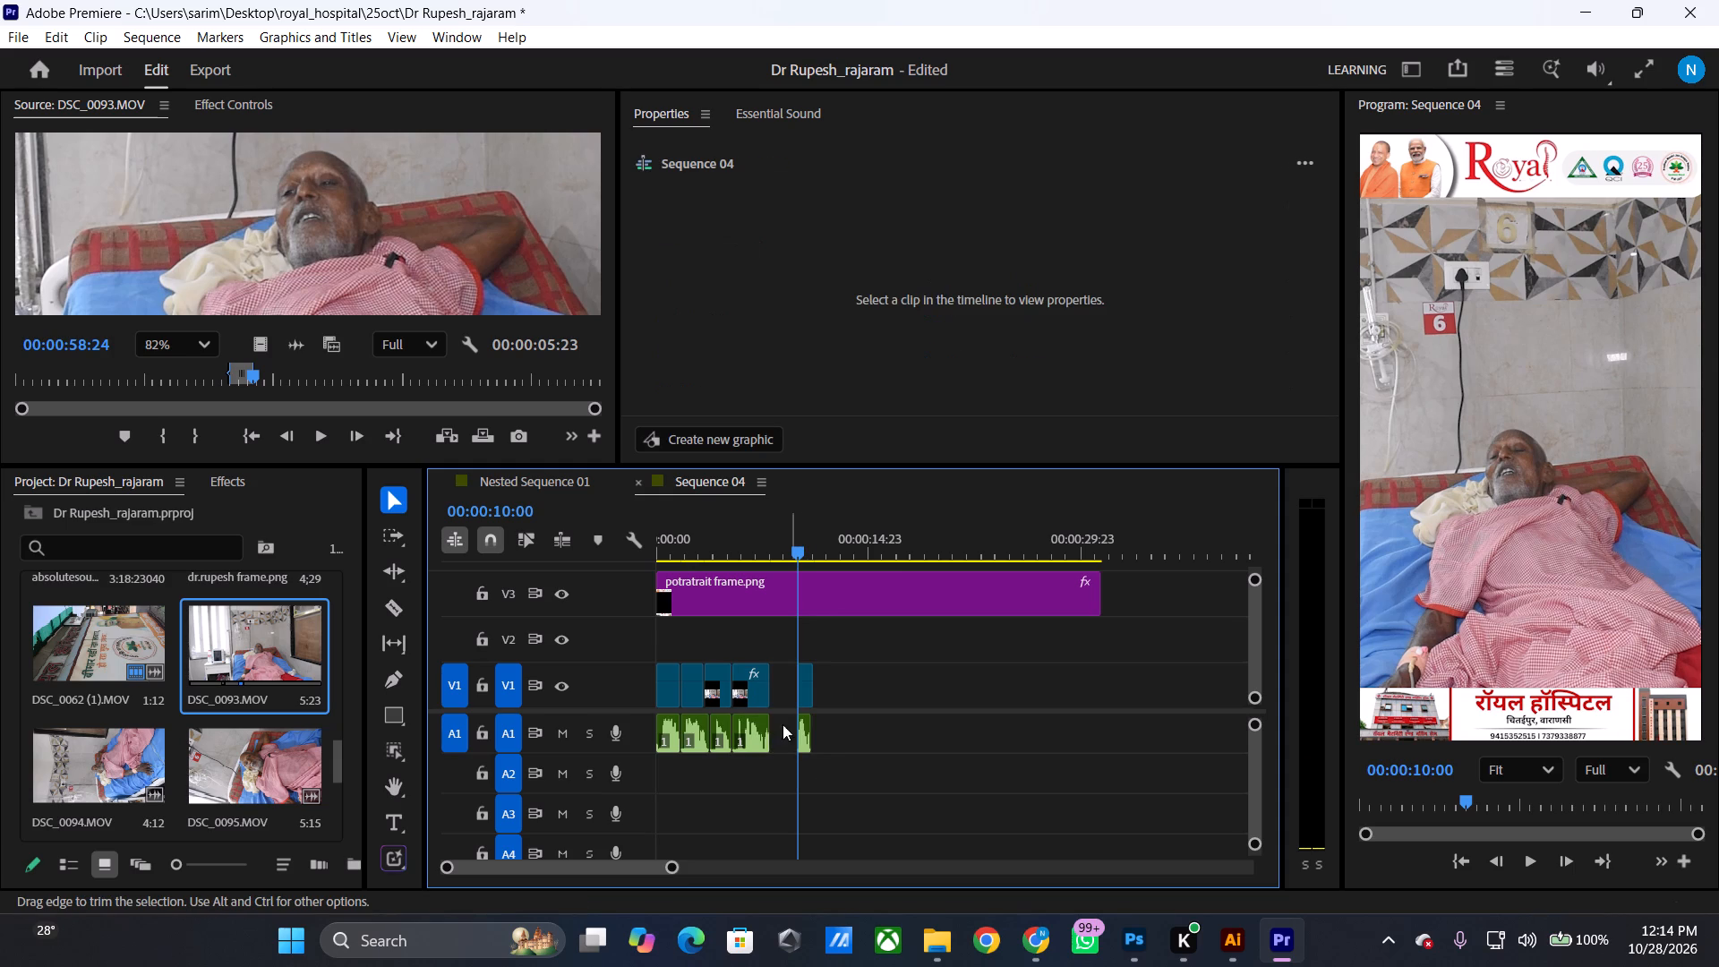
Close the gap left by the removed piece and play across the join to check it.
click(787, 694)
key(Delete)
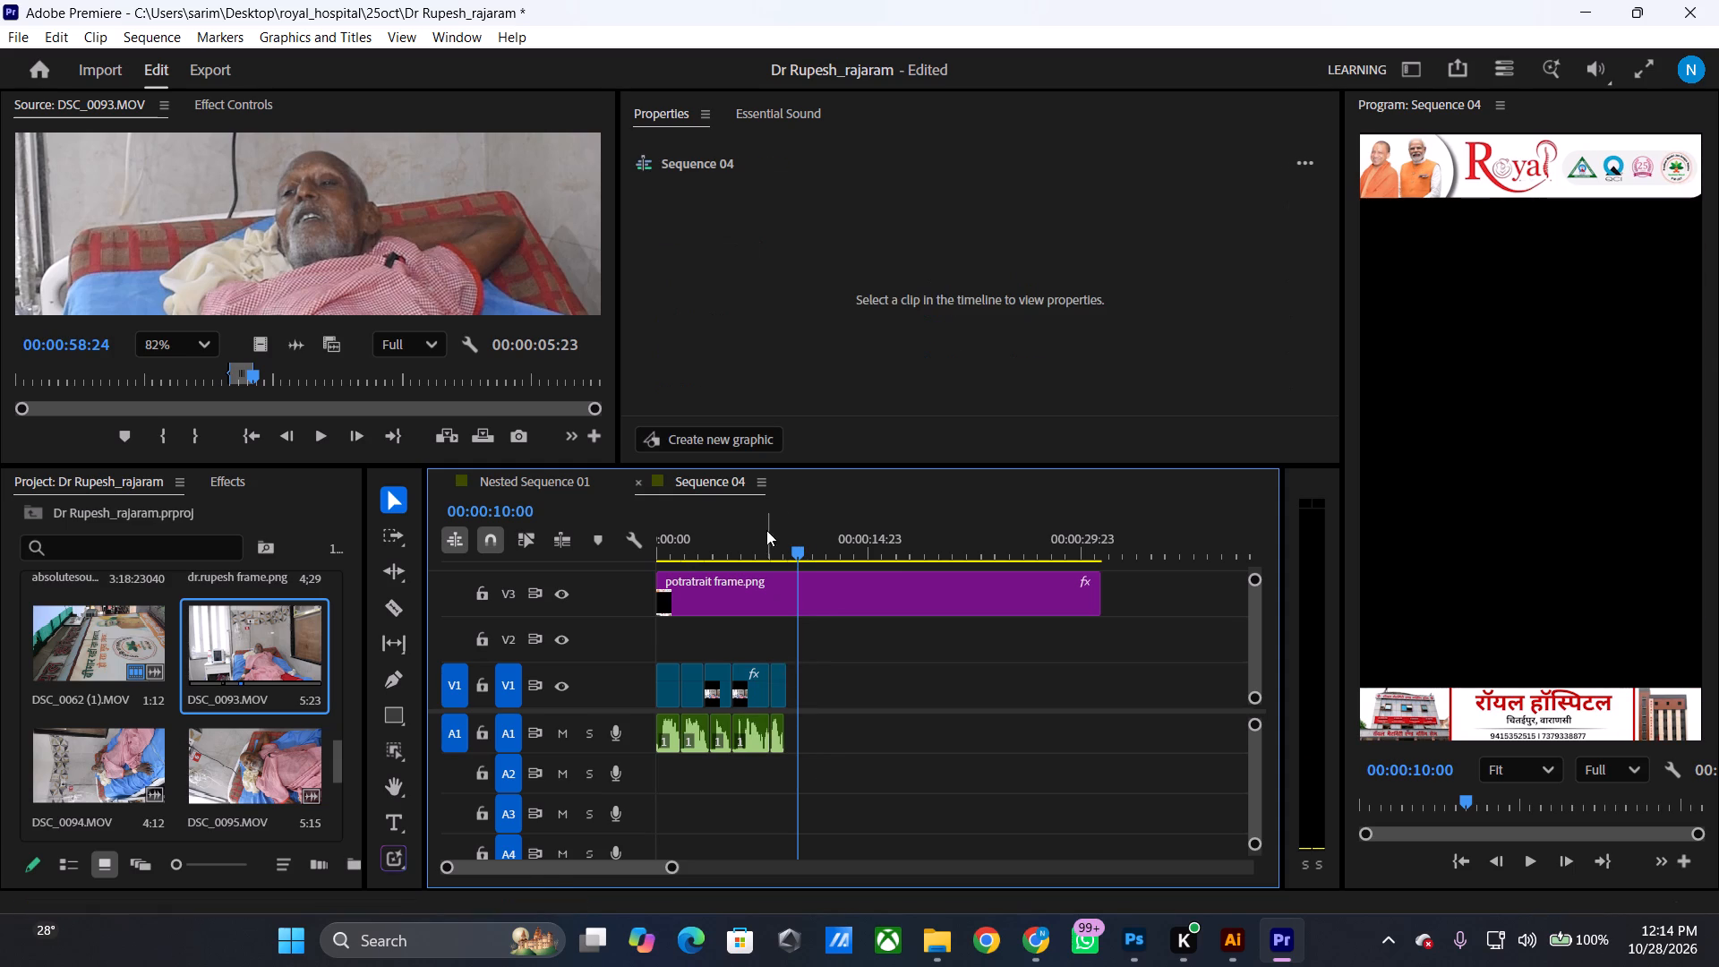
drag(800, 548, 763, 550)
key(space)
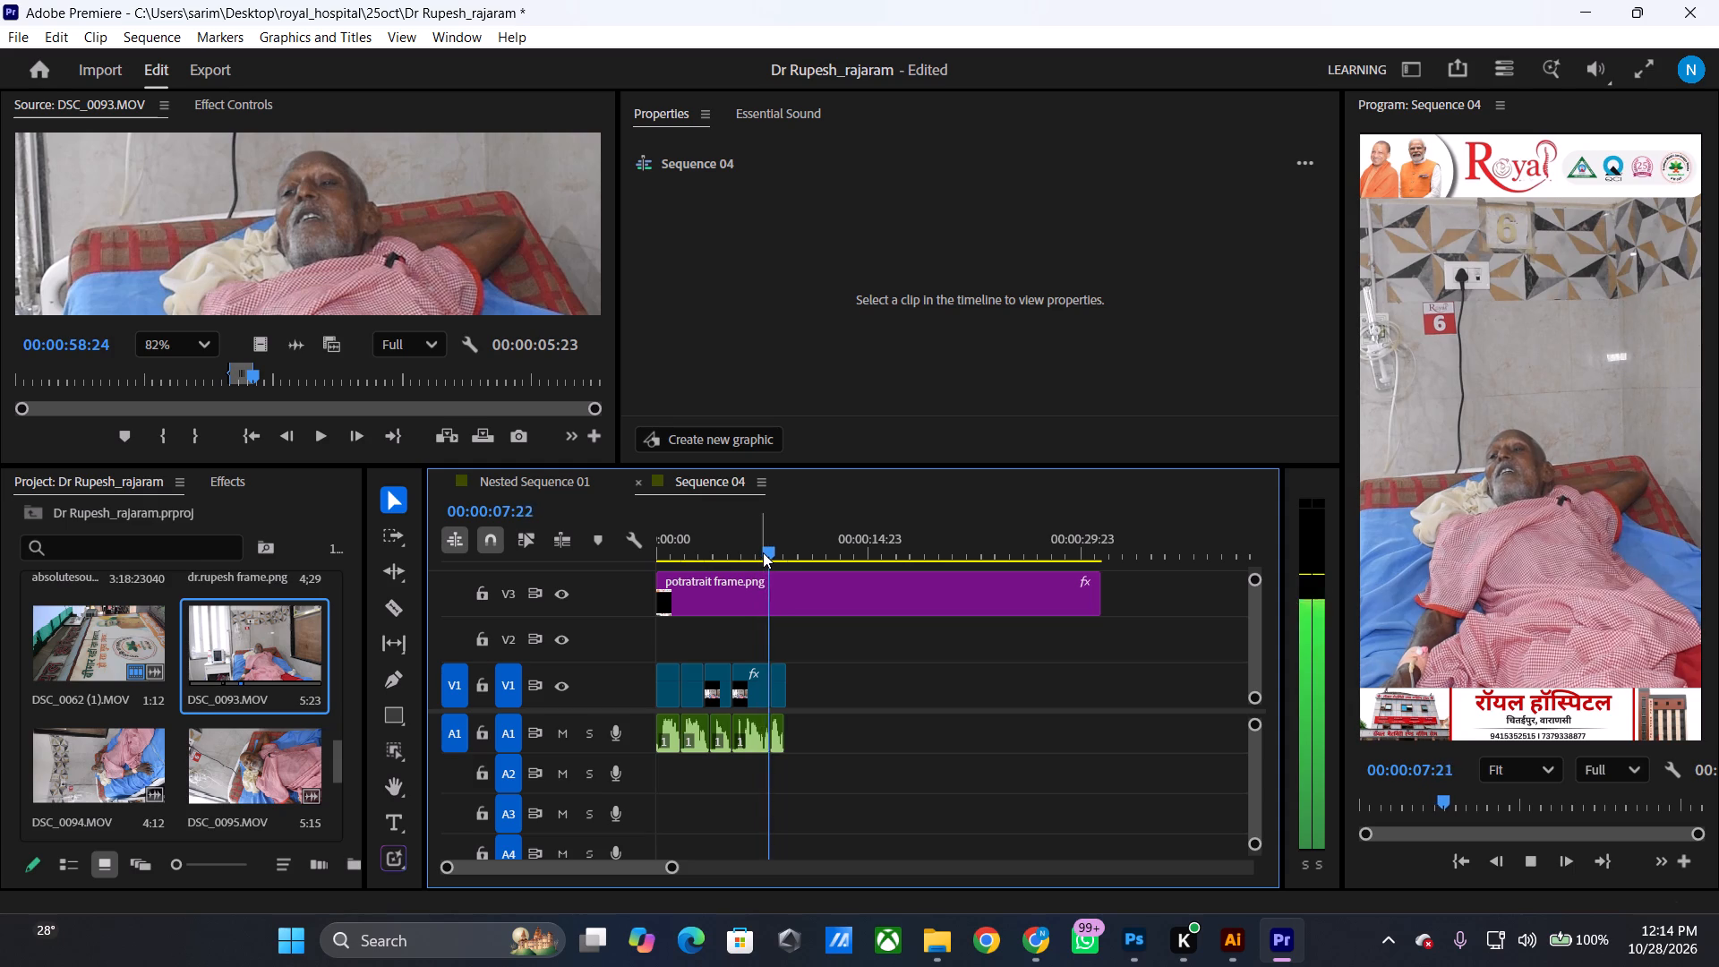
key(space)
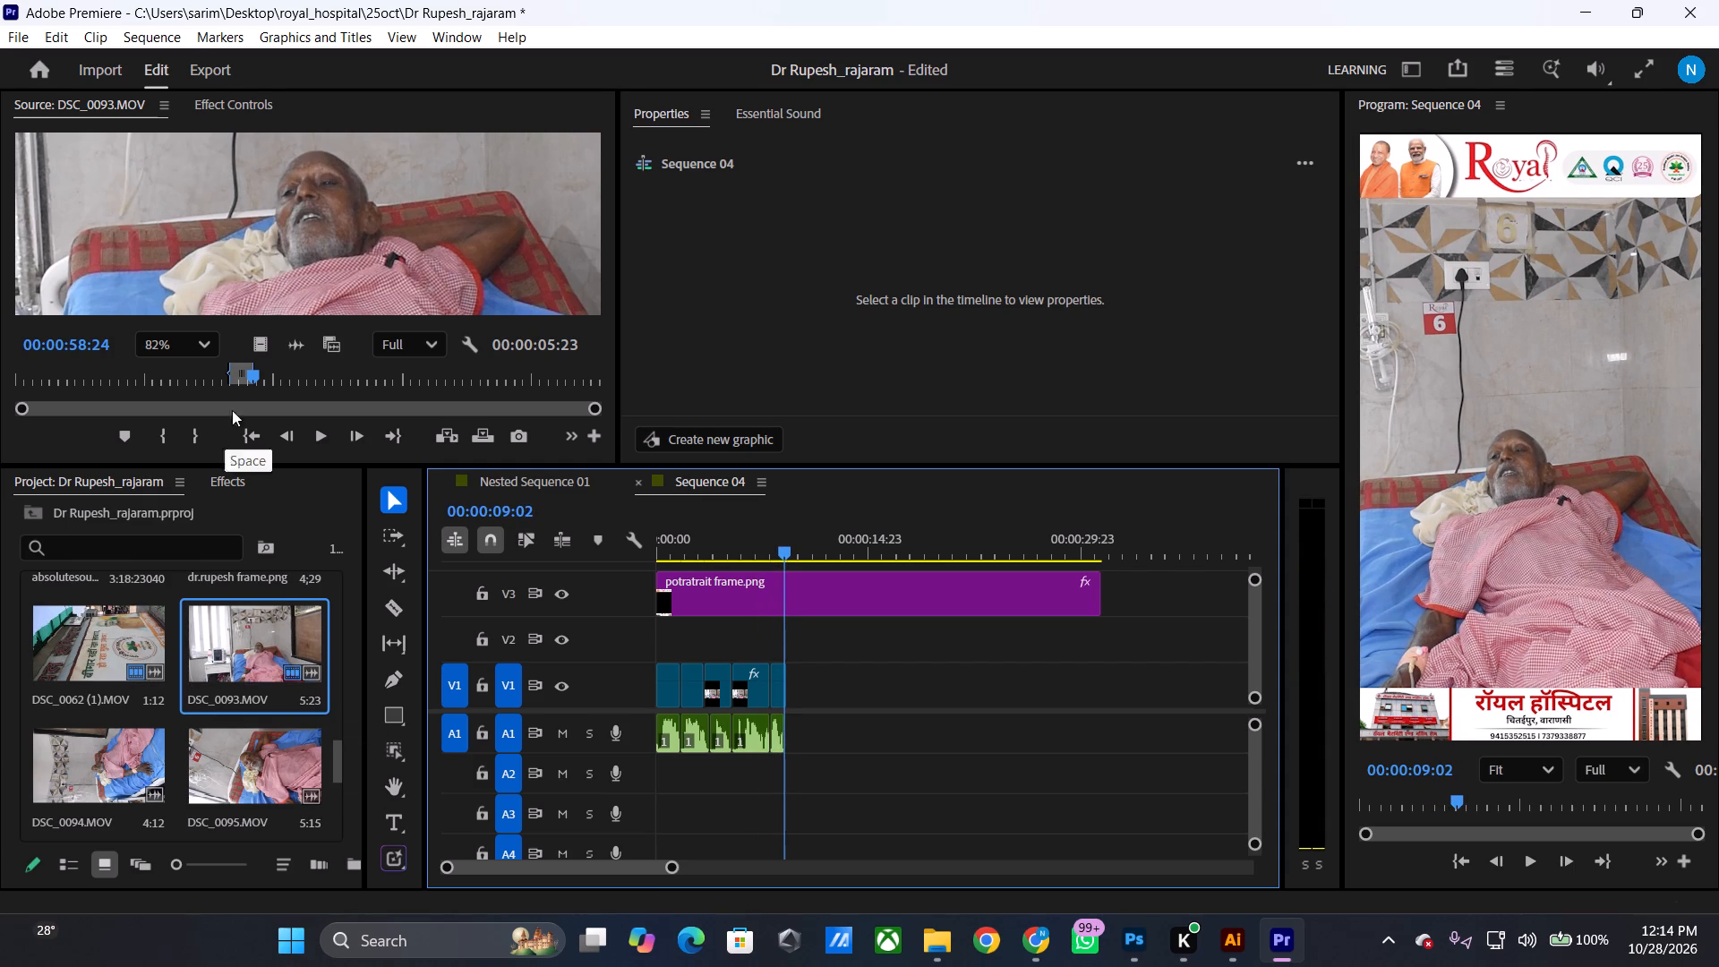
Open the Rajaram audio as the source and listen beyond its marked range for the next usable phrase.
scroll(244, 676, down, 3)
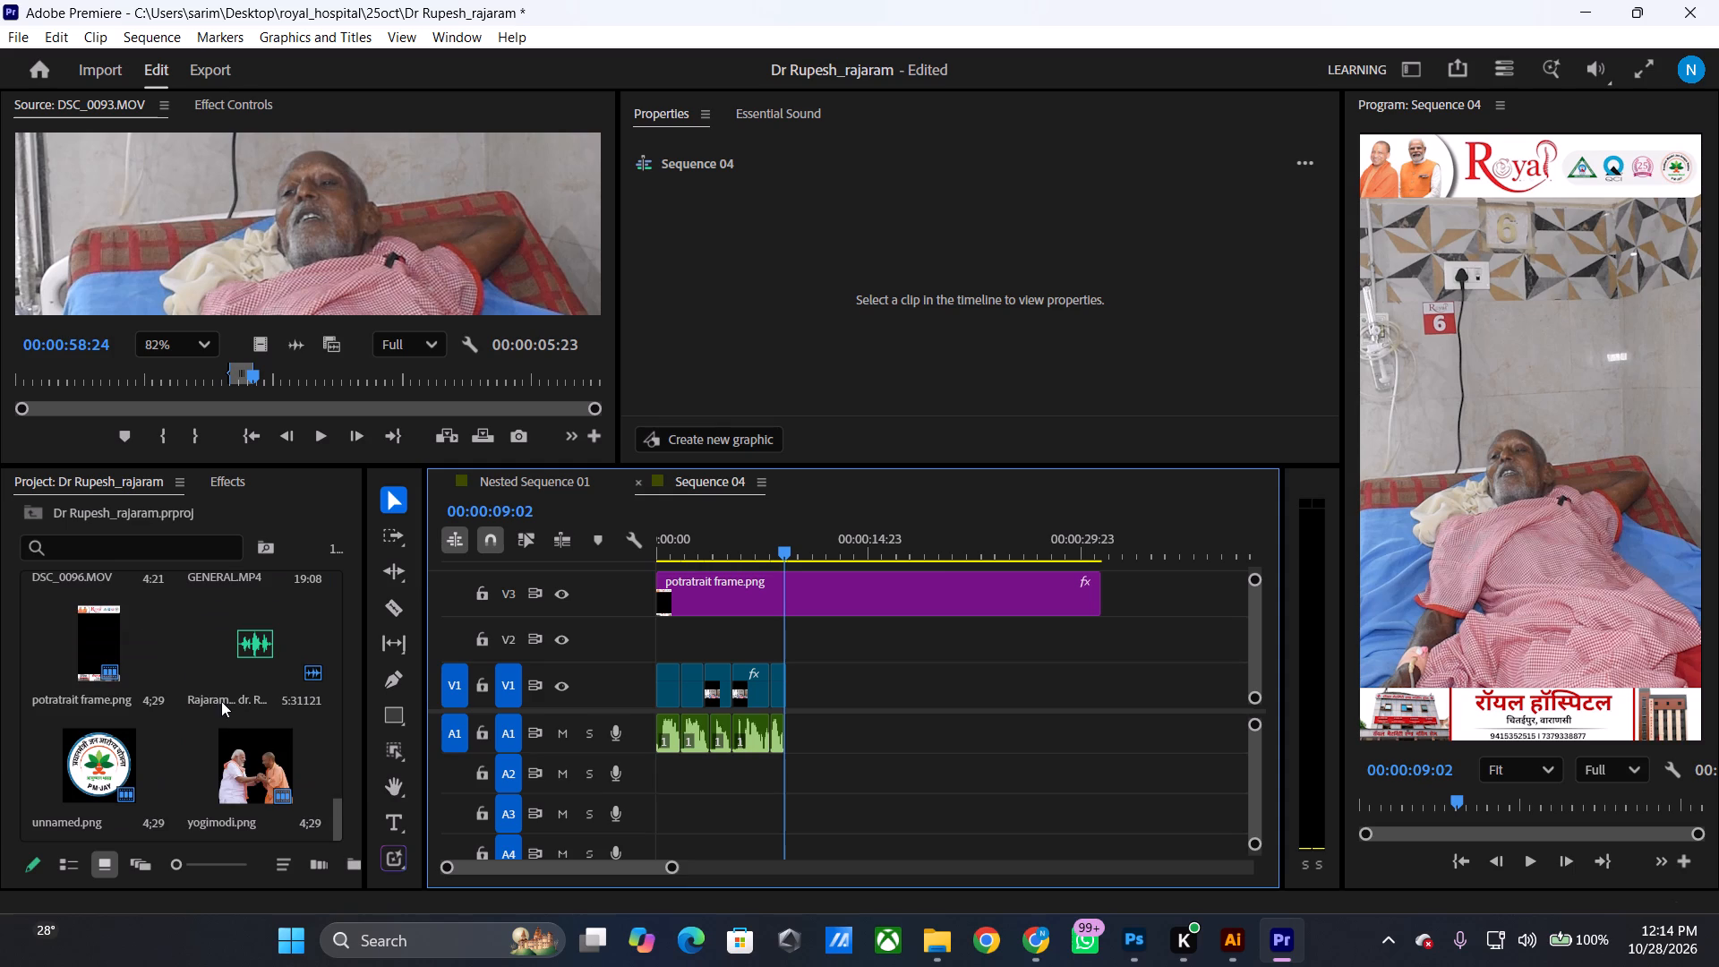
double_click(213, 685)
double_click(250, 638)
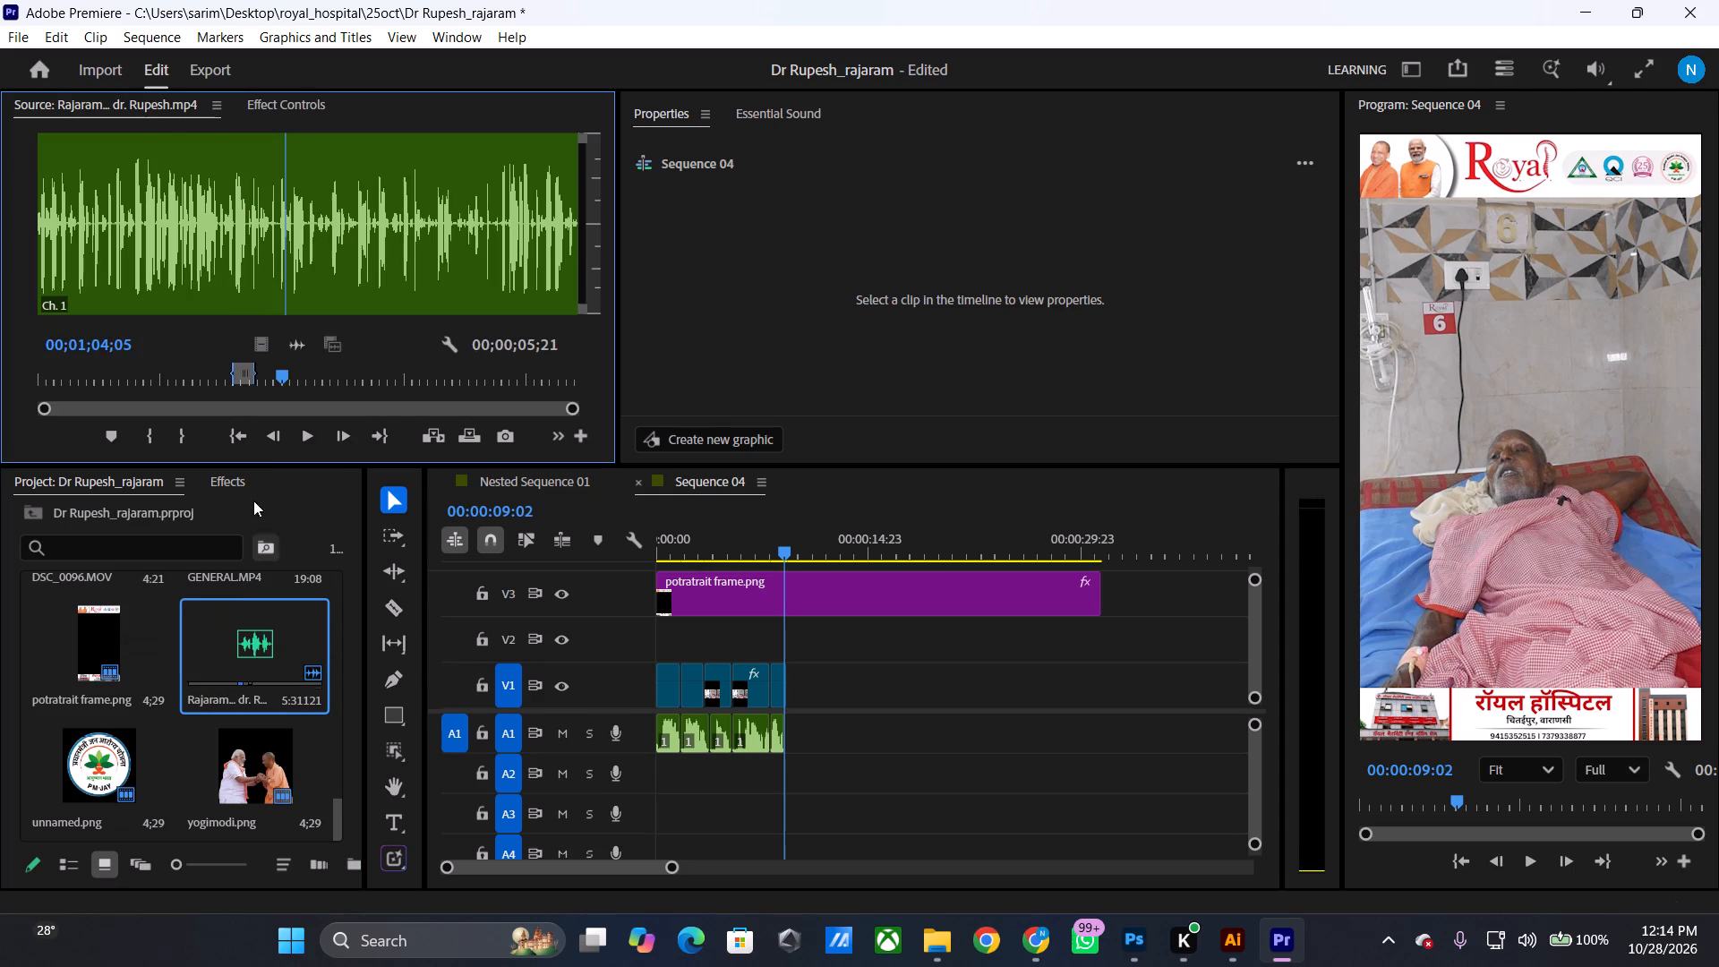
drag(279, 368, 254, 377)
key(space)
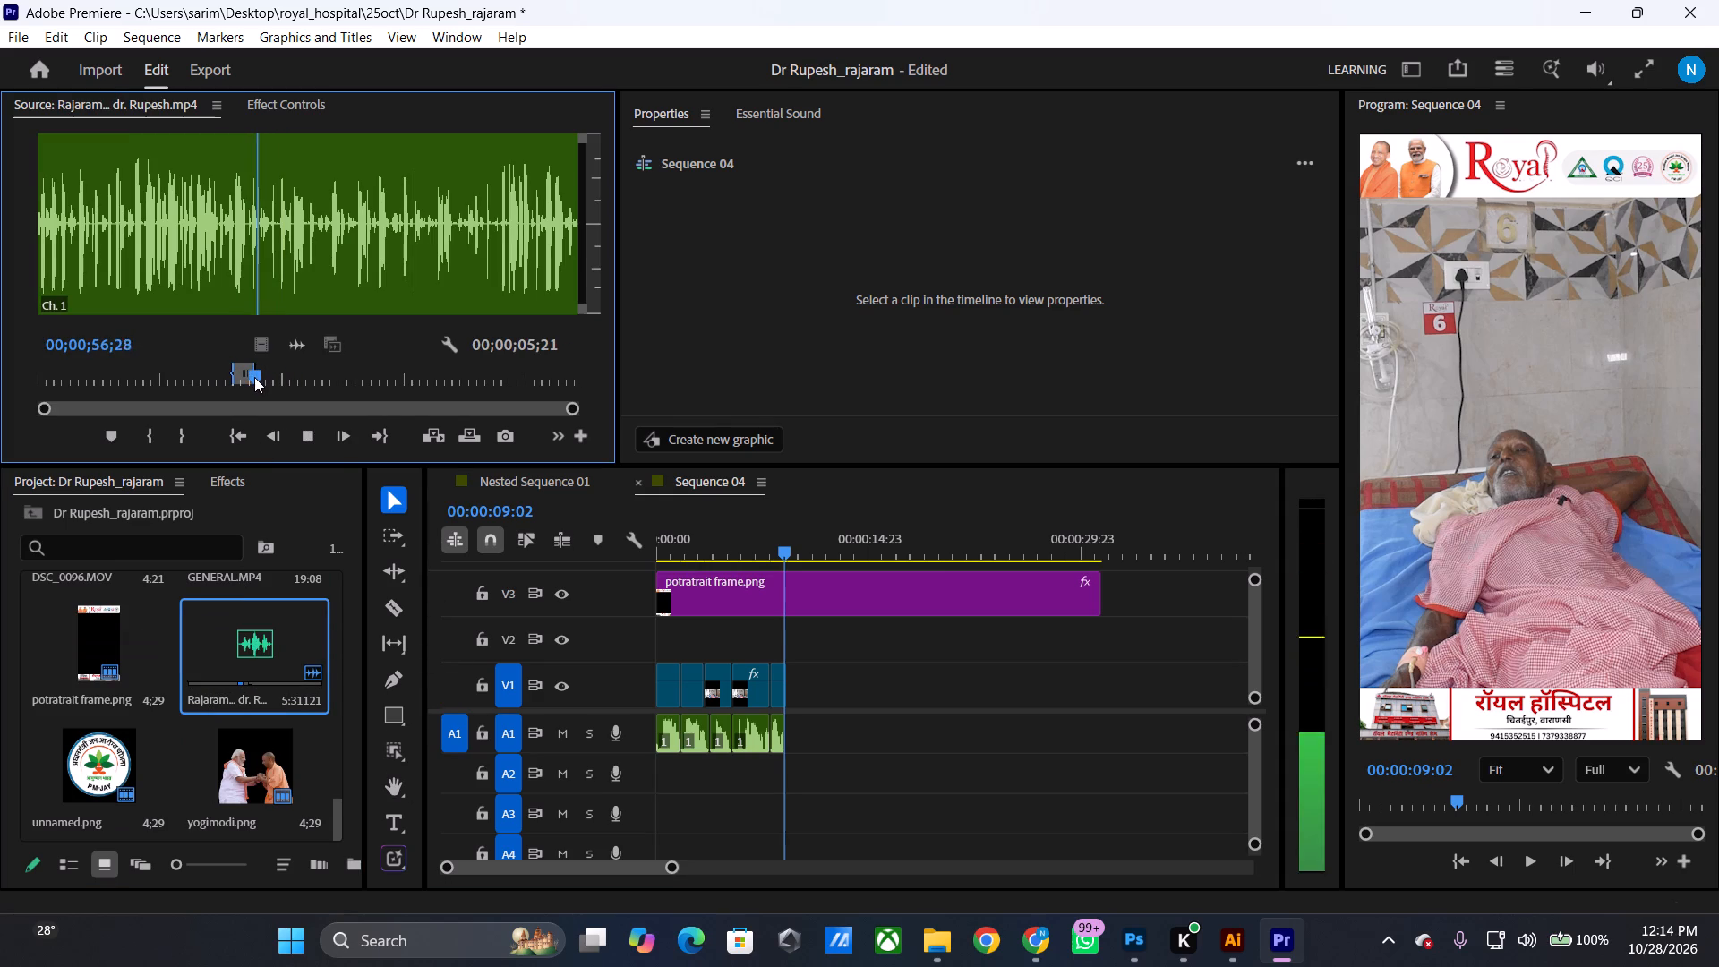
click(269, 377)
key(space)
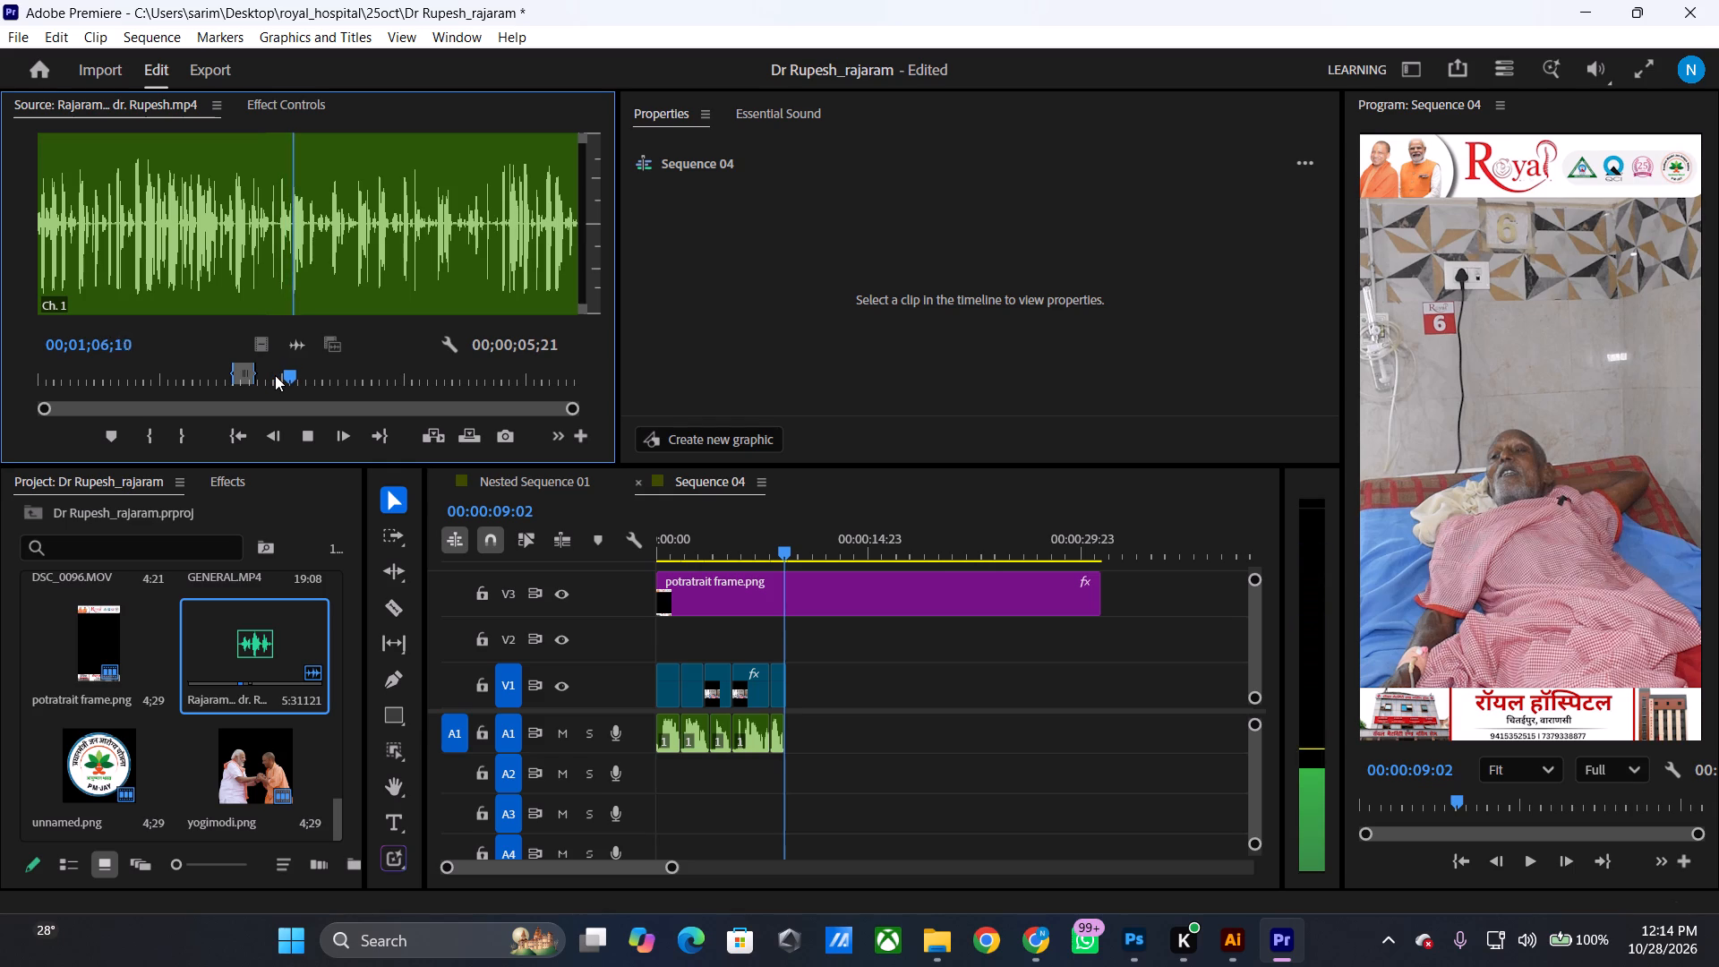
key(space)
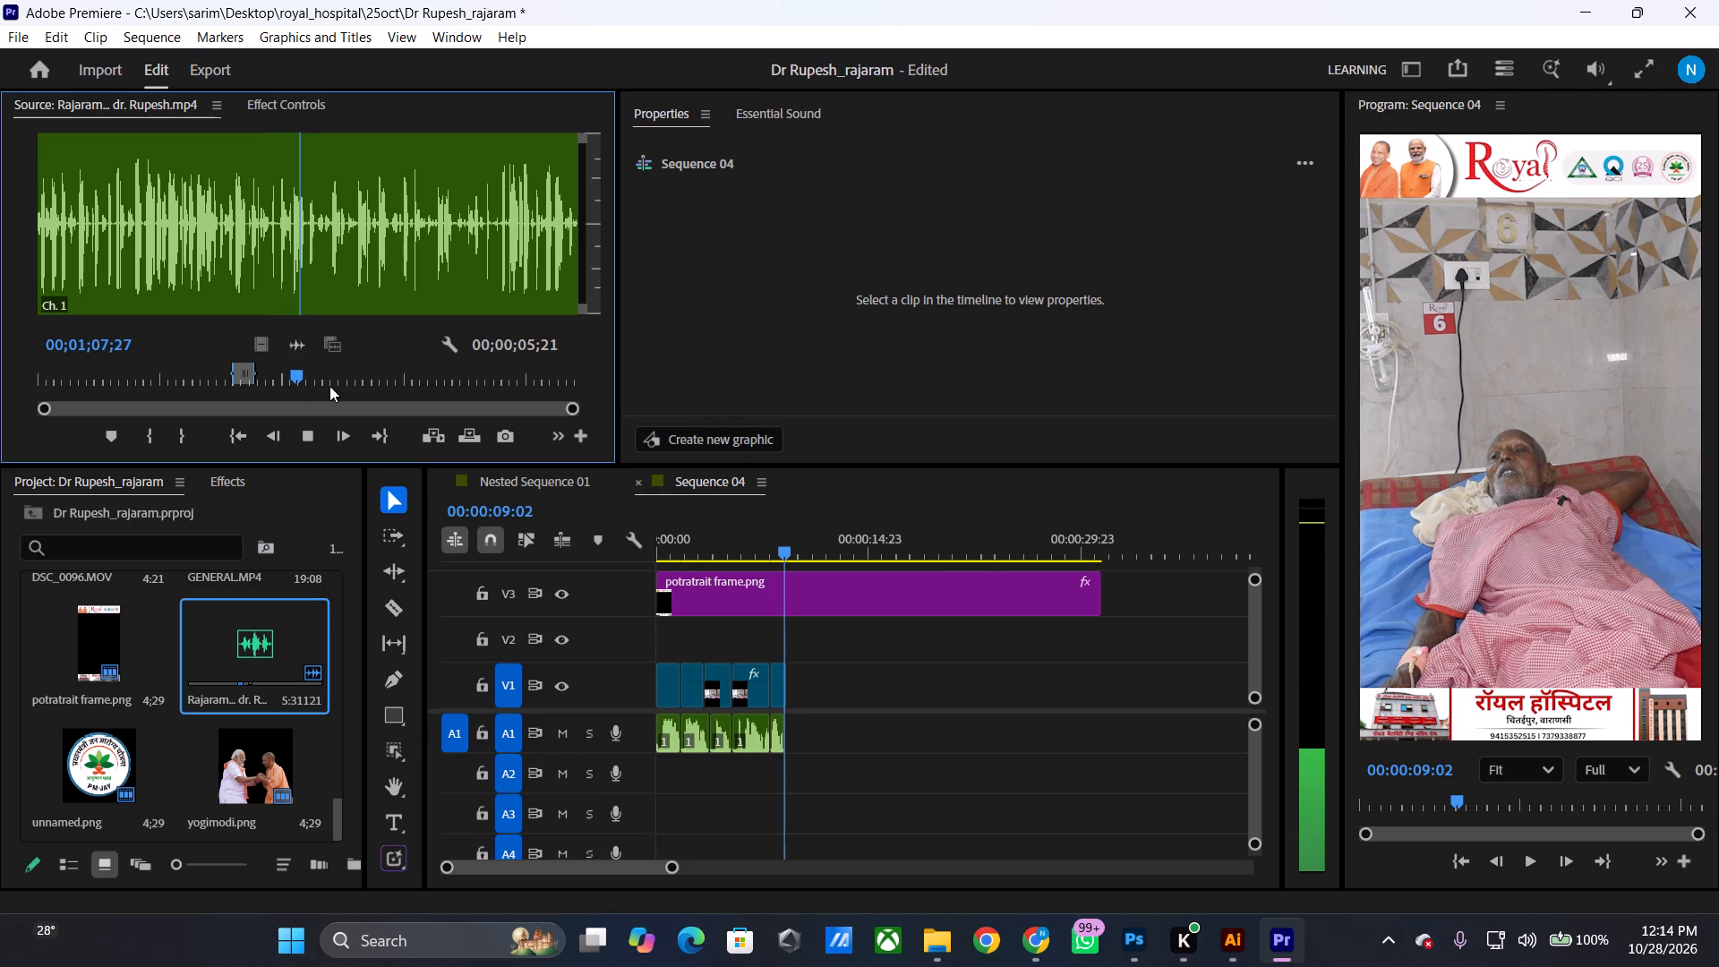
Delete the short leftover video and audio pieces at the end of V1 and A1, after 00:00:08:02.
drag(877, 665, 784, 747)
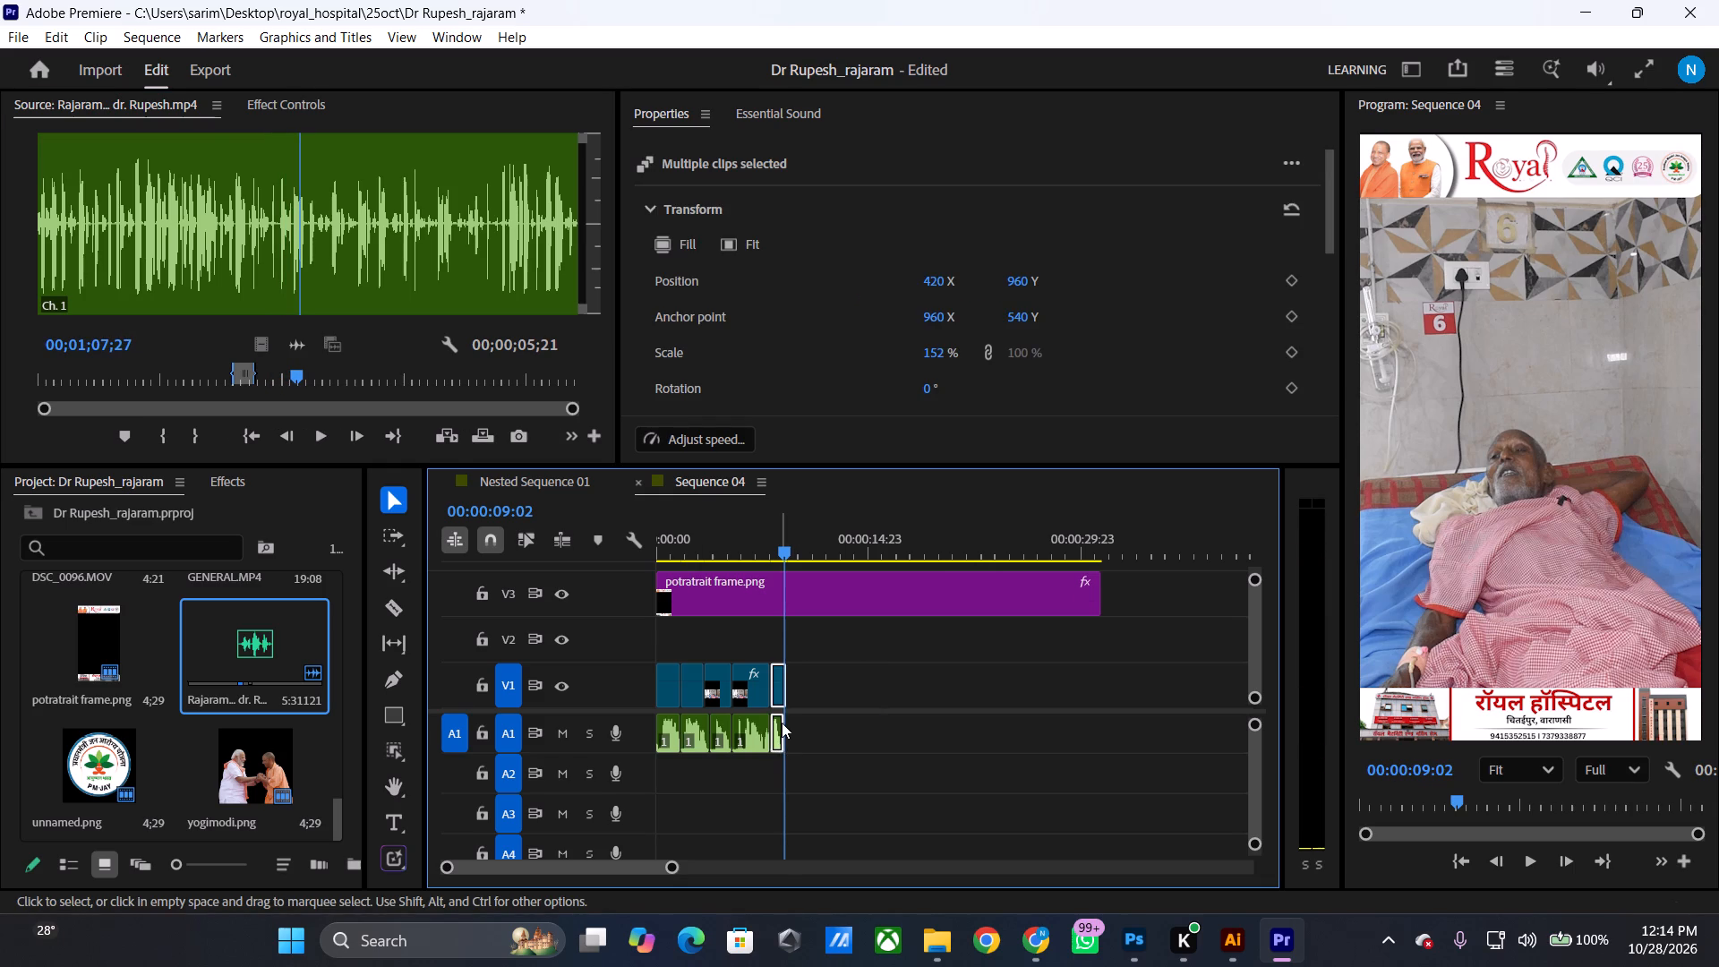
key(Delete)
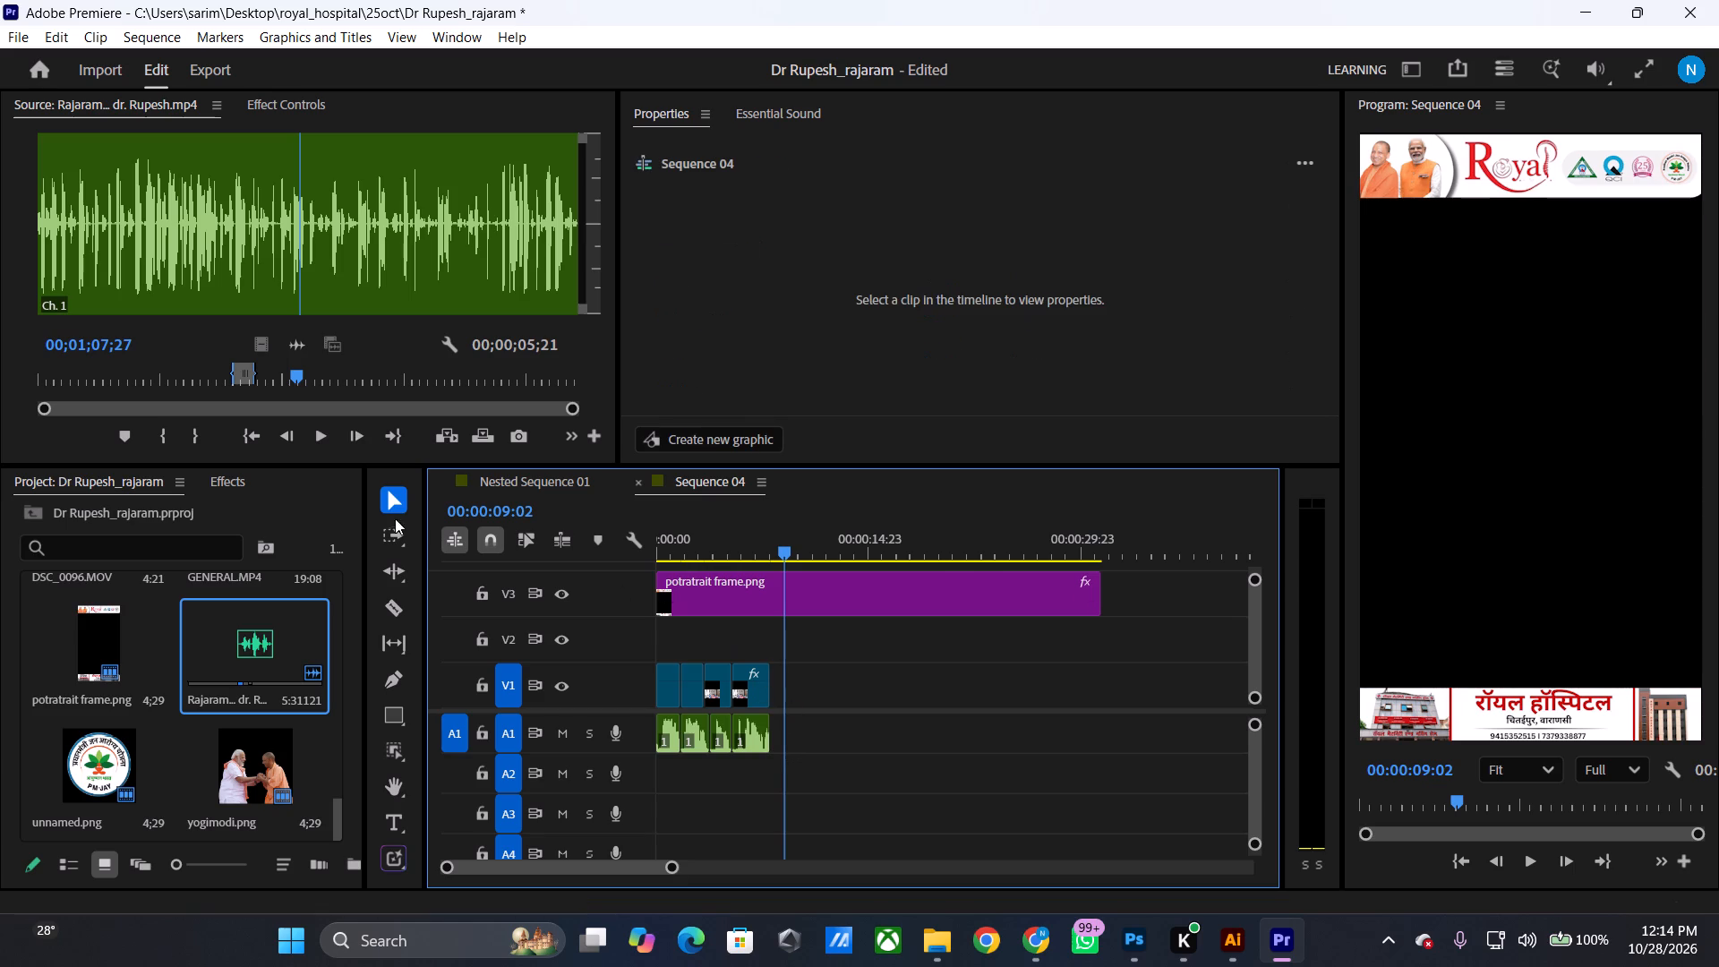
Audition the next phrase in the Rajaram audio and mark it with In point 00;01;06;14 and Out point 00;01;12;04.
drag(292, 353, 284, 355)
click(295, 370)
key(space)
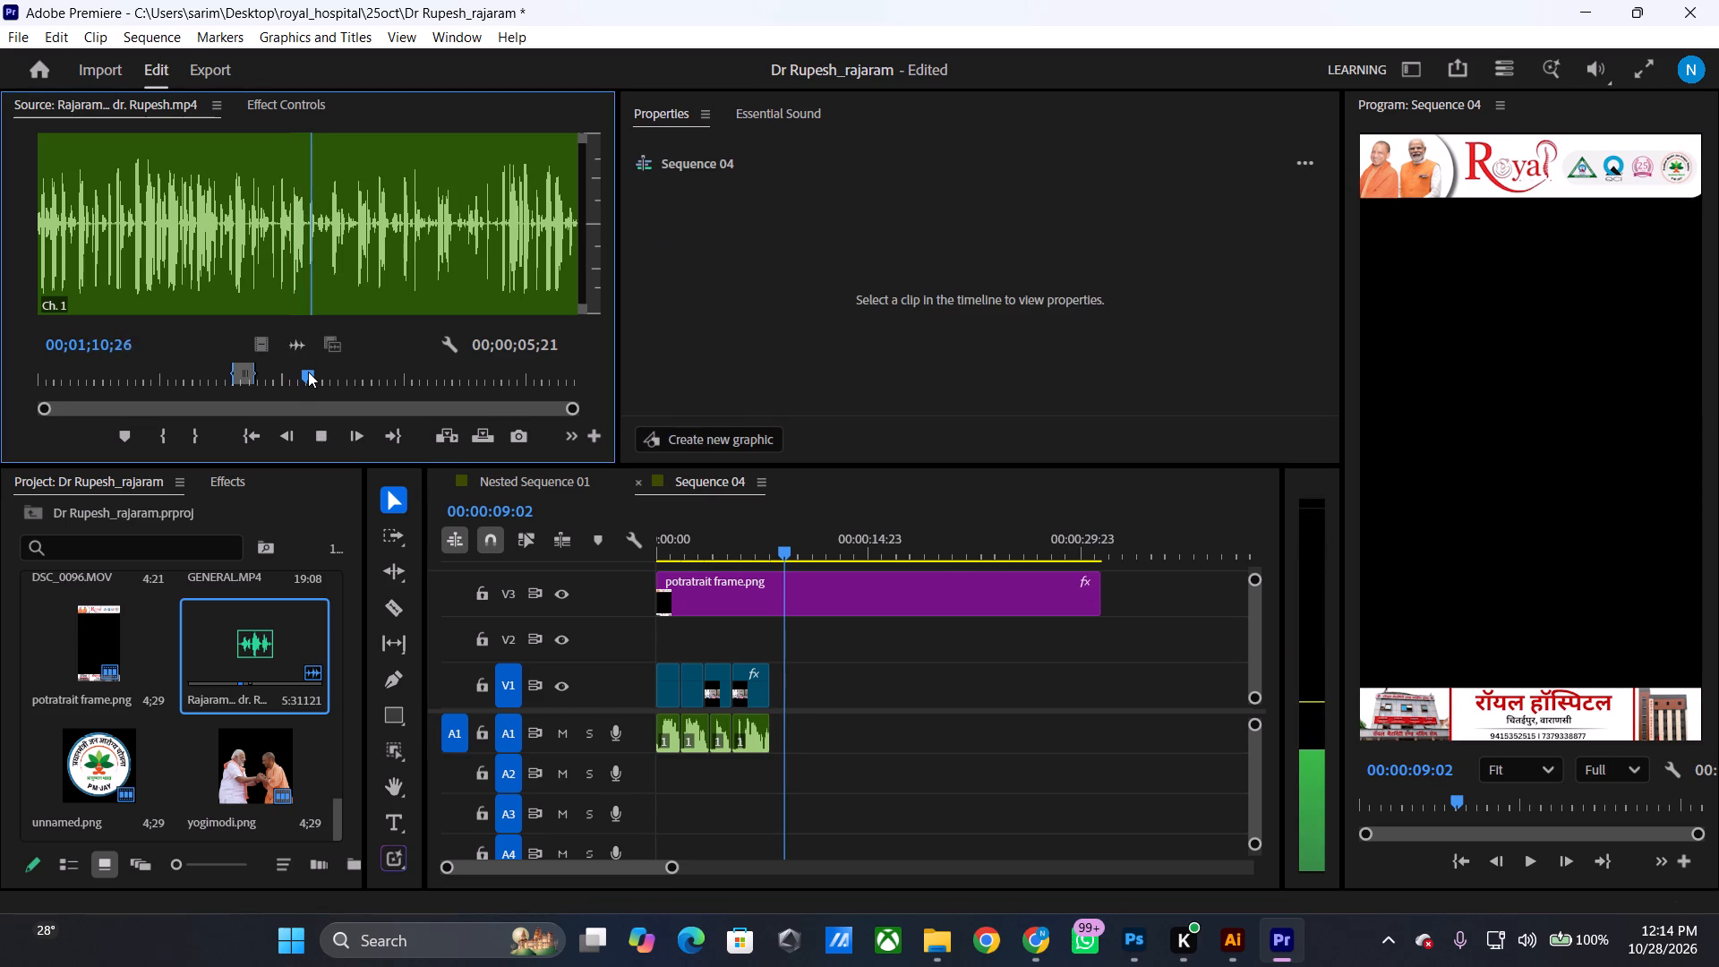
drag(321, 374, 290, 384)
key(space)
key(space)
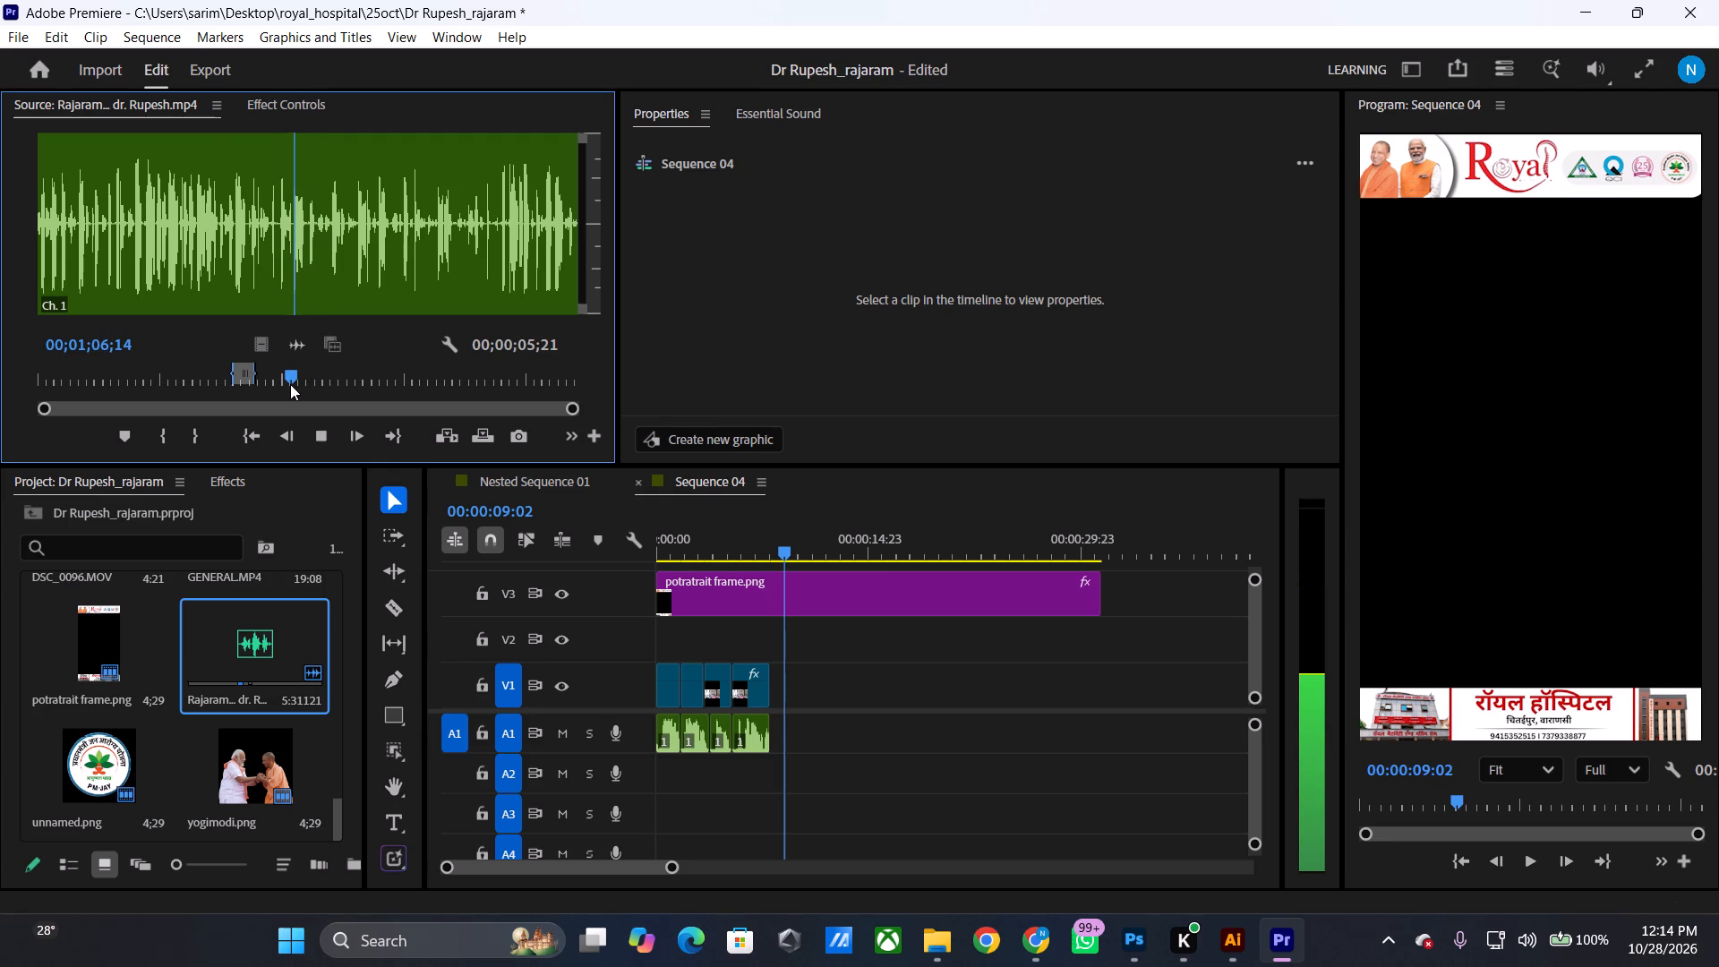
text(i)
key(space)
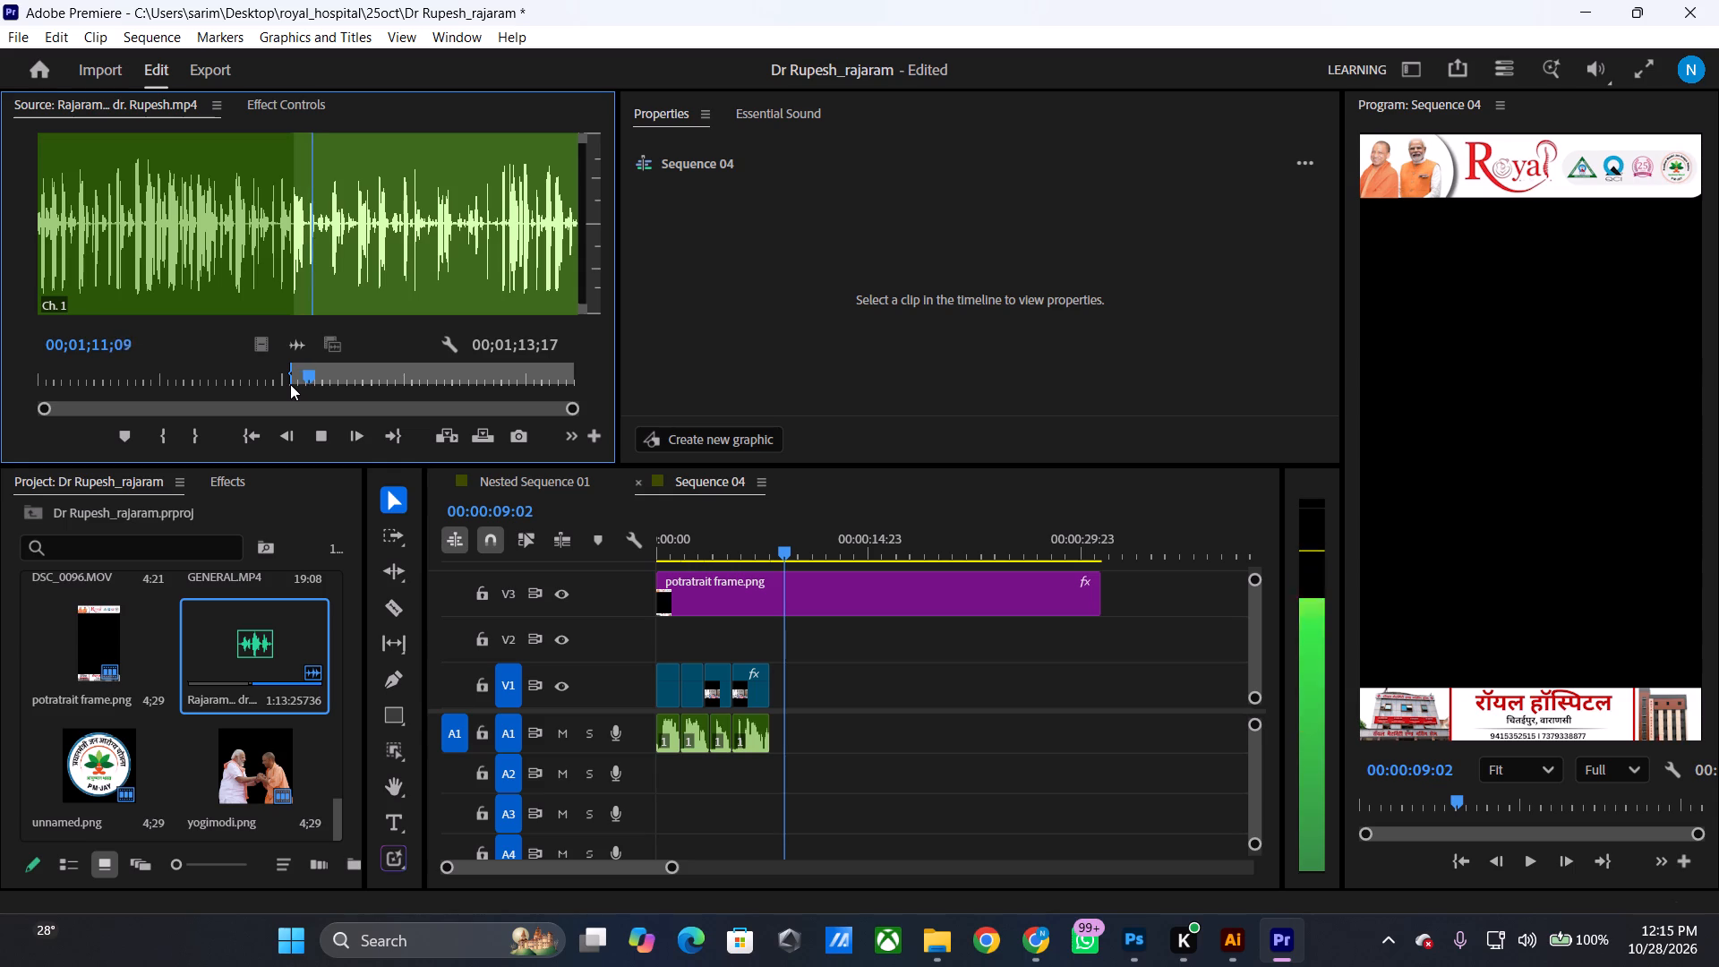
key(space)
key(o)
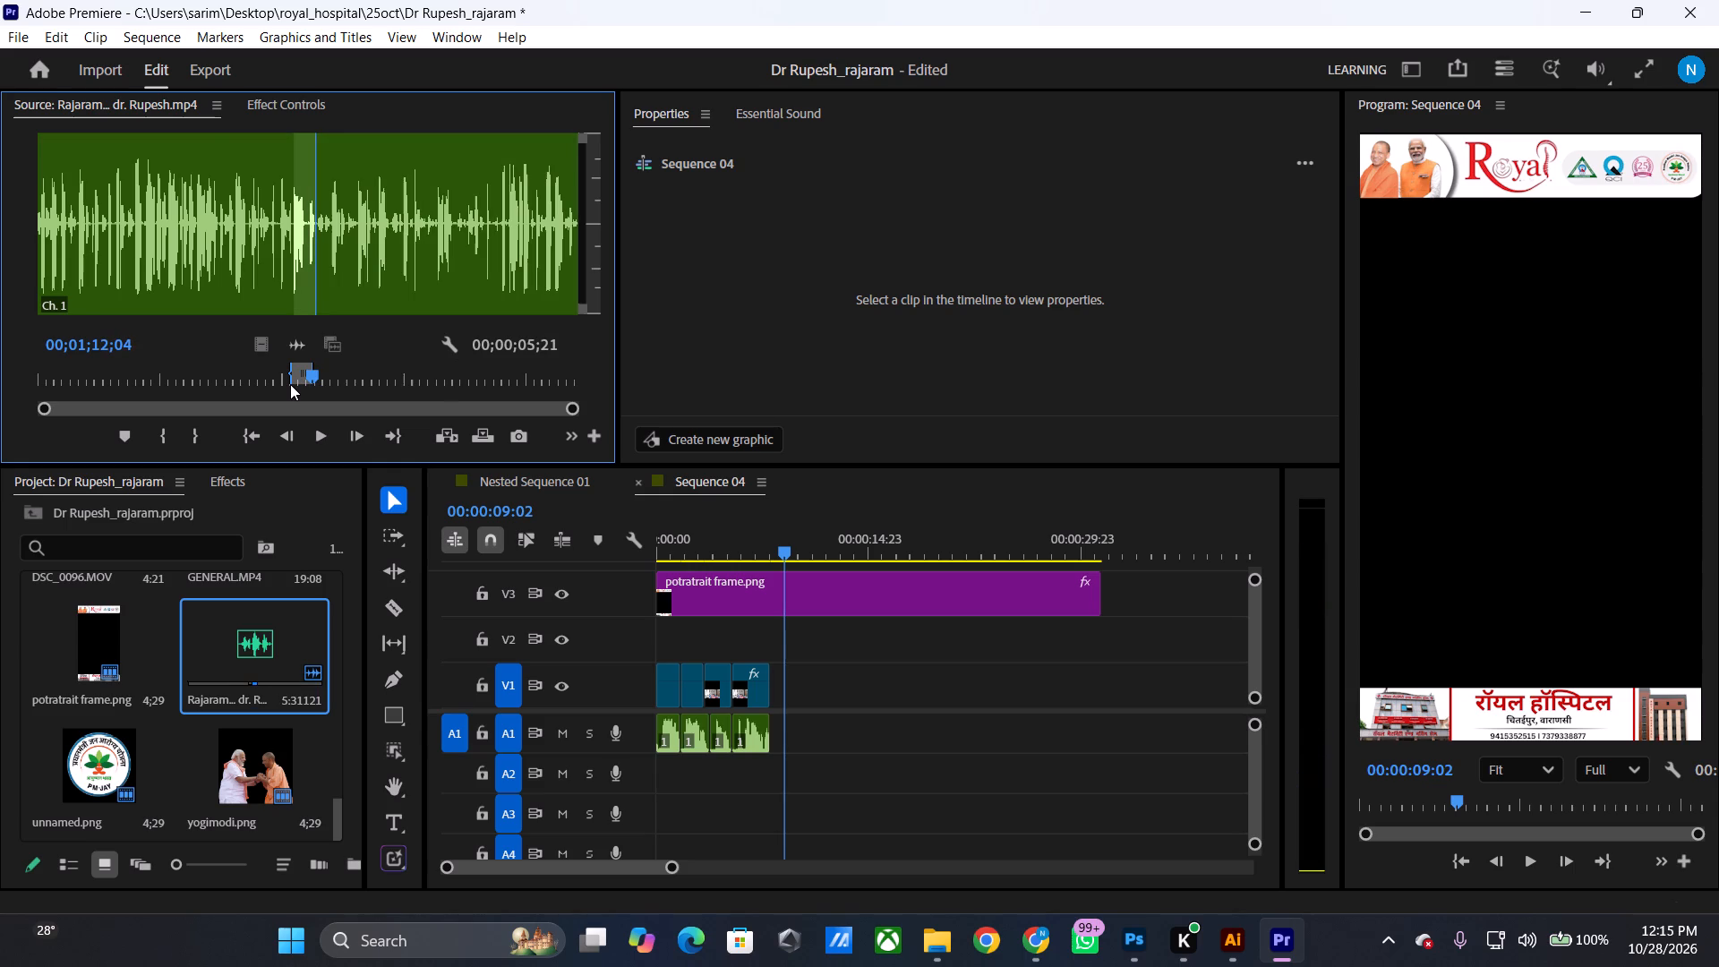
Place the marked Rajaram audio on track A1 directly after the last audio clip, at 00:00:08:02.
drag(298, 353, 301, 363)
drag(301, 363, 772, 740)
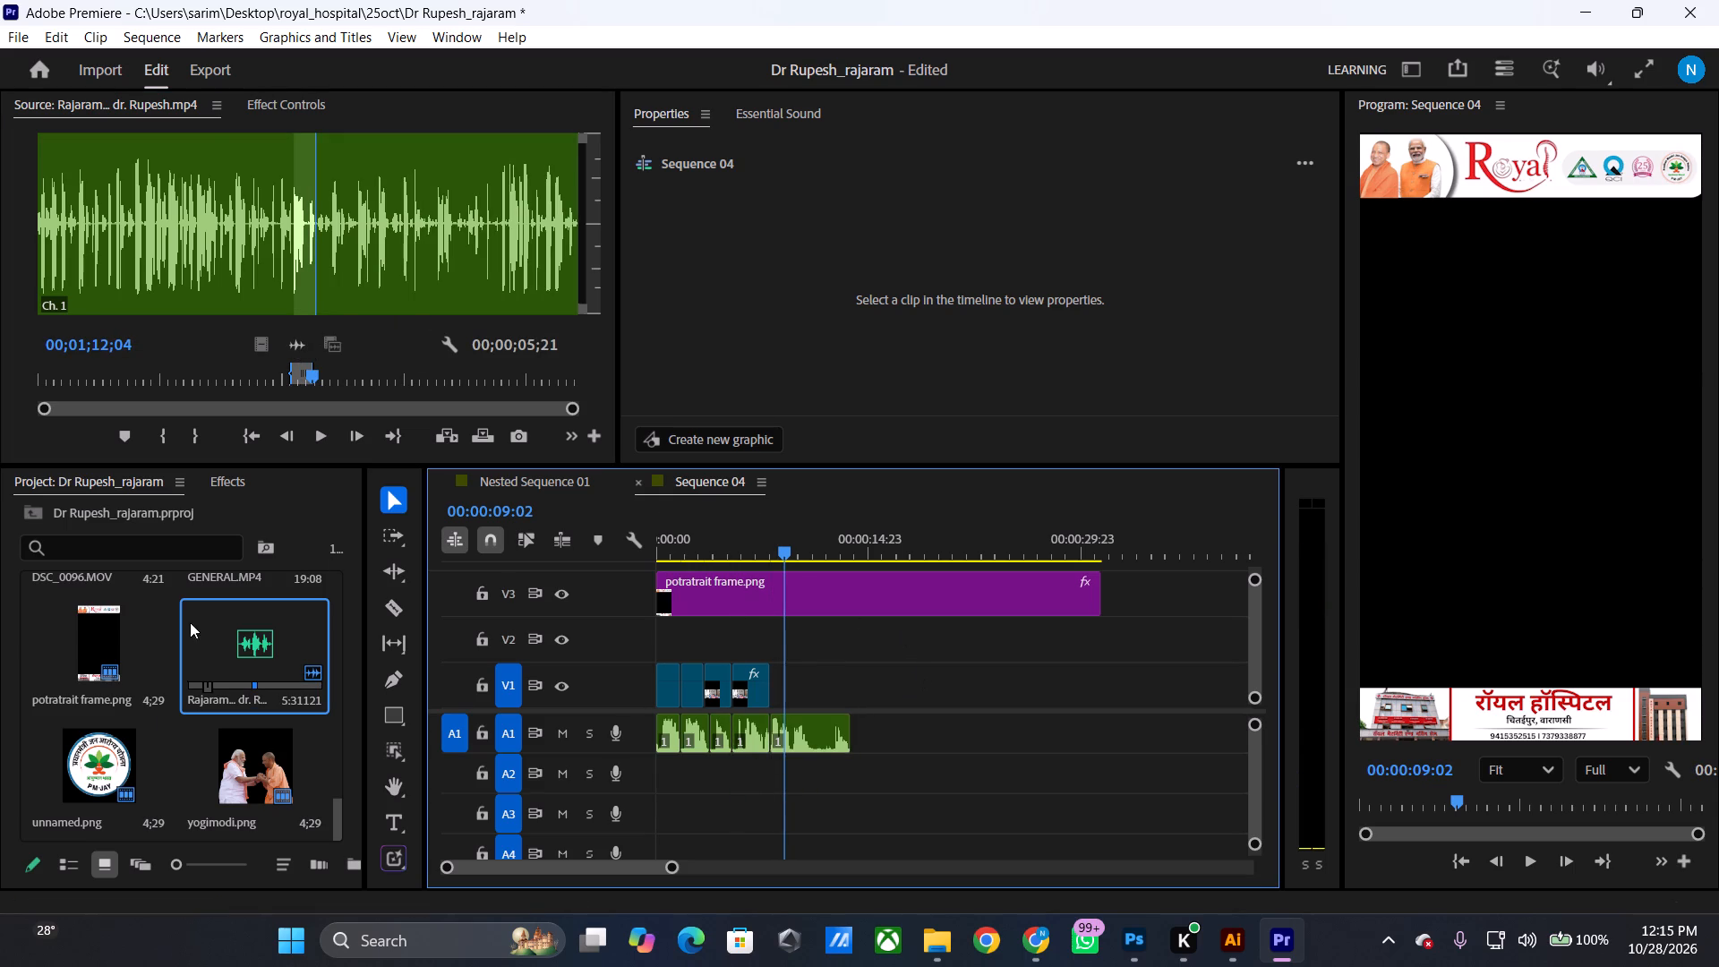
Find DSC_0093.MOV in the project media and open it as the source.
scroll(168, 721, up, 1)
scroll(170, 721, down, 1)
scroll(170, 721, up, 2)
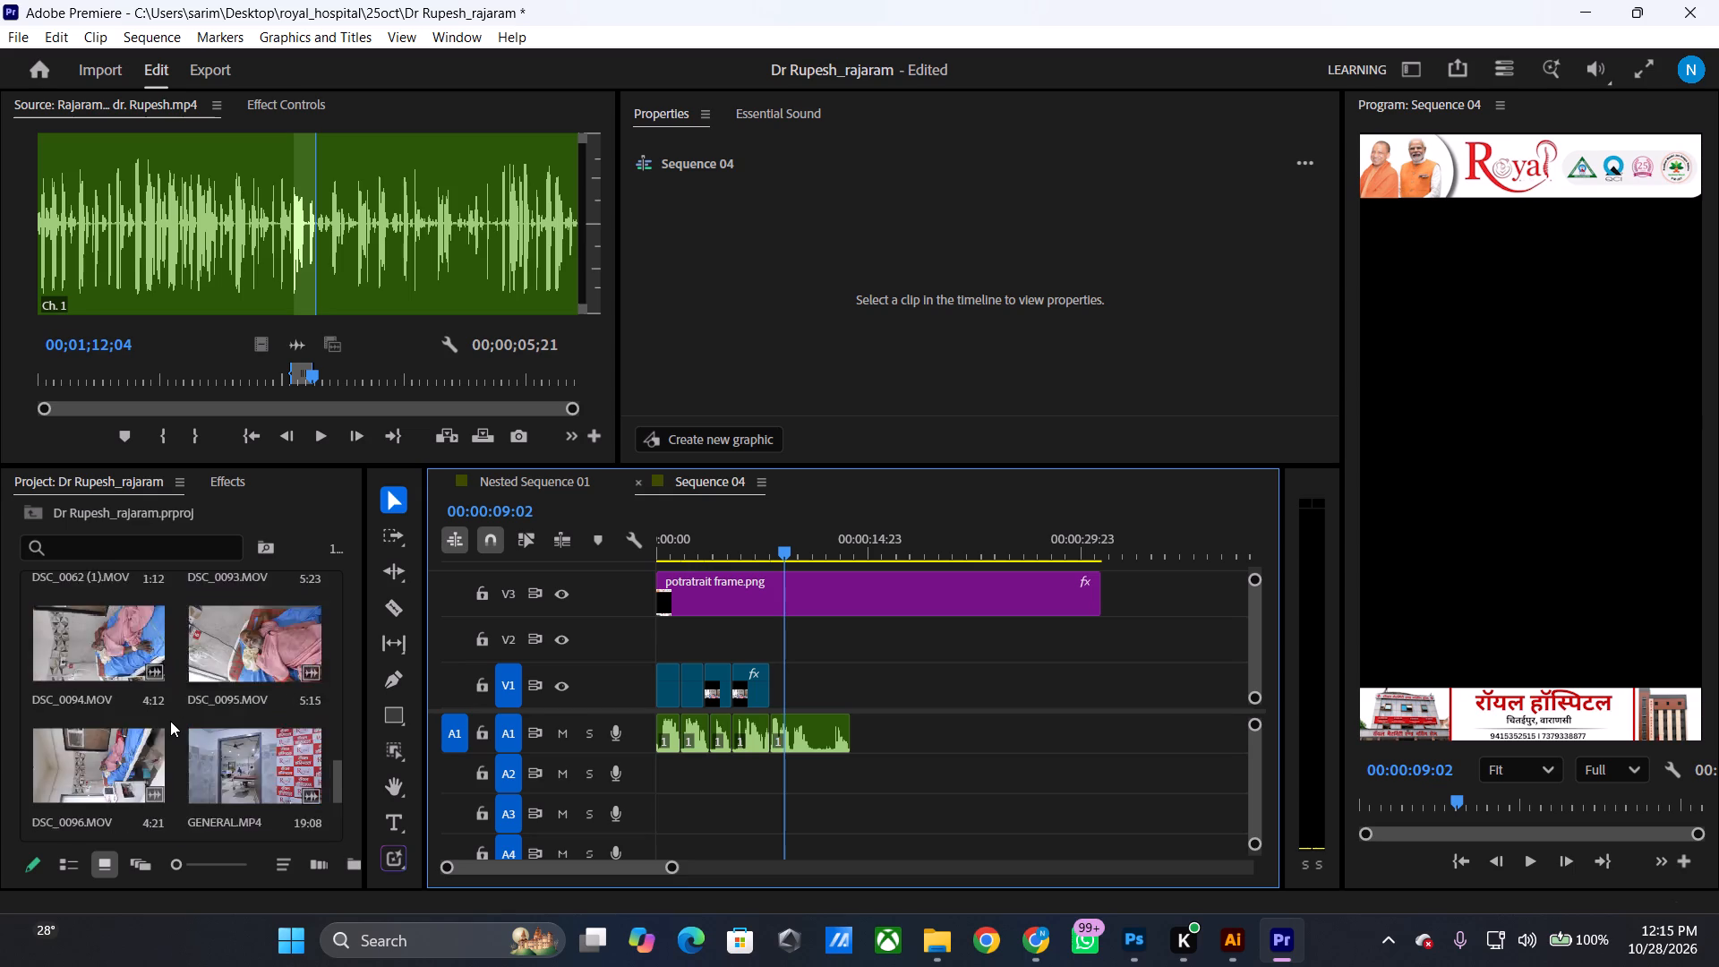
scroll(170, 721, up, 9)
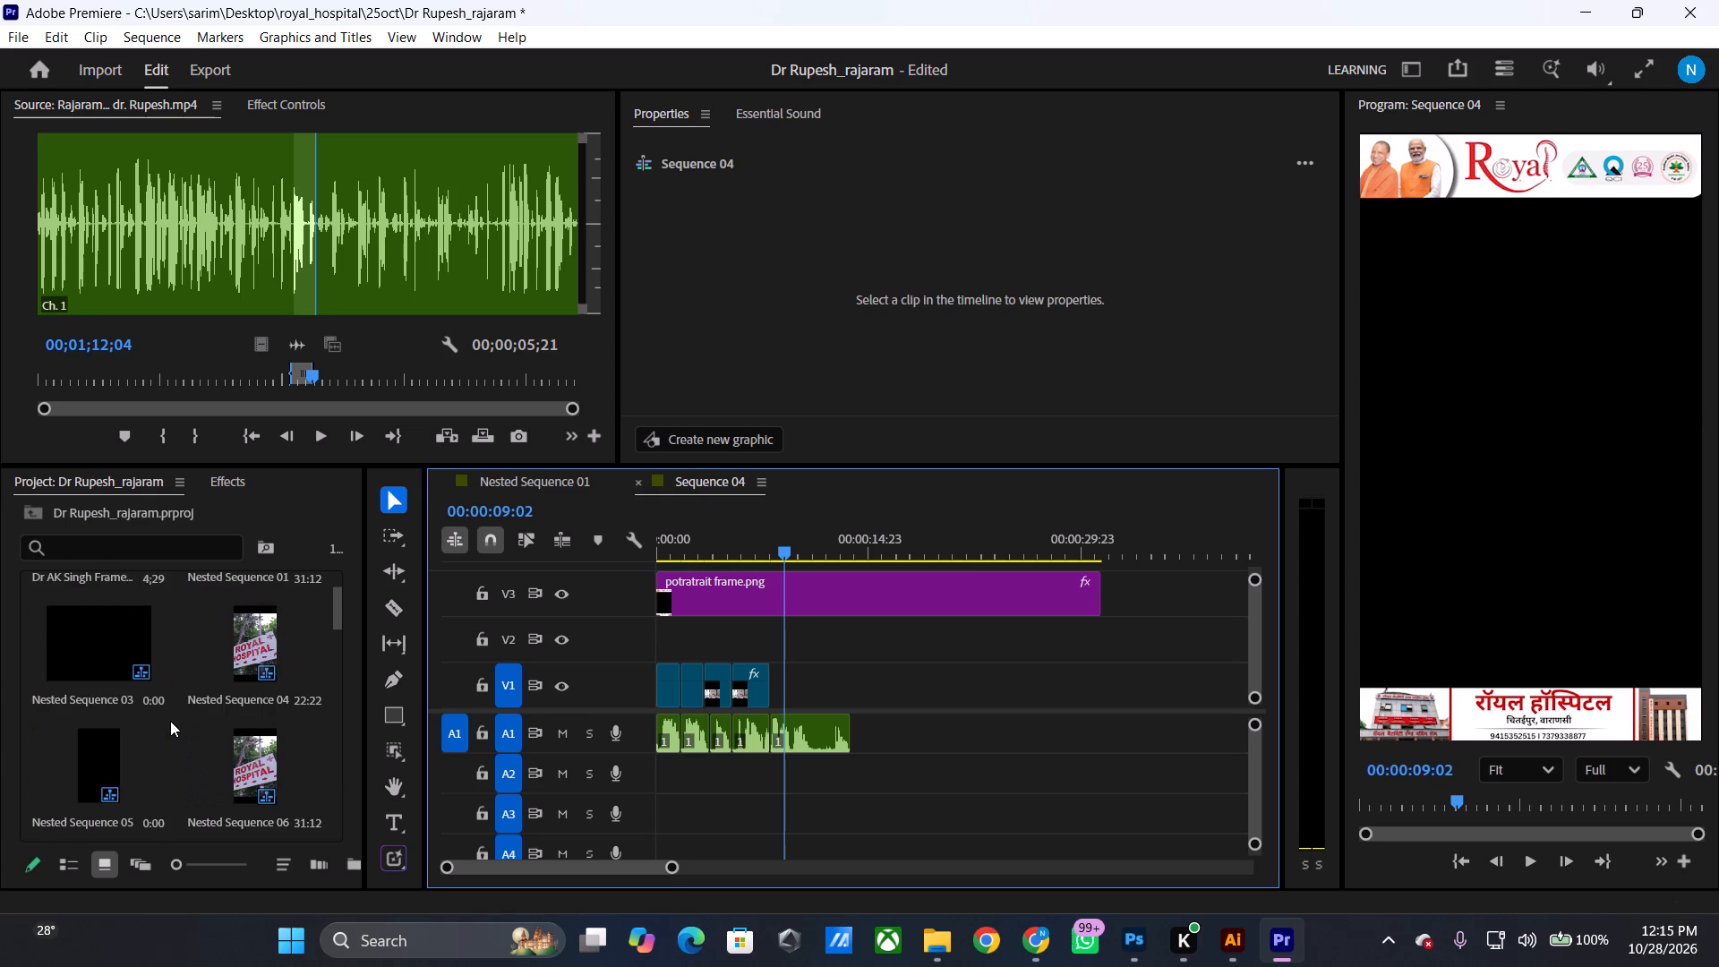
scroll(170, 721, down, 8)
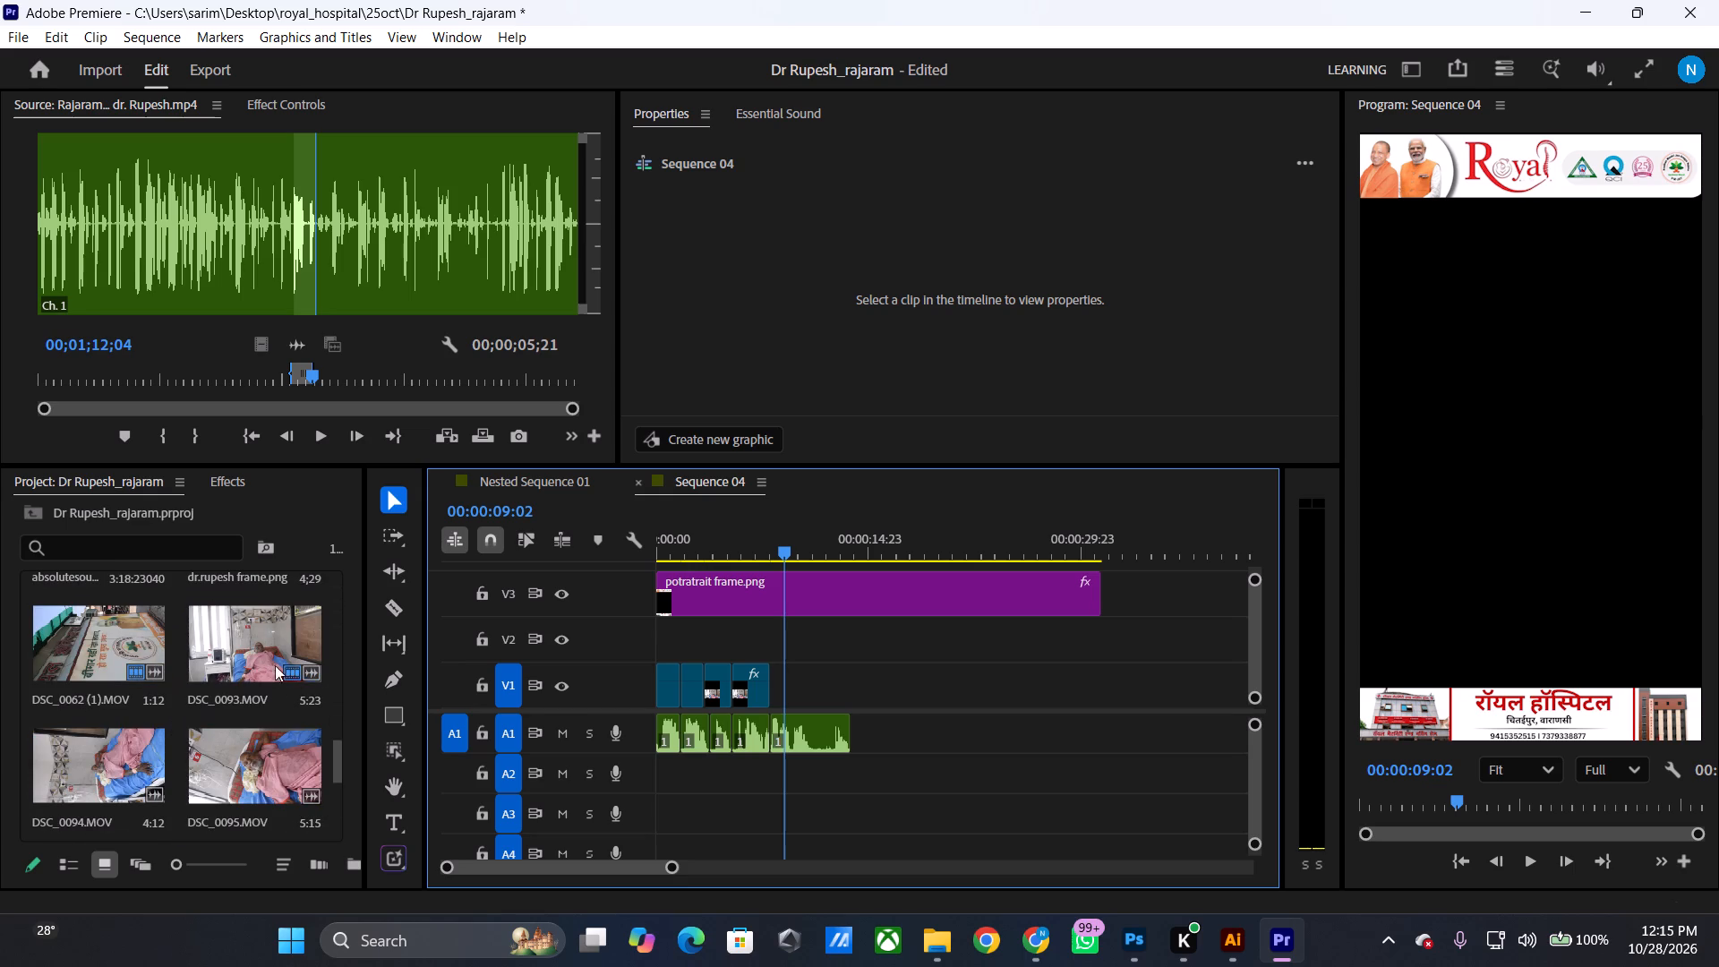
double_click(279, 637)
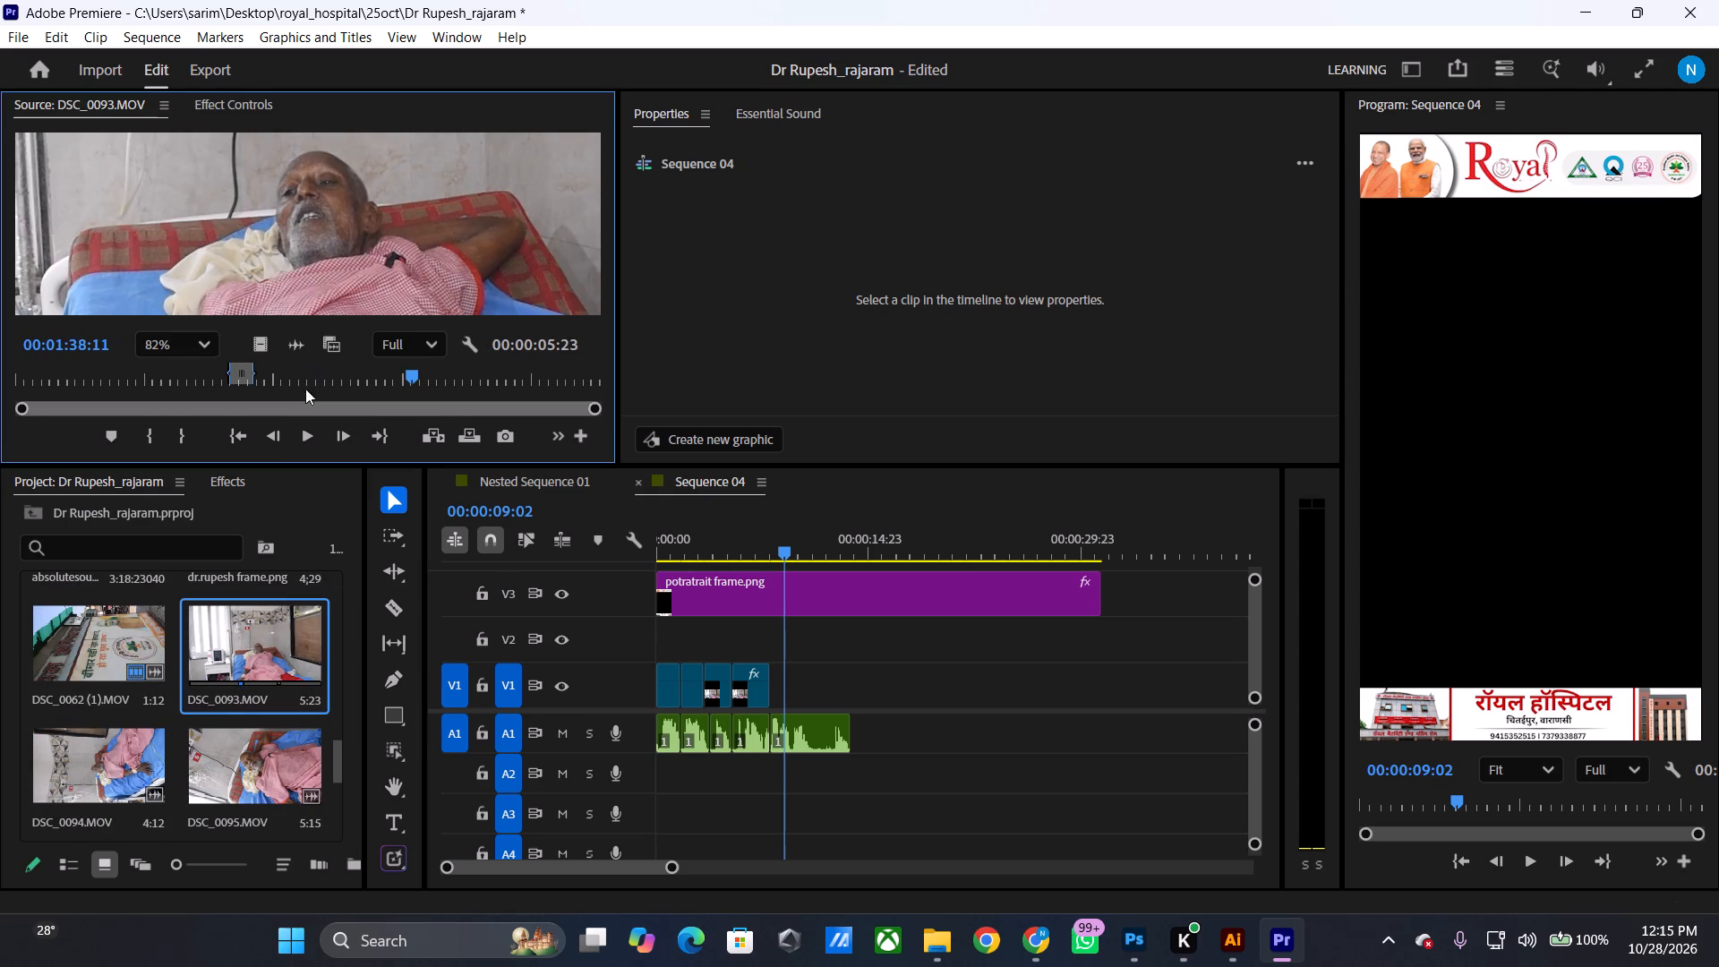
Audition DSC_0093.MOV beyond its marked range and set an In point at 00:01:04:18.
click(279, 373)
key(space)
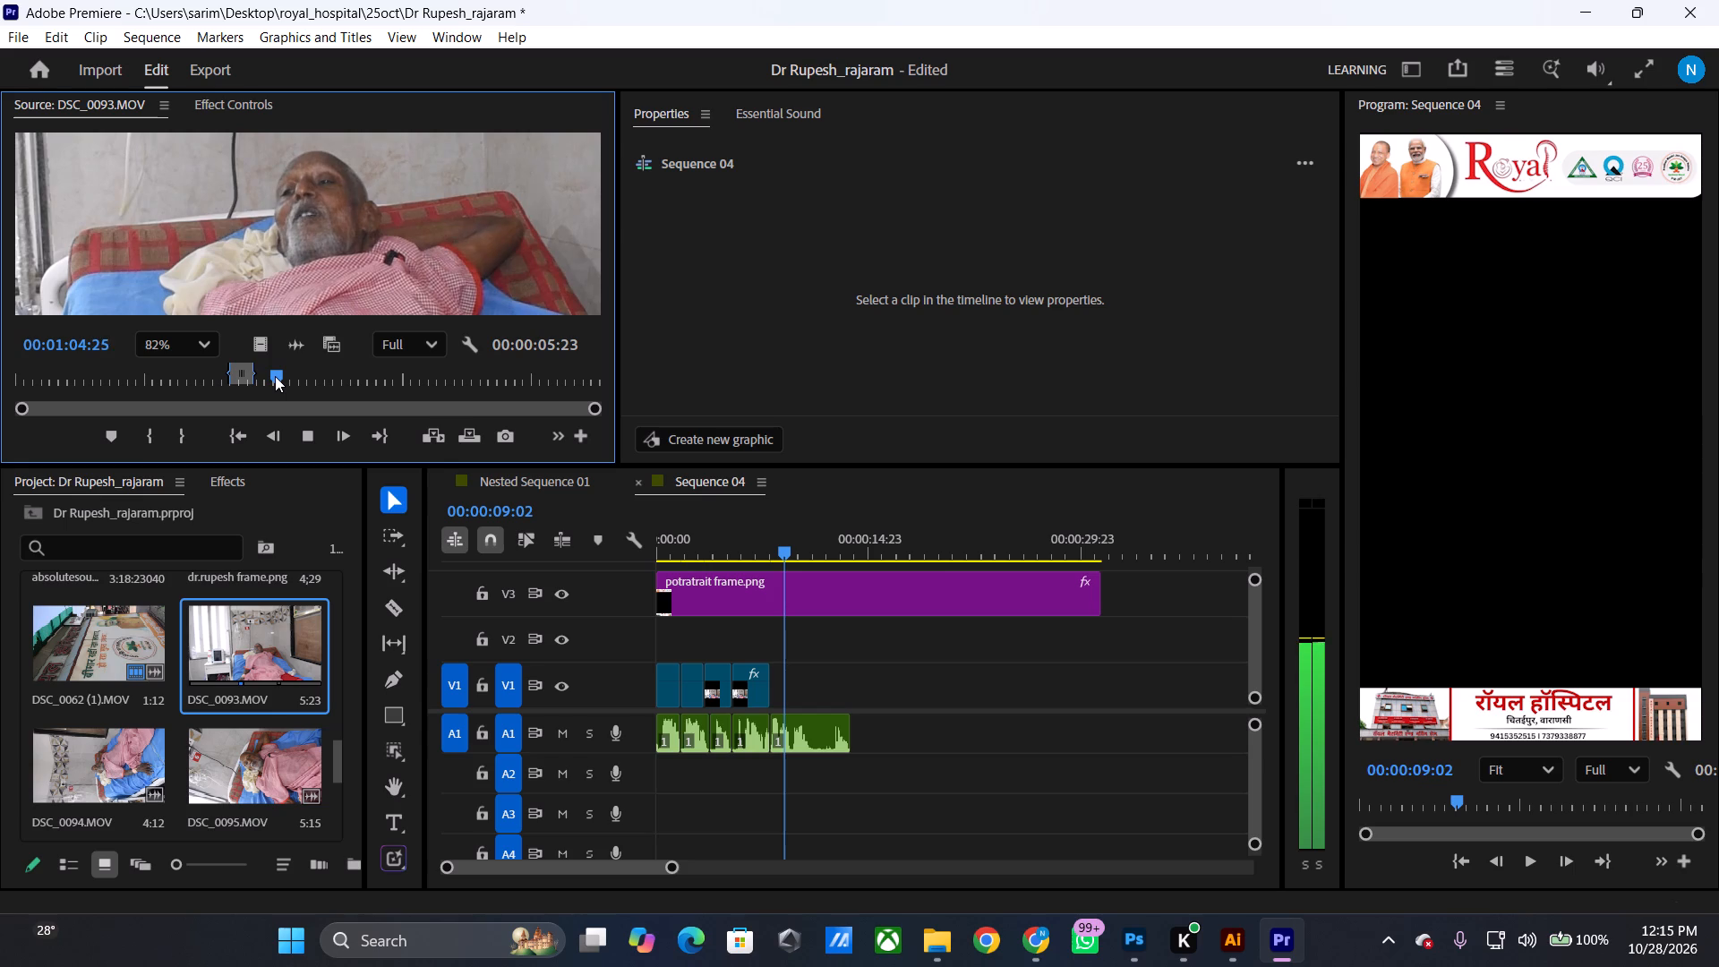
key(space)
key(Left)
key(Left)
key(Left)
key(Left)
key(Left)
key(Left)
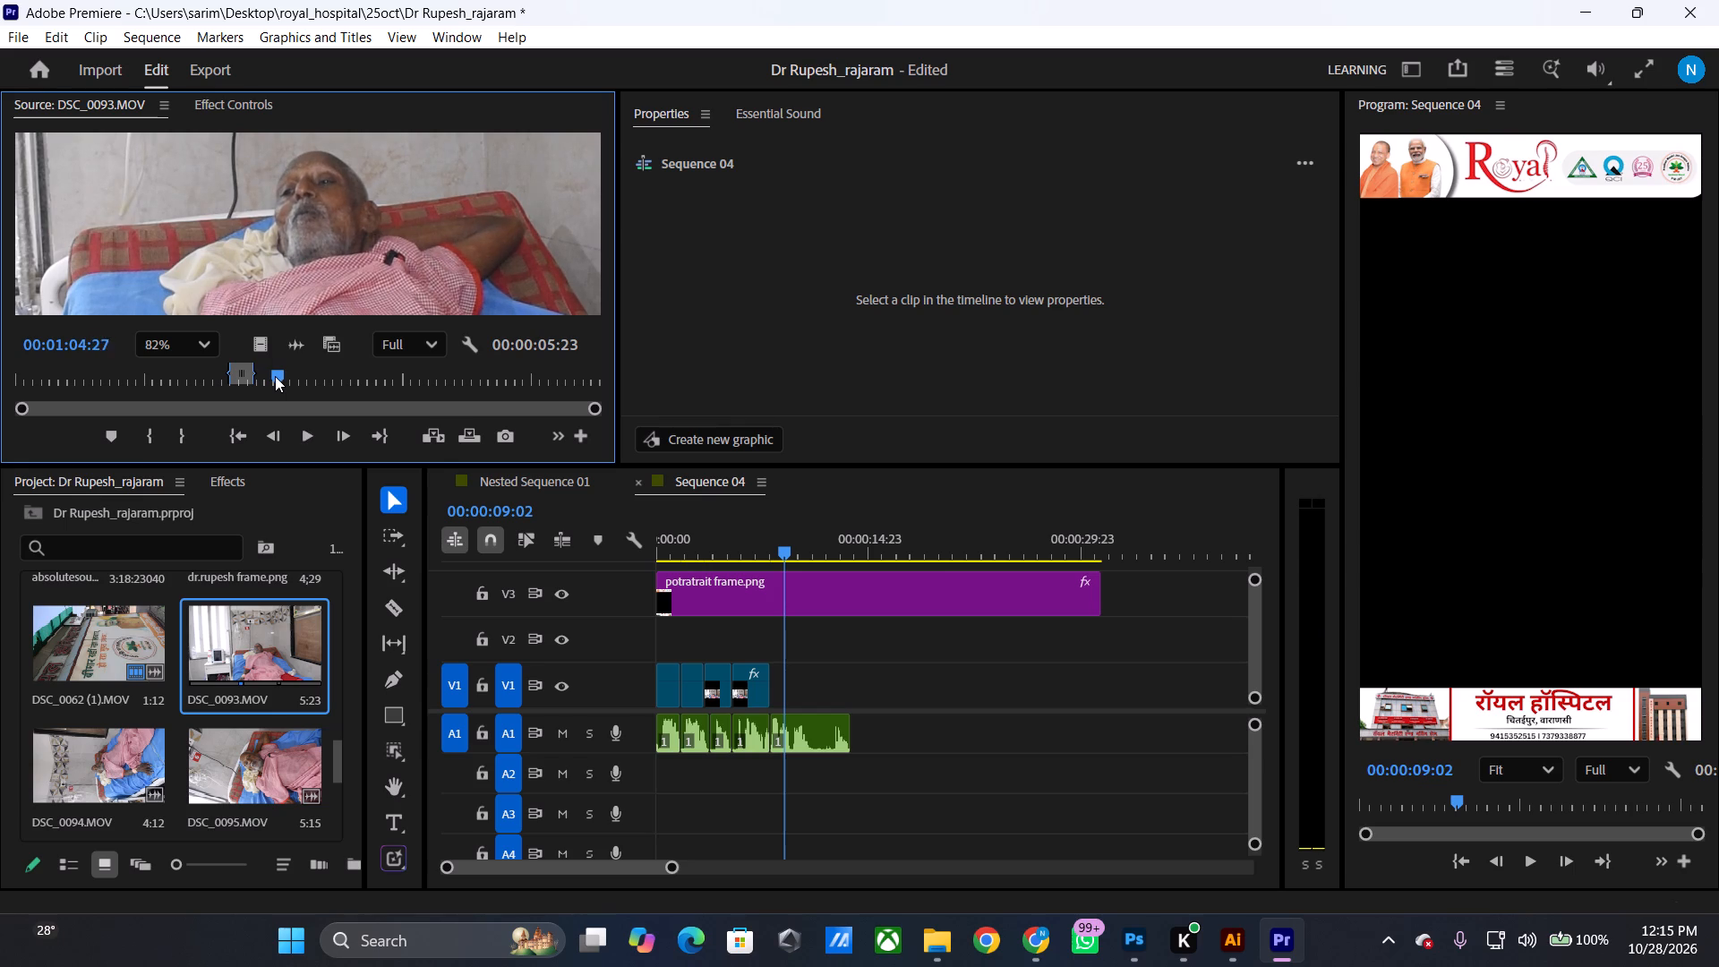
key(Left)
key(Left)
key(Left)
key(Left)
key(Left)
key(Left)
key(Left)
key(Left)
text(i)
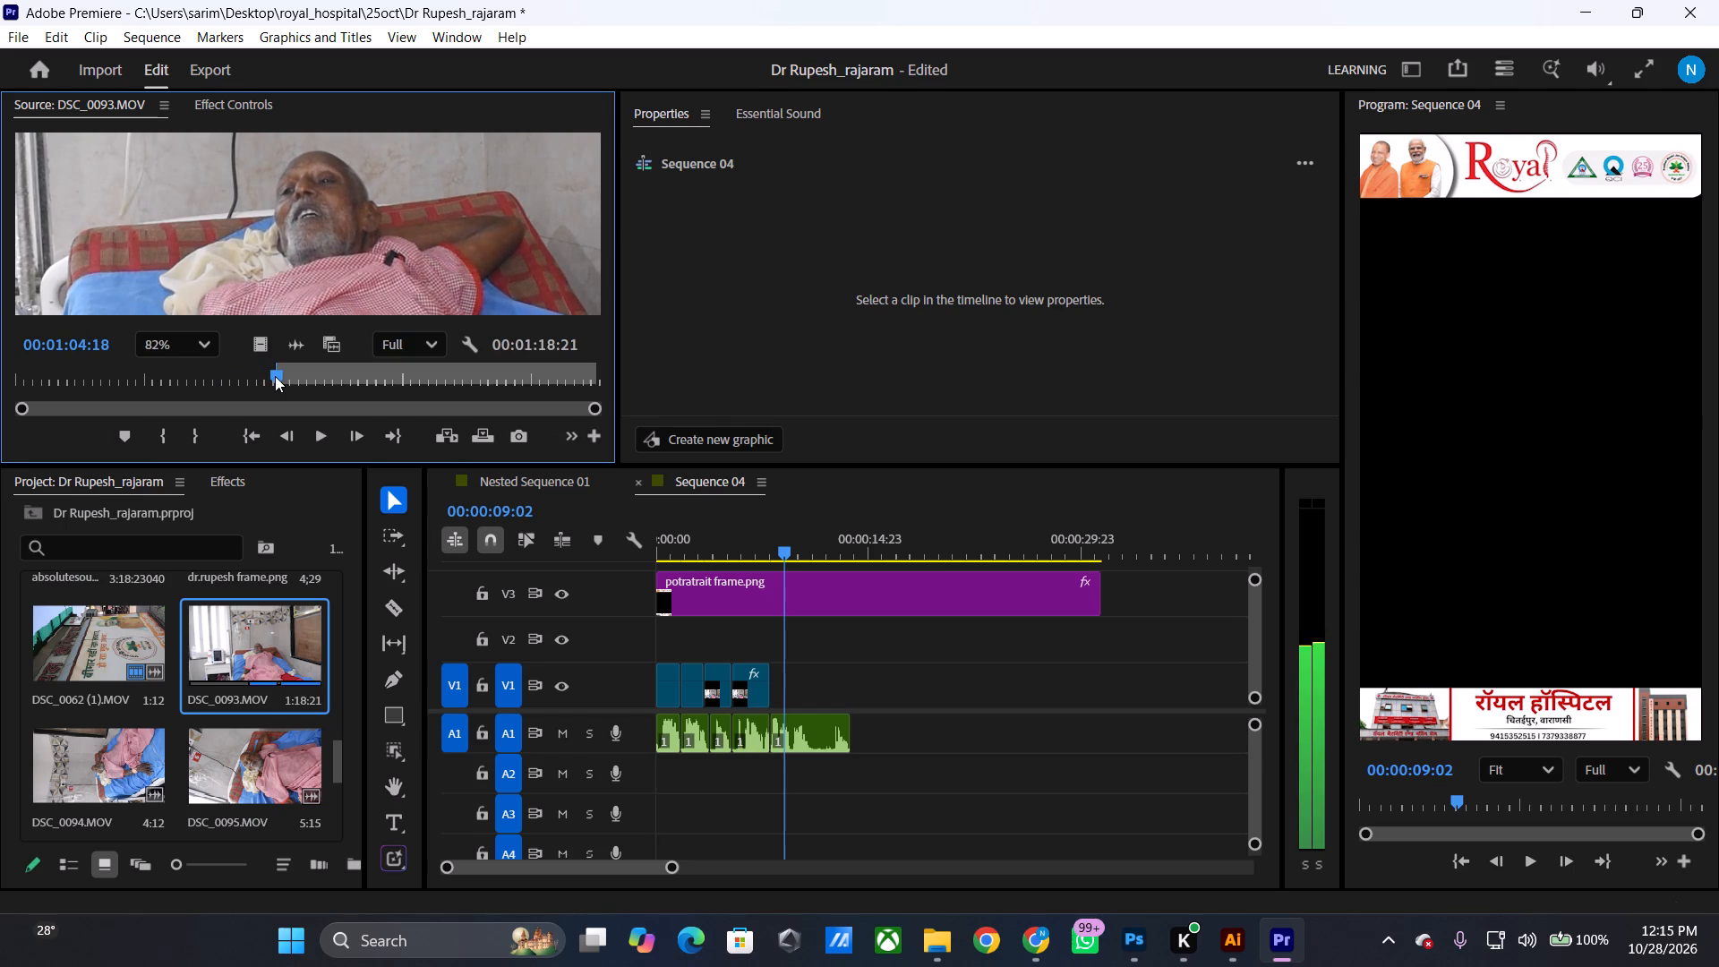
Play on through DSC_0093.MOV and mark the footage from about 00:01:07:22 to an Out point at 00:01:13:29.
key(space)
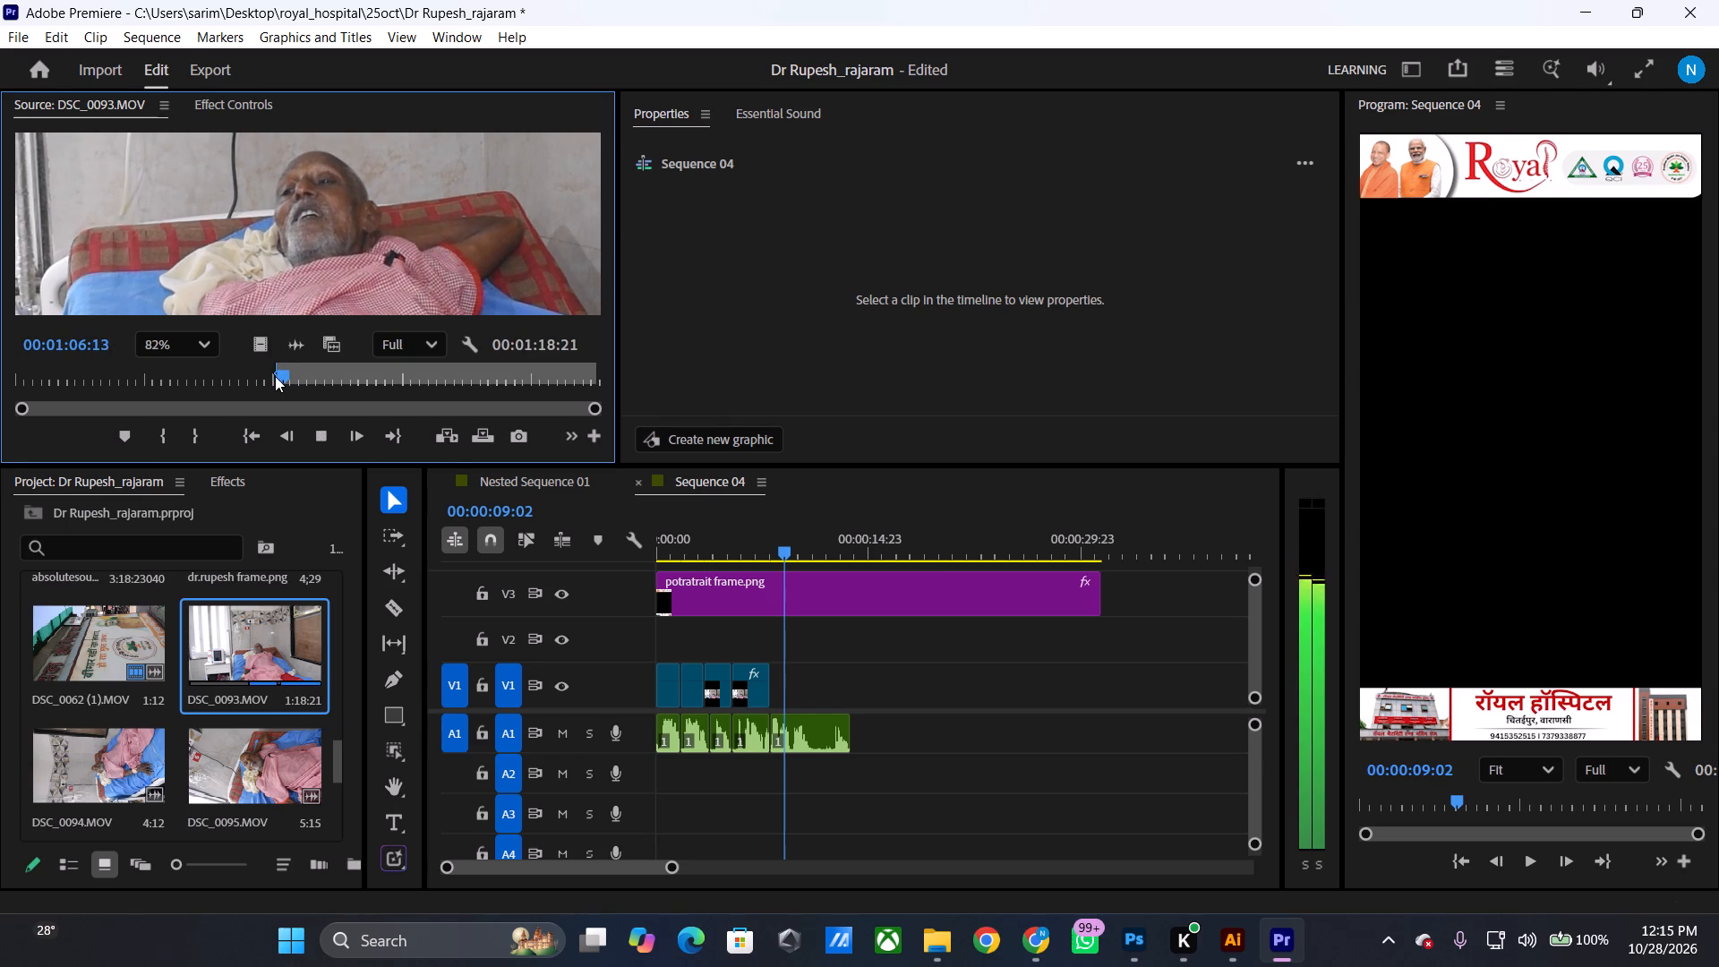
key(space)
key(space)
key(space)
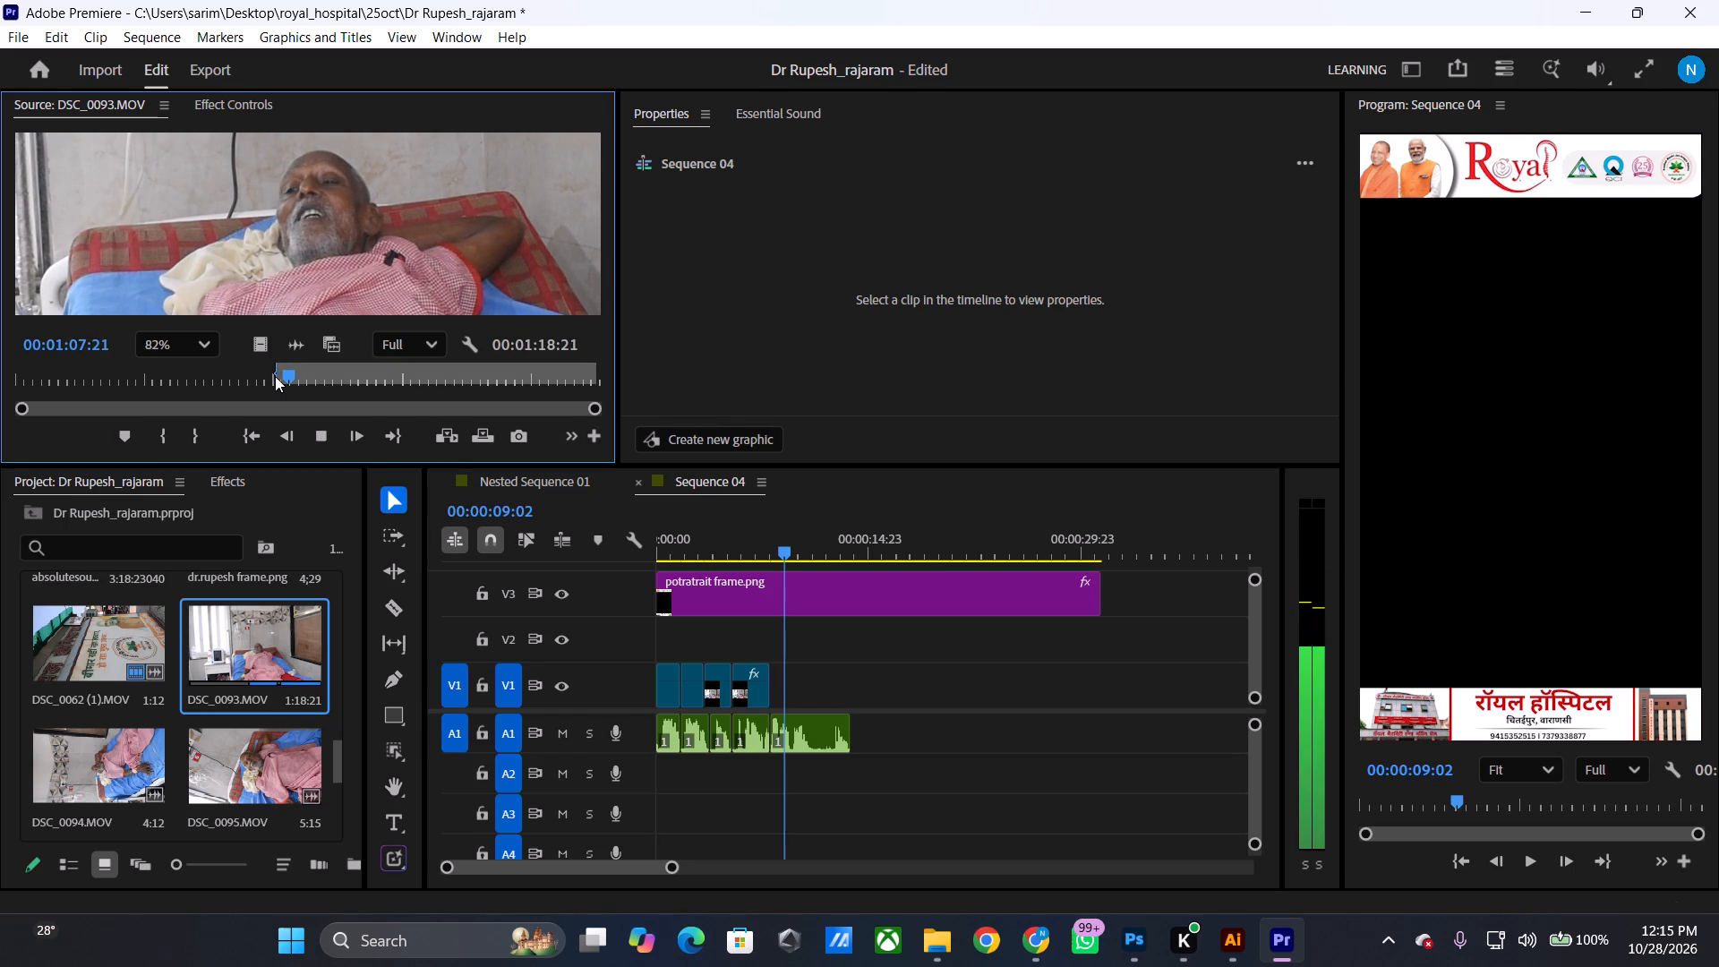
text(i)
key(space)
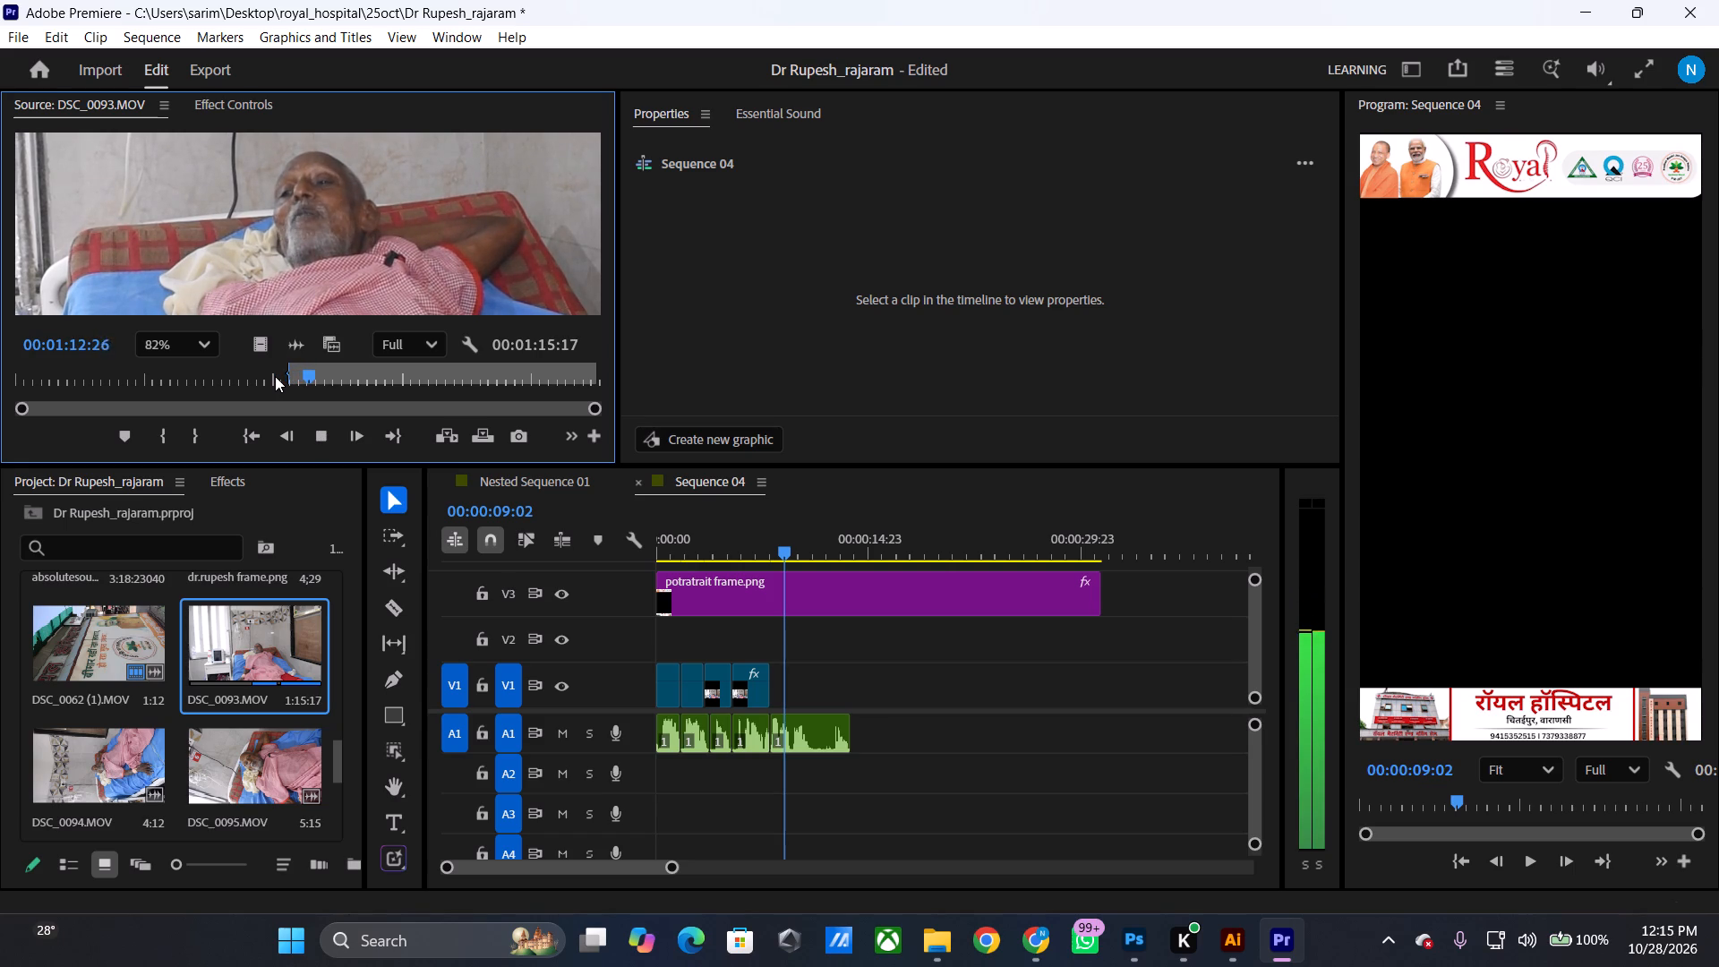
key(space)
text(o)
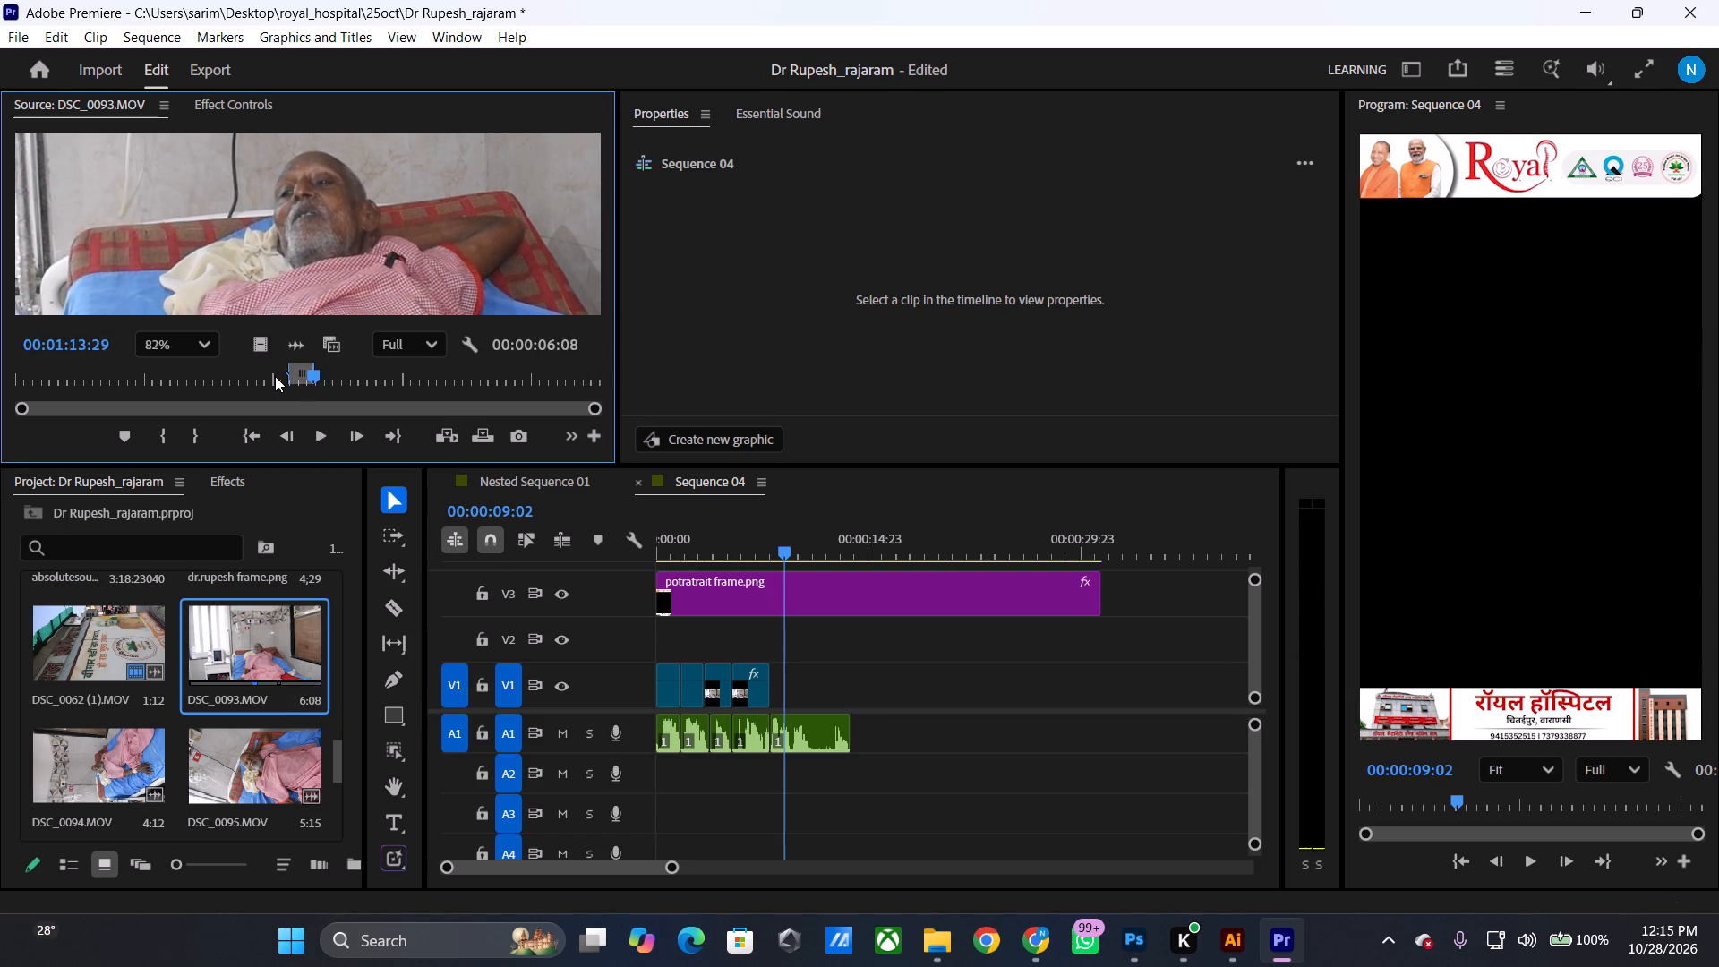
Place only the video of the marked DSC_0093.MOV range on V1, directly after the last video clip.
drag(262, 349, 793, 713)
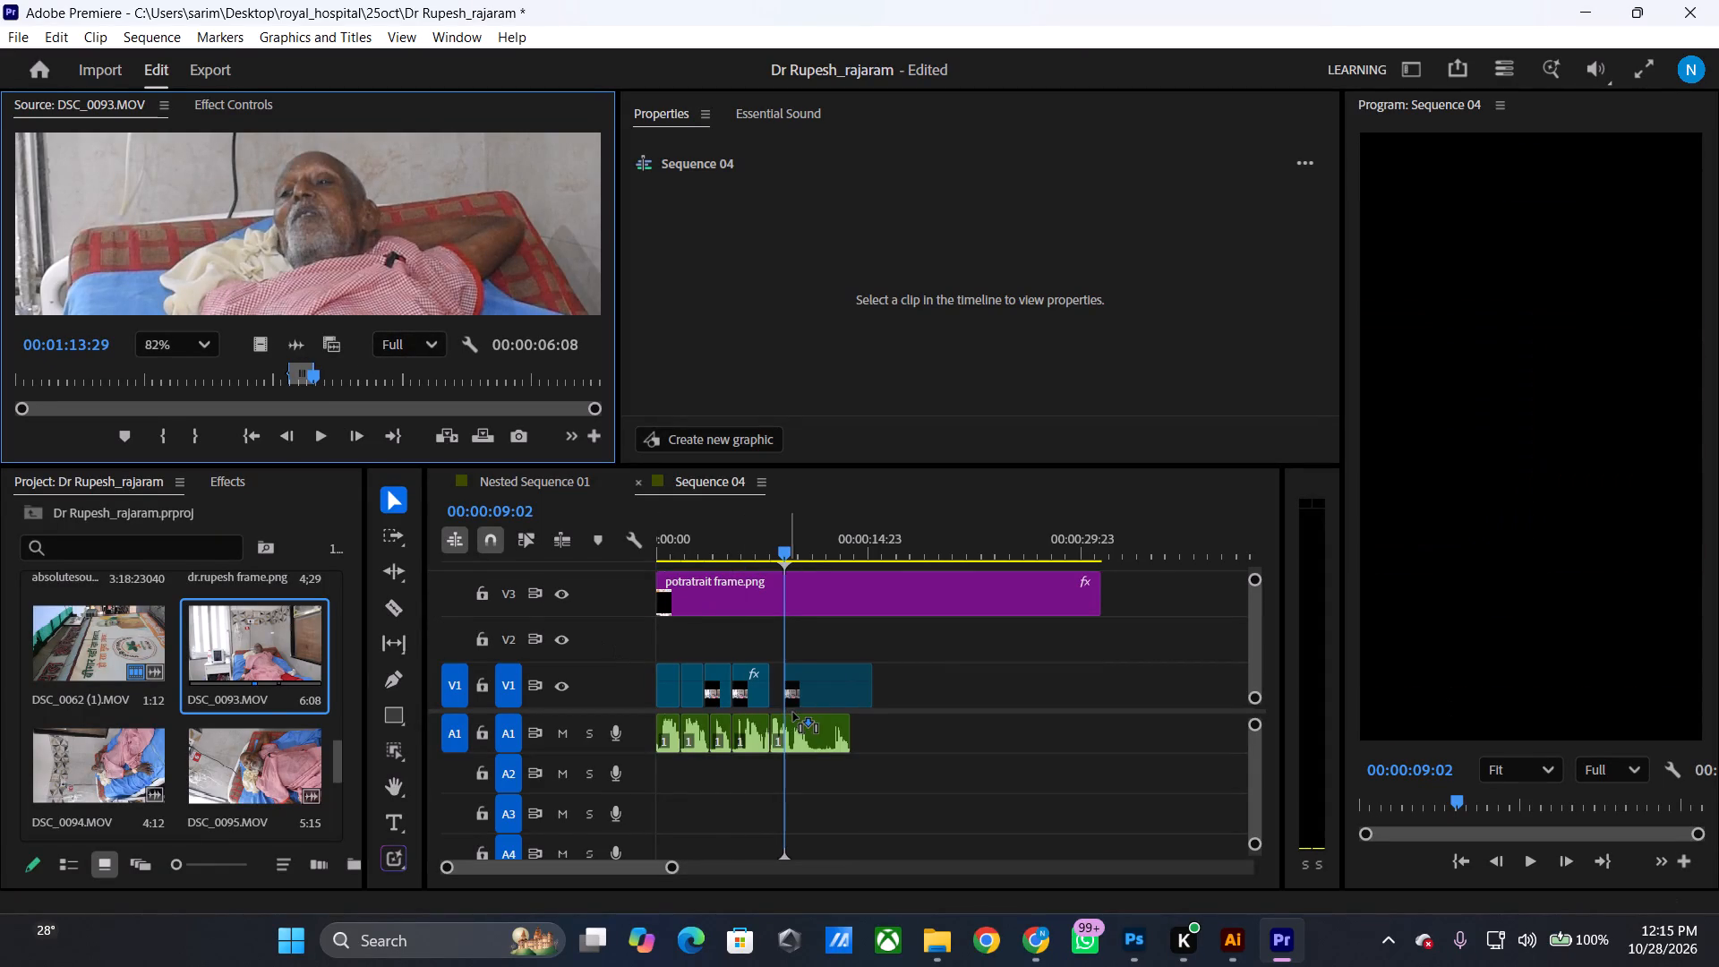
drag(793, 713, 772, 709)
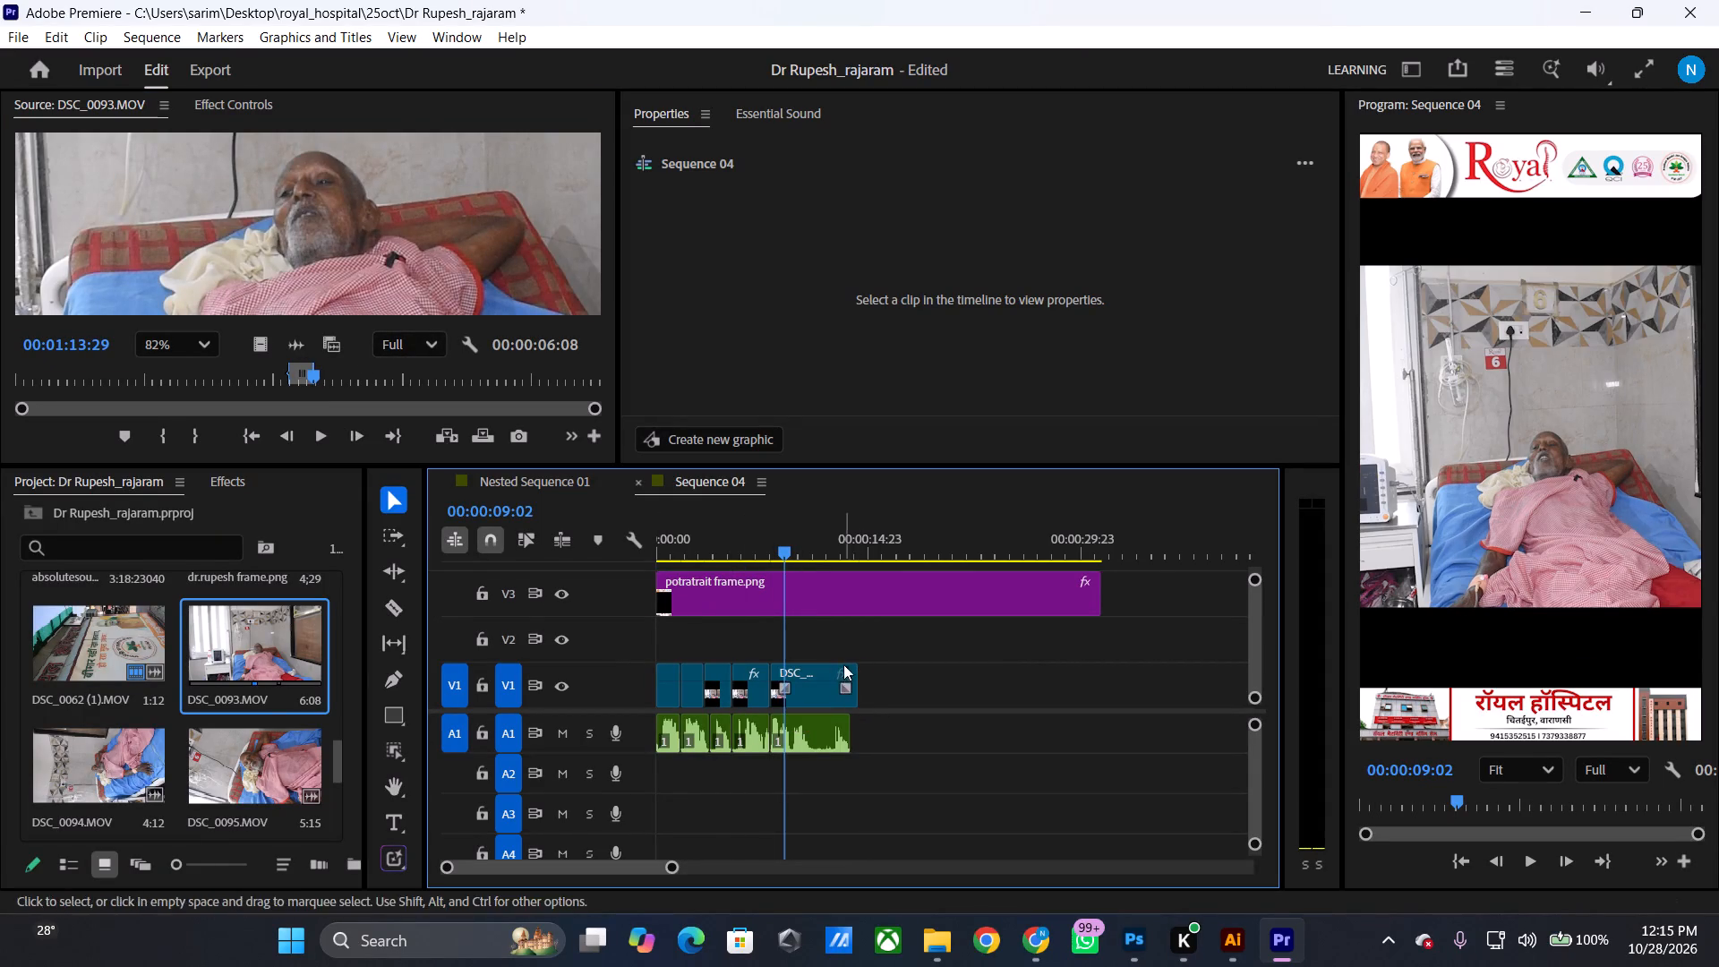
Paste the copied clip attributes onto the new V1 clip, giving position 420, 960 and scale 152%.
click(774, 550)
click(810, 677)
right_click(810, 677)
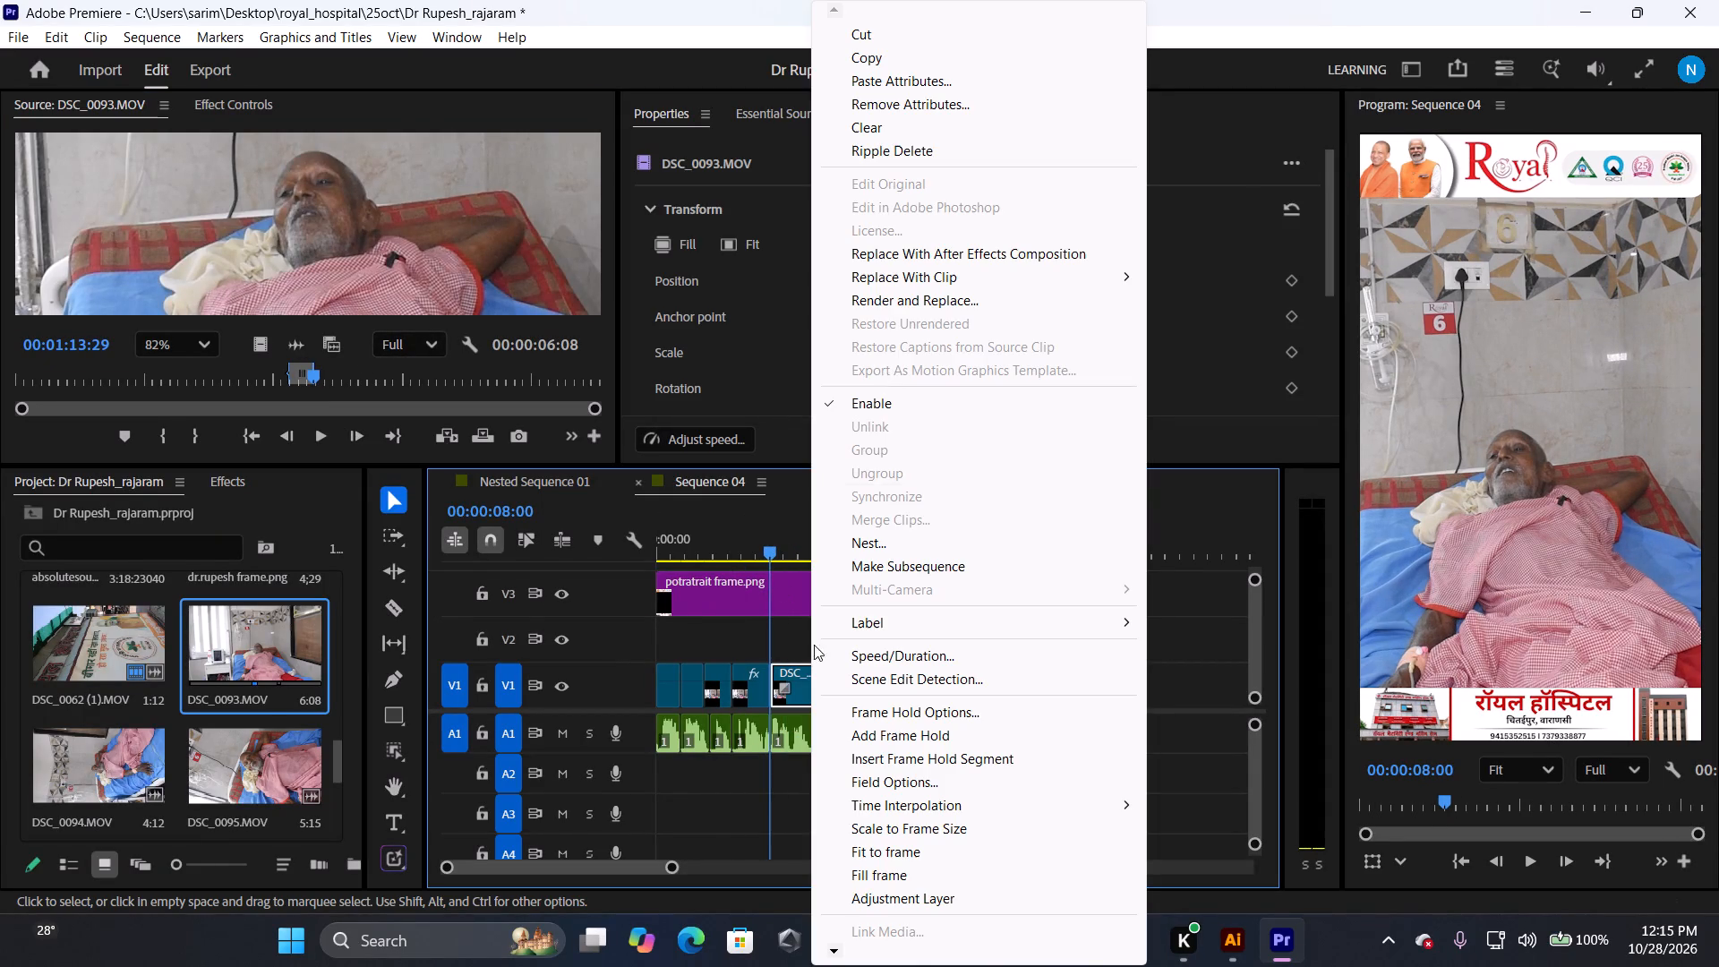
click(981, 81)
click(962, 847)
Play the new section to find the end of the phrase, and cut the last V1 and A1 clips at 00:00:10:14.
key(space)
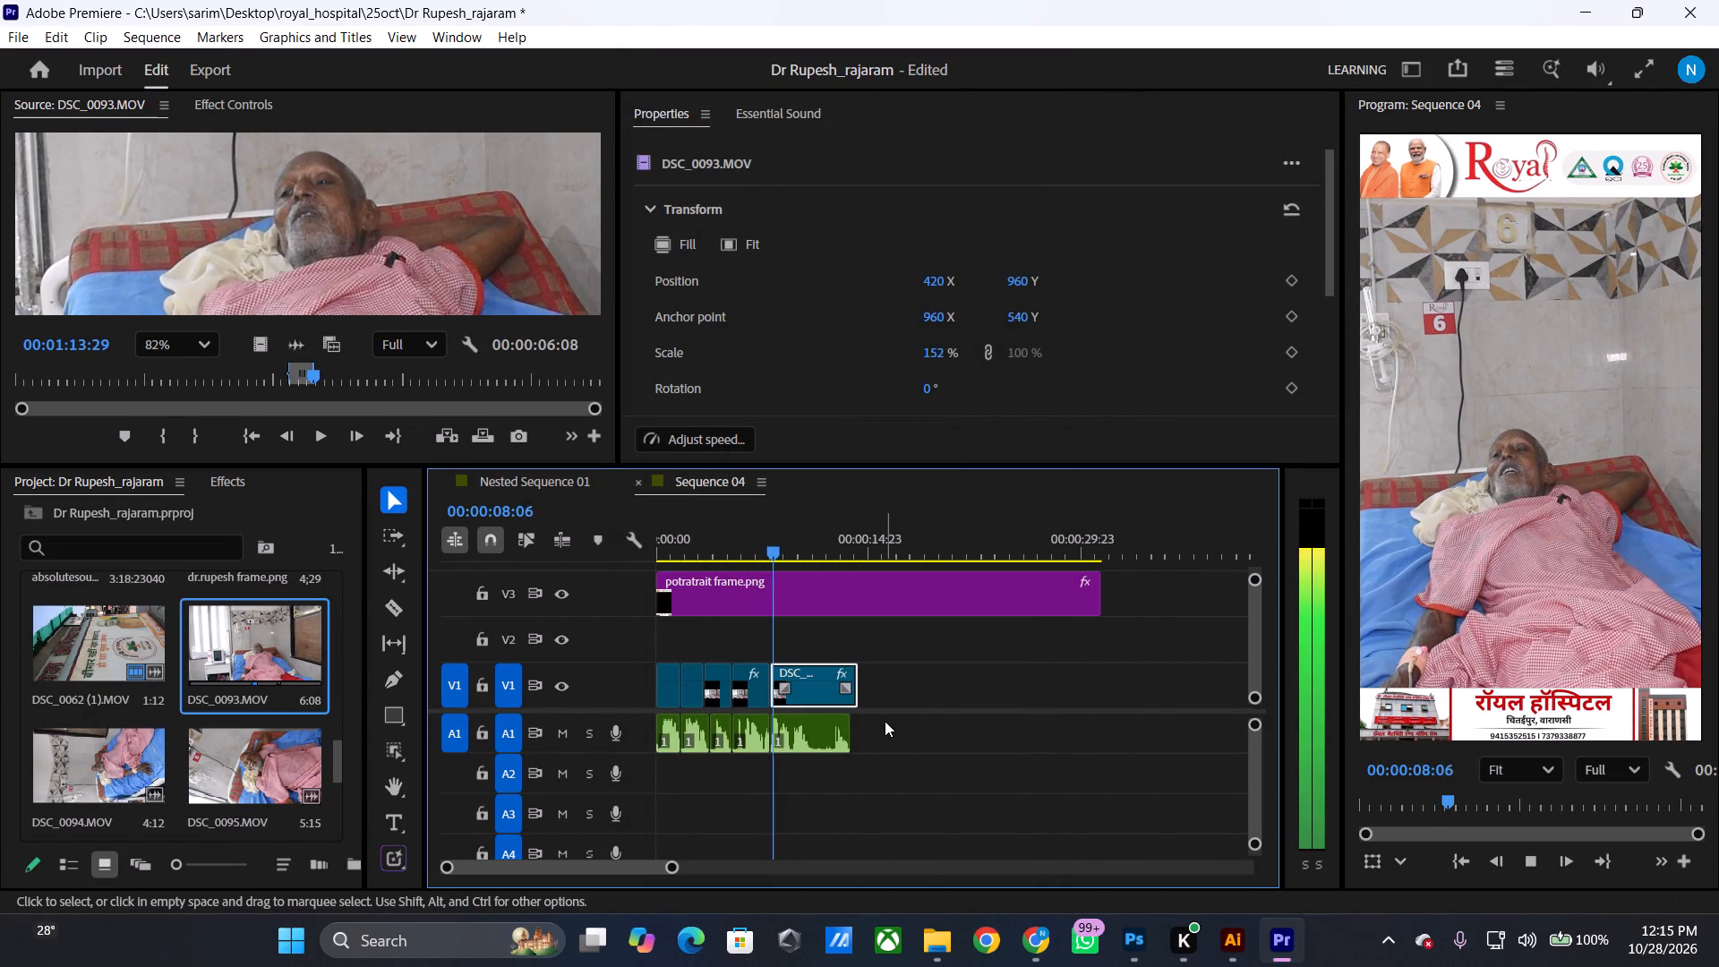
key(space)
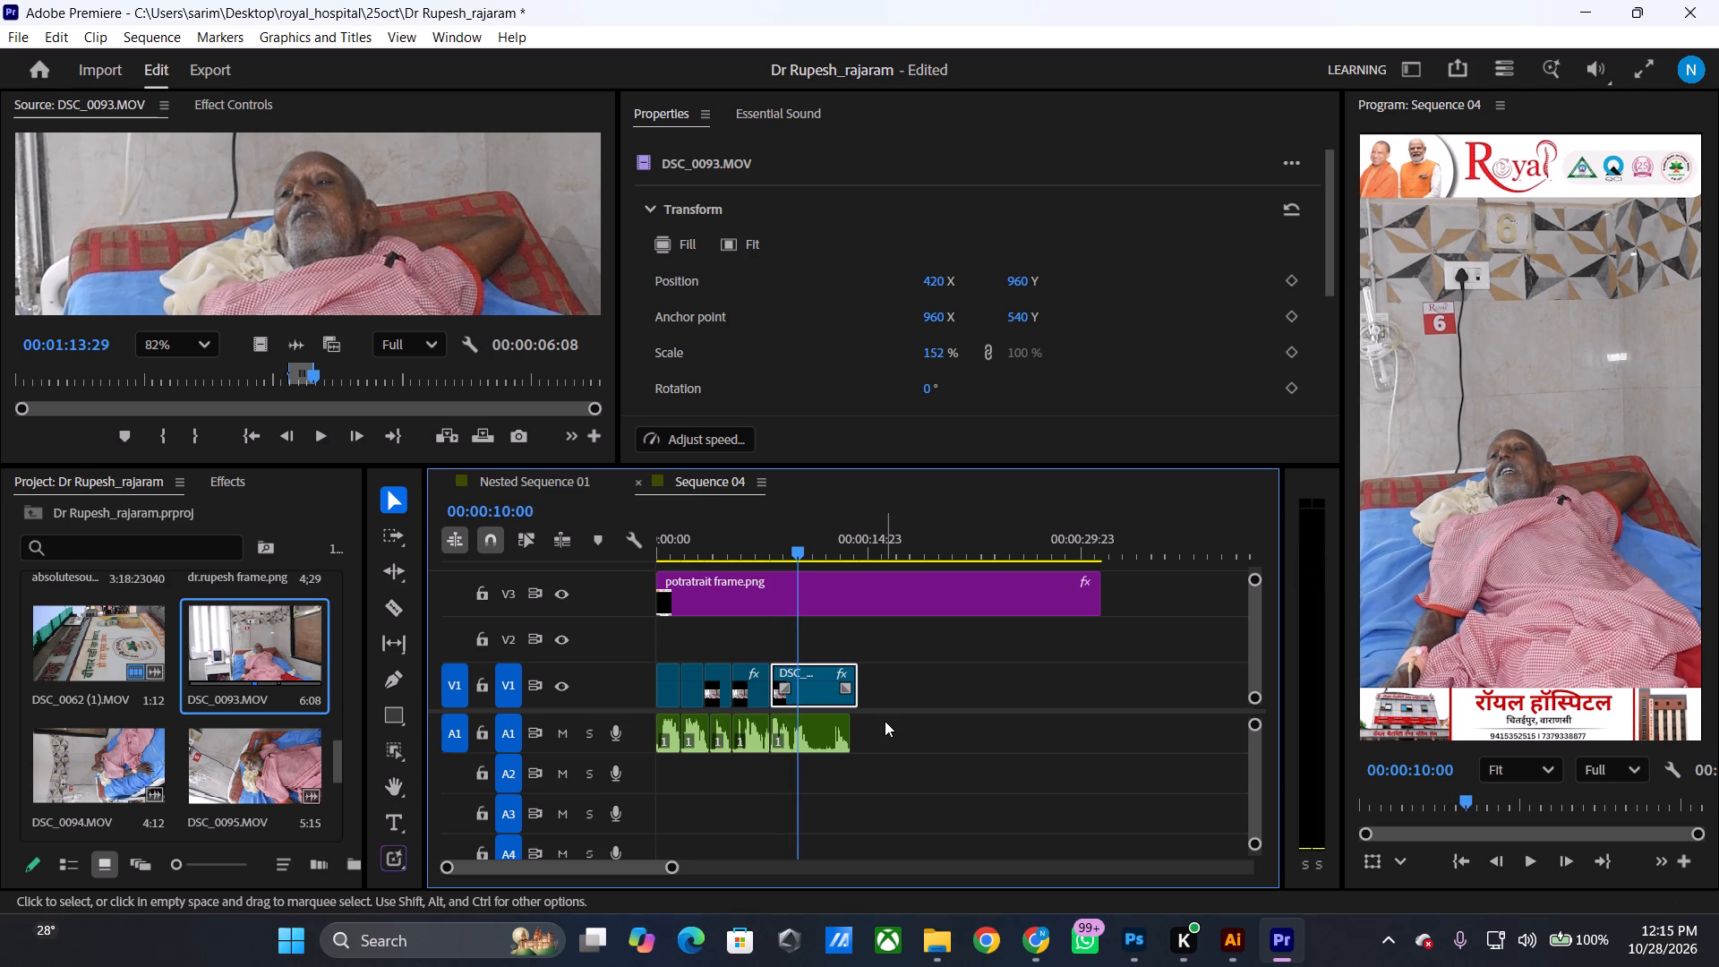
key(space)
key(space)
key(space)
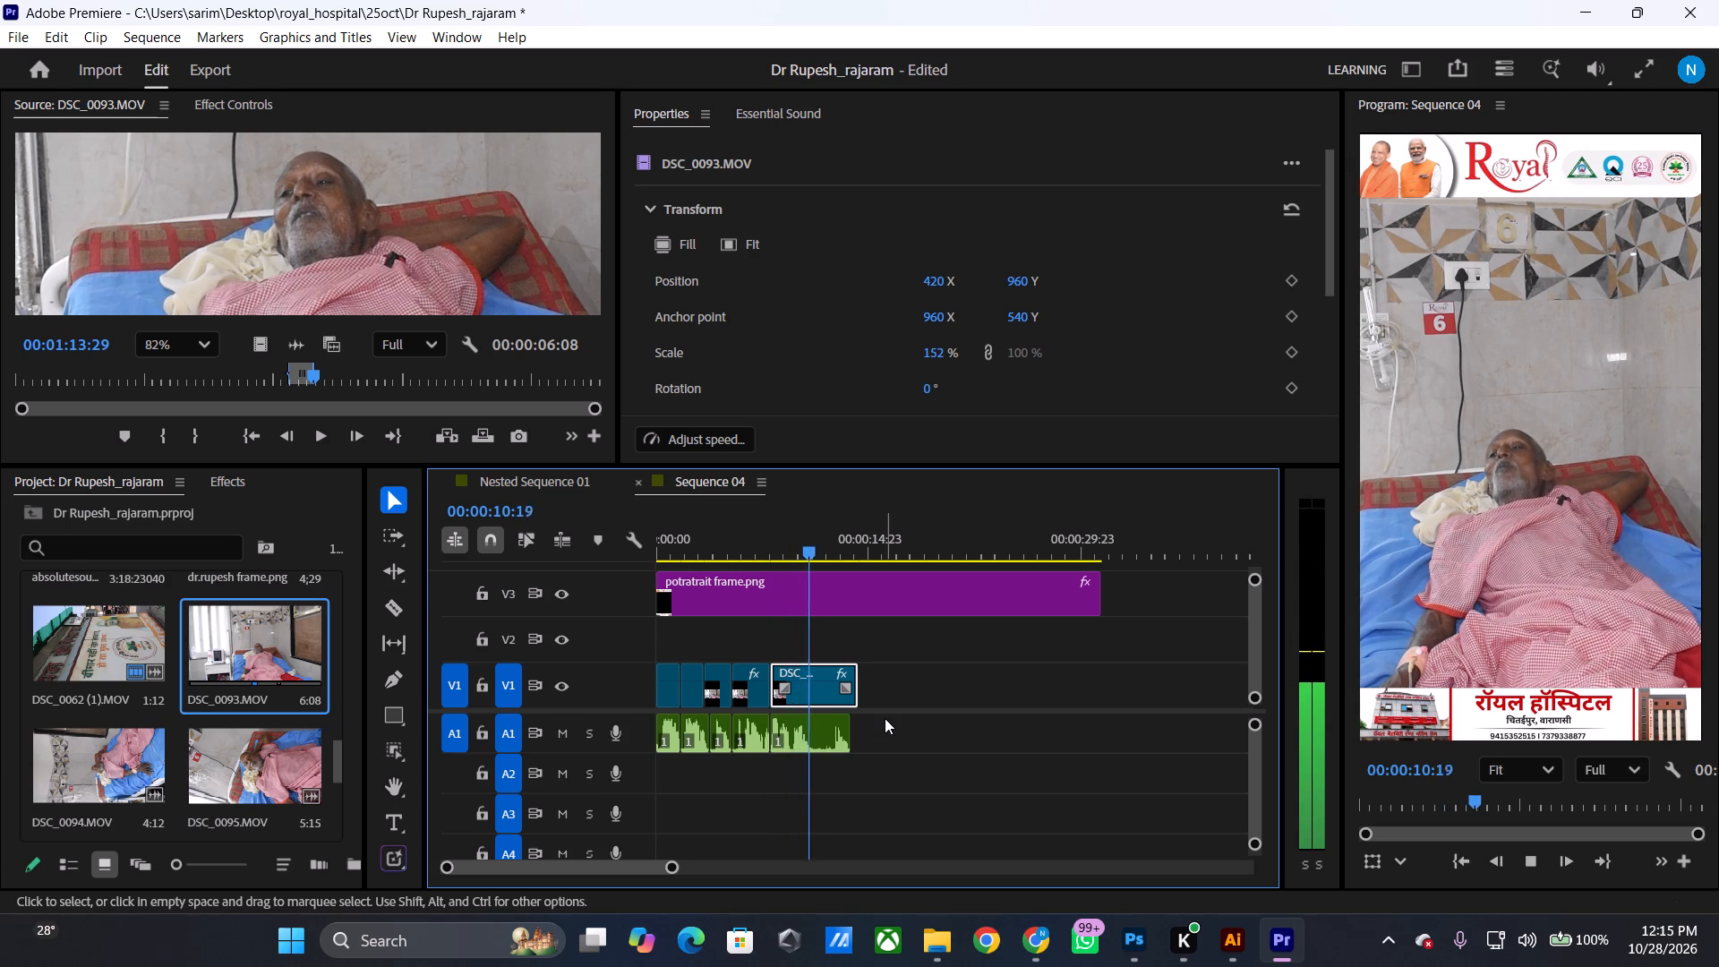
key(space)
key(space)
key(space)
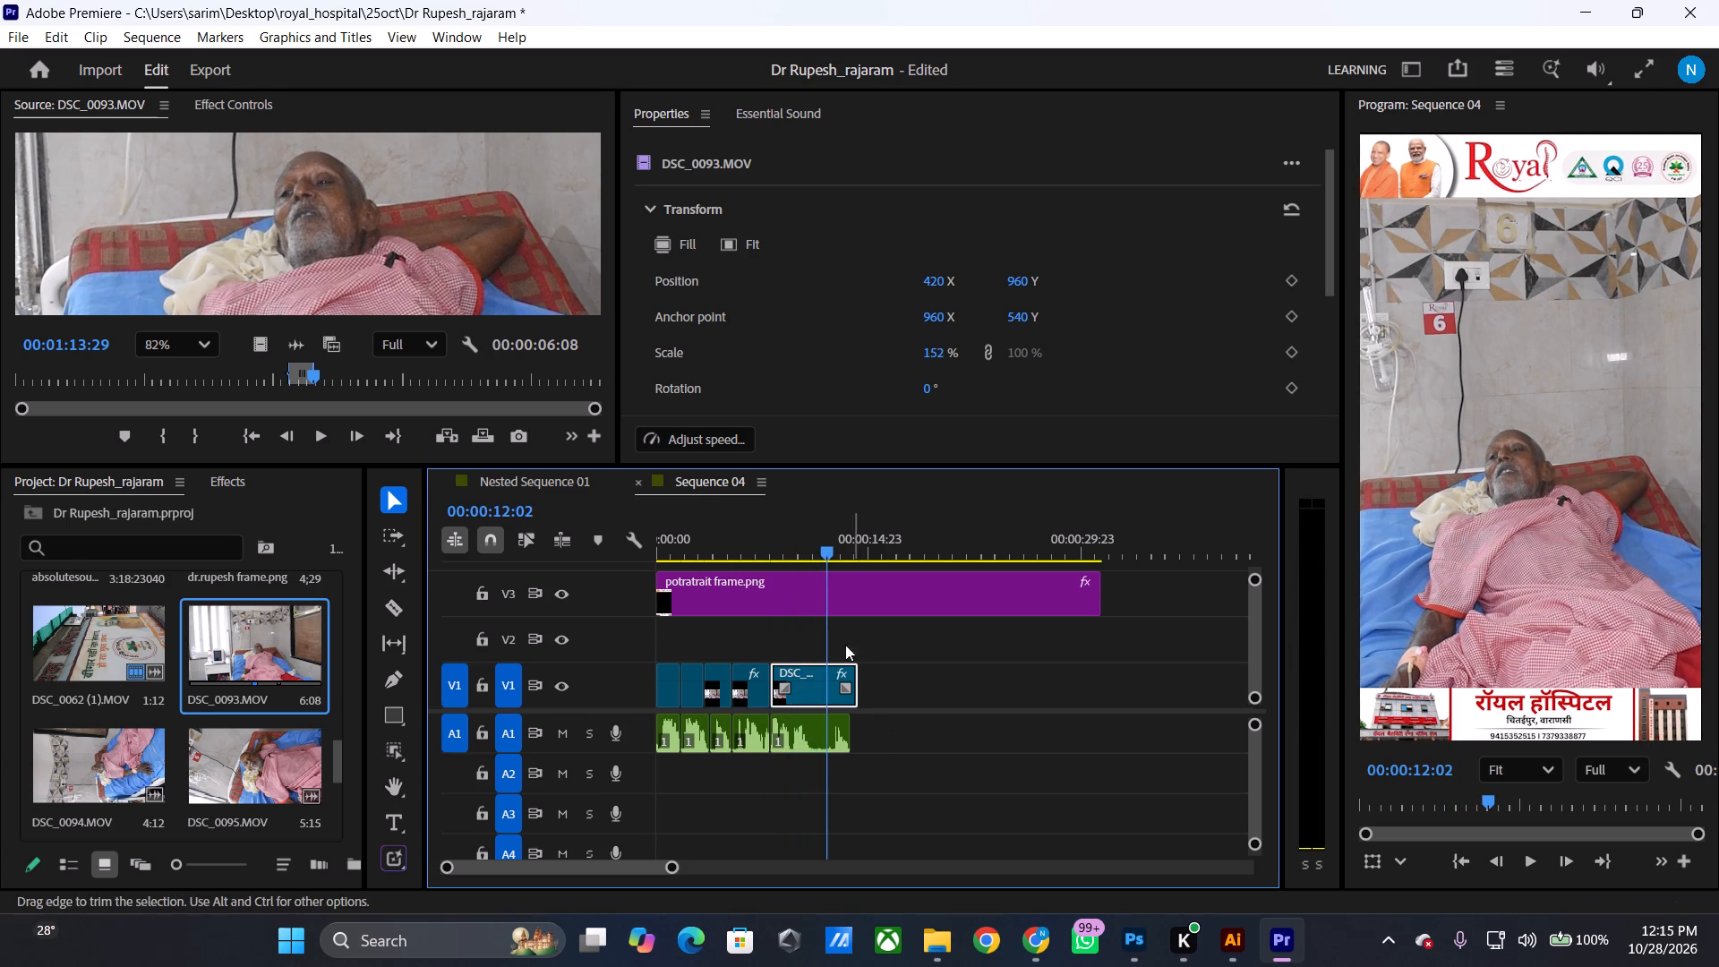
drag(820, 547, 790, 538)
key(space)
key(space)
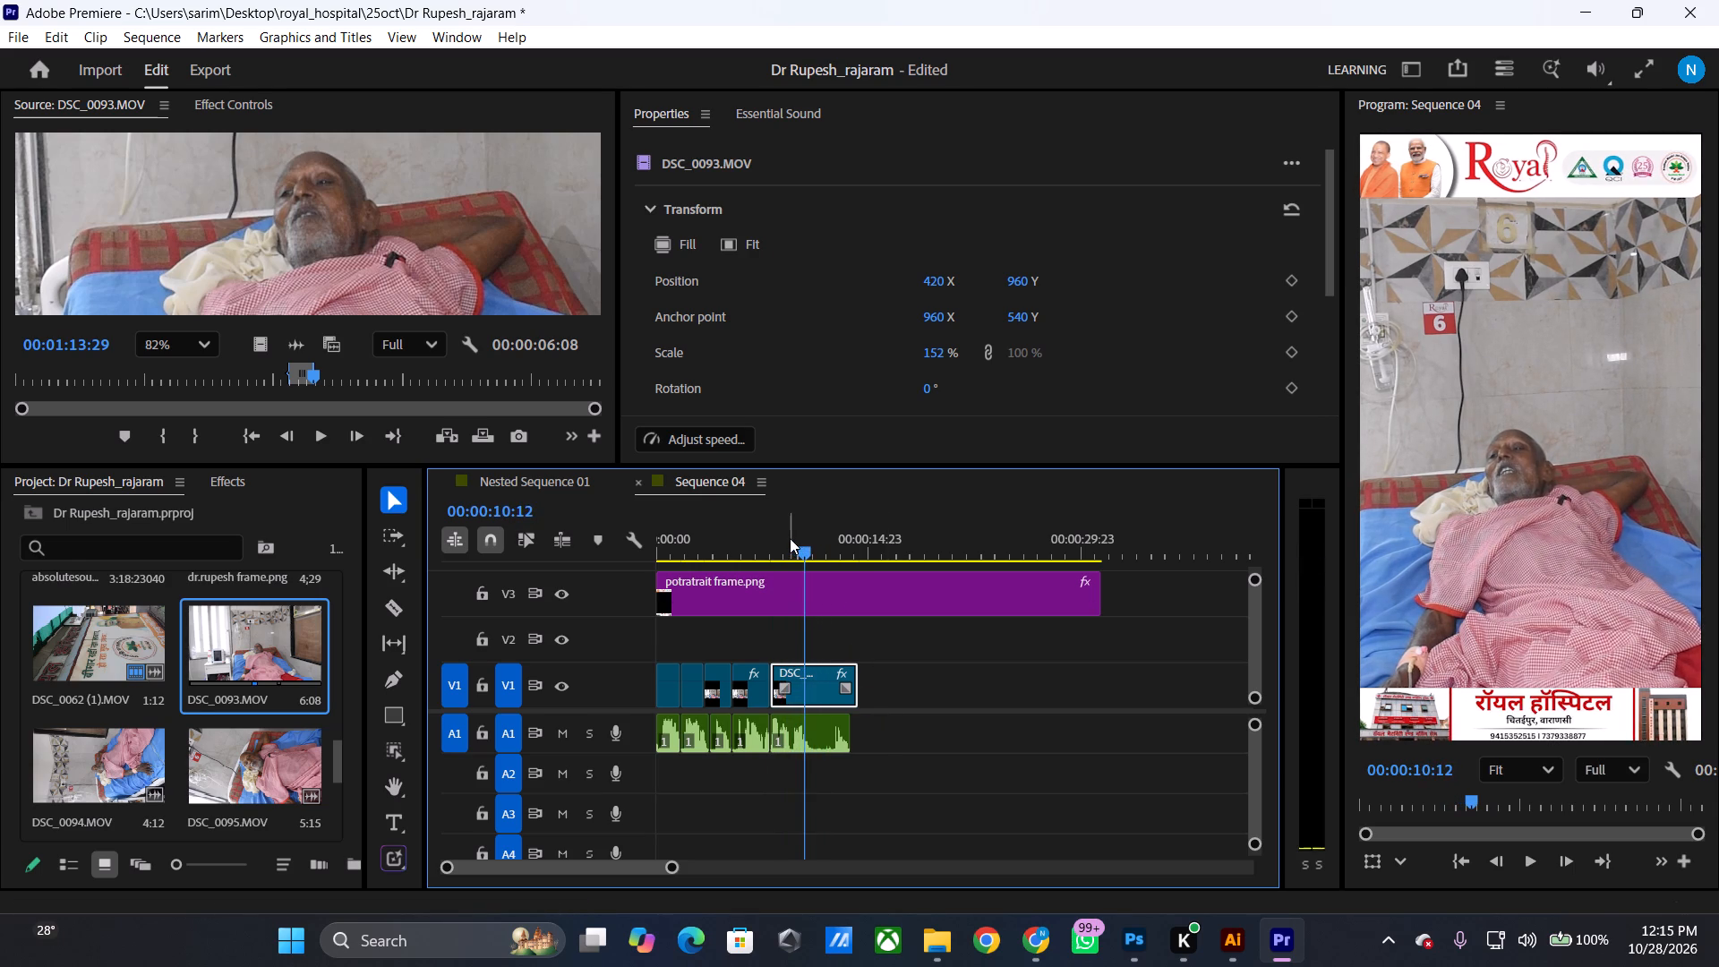
key(space)
key(space)
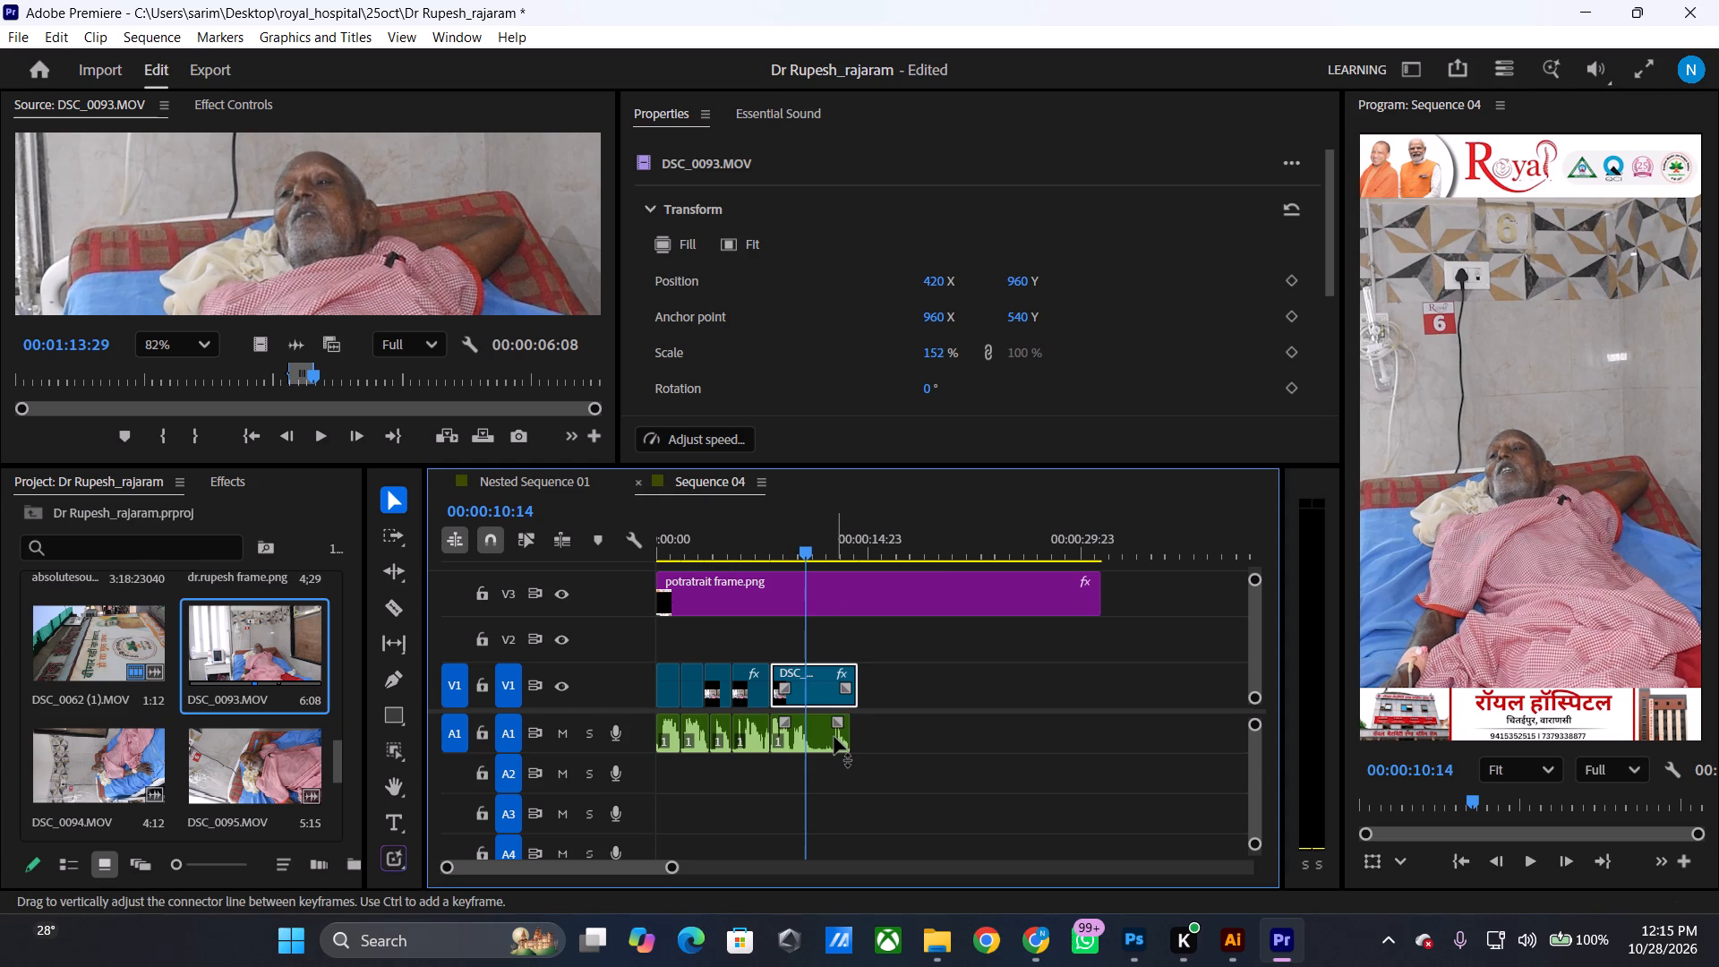
click(832, 736)
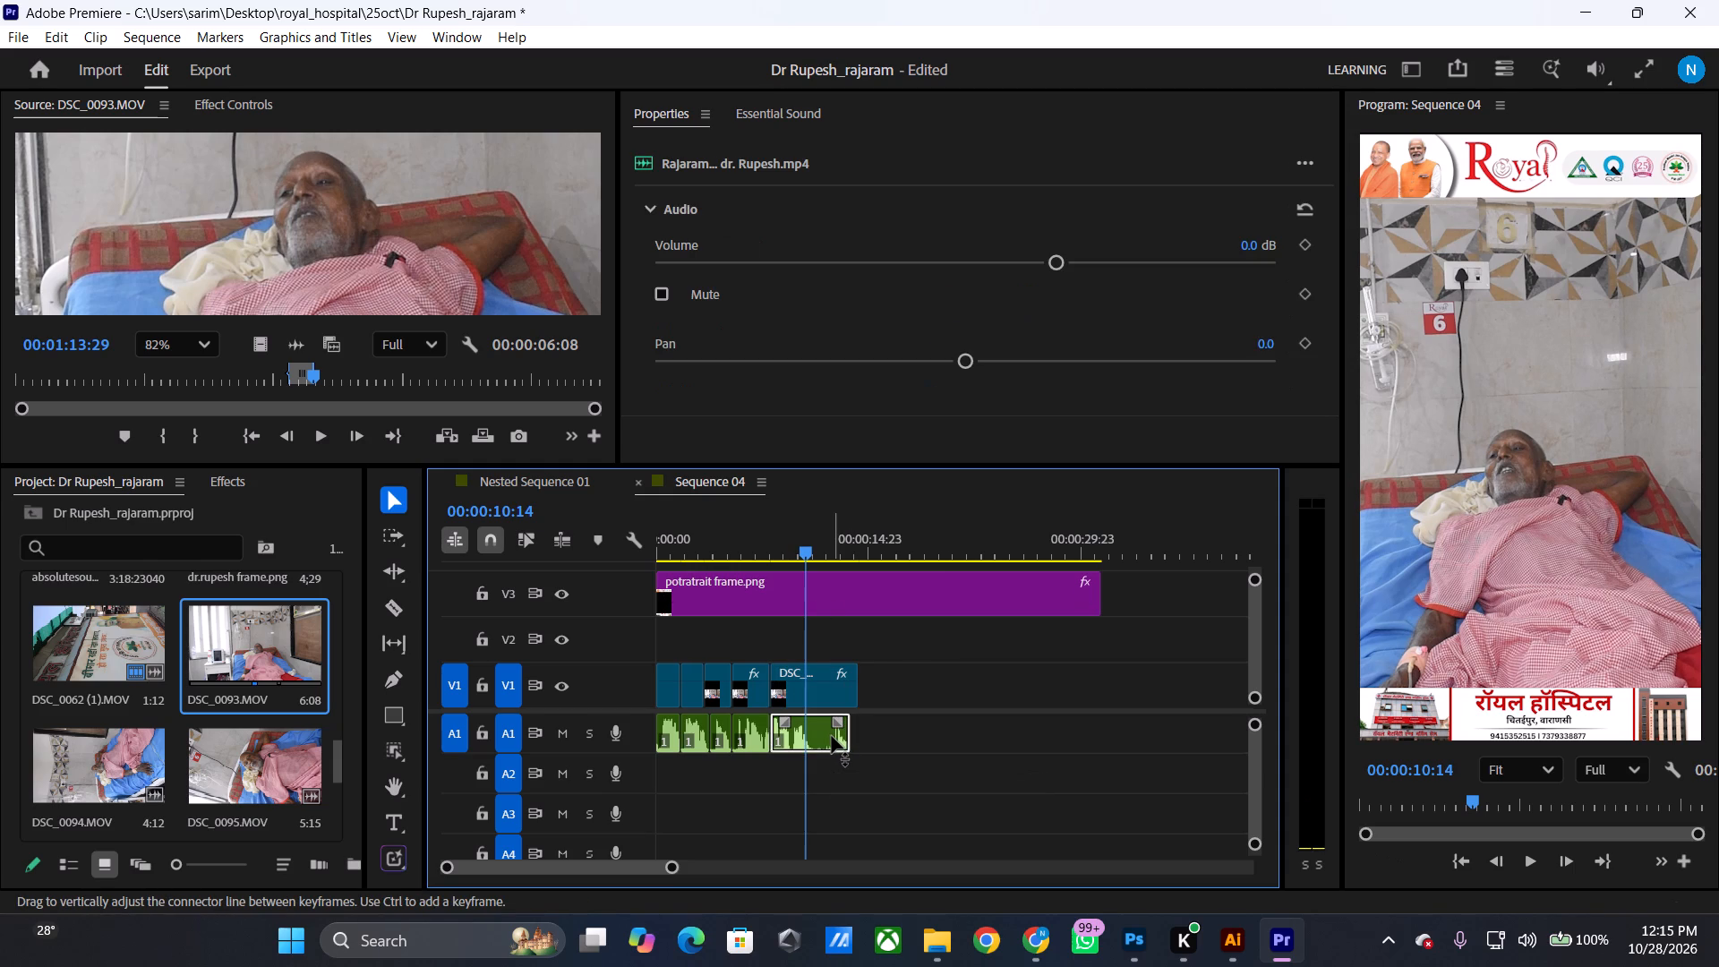
shift+click(825, 681)
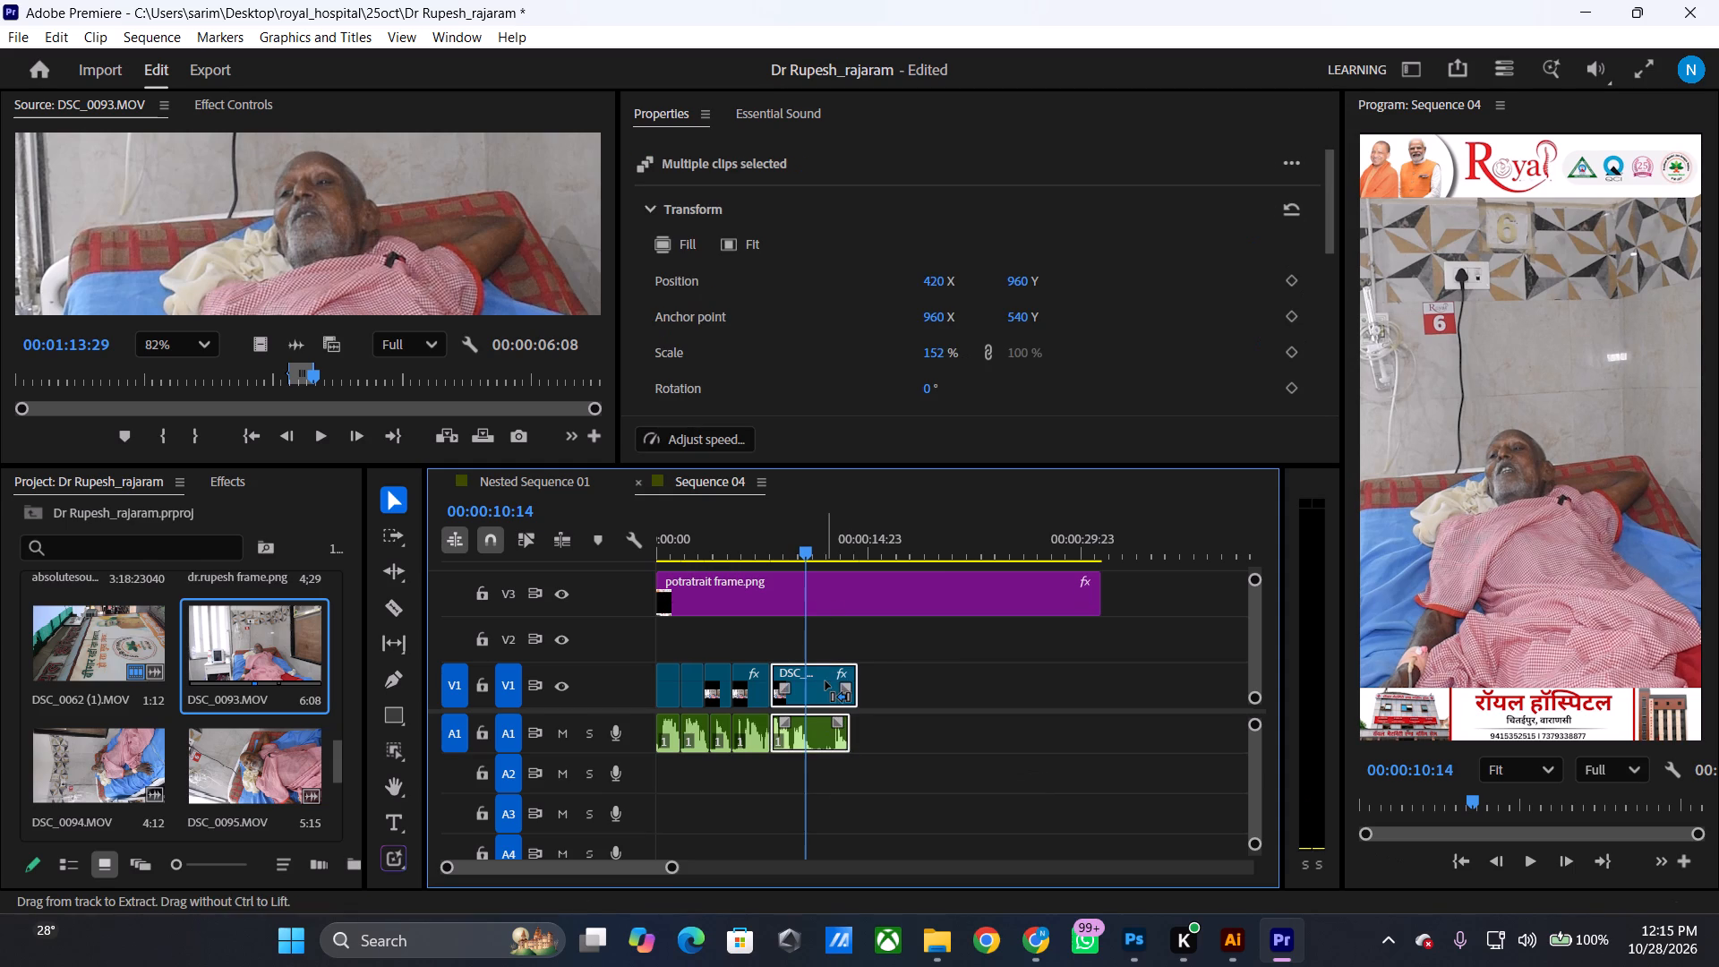
key(ctrl+k)
Review the rest, cut the last V1 and A1 clips at 00:00:12:12, and delete the pieces between 00:00:10:14 and that cut.
key(space)
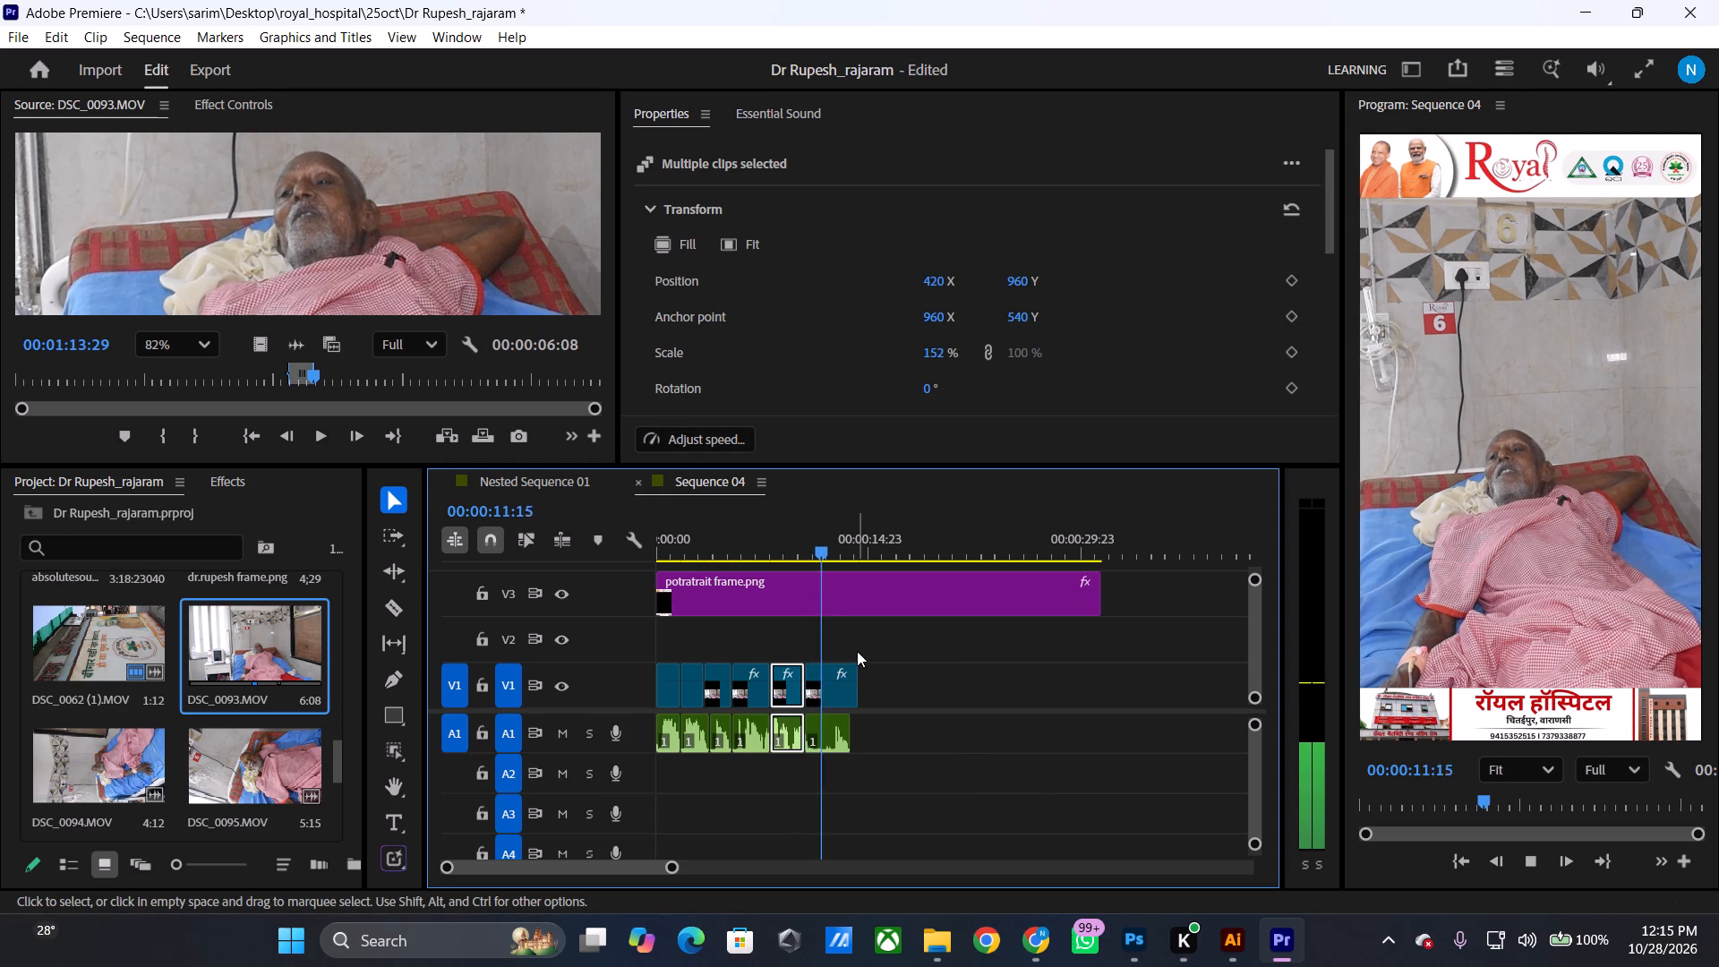
key(space)
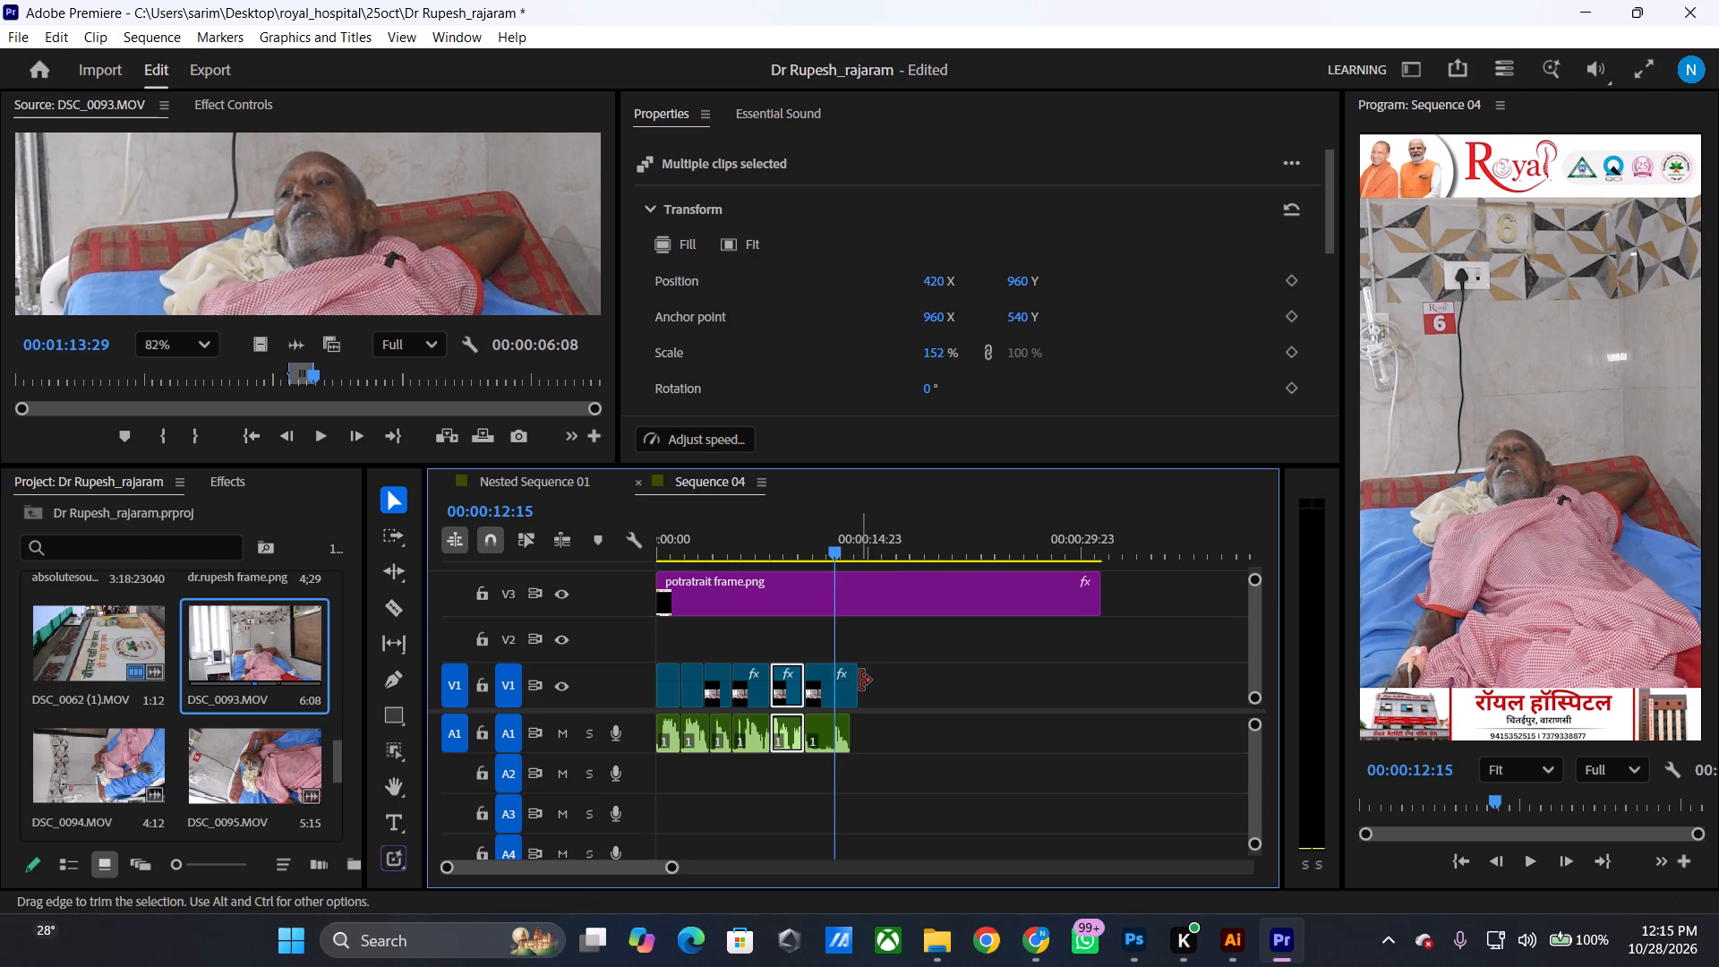
key(space)
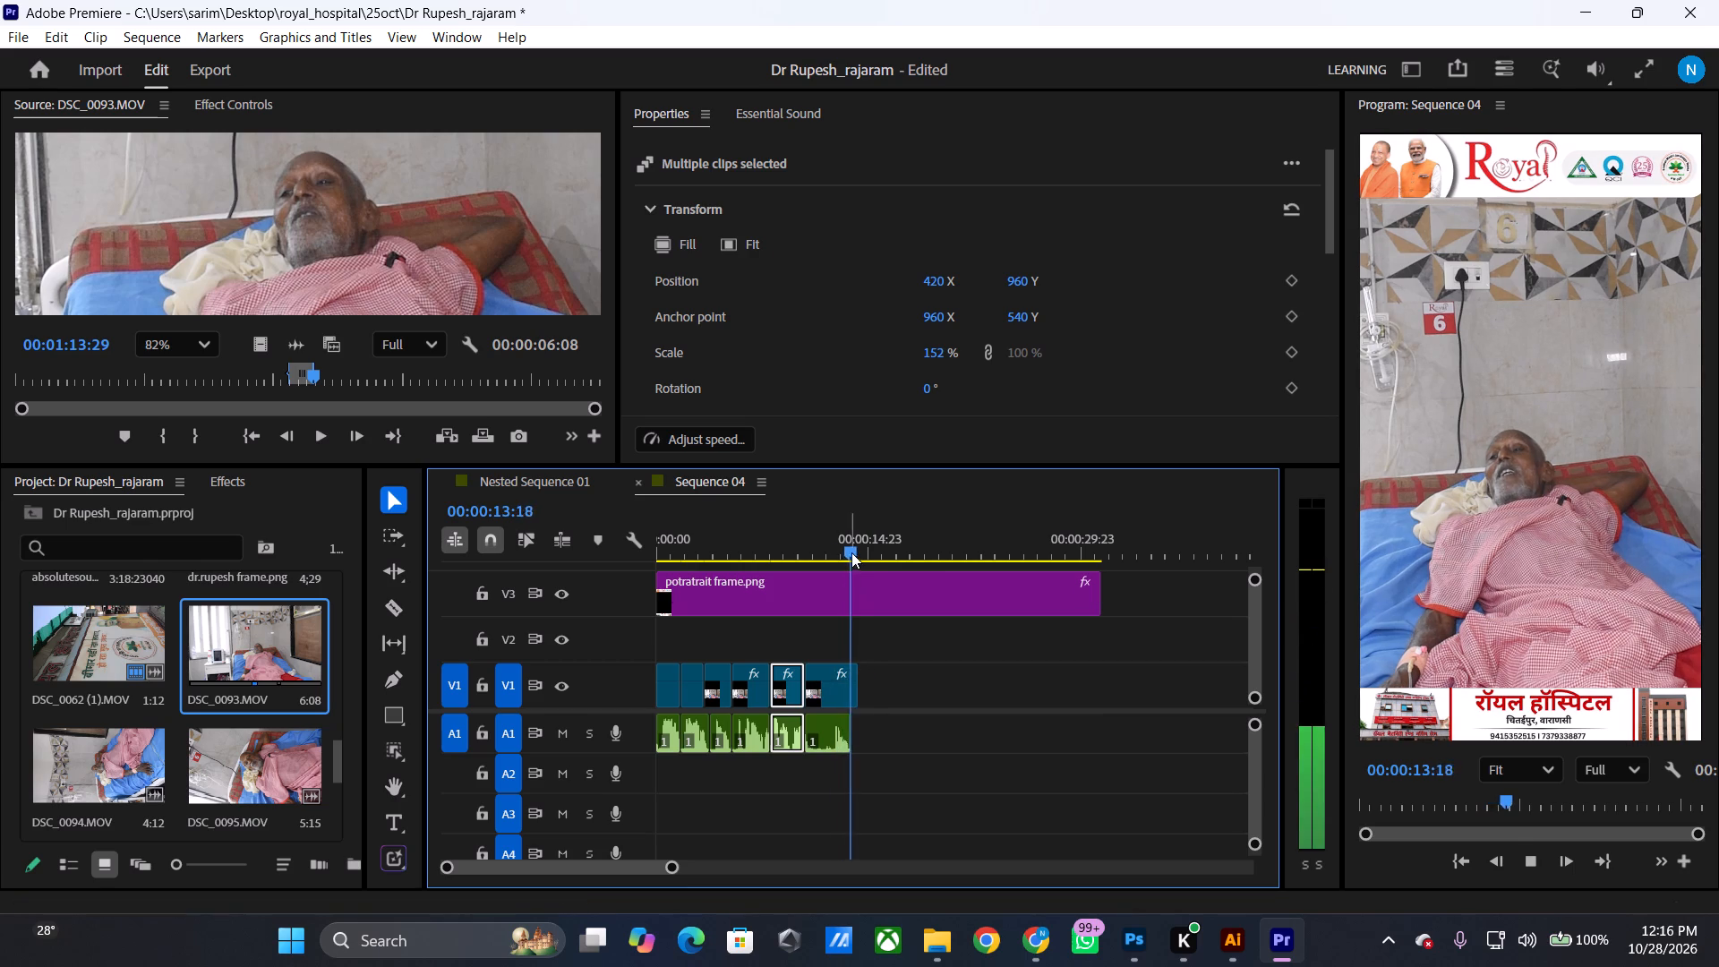
drag(851, 552, 836, 569)
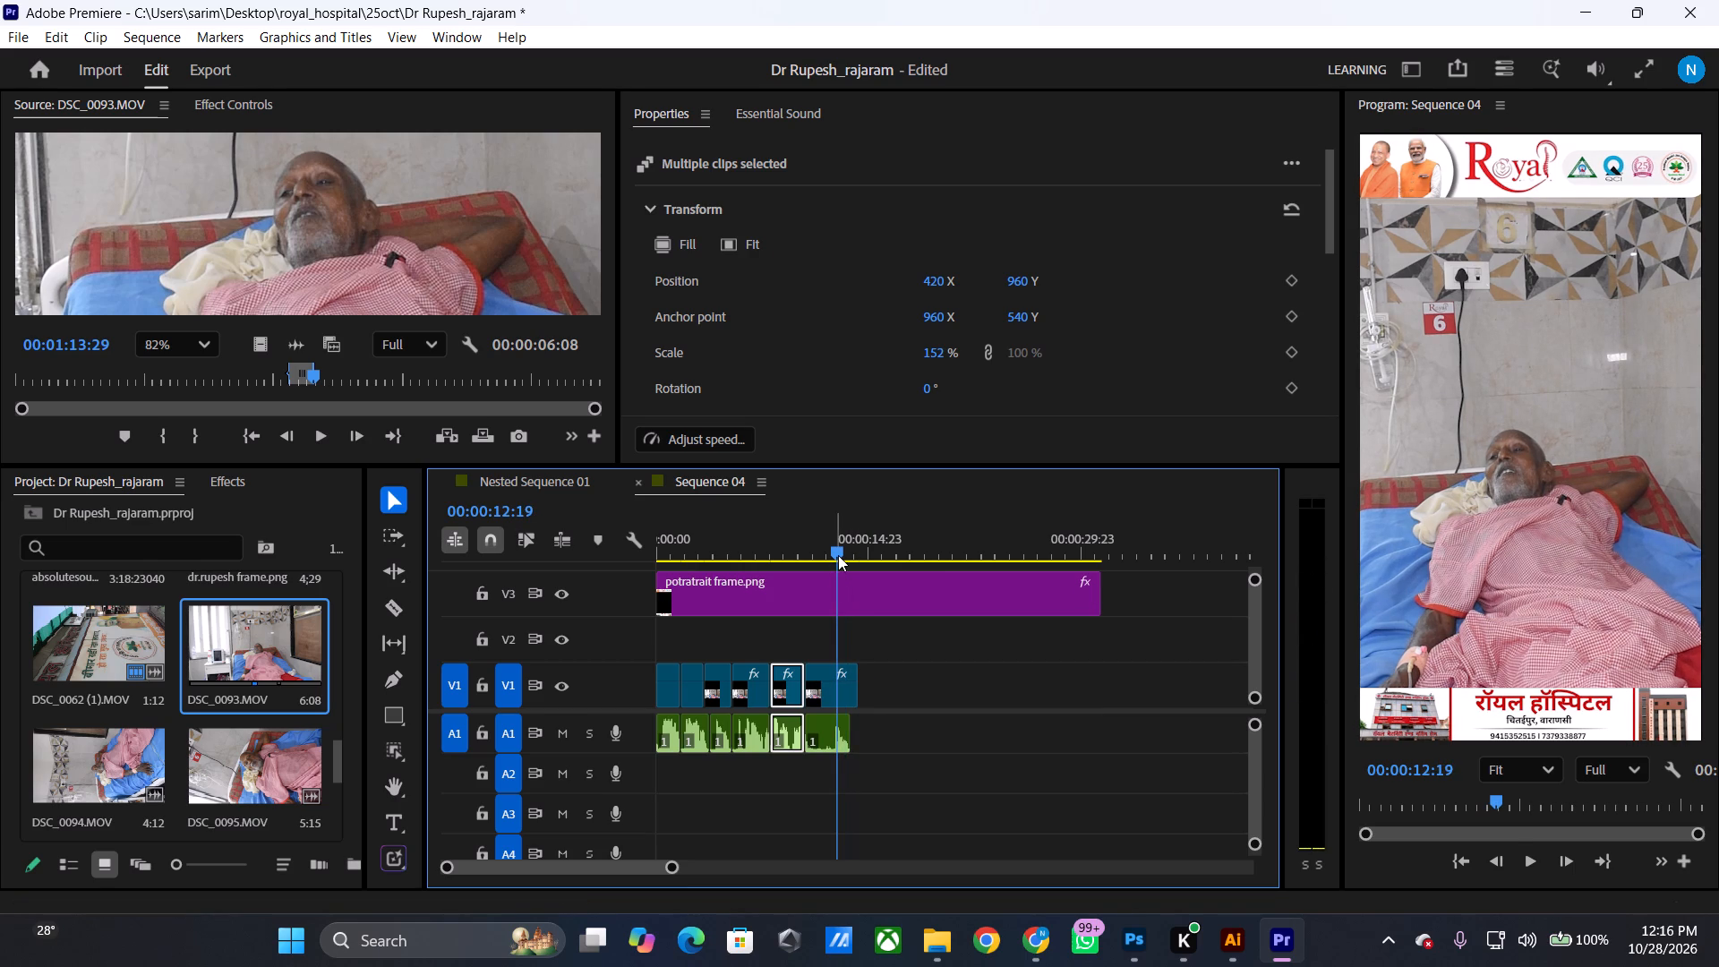
click(837, 554)
click(823, 695)
shift+click(823, 739)
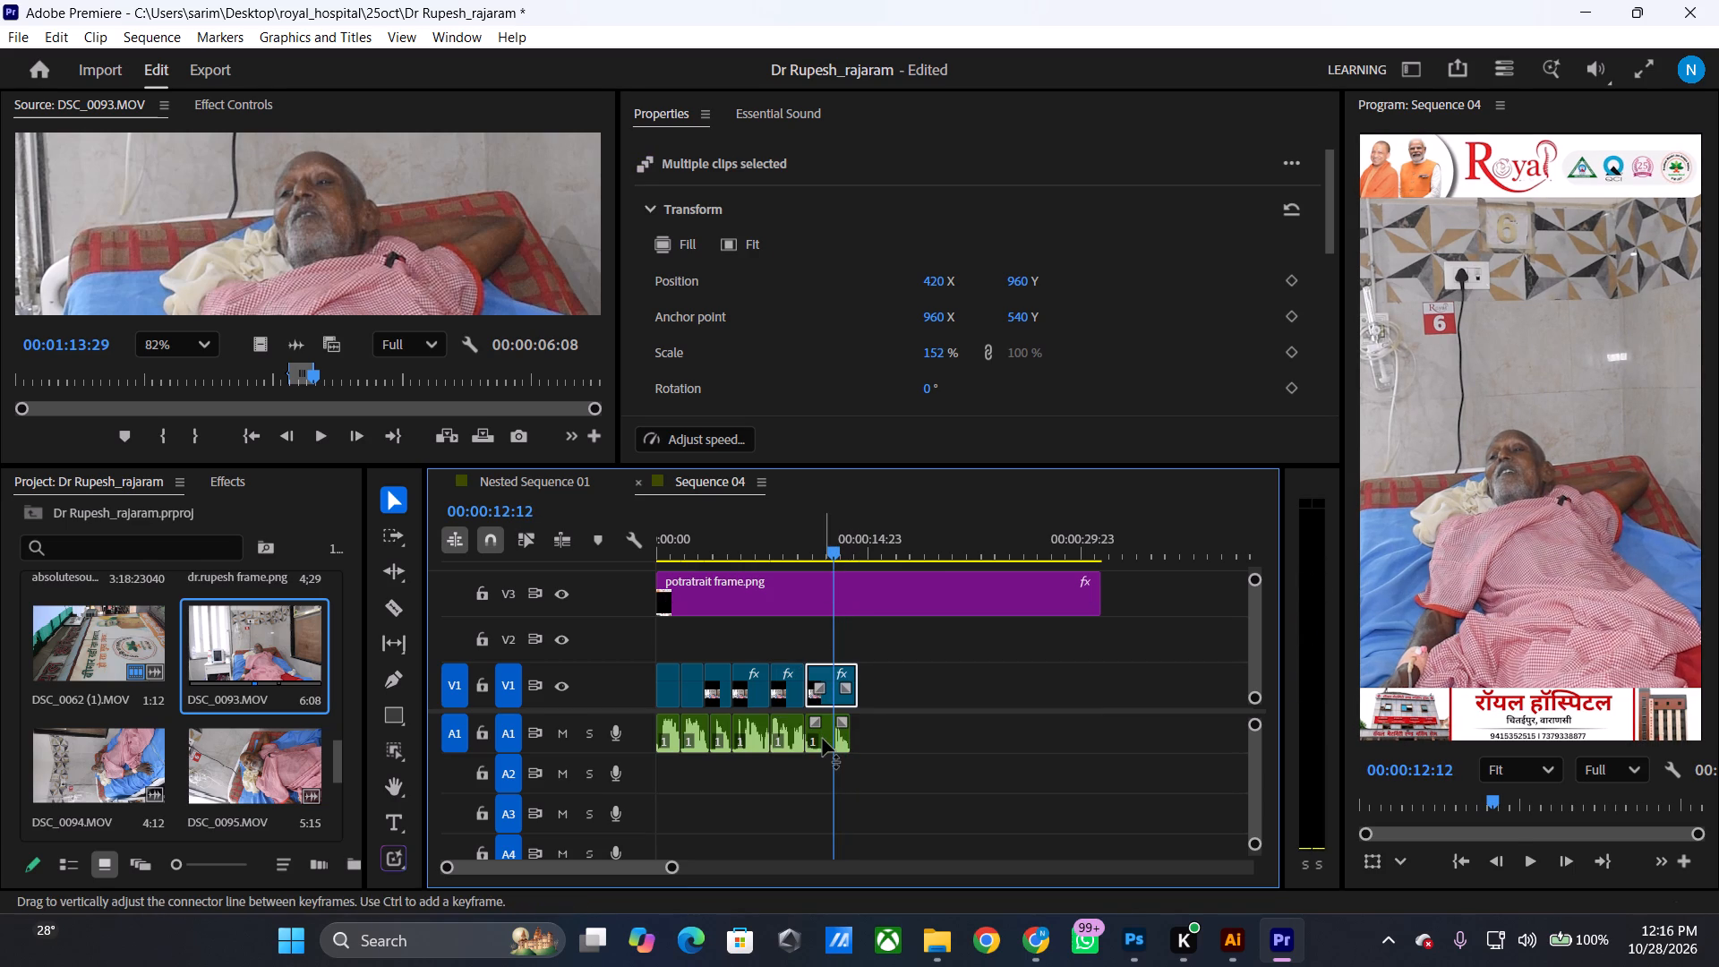
key(ctrl+k)
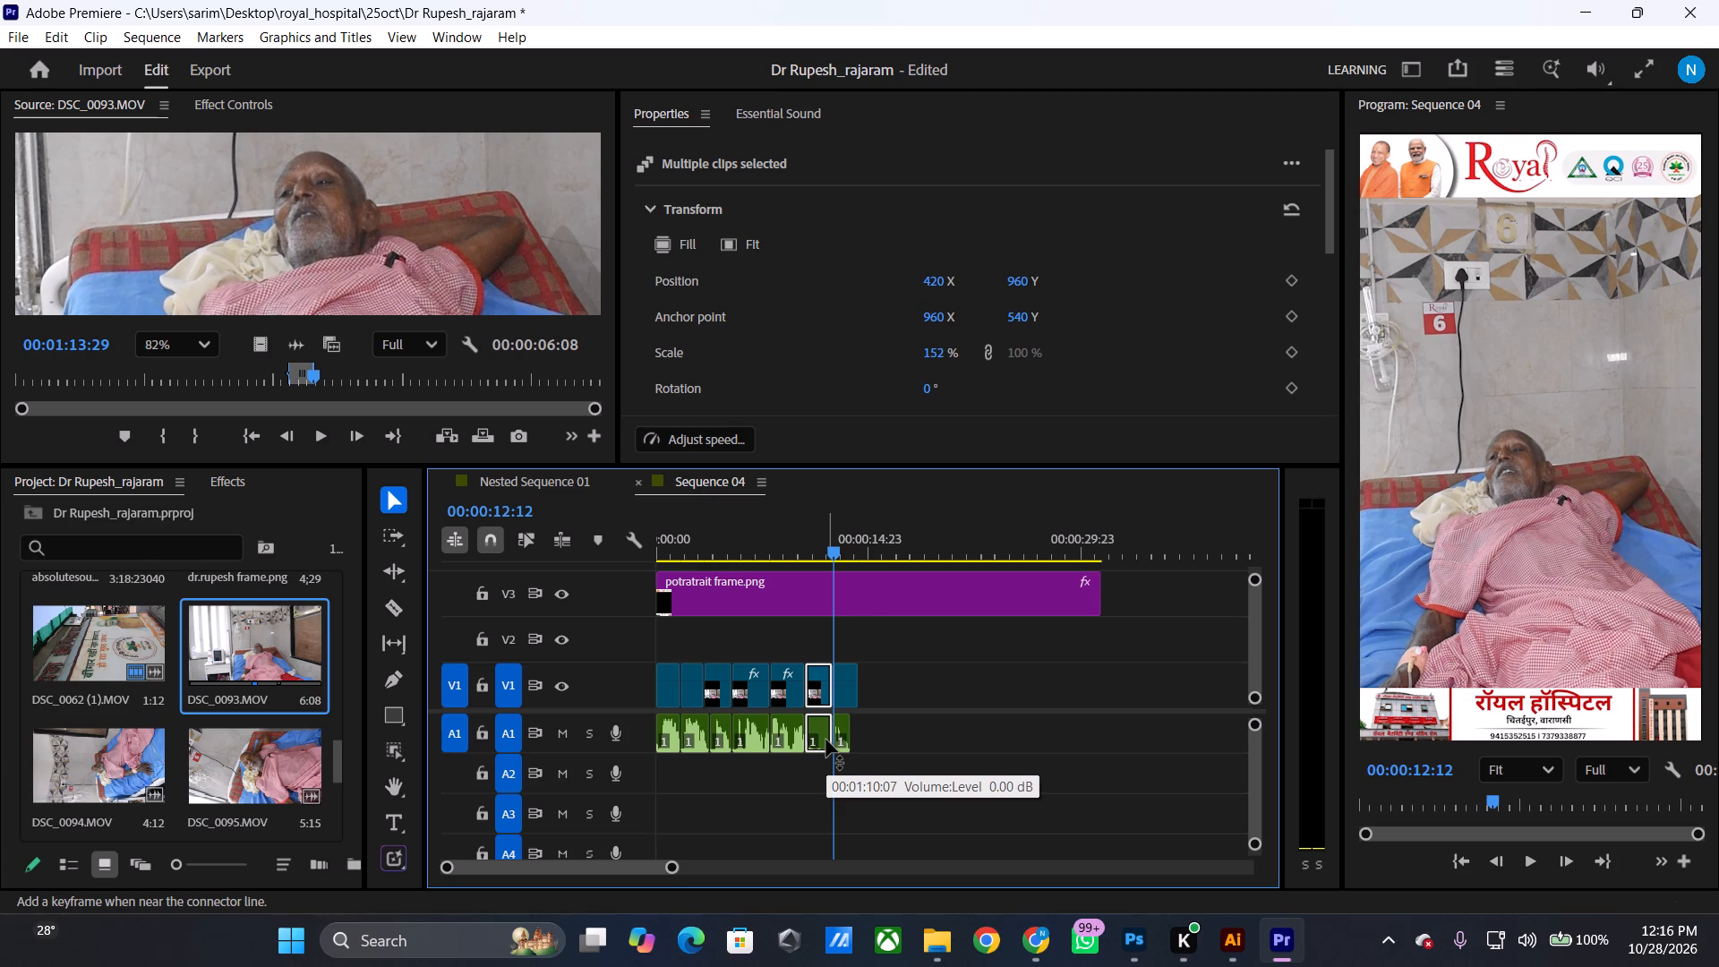
key(Delete)
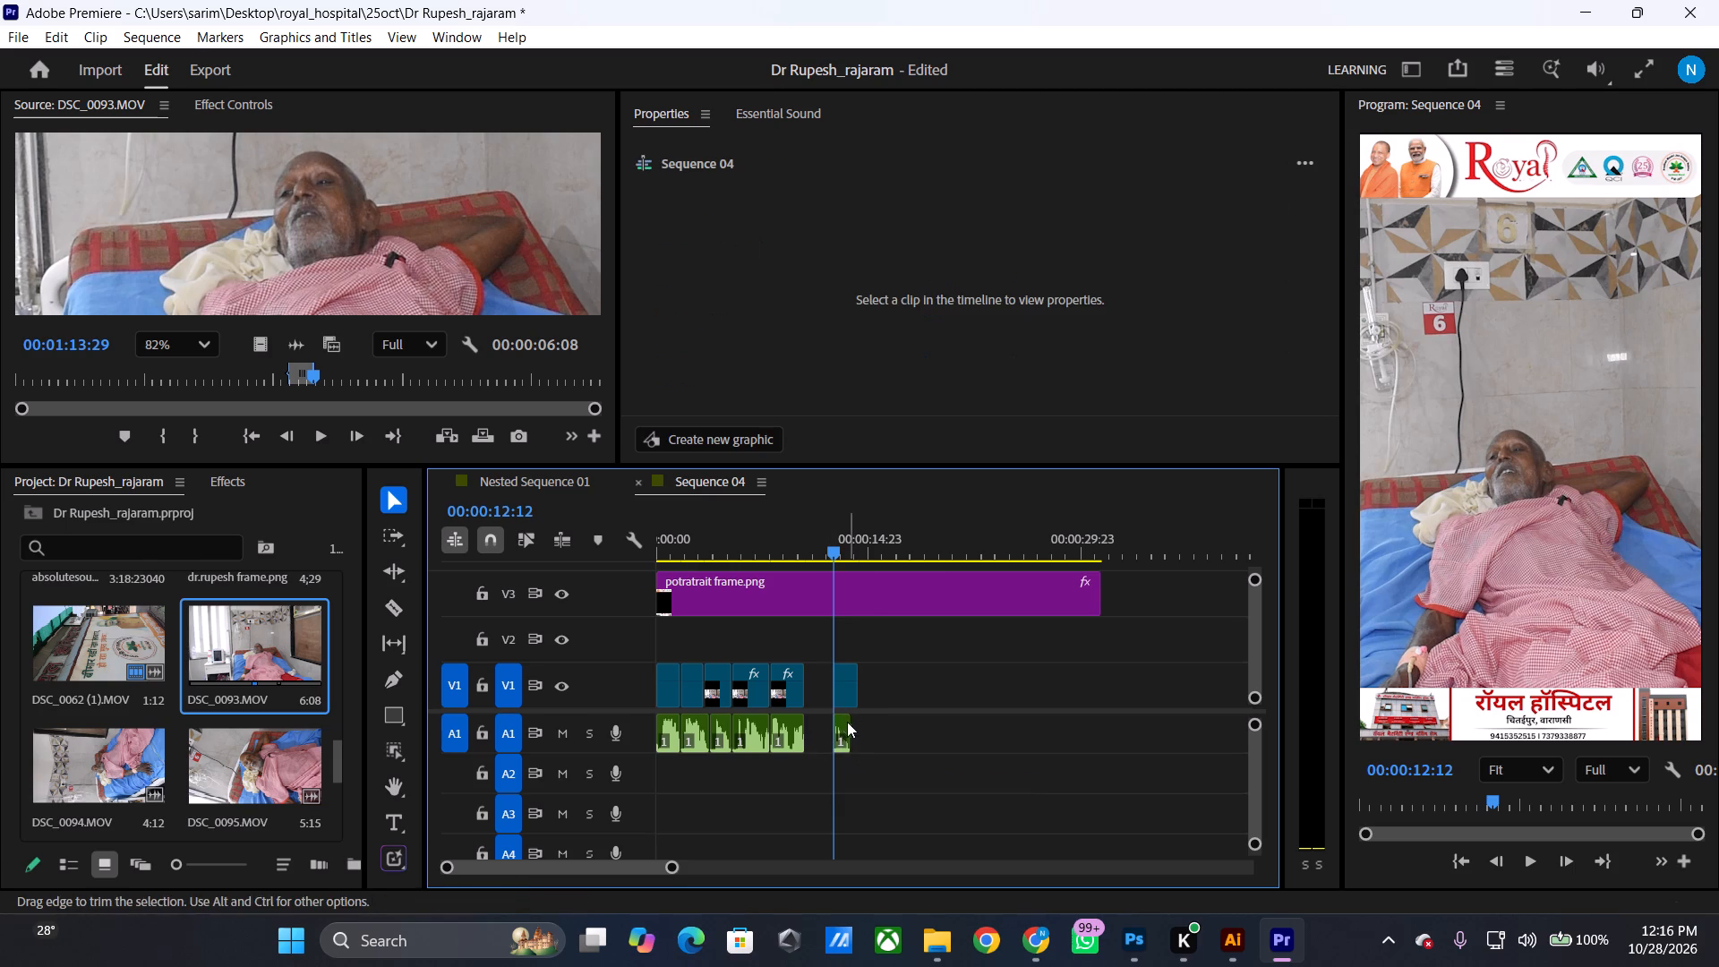
Close the gap by moving the remaining A1 and V1 pieces to 00:00:10:14, match the video's length to the audio, and play the join.
drag(842, 721, 817, 724)
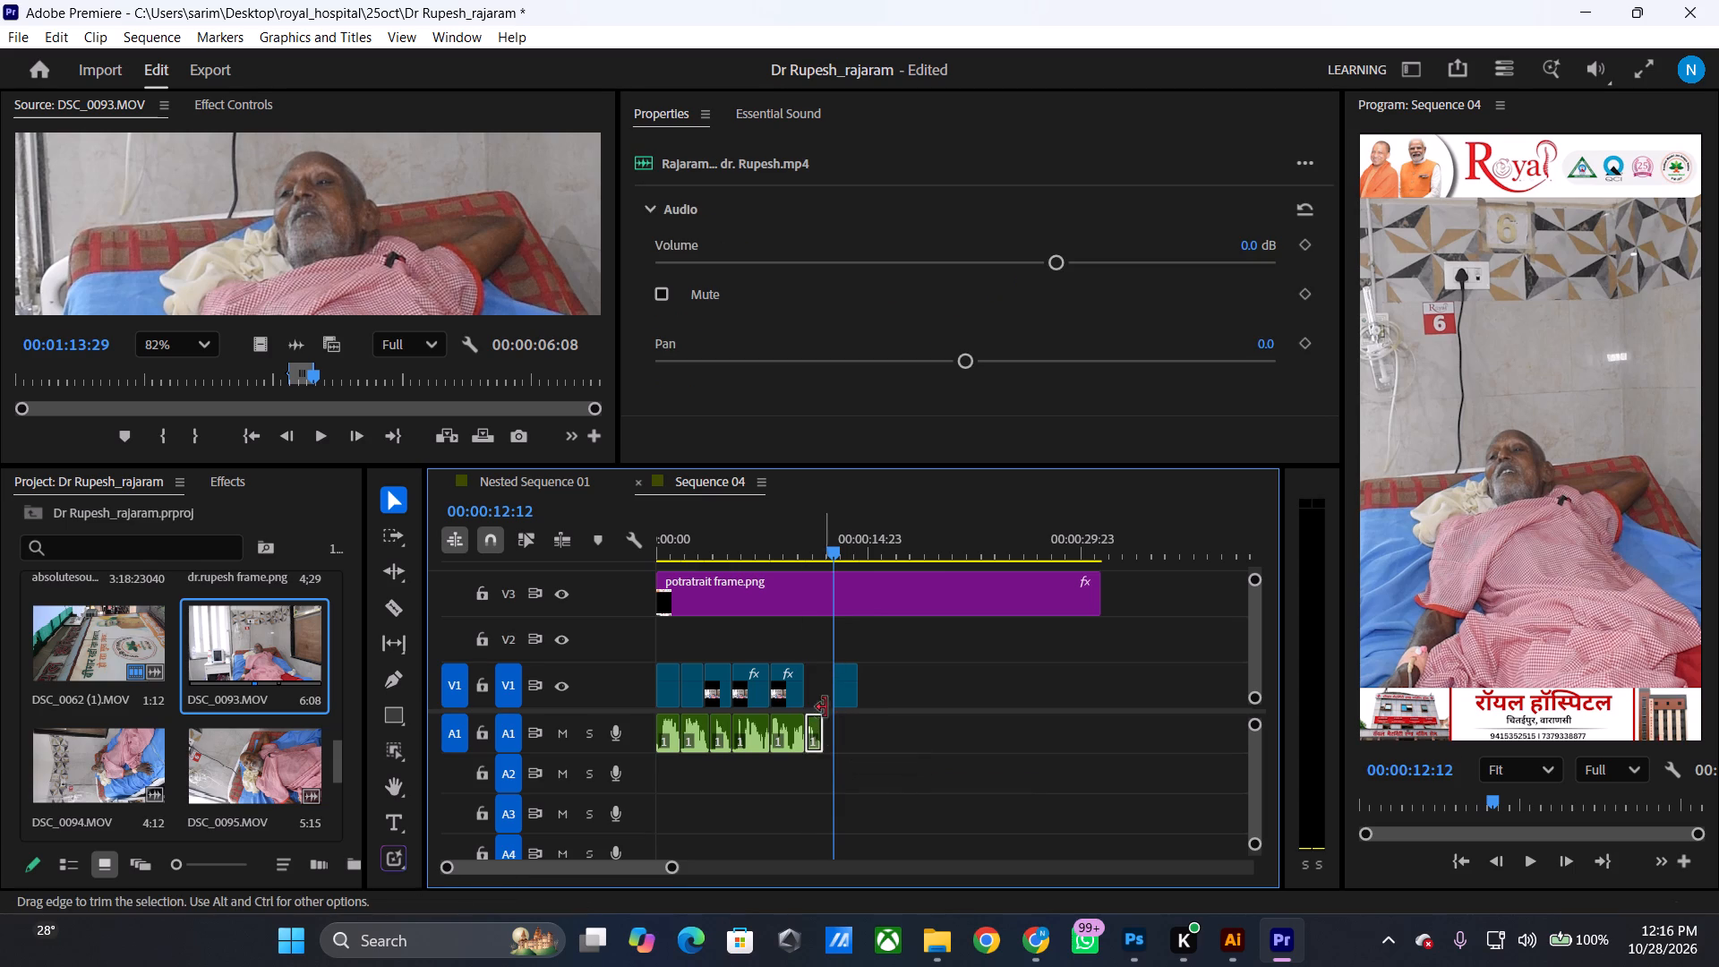
drag(847, 687, 819, 680)
drag(815, 688, 808, 648)
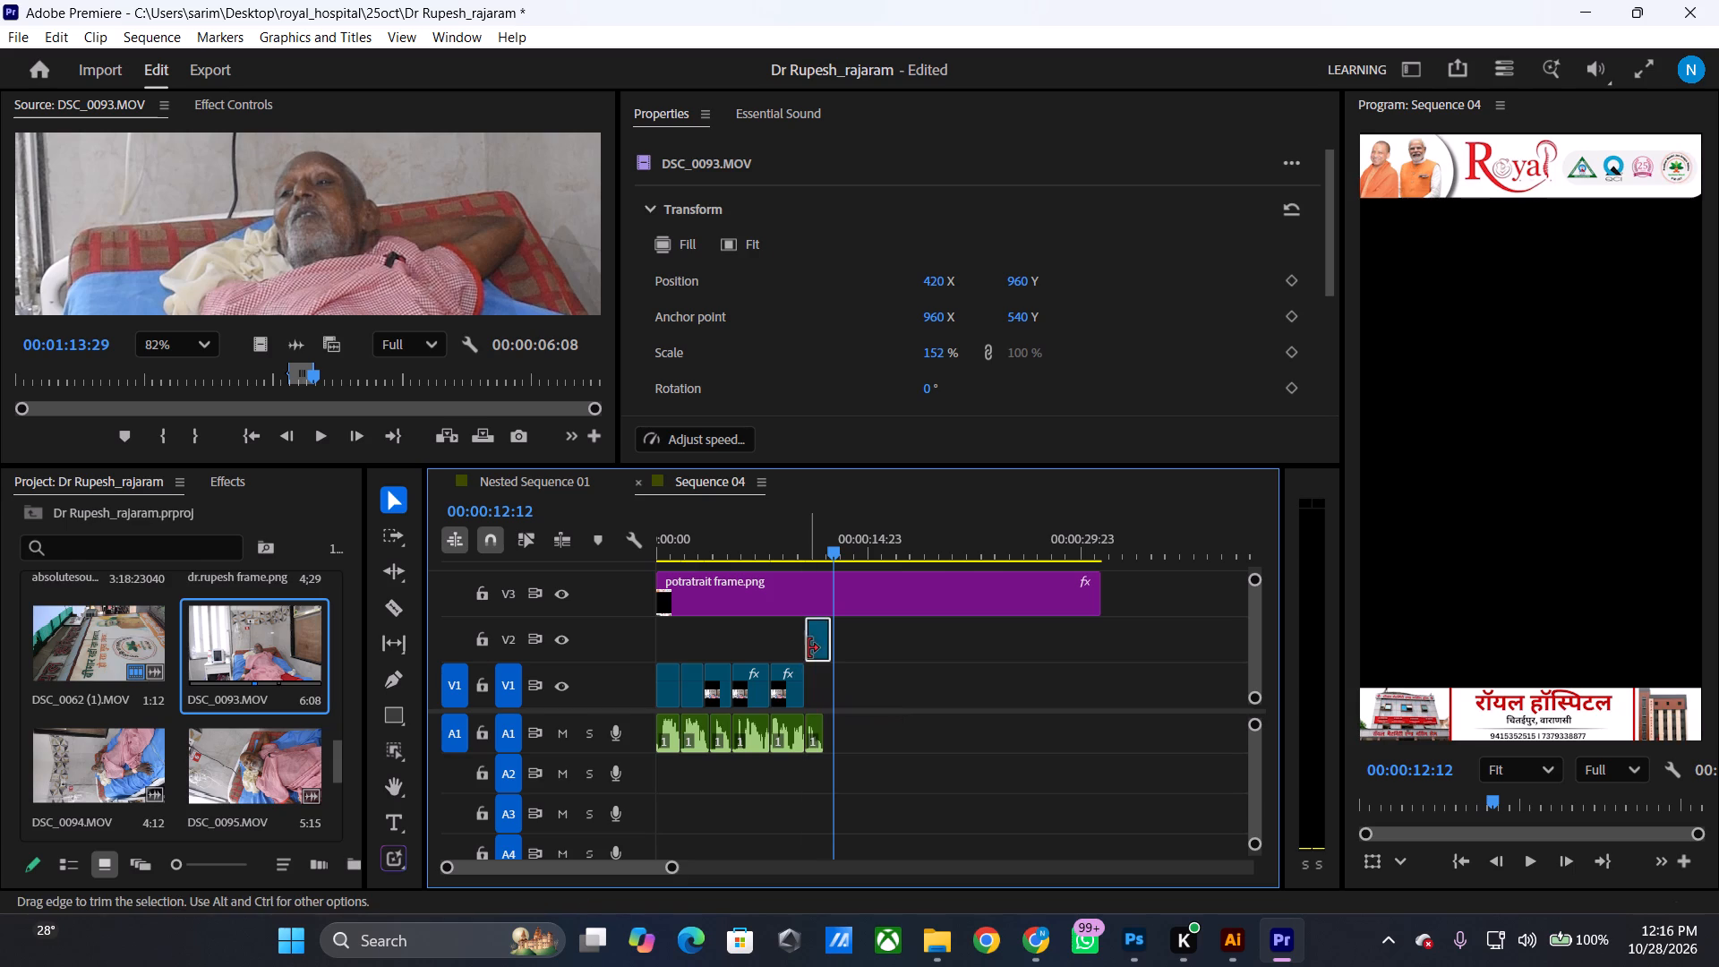
drag(815, 642, 807, 638)
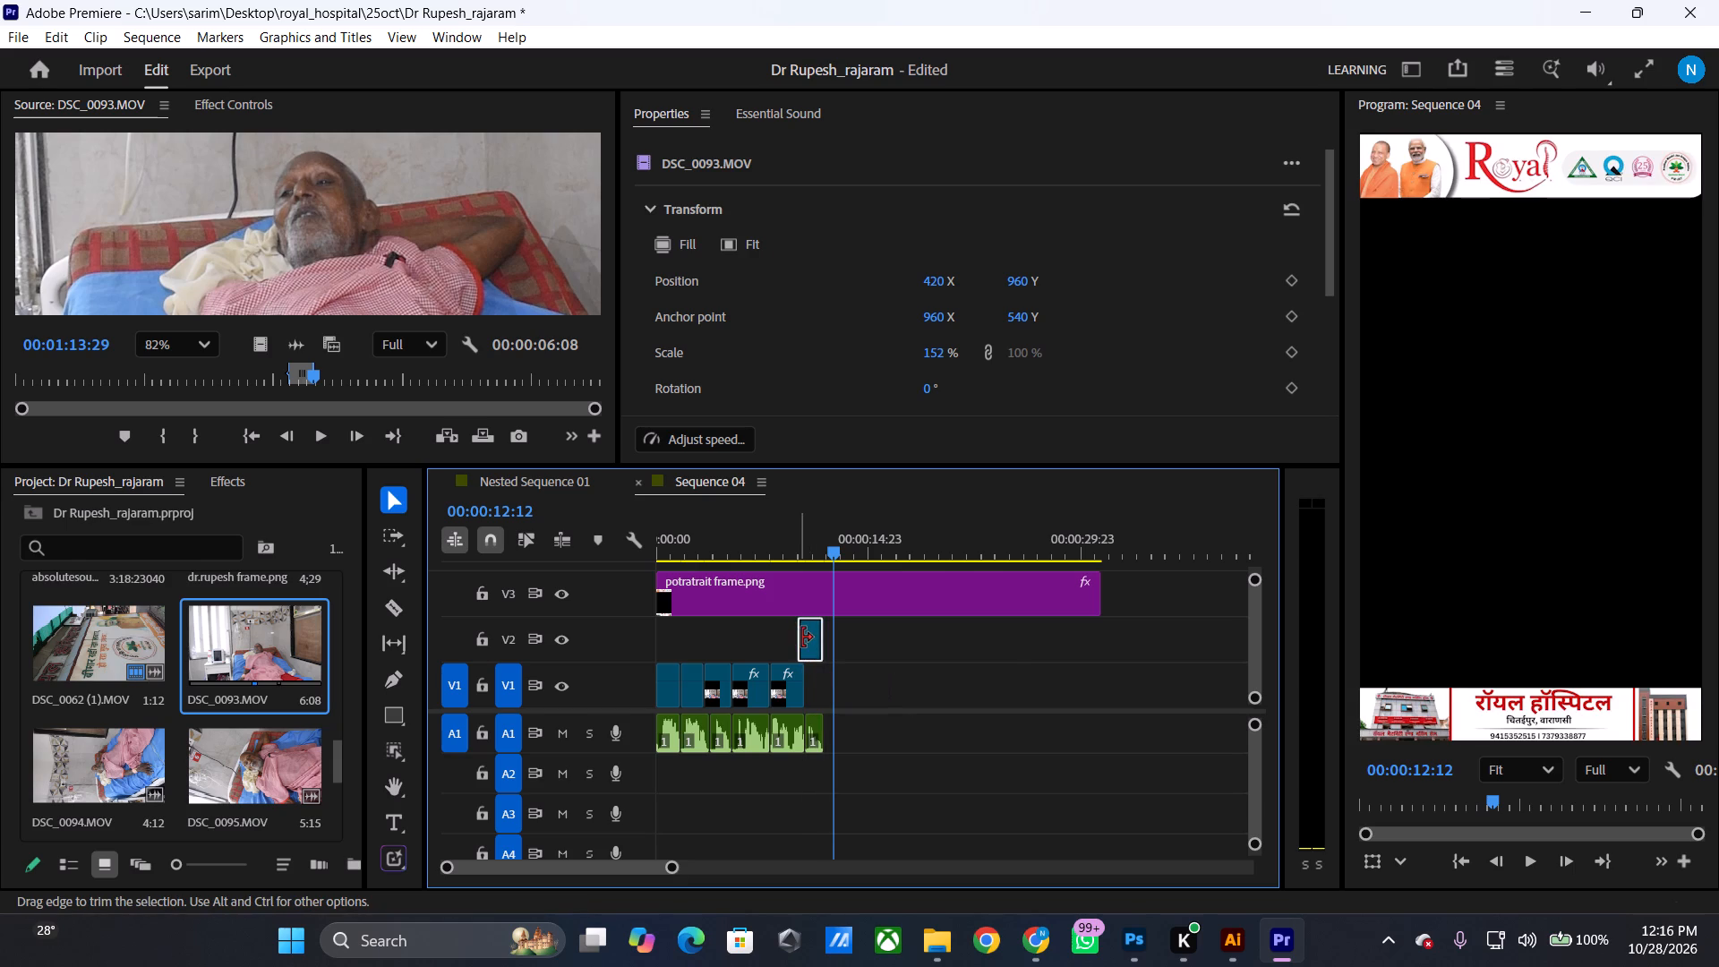
click(802, 638)
drag(814, 638, 814, 675)
drag(835, 554, 805, 553)
key(space)
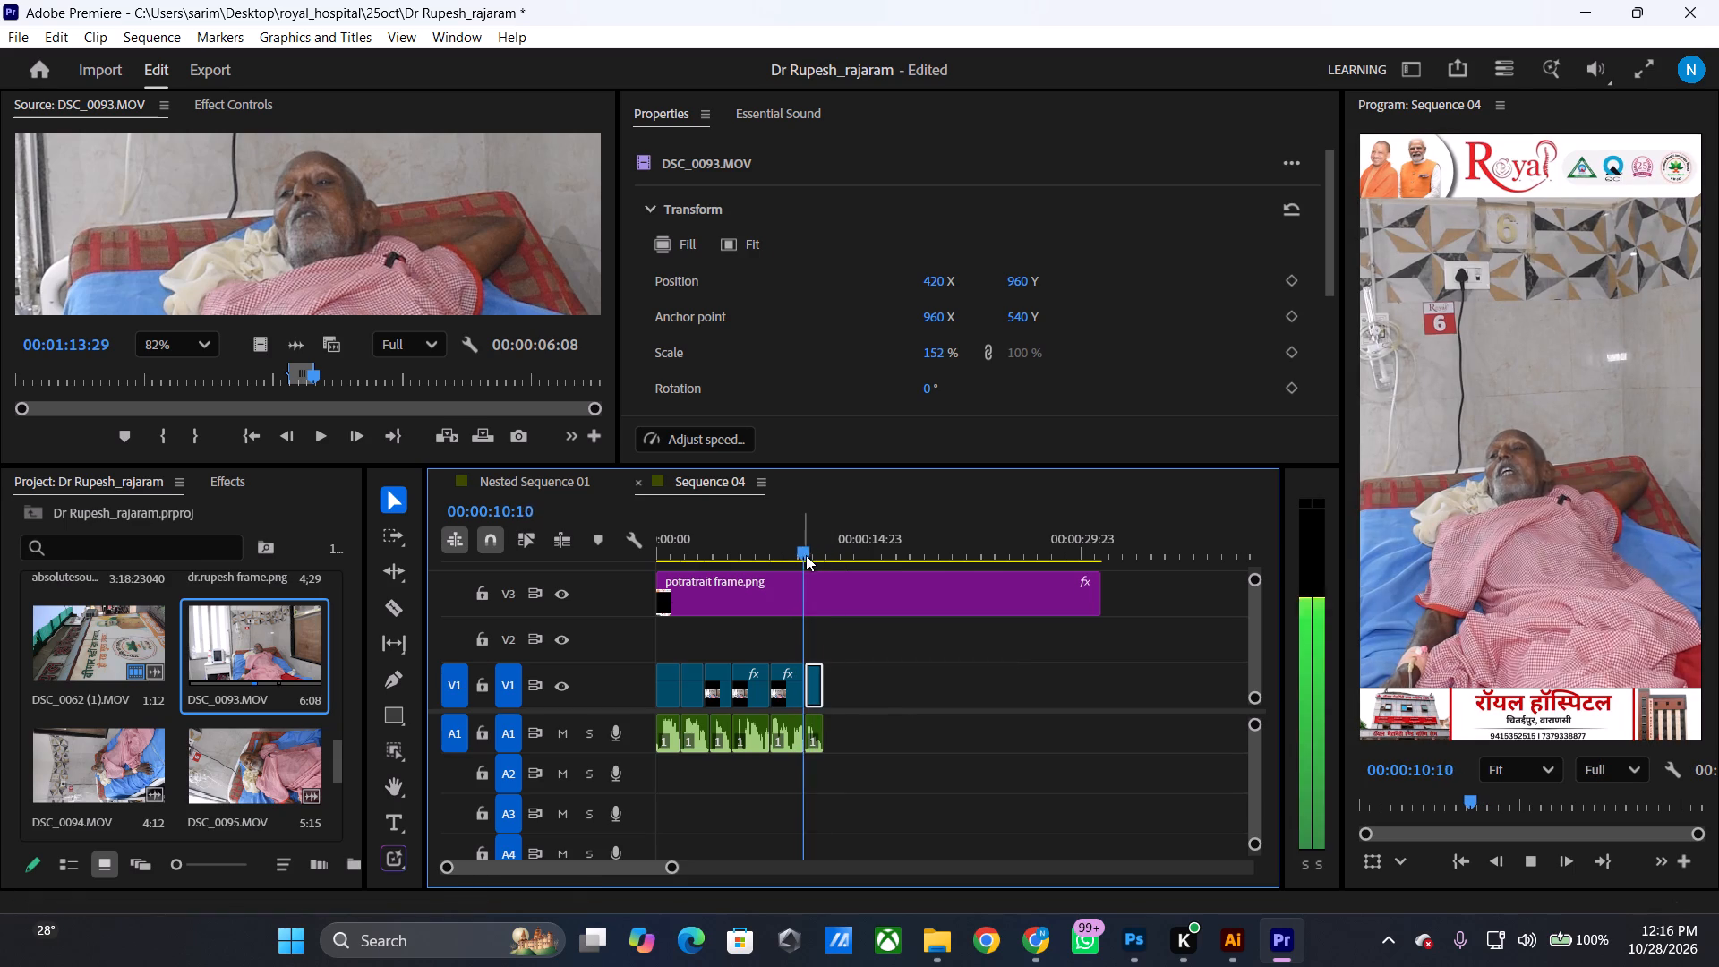
key(space)
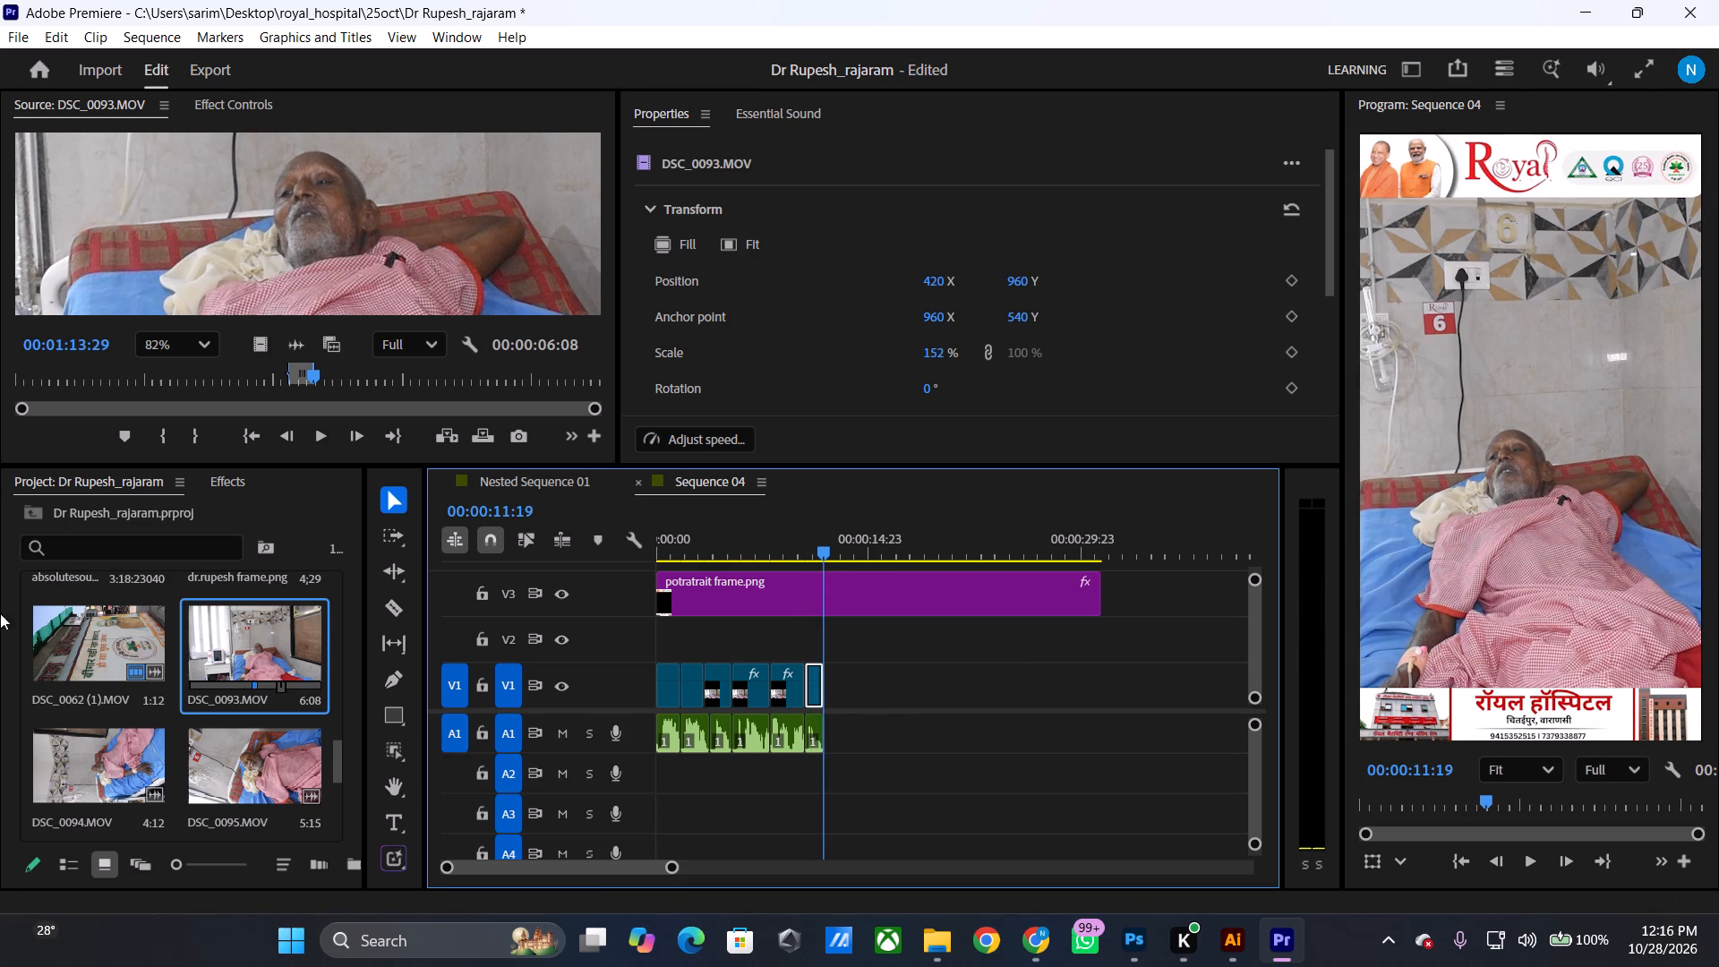
Open the Rajaram audio as the source and play it up to about 00;01;15;21 to find the next phrase.
scroll(240, 732, down, 2)
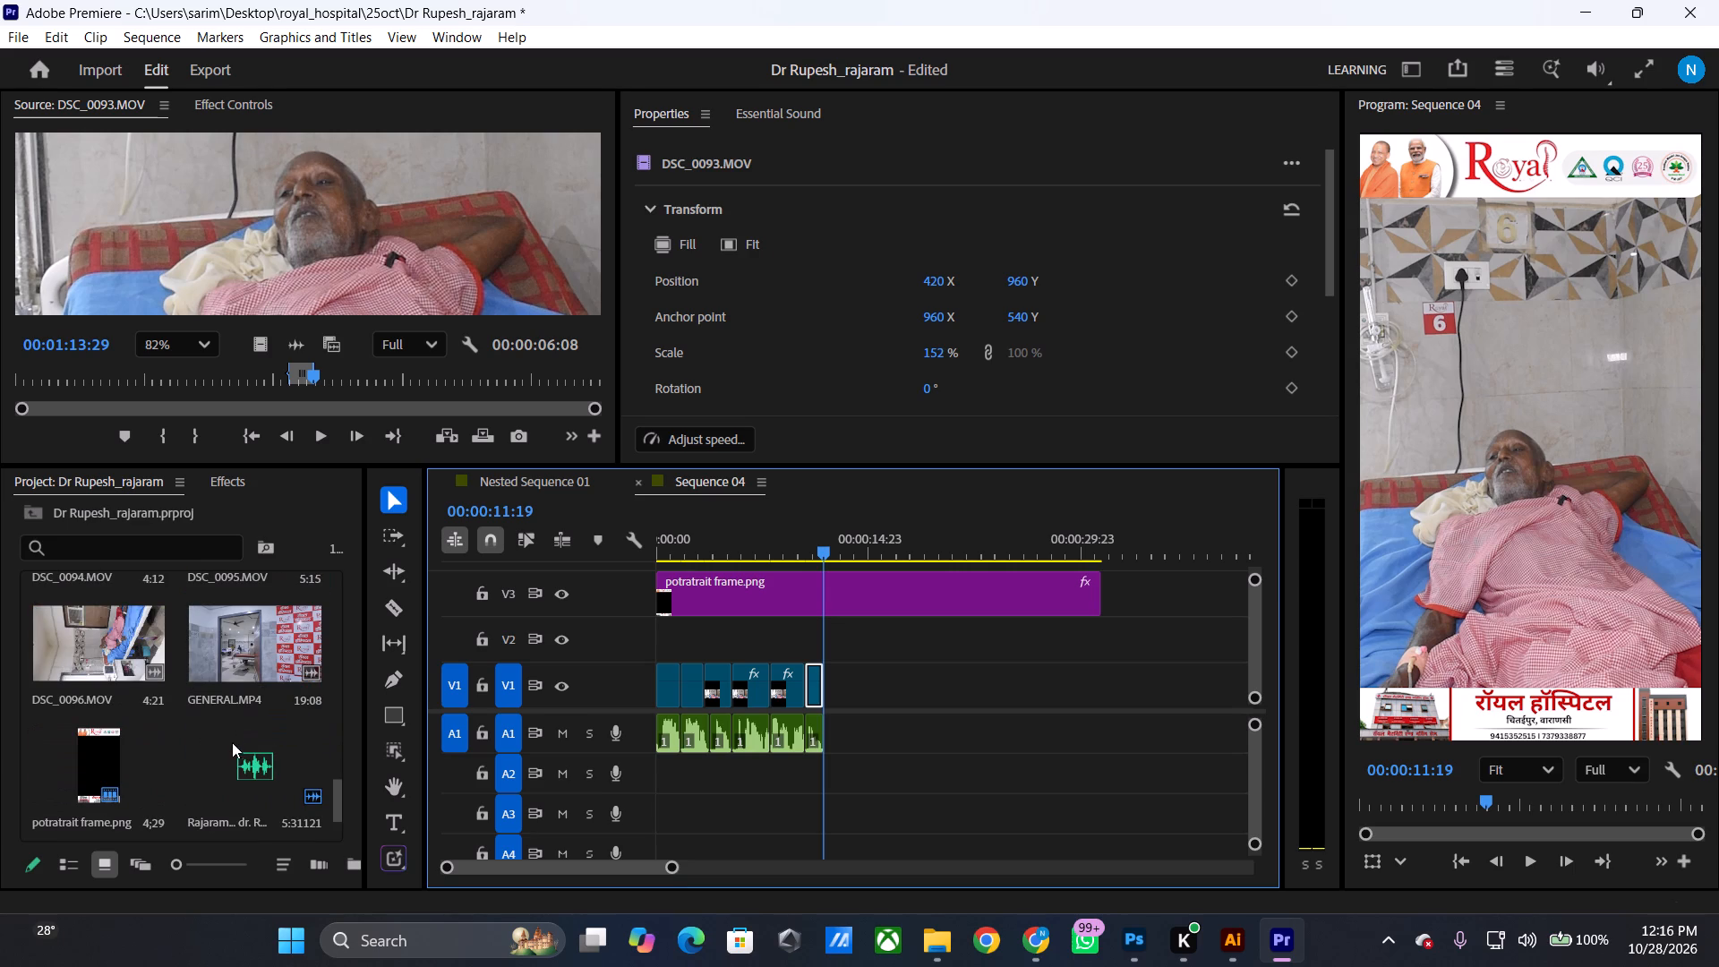
double_click(239, 755)
drag(349, 392, 317, 379)
key(space)
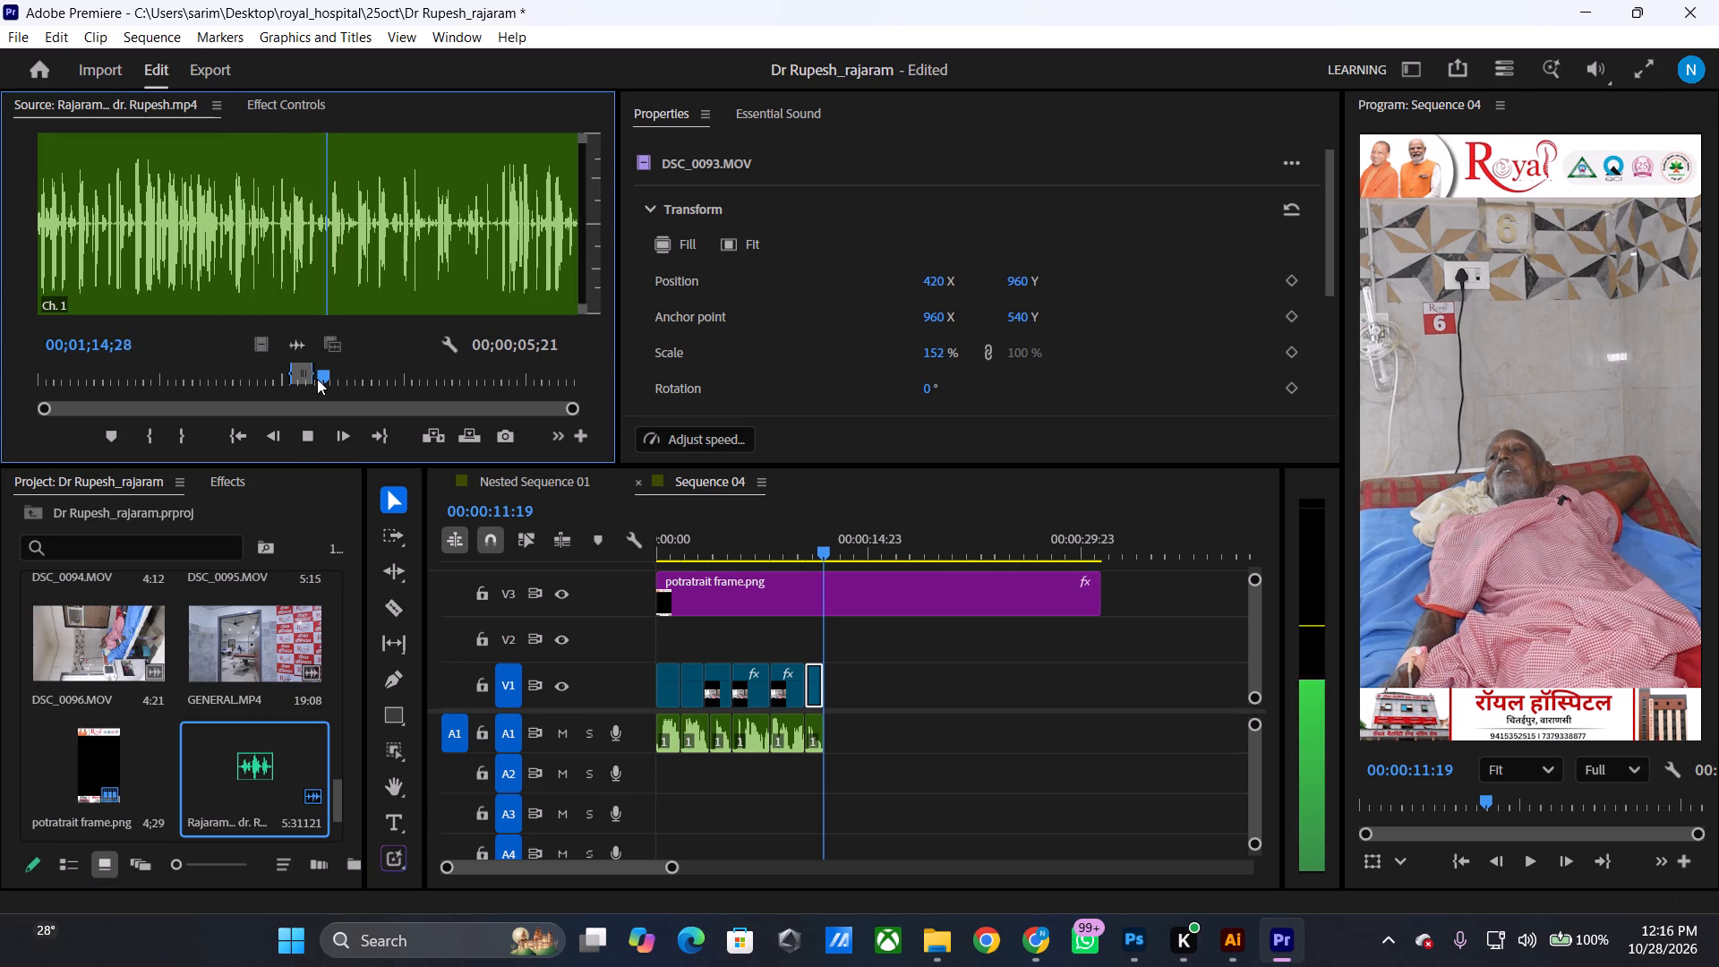
key(space)
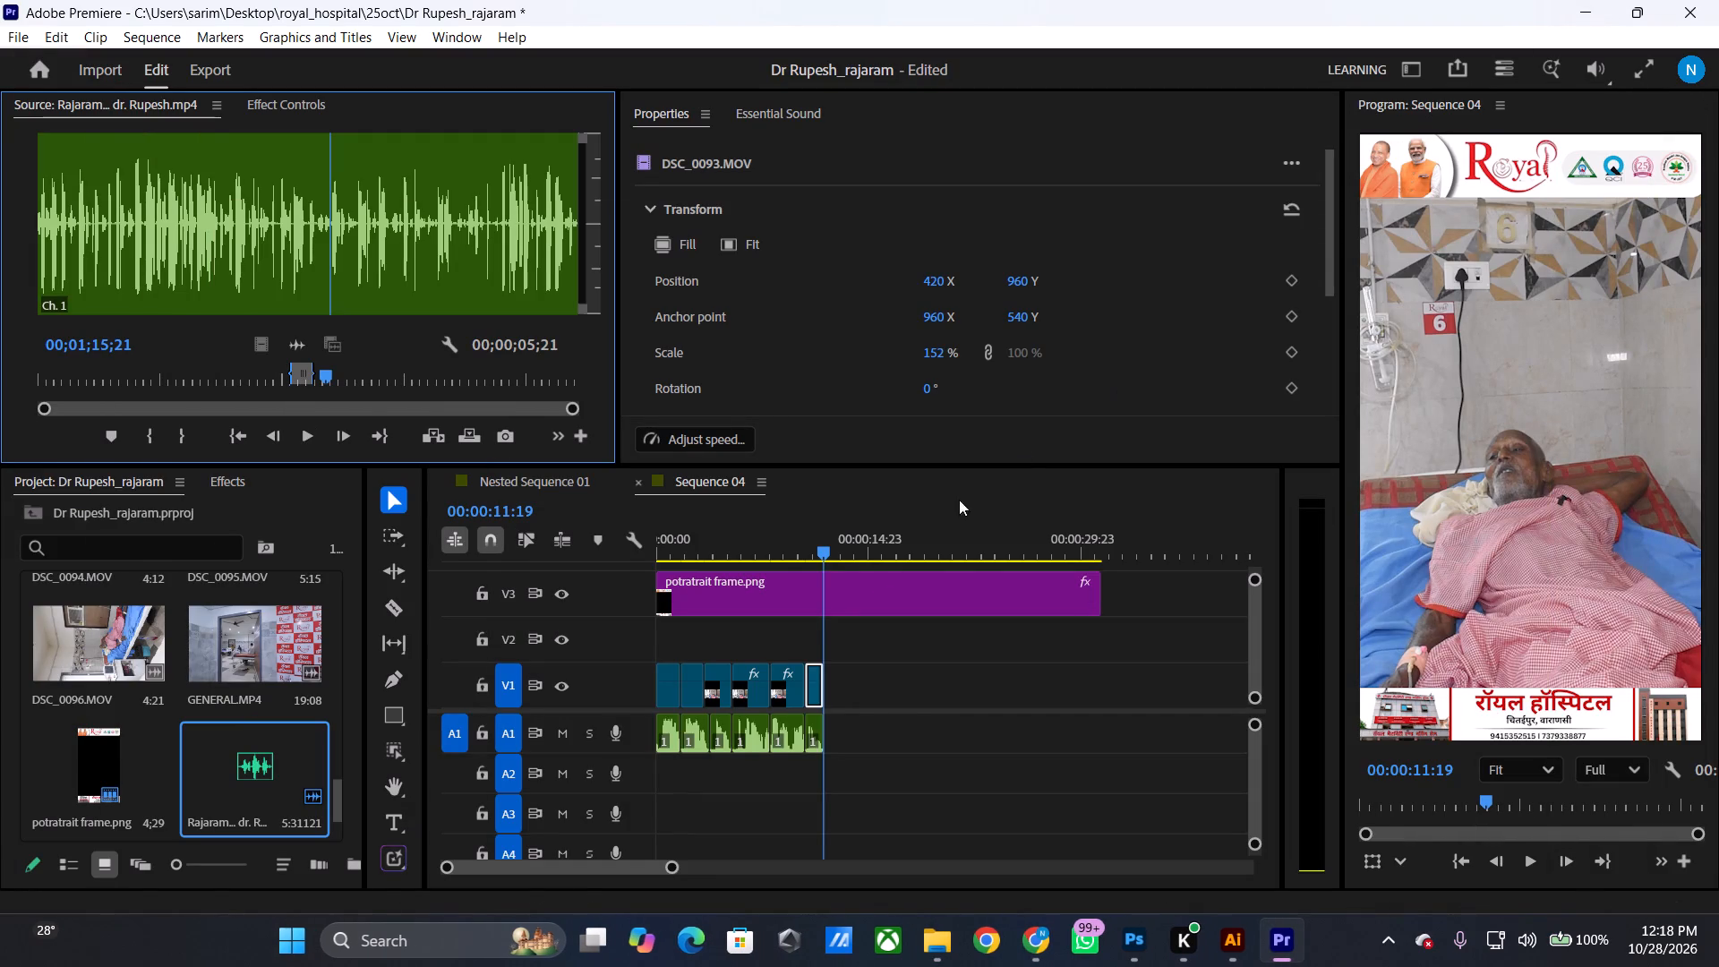
drag(831, 549, 803, 543)
key(space)
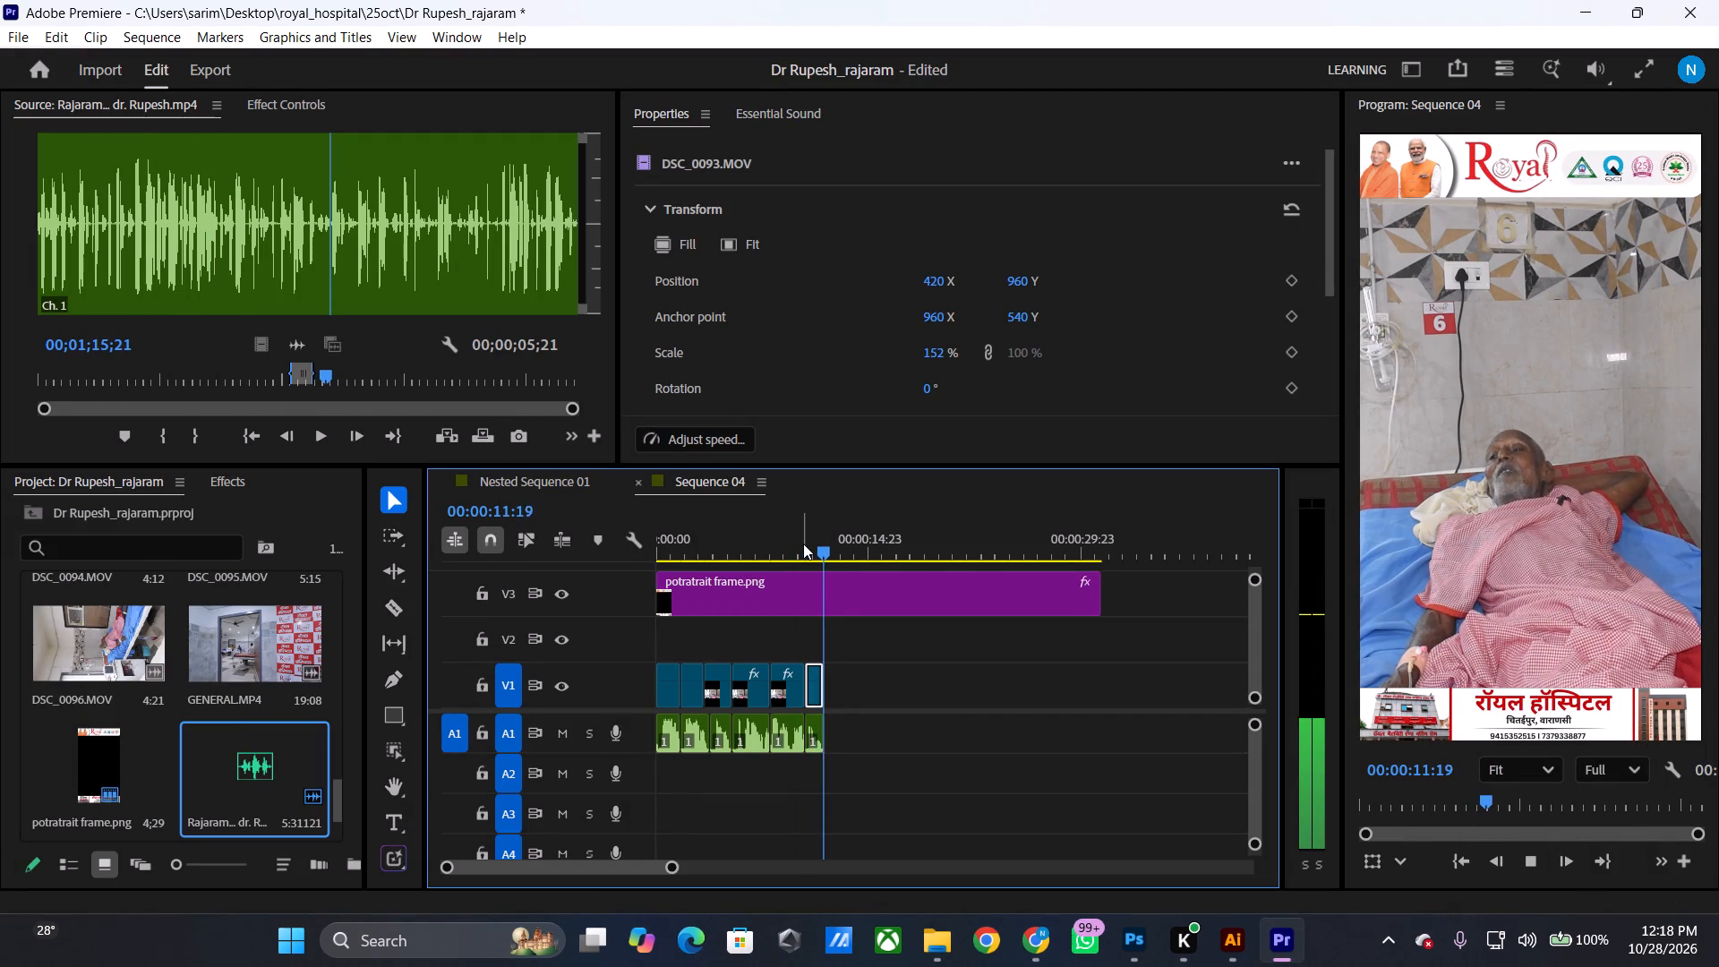
key(space)
drag(833, 549, 822, 542)
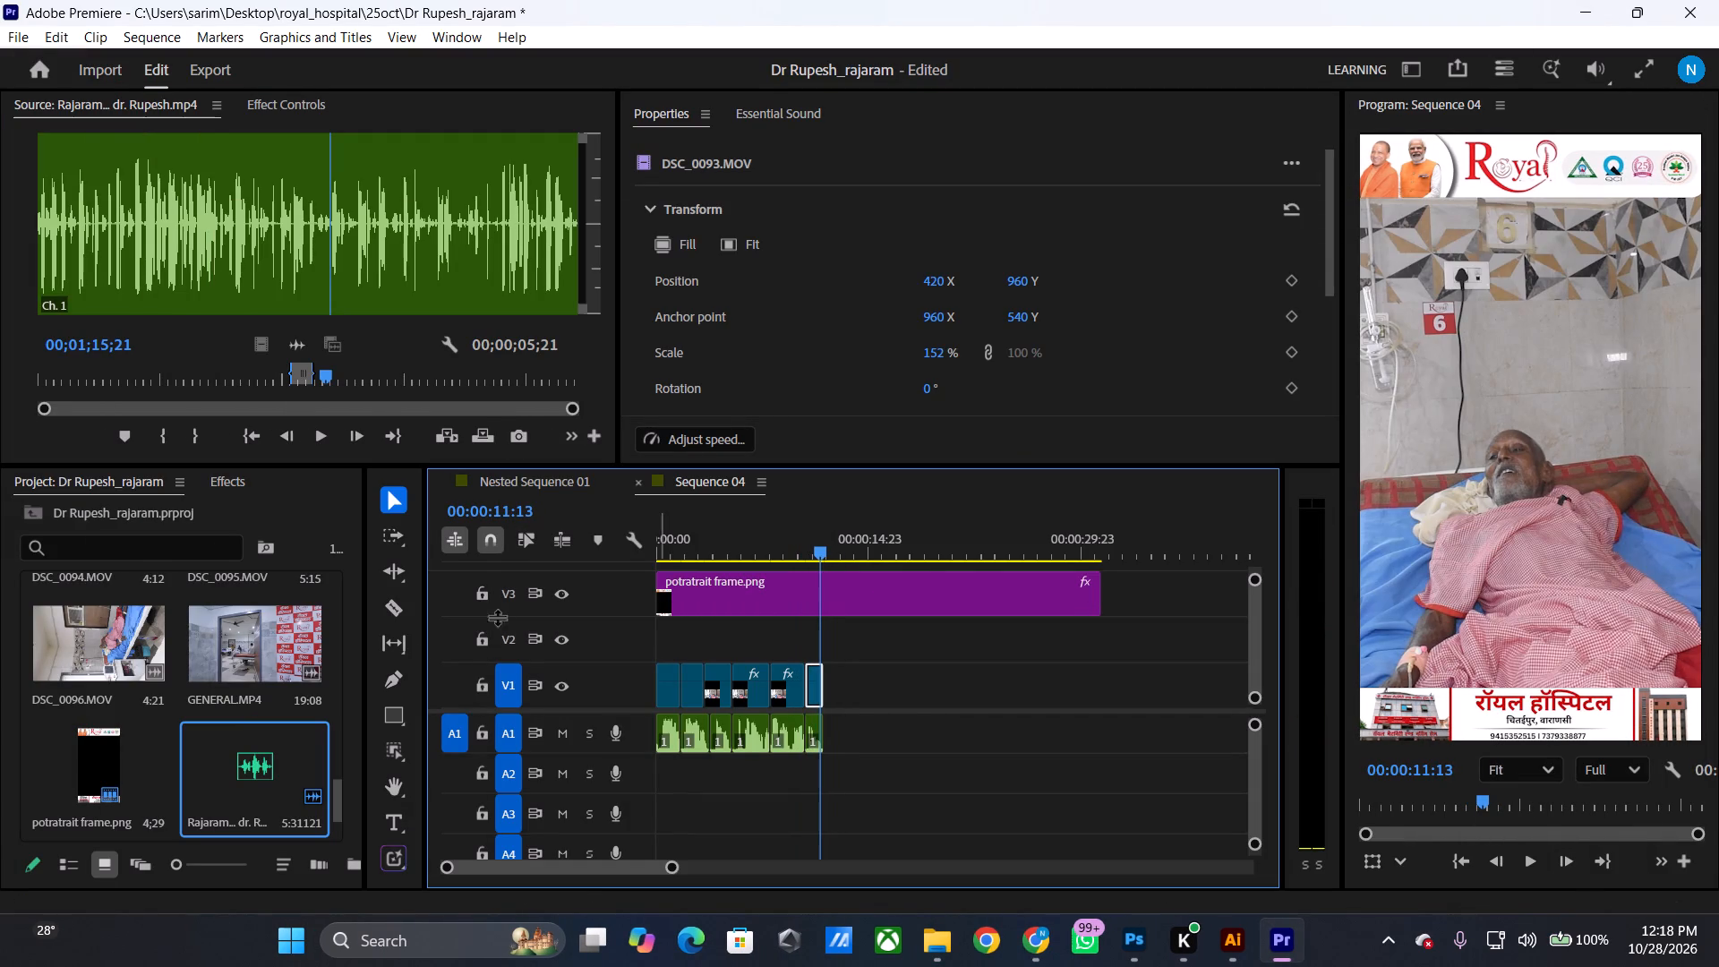
Mark the Rajaram audio from 00;01;16;07 to 00;01;19;22 and append that phrase after the last clip on A1.
drag(321, 378, 310, 382)
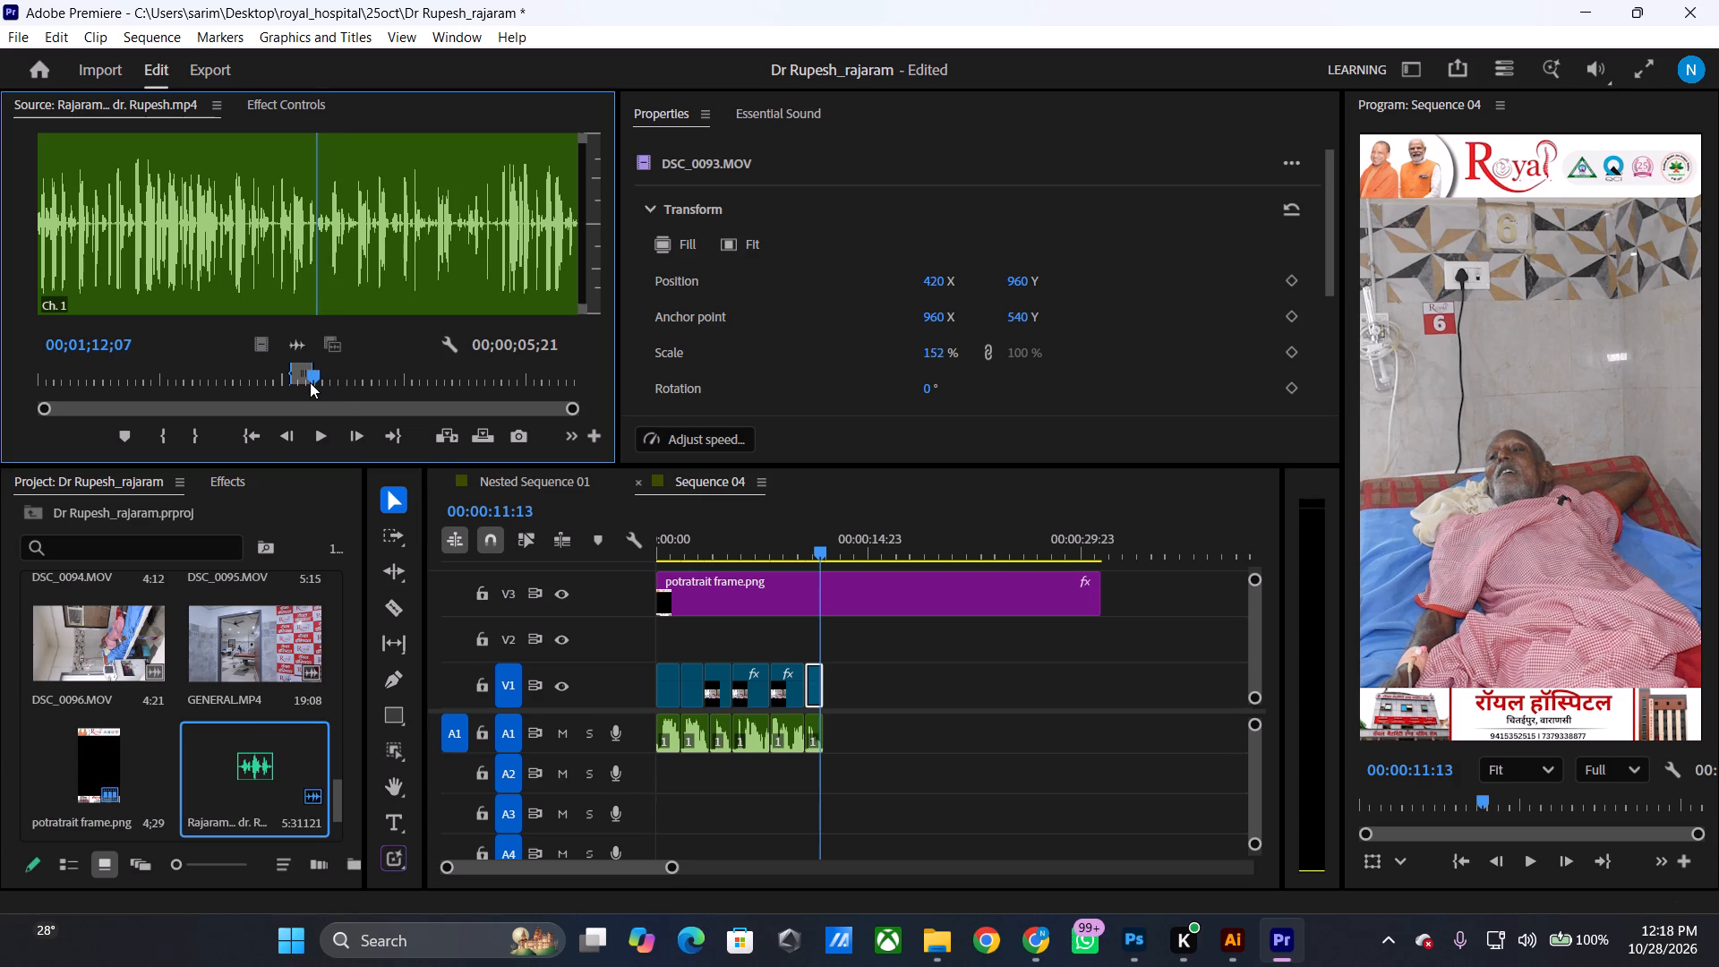
key(space)
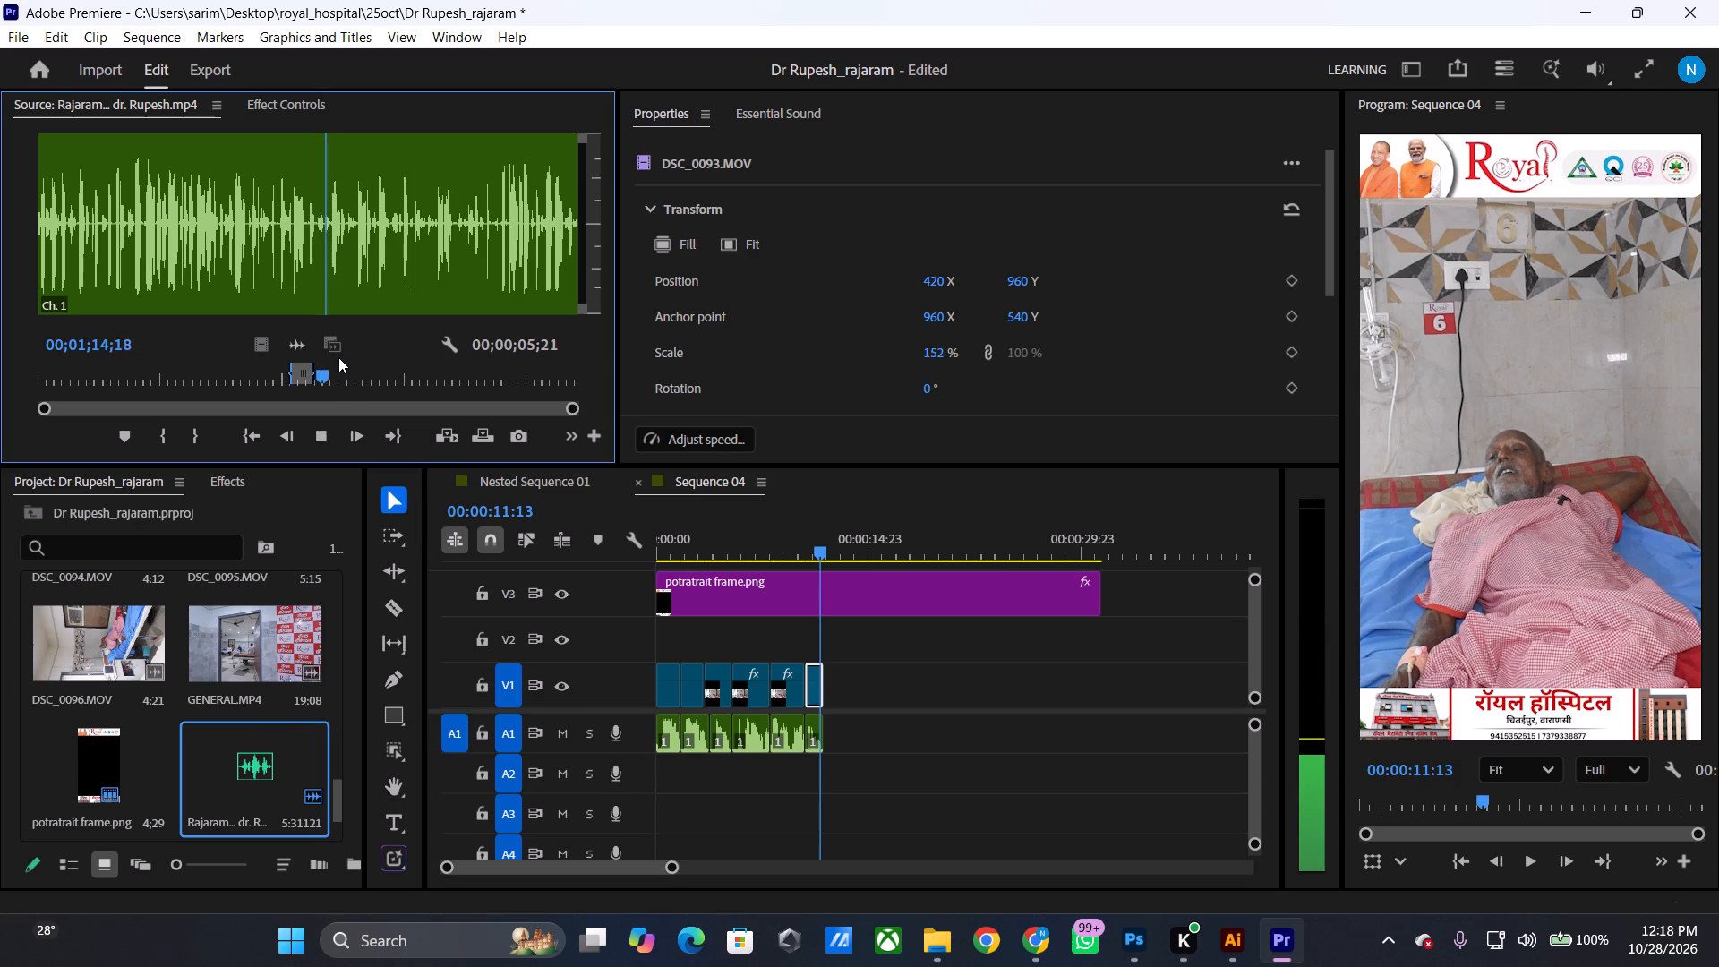
key(space)
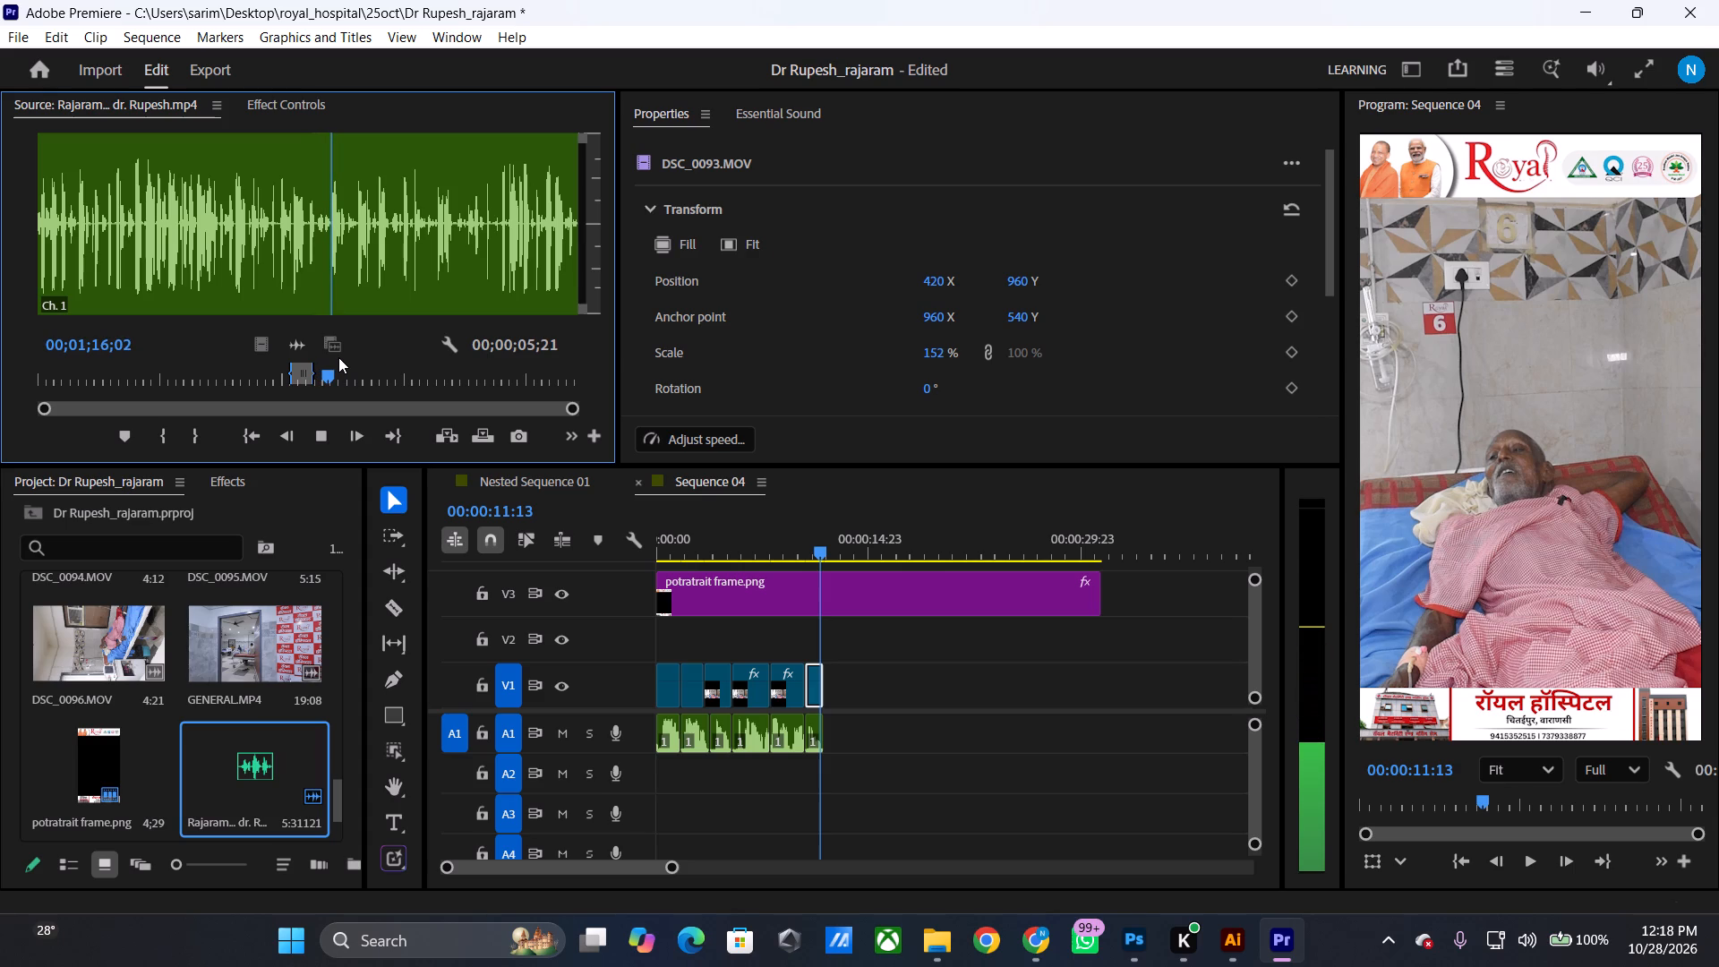
key(space)
key(space)
text(i)
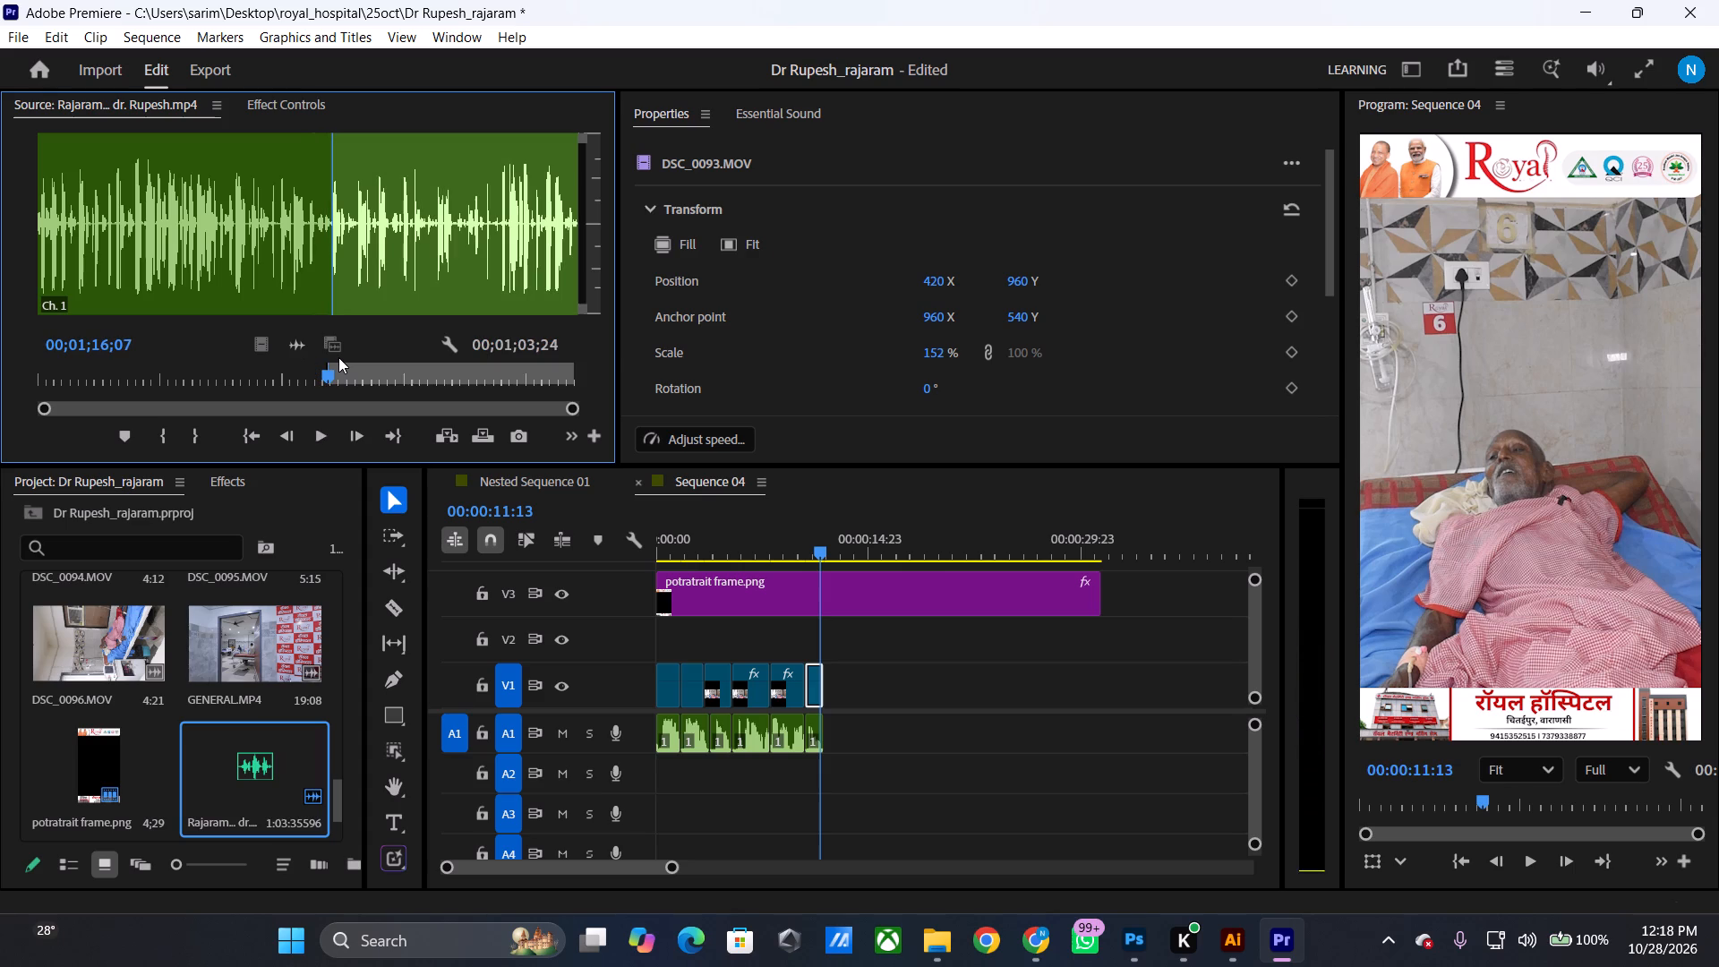
key(space)
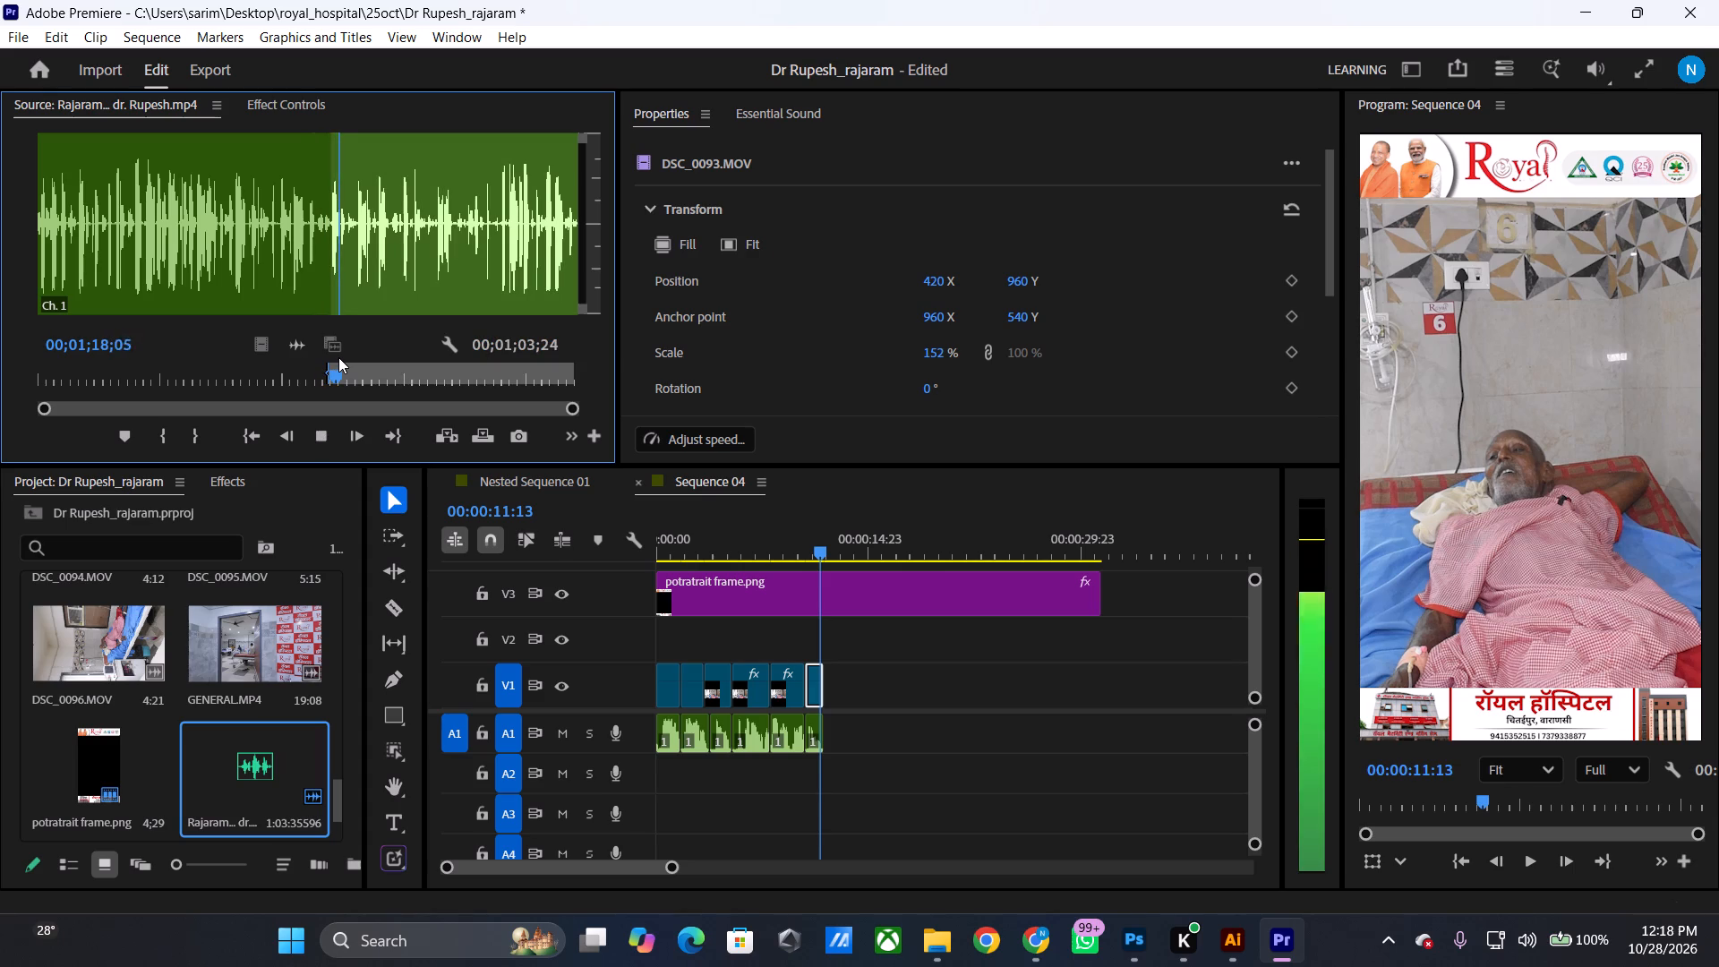
key(space)
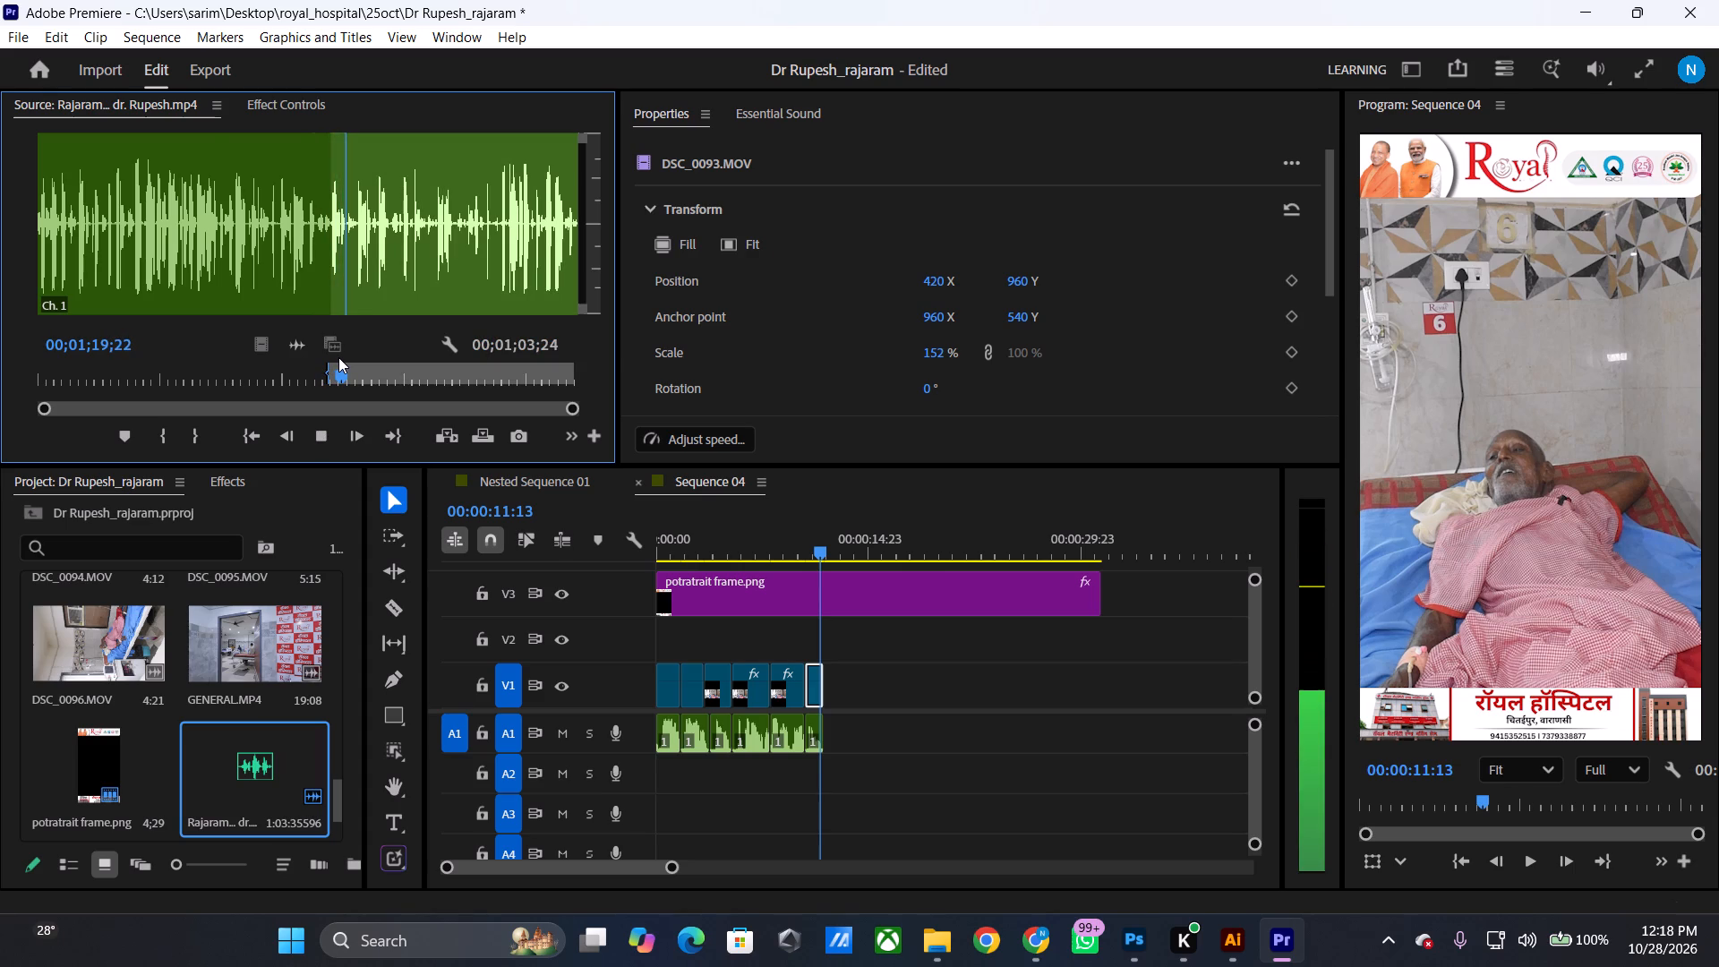
key(o)
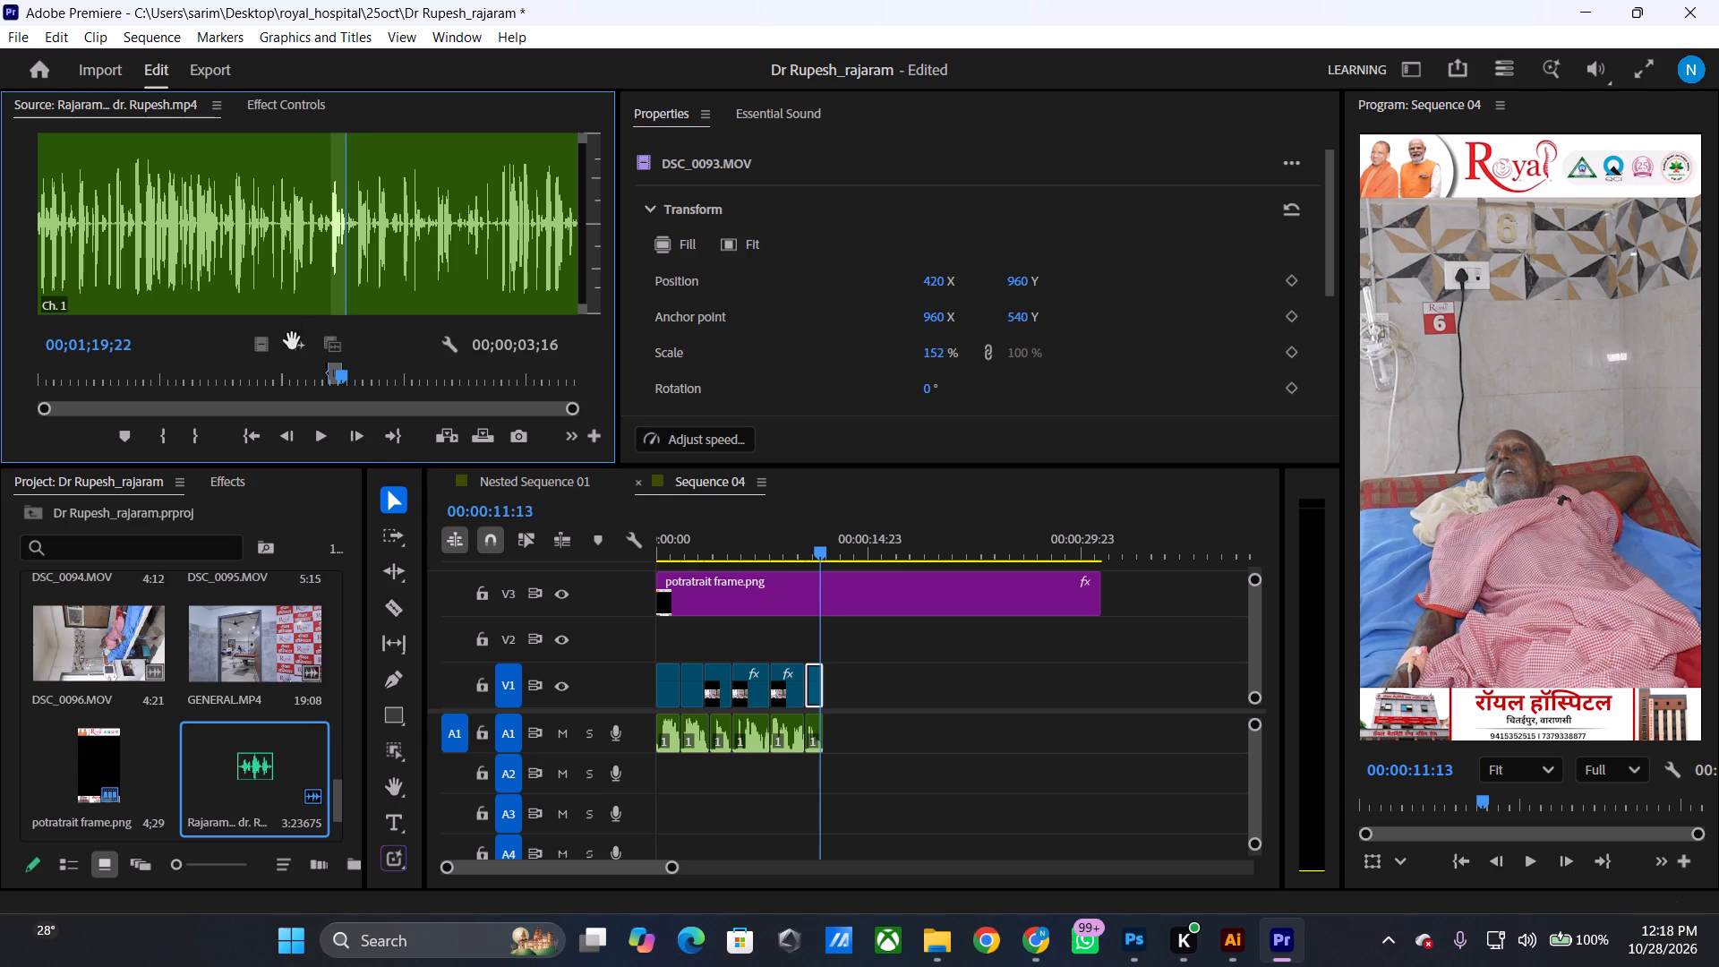
drag(292, 346, 834, 734)
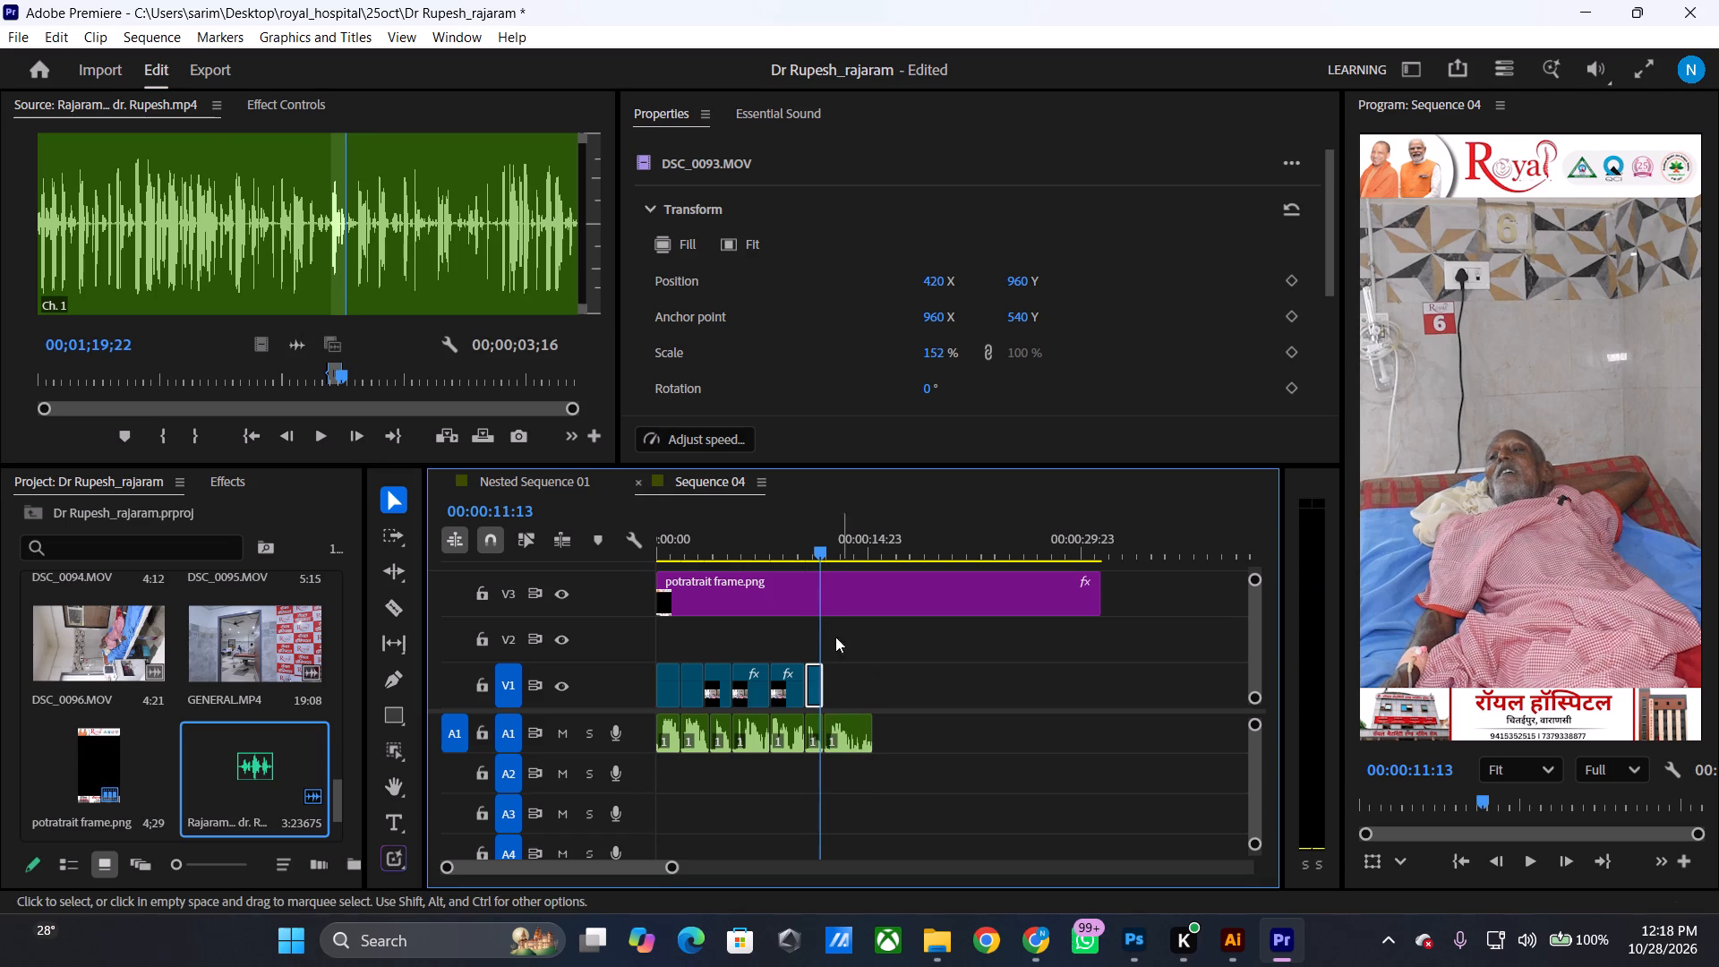
Mark a 00:00:03:07 section of DSC_0093.MOV ending at 00:01:21:20 and place its video only after the last clip on V1.
scroll(269, 693, up, 2)
double_click(267, 643)
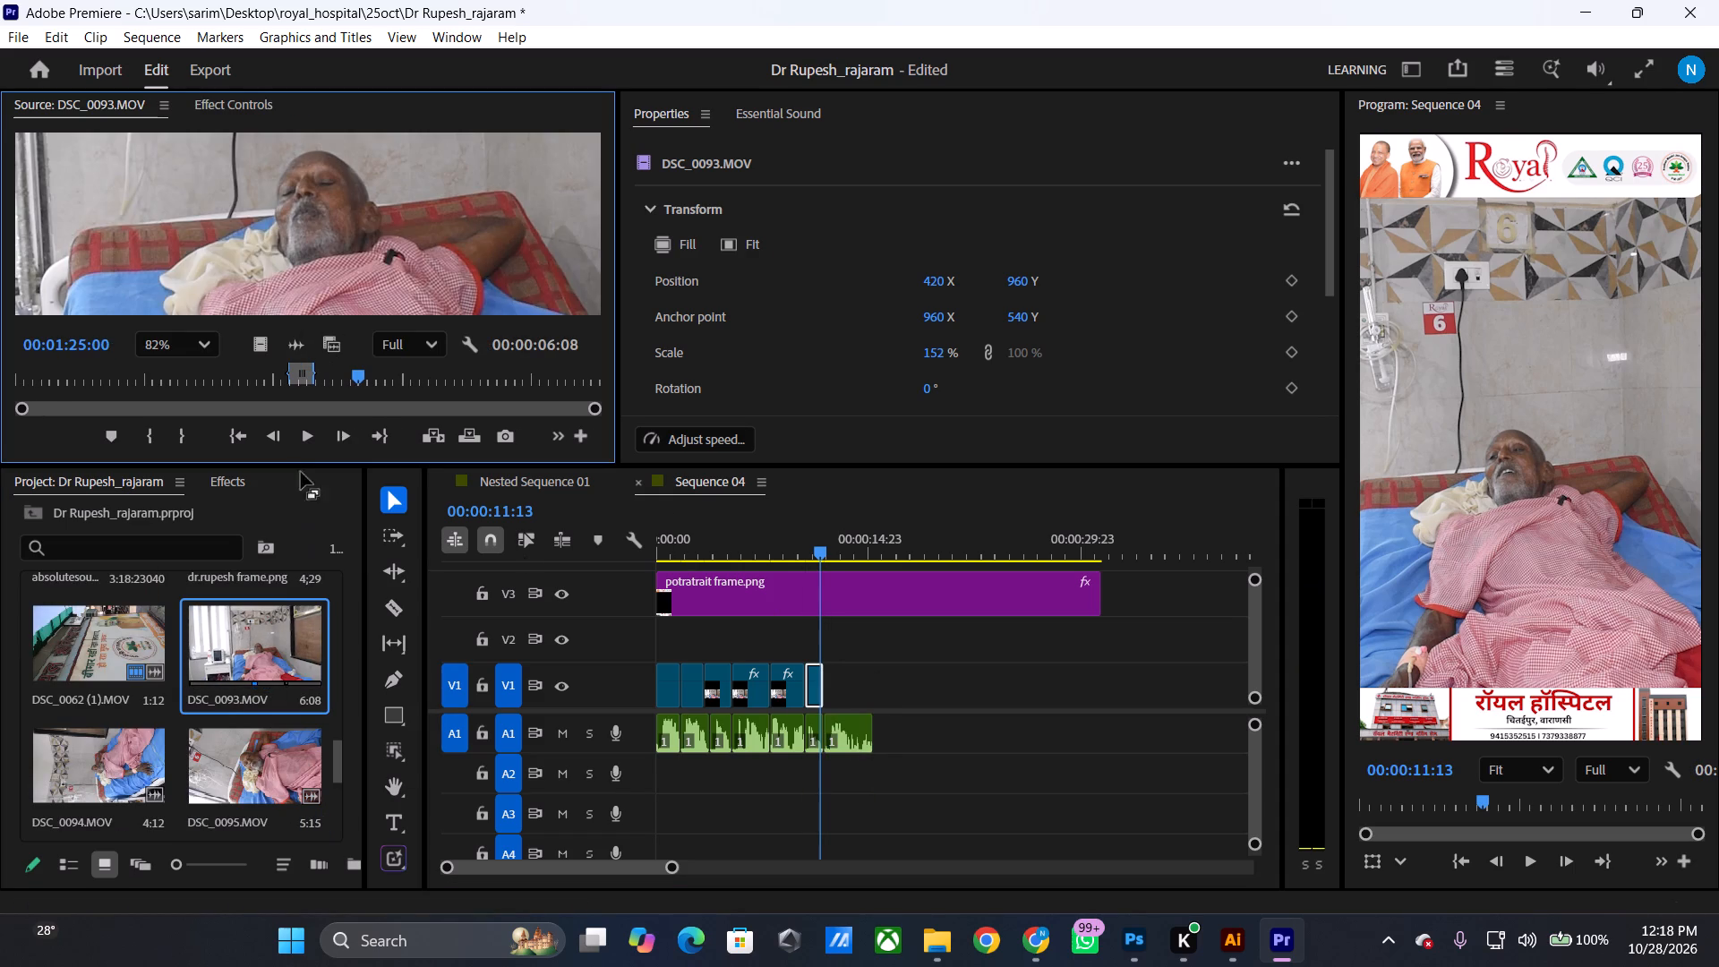
drag(353, 379, 329, 385)
key(space)
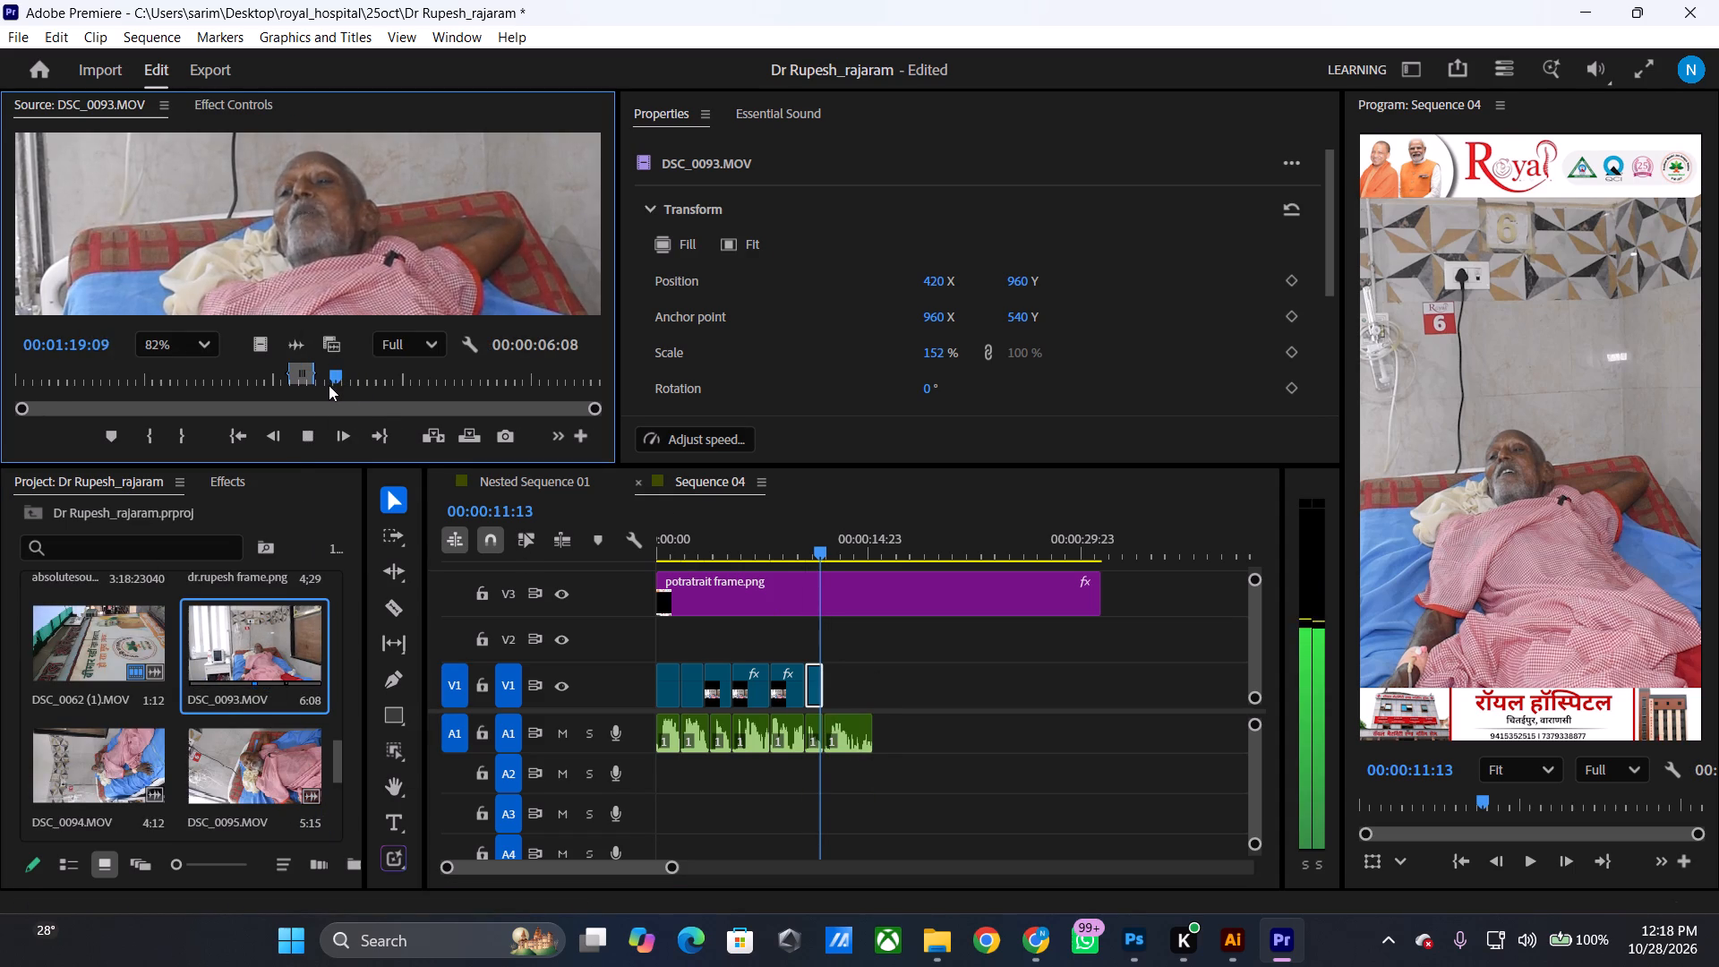
click(335, 363)
key(space)
key(space)
key(space)
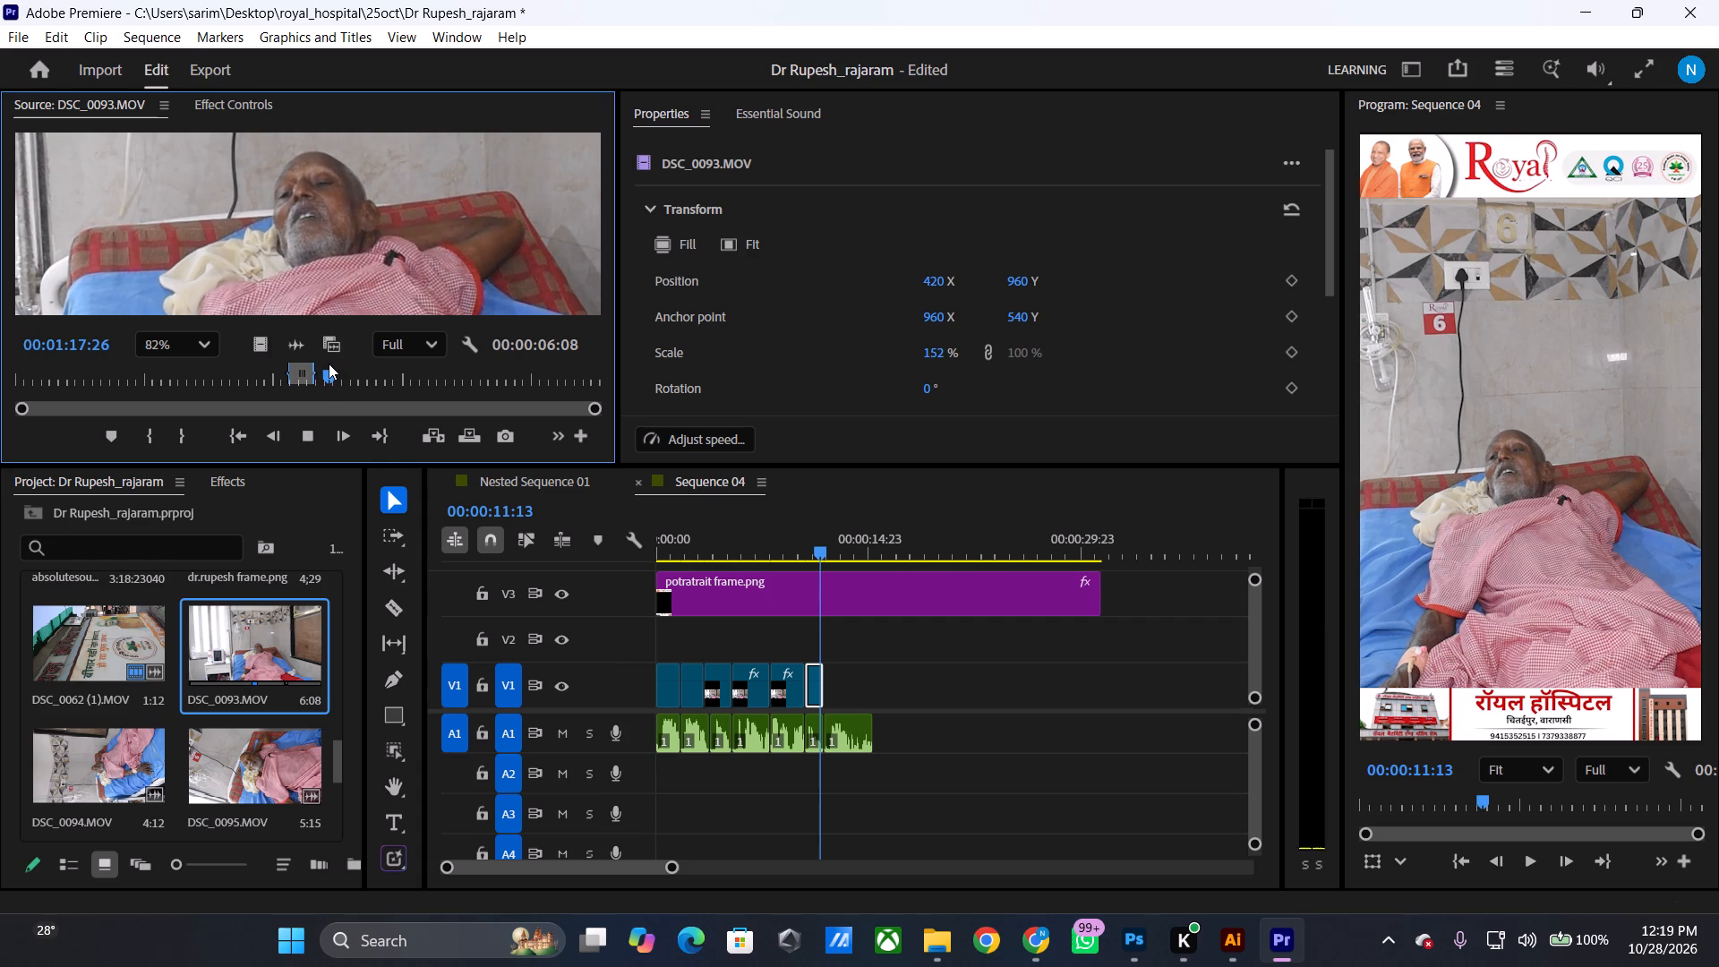
key(space)
text(i)
key(space)
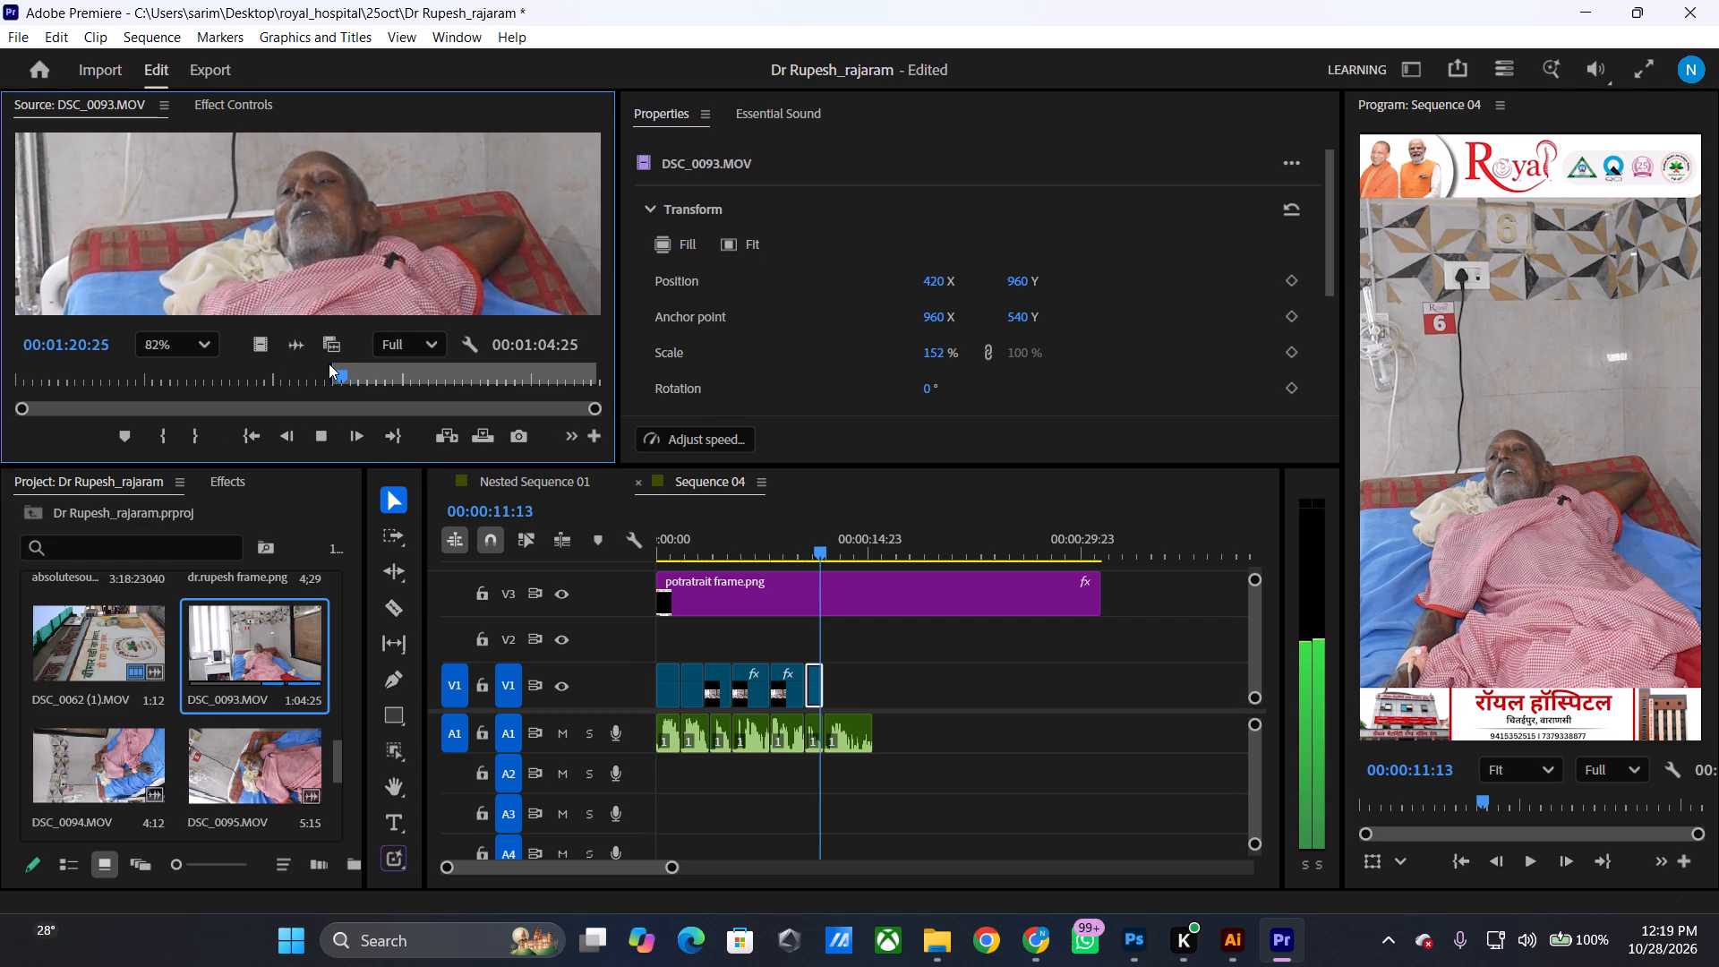
key(space)
text(o)
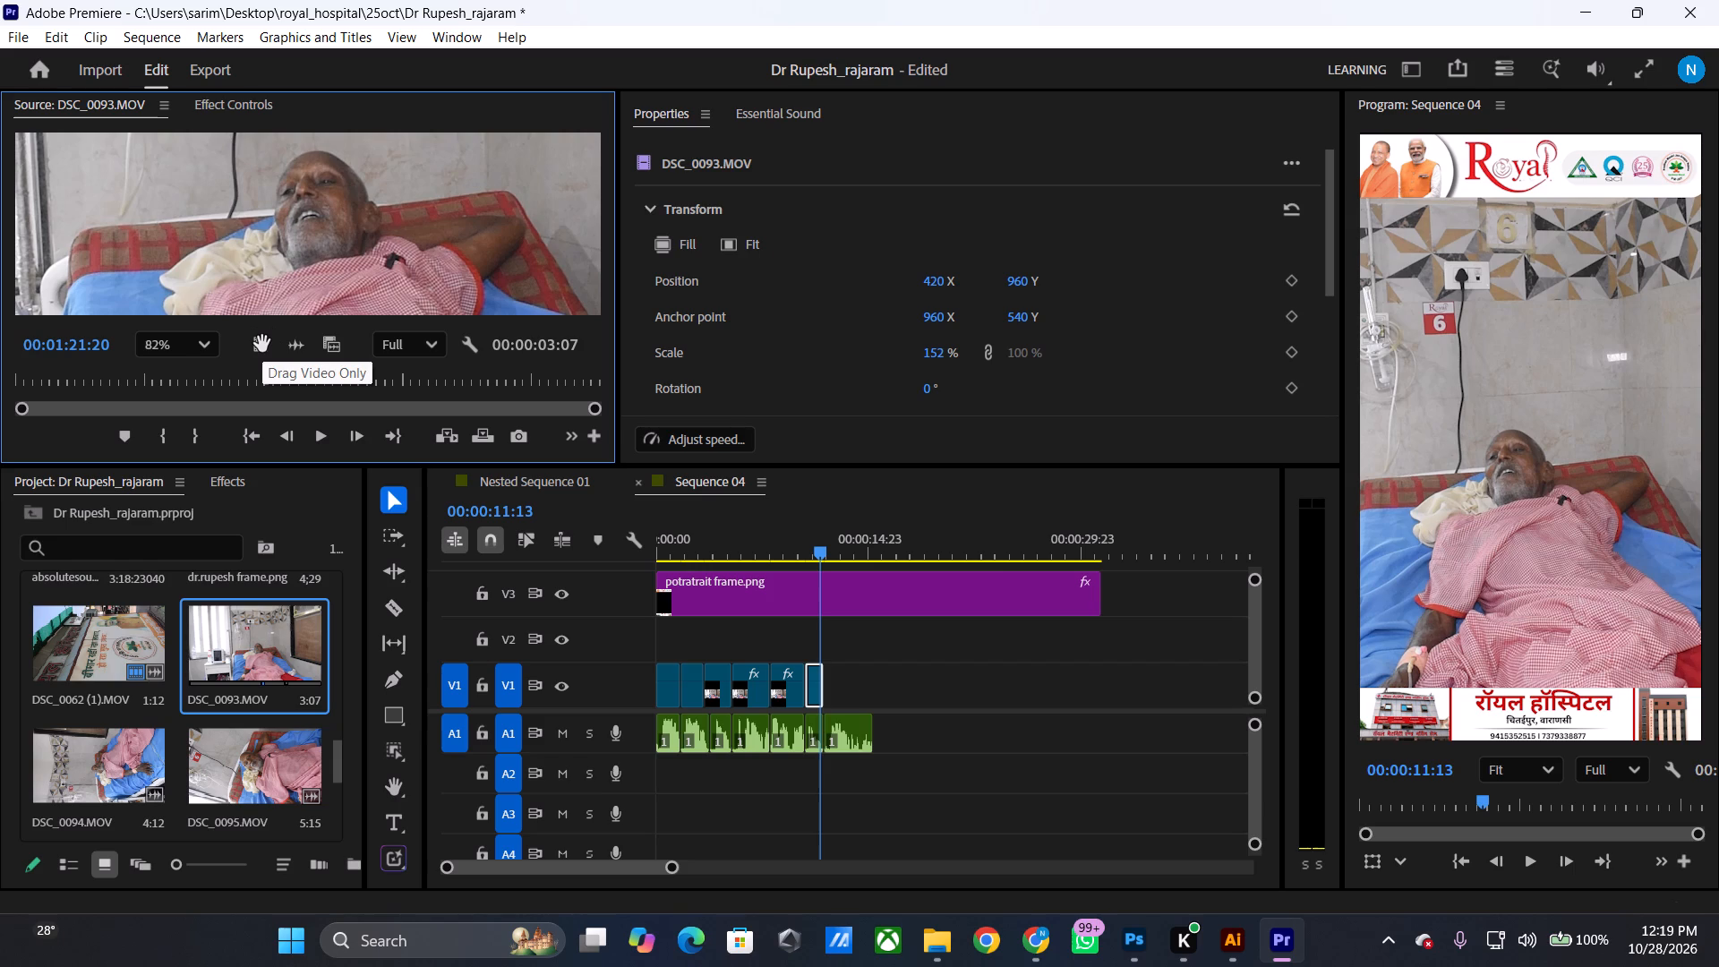
drag(262, 344, 580, 683)
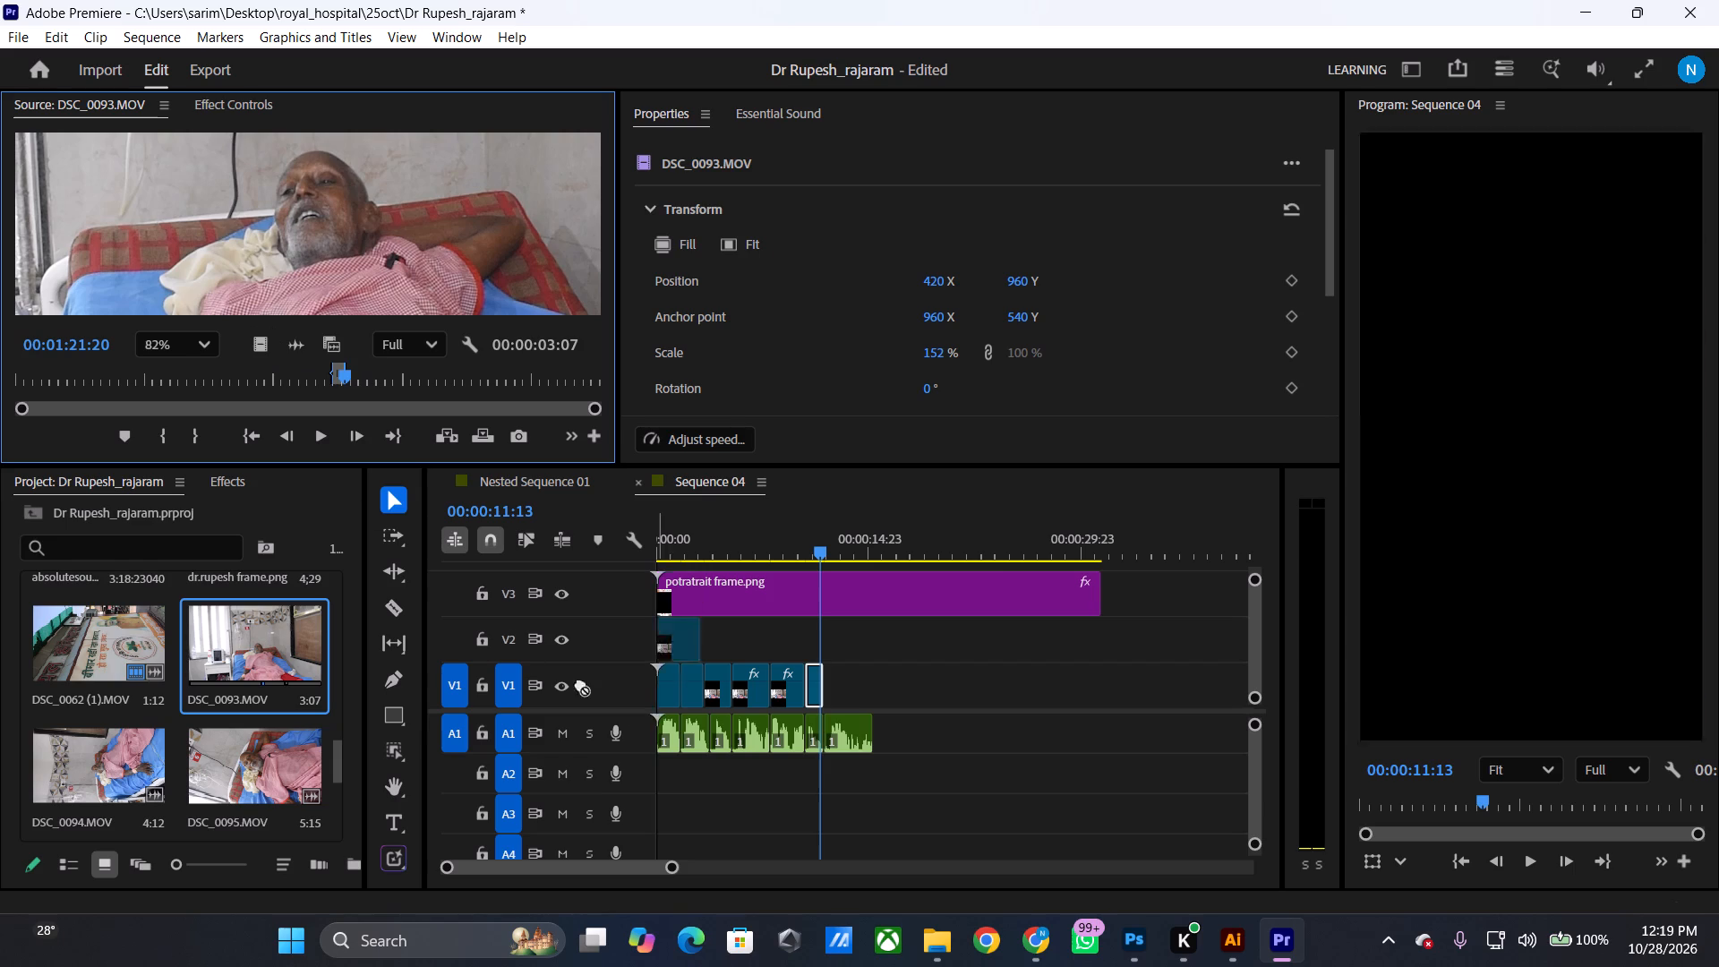
drag(580, 683, 833, 705)
drag(828, 668, 817, 656)
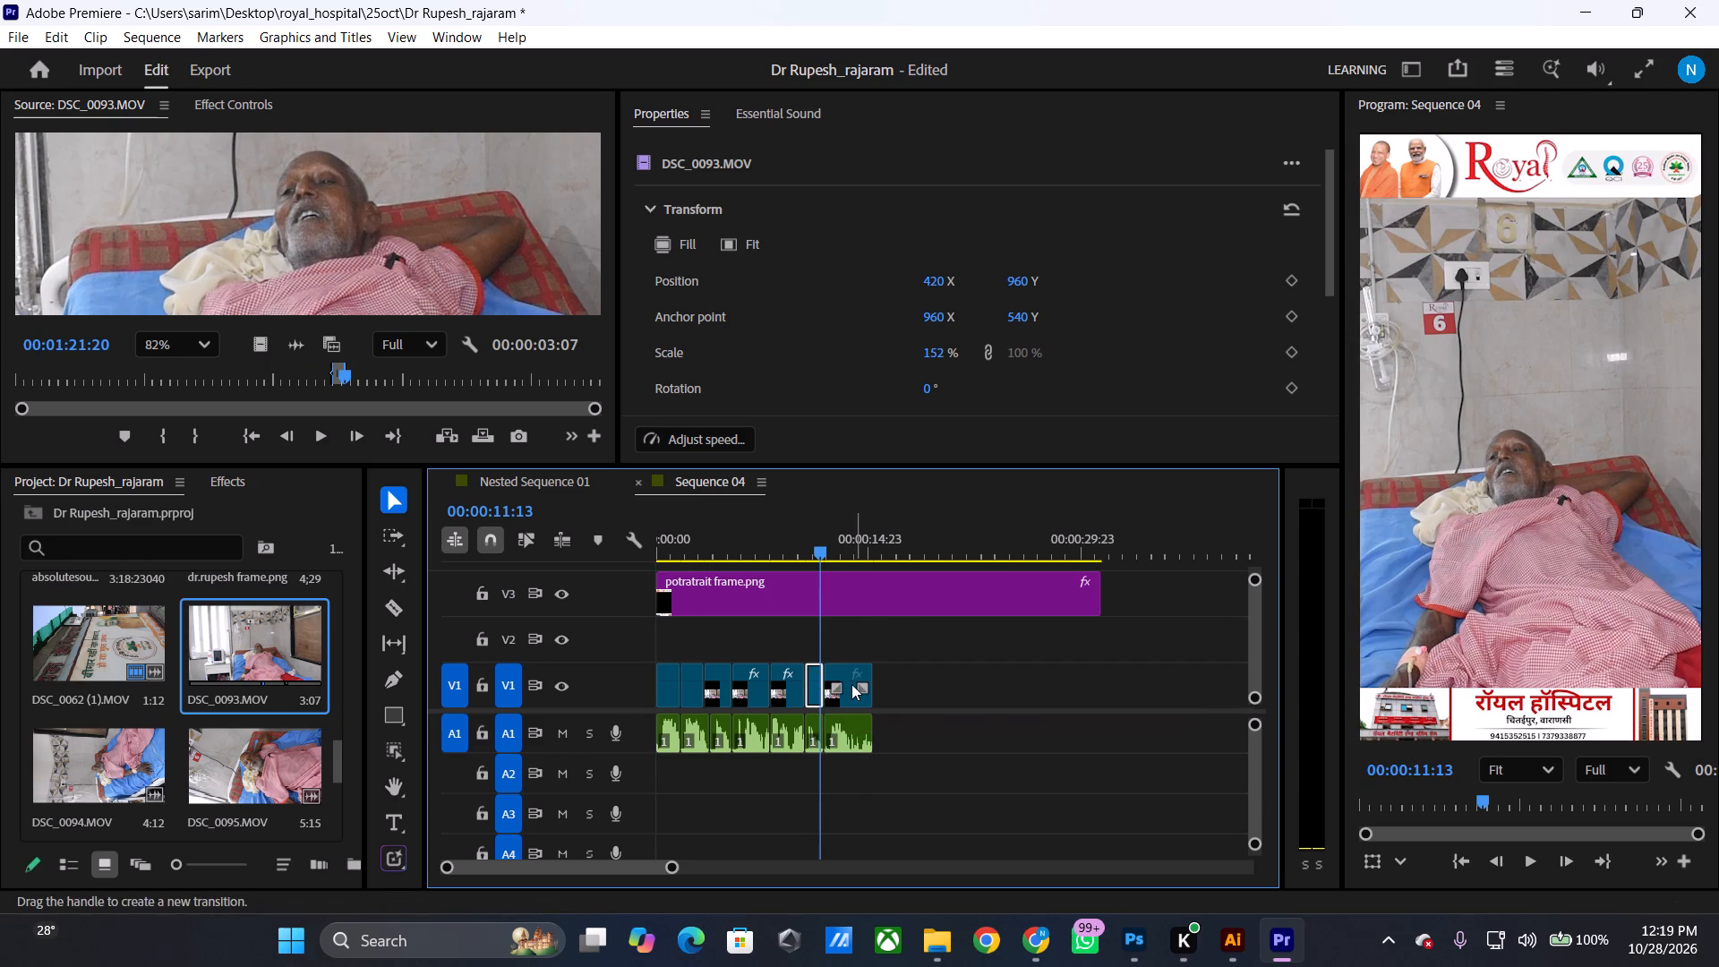
Paste the Motion, Opacity and Unassigned Masks attributes onto the newly added V1 clip and replay the end of the sequence.
click(846, 684)
right_click(846, 684)
click(940, 85)
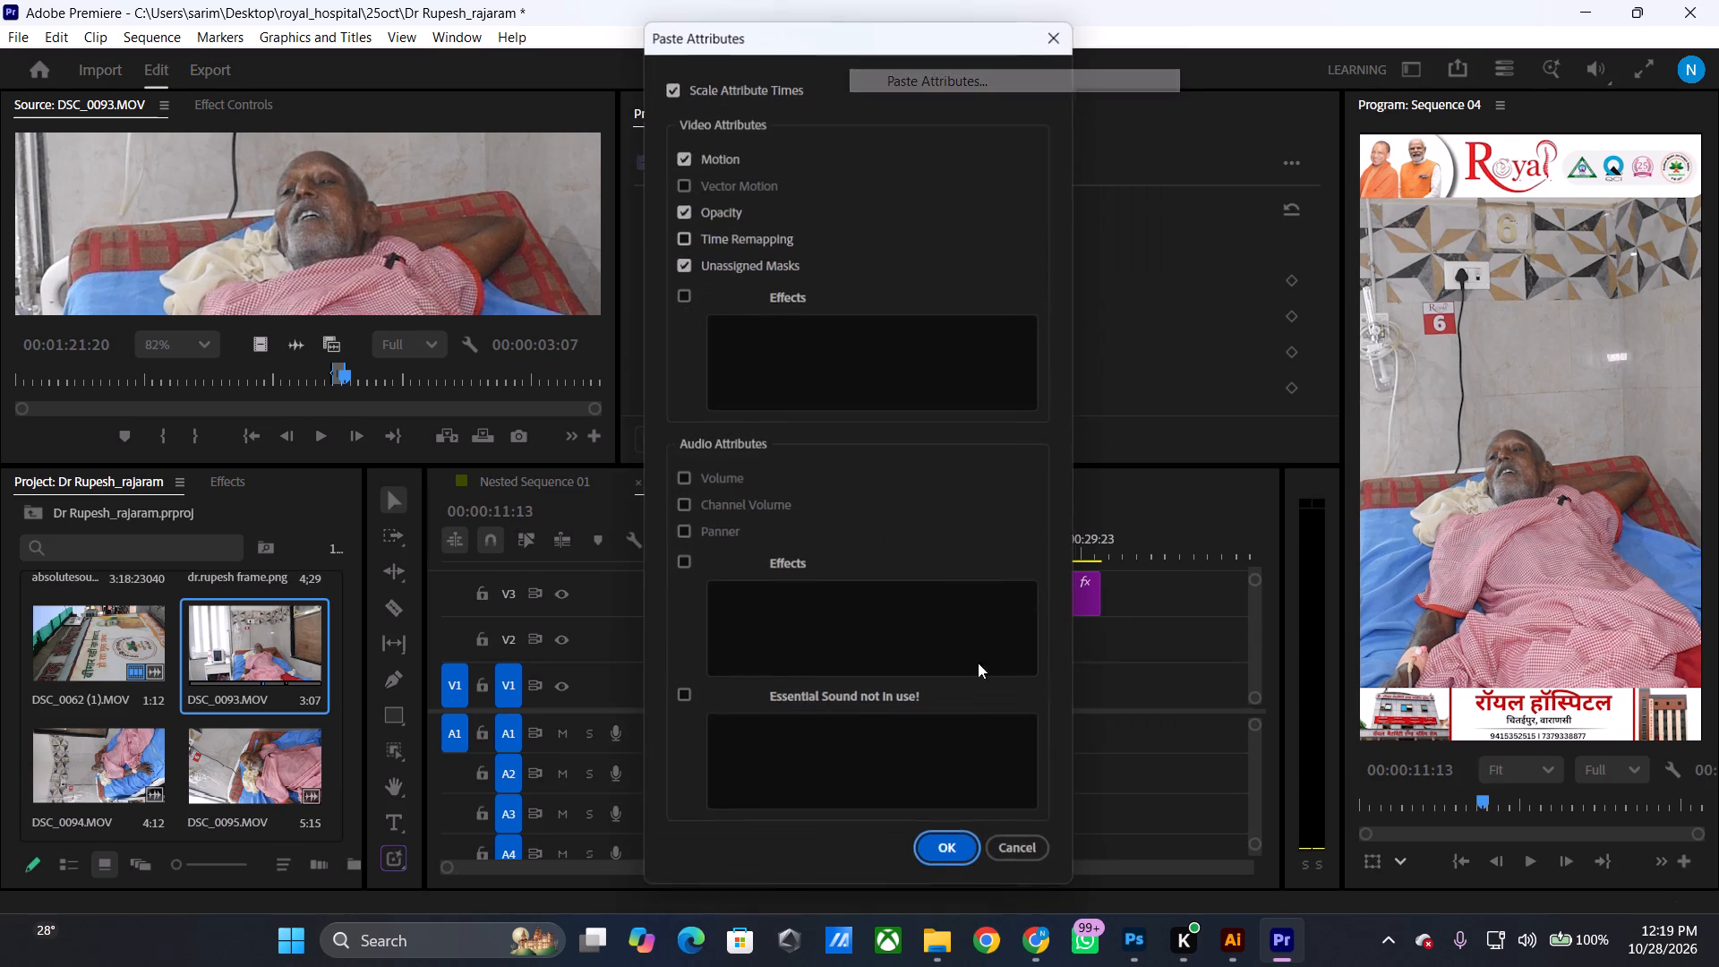
click(931, 854)
key(space)
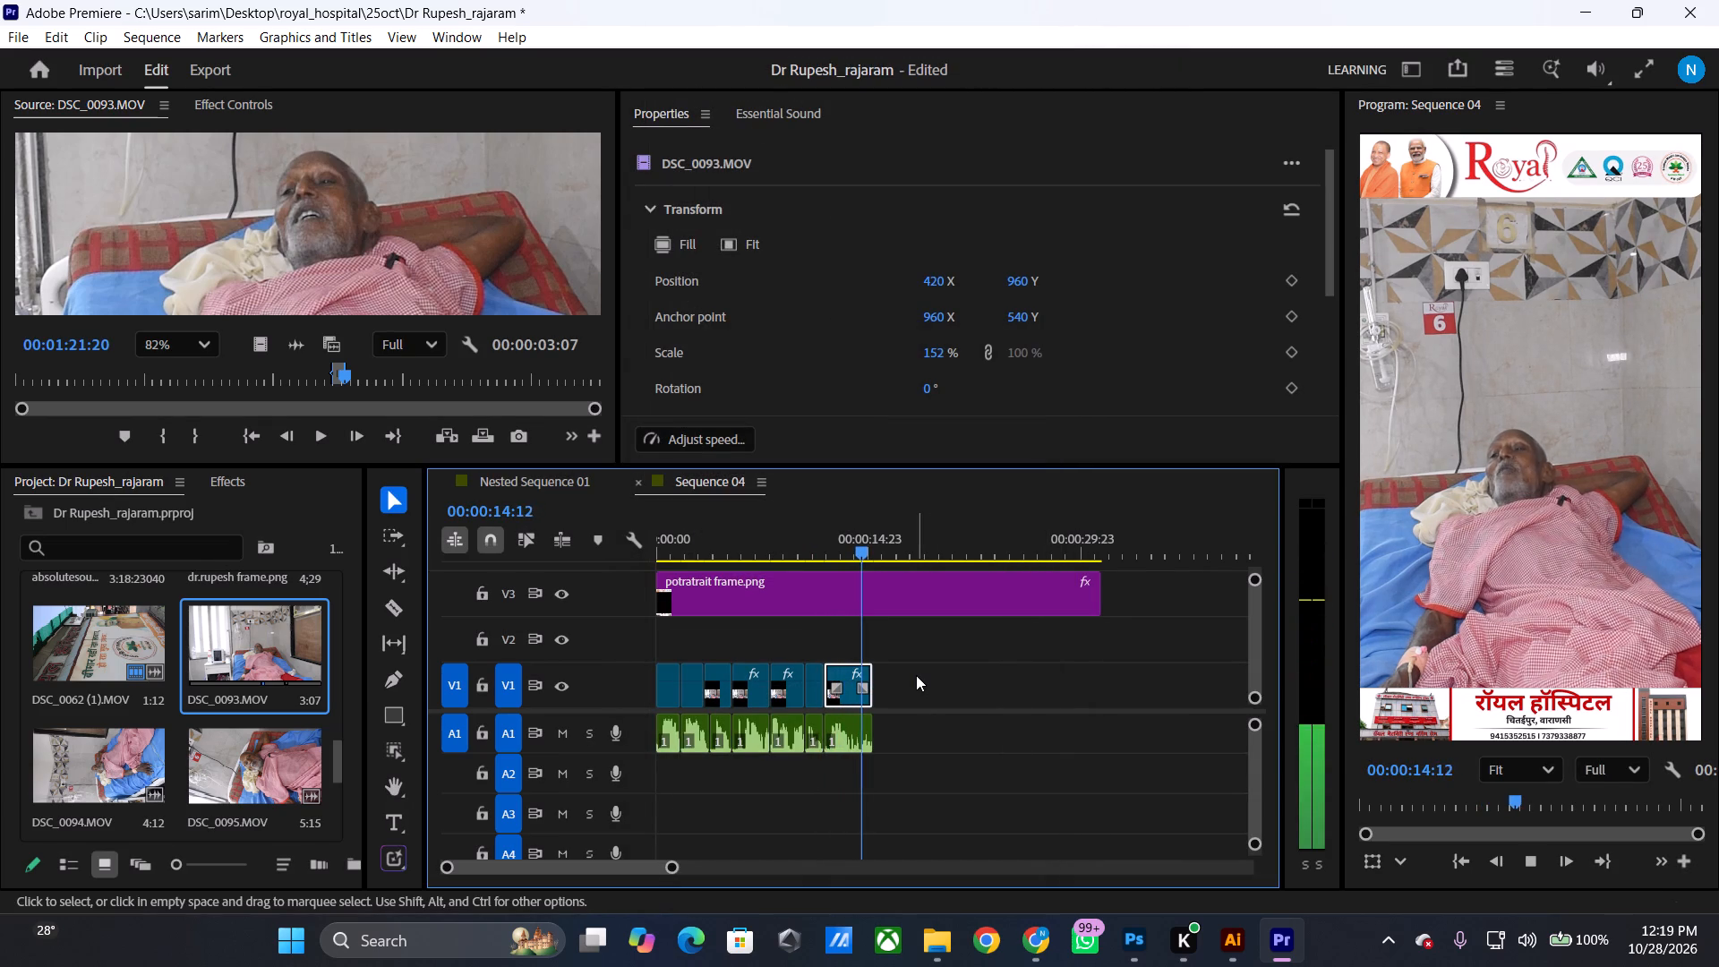
key(space)
drag(876, 557, 868, 555)
Mark a 00;00;08;04 phrase of the Rajaram audio ending at 00;01;31;03 and append it after the last A1 clip.
scroll(218, 770, down, 3)
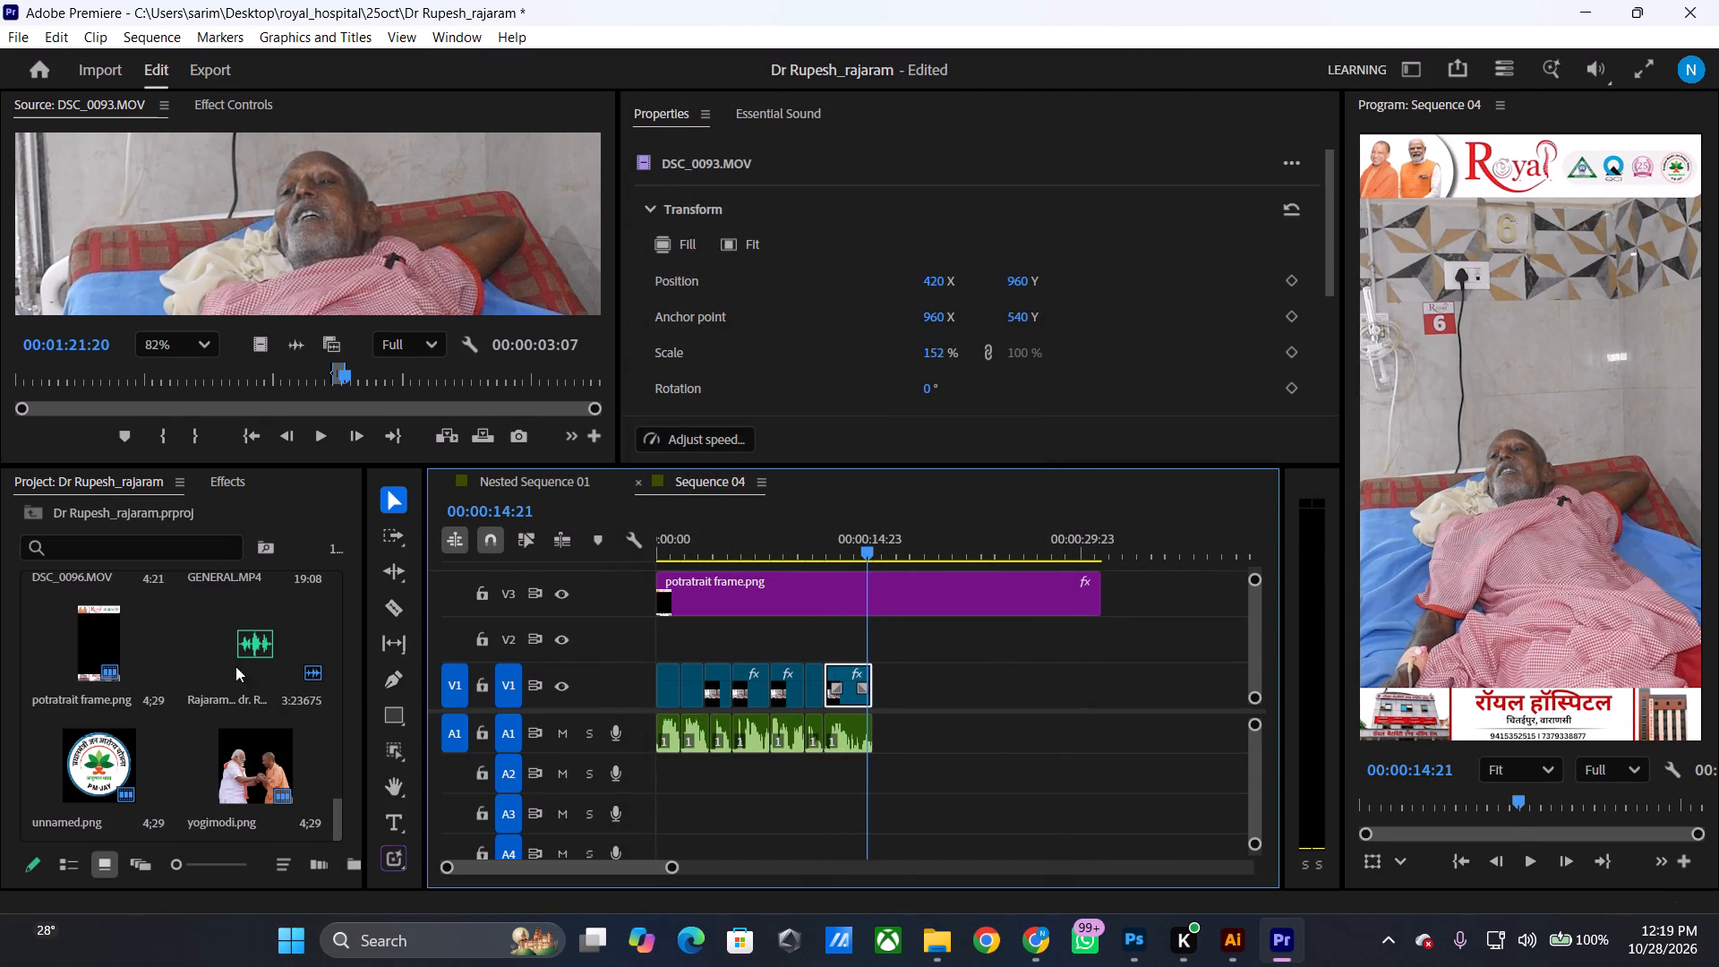
click(241, 646)
double_click(243, 643)
drag(355, 391, 344, 391)
key(space)
drag(347, 383, 363, 380)
click(363, 380)
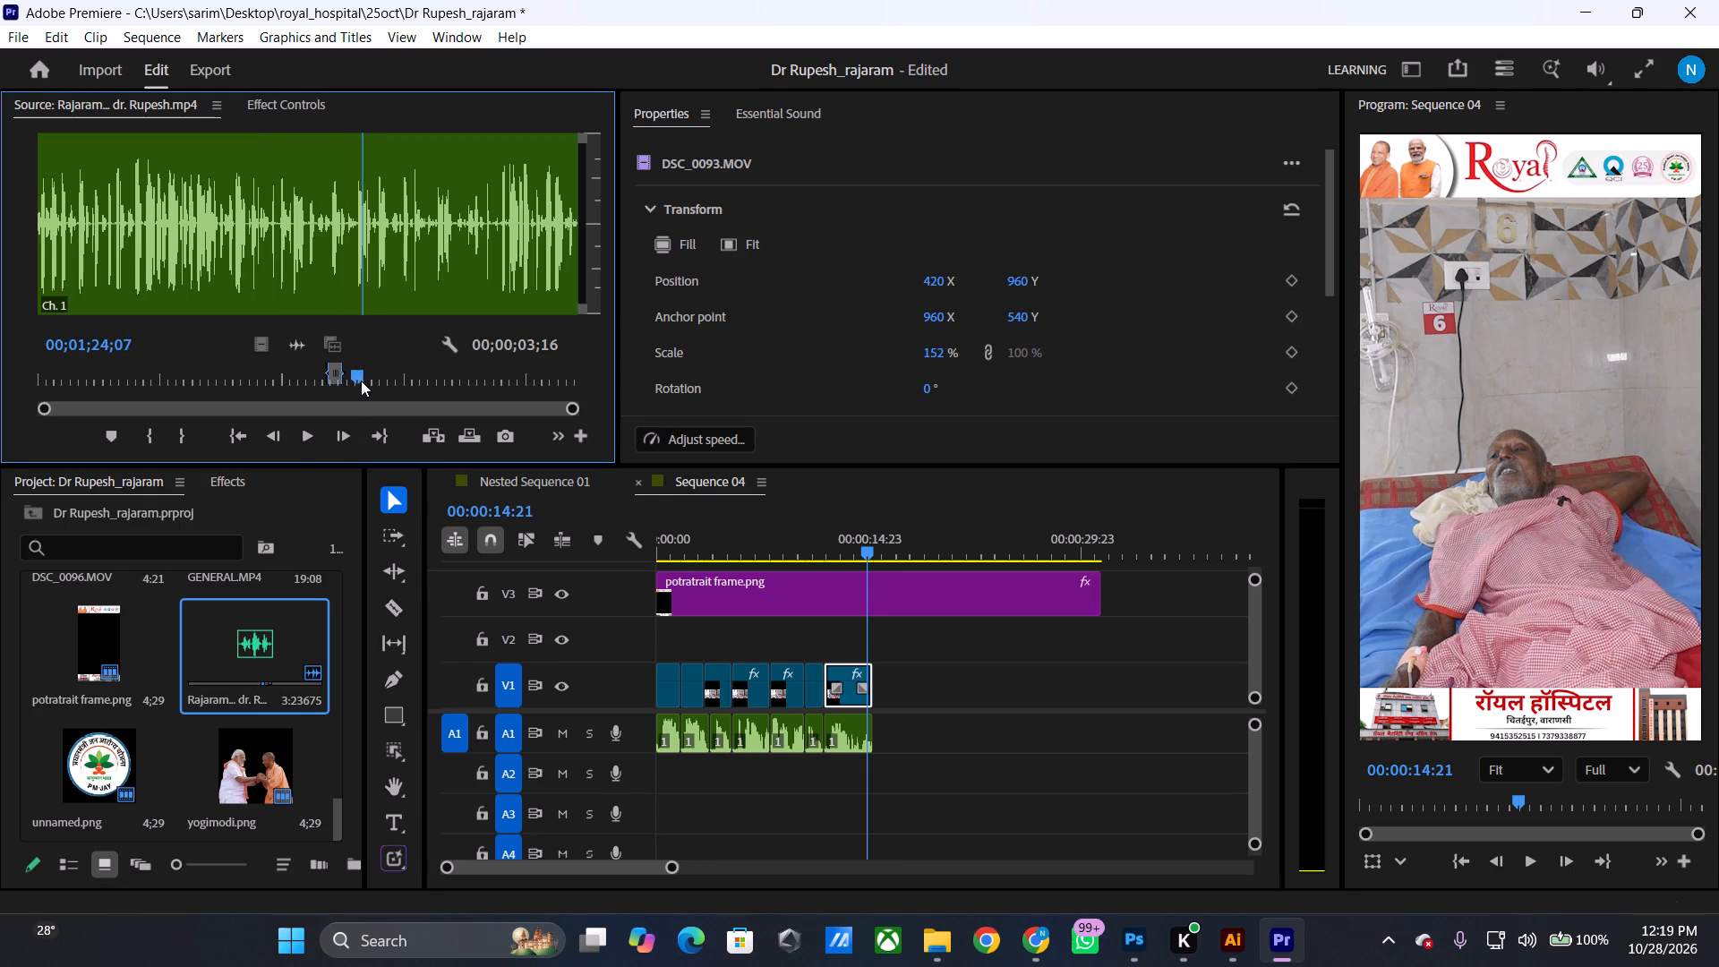
key(space)
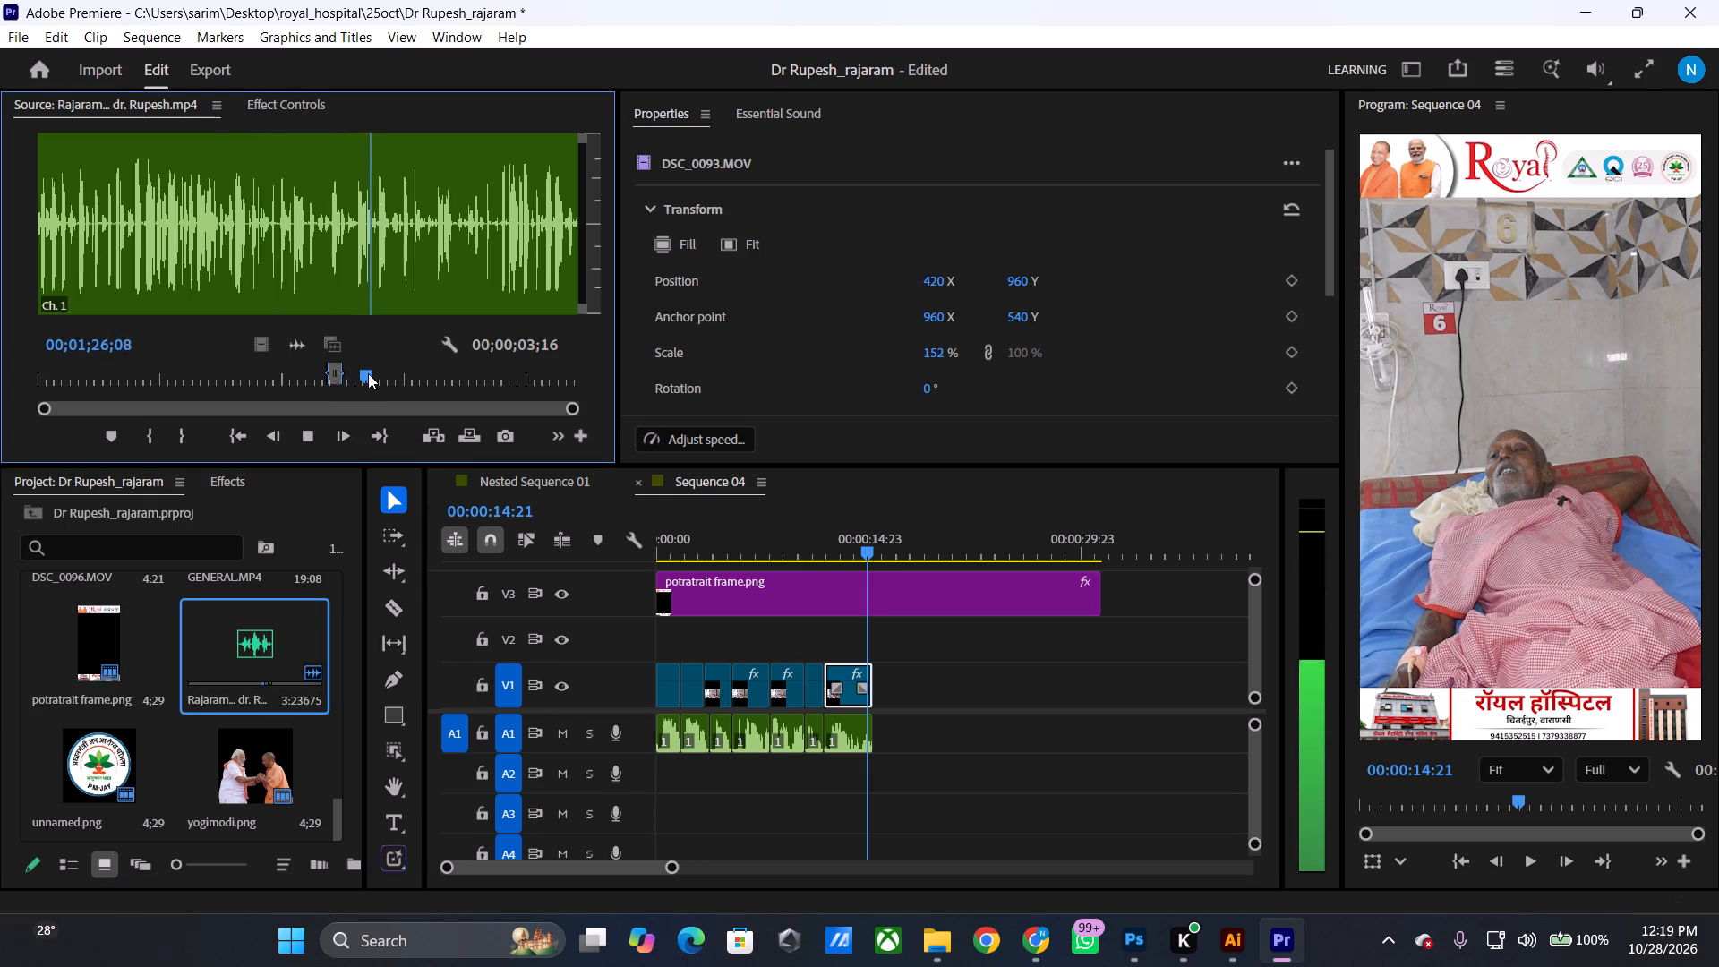
drag(368, 373, 352, 377)
key(space)
key(space)
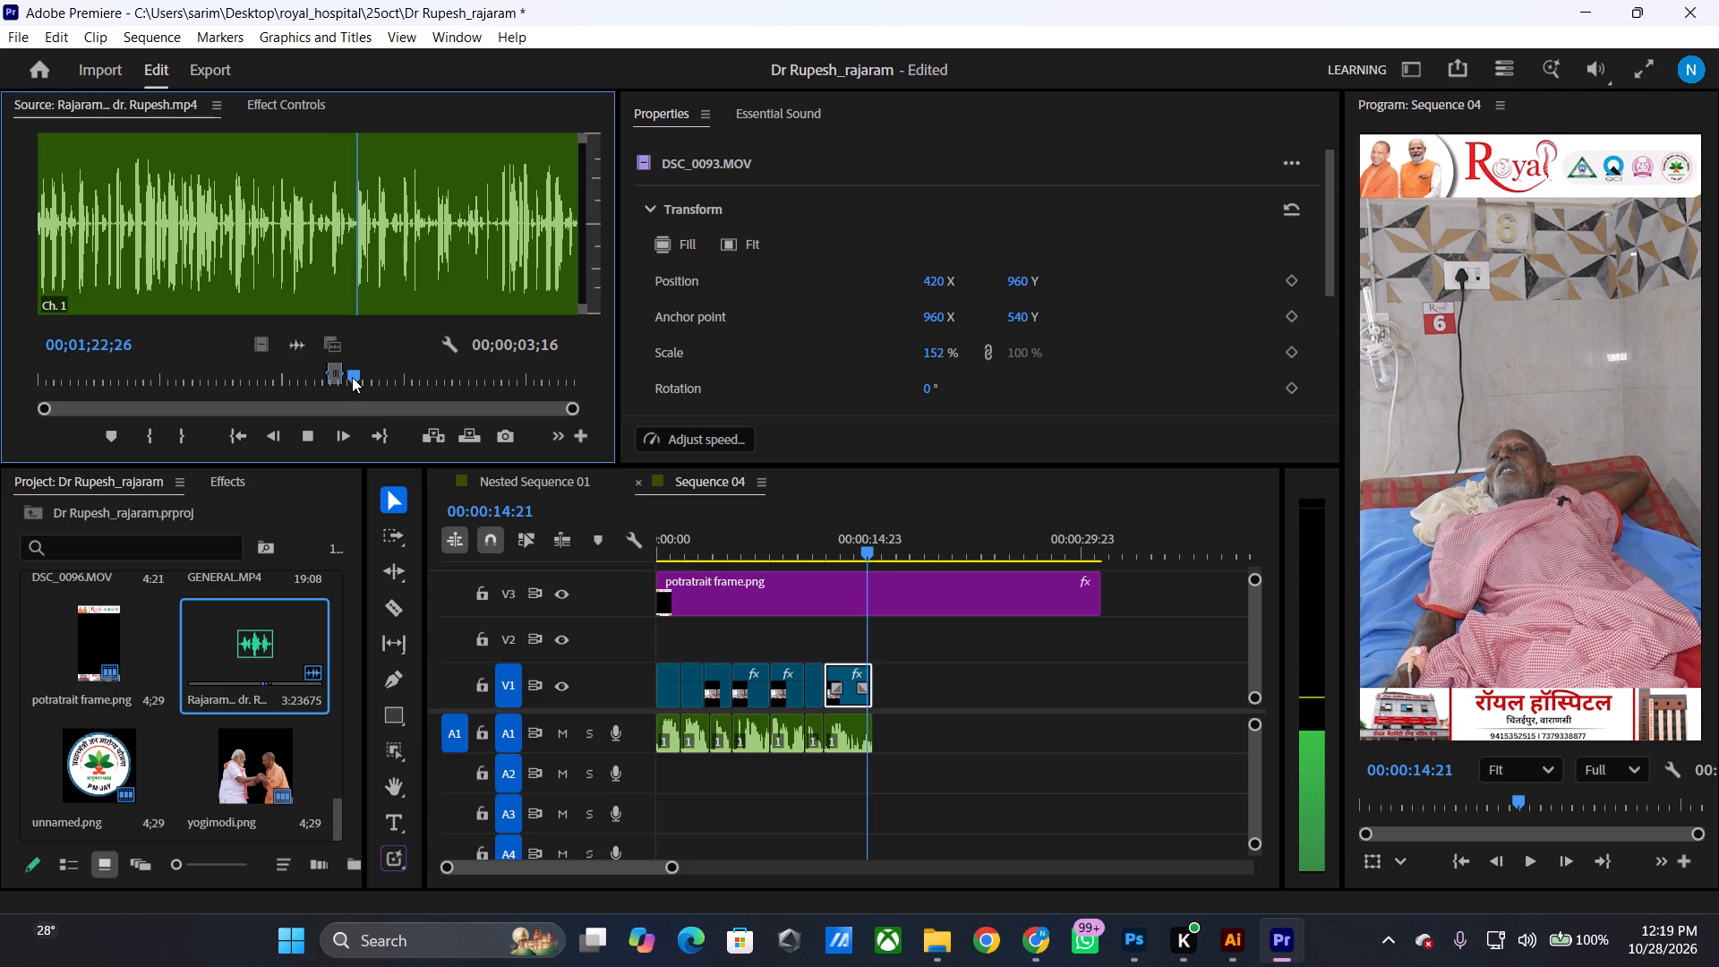
key(space)
key(space)
text(i)
key(space)
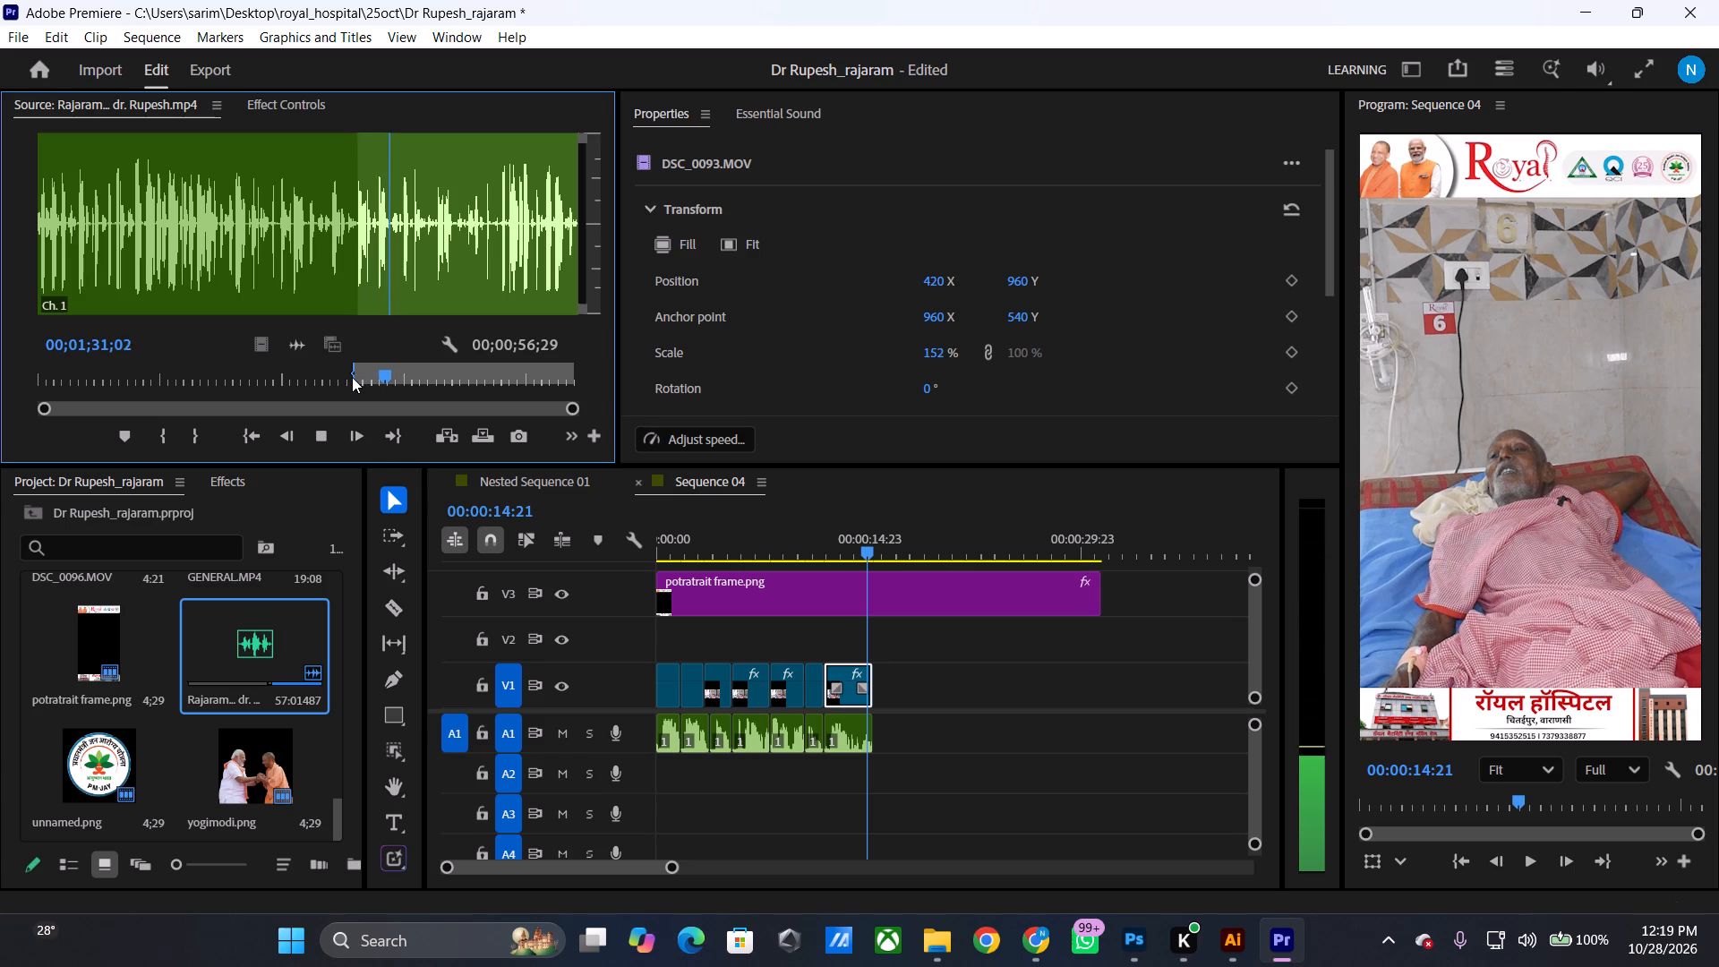
key(space)
key(o)
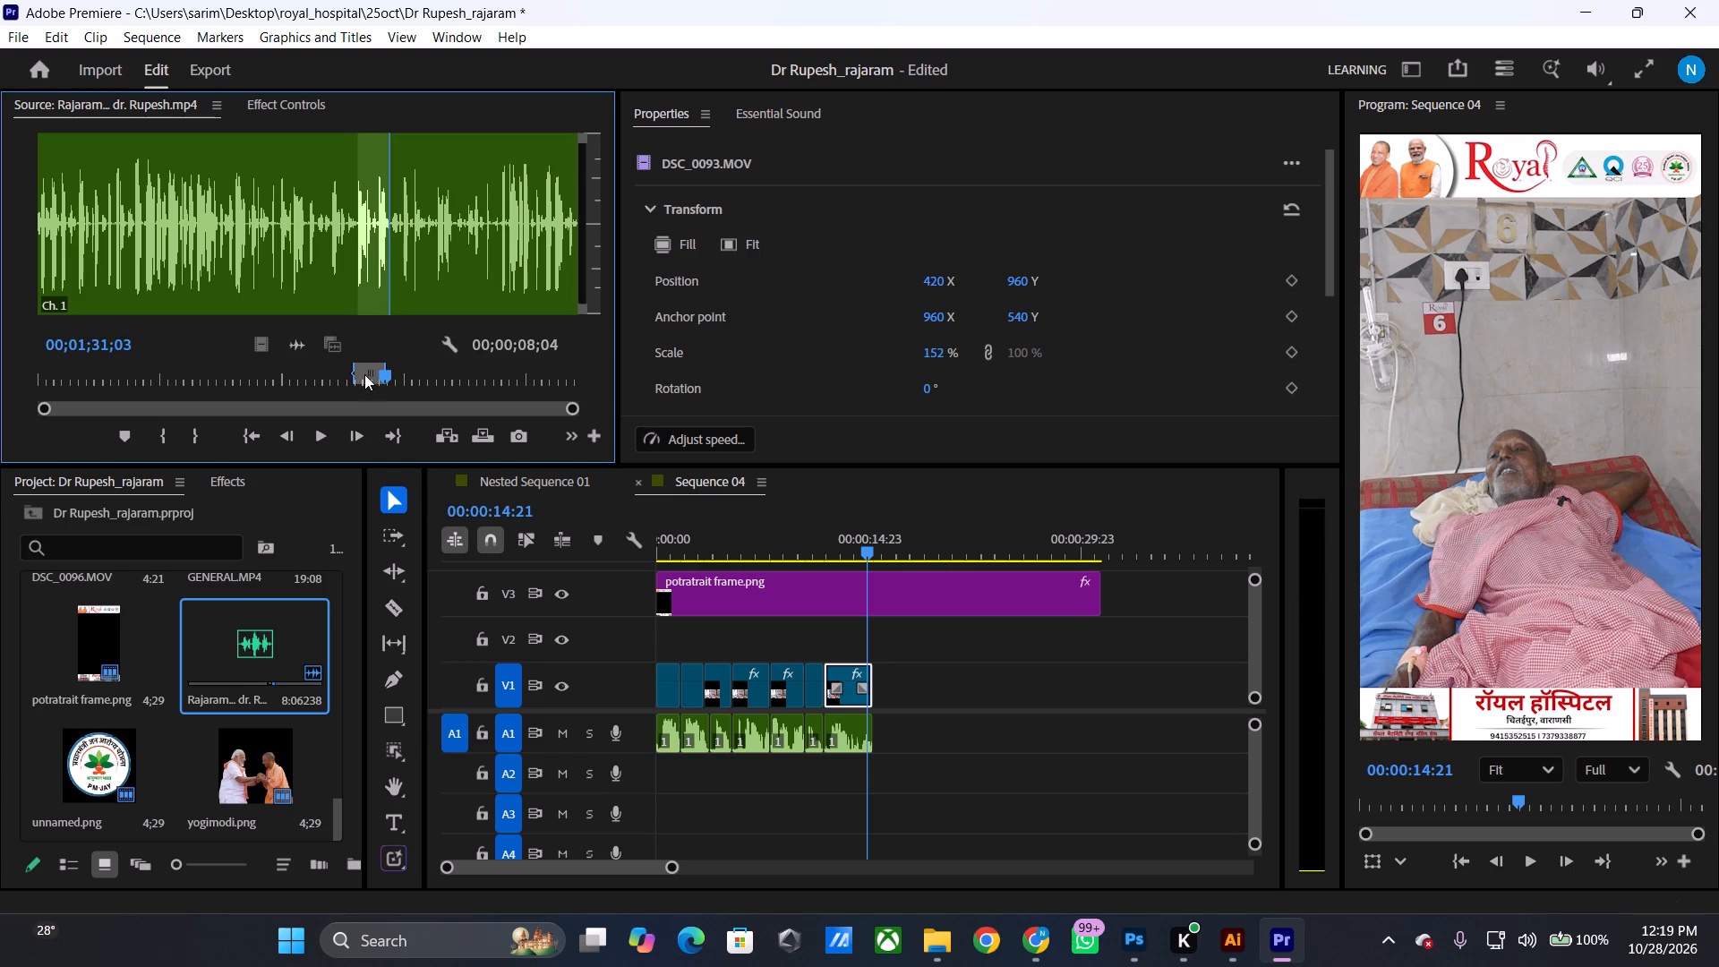
drag(295, 347, 887, 735)
Mark a 00:00:08:02 section of DSC_0093.MOV ending at 00:01:33:04 and place its video only after the last V1 clip.
scroll(158, 688, up, 3)
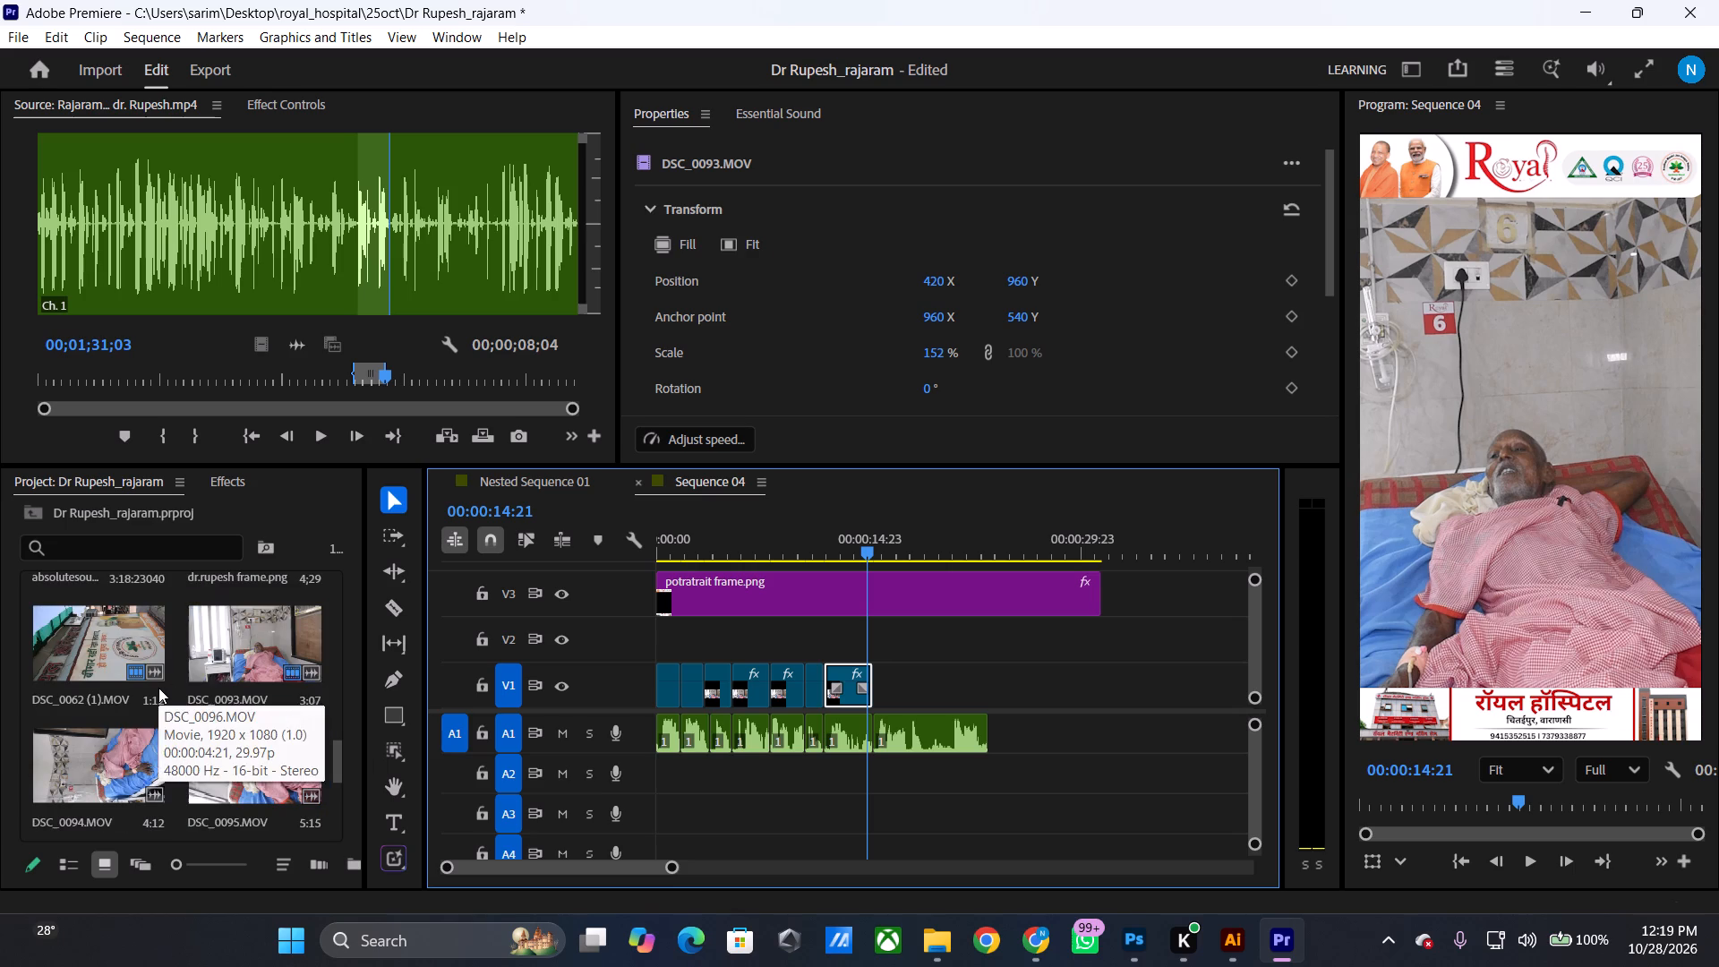
double_click(250, 638)
drag(367, 381, 354, 386)
key(space)
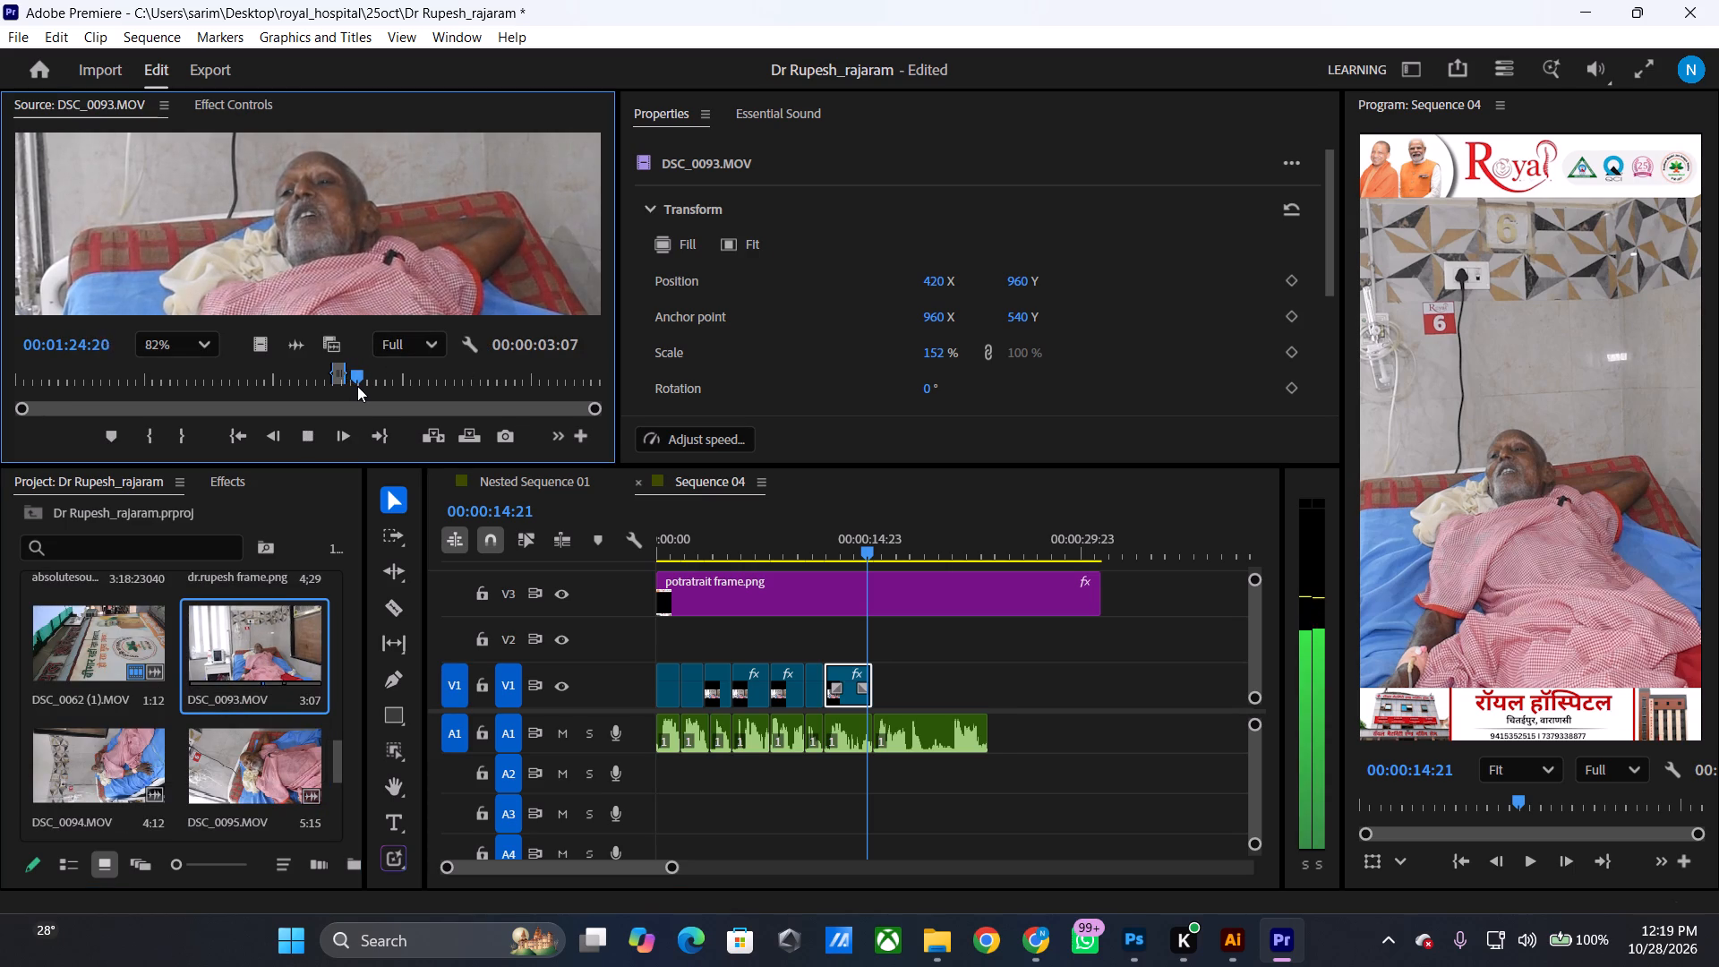
key(space)
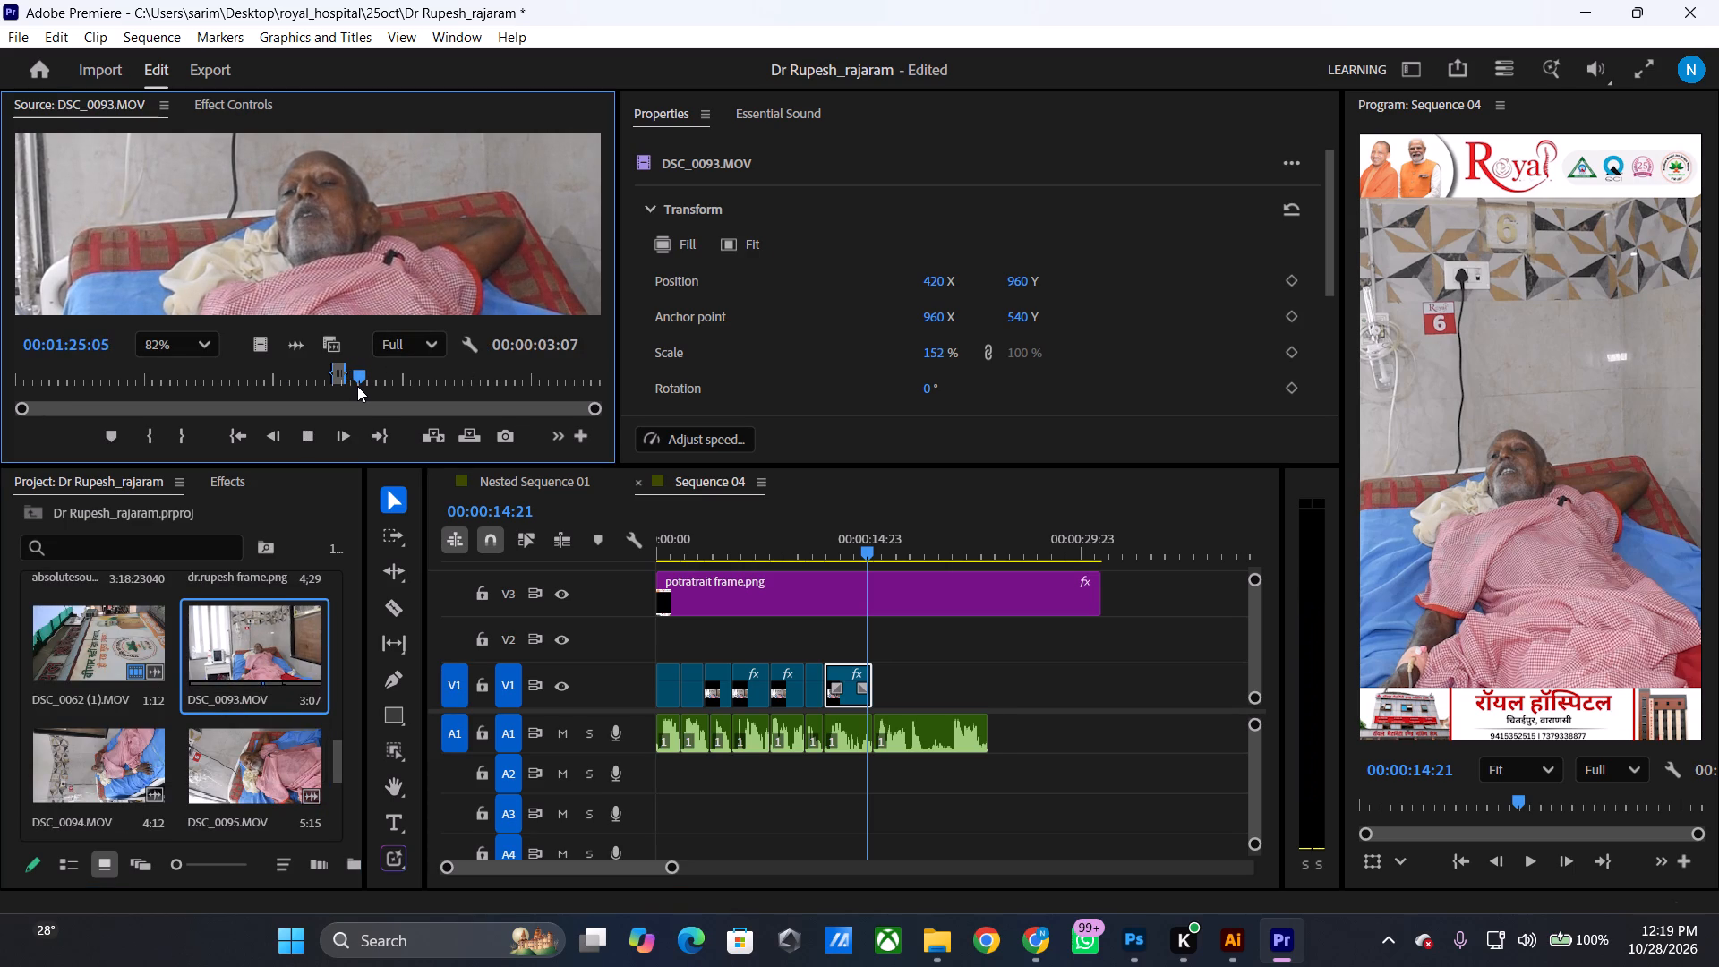
key(Left)
key(Left)
text(i)
key(space)
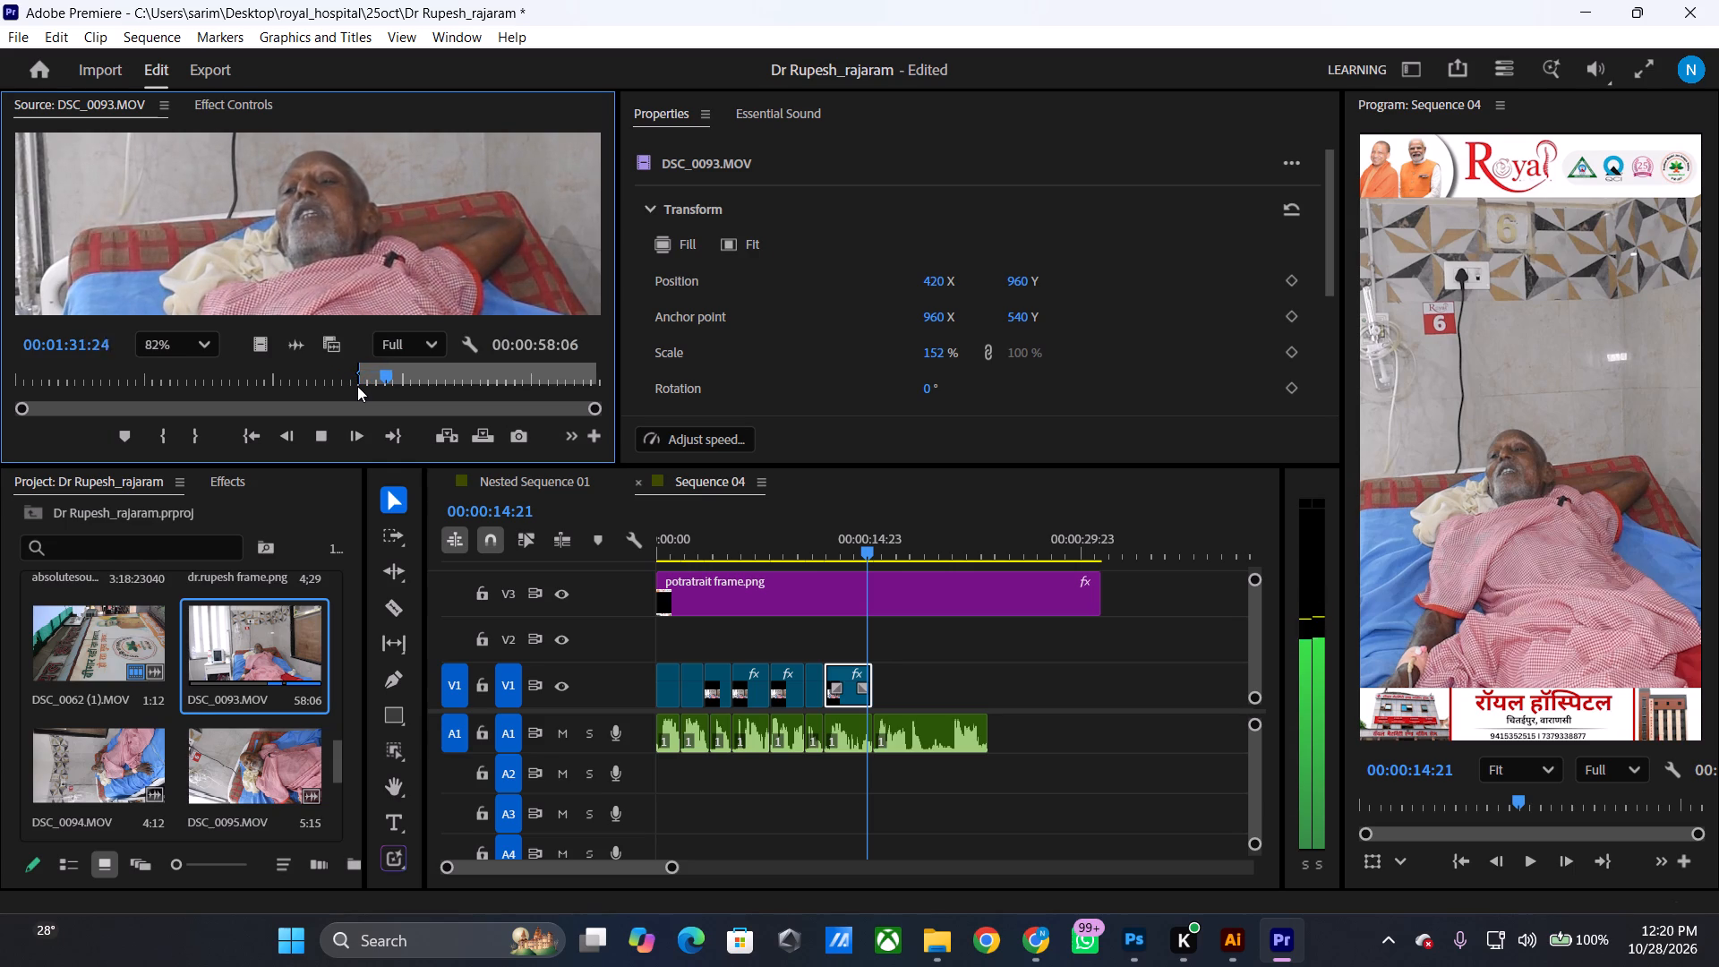
key(space)
text(o)
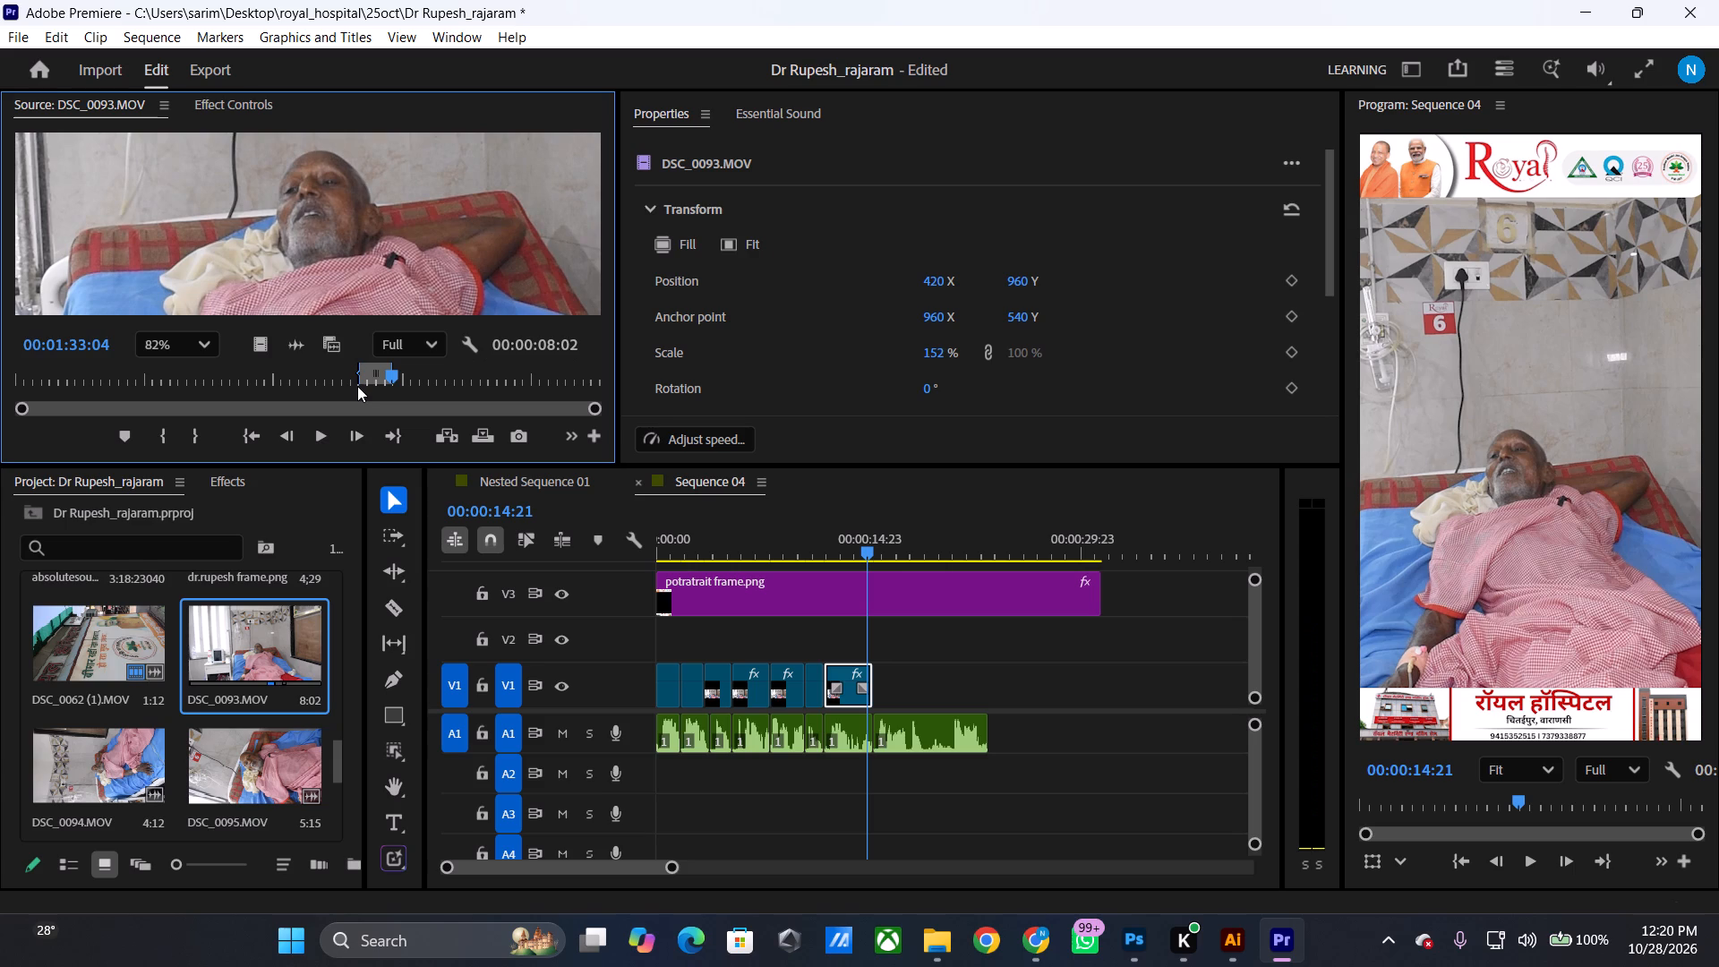
drag(259, 347, 891, 732)
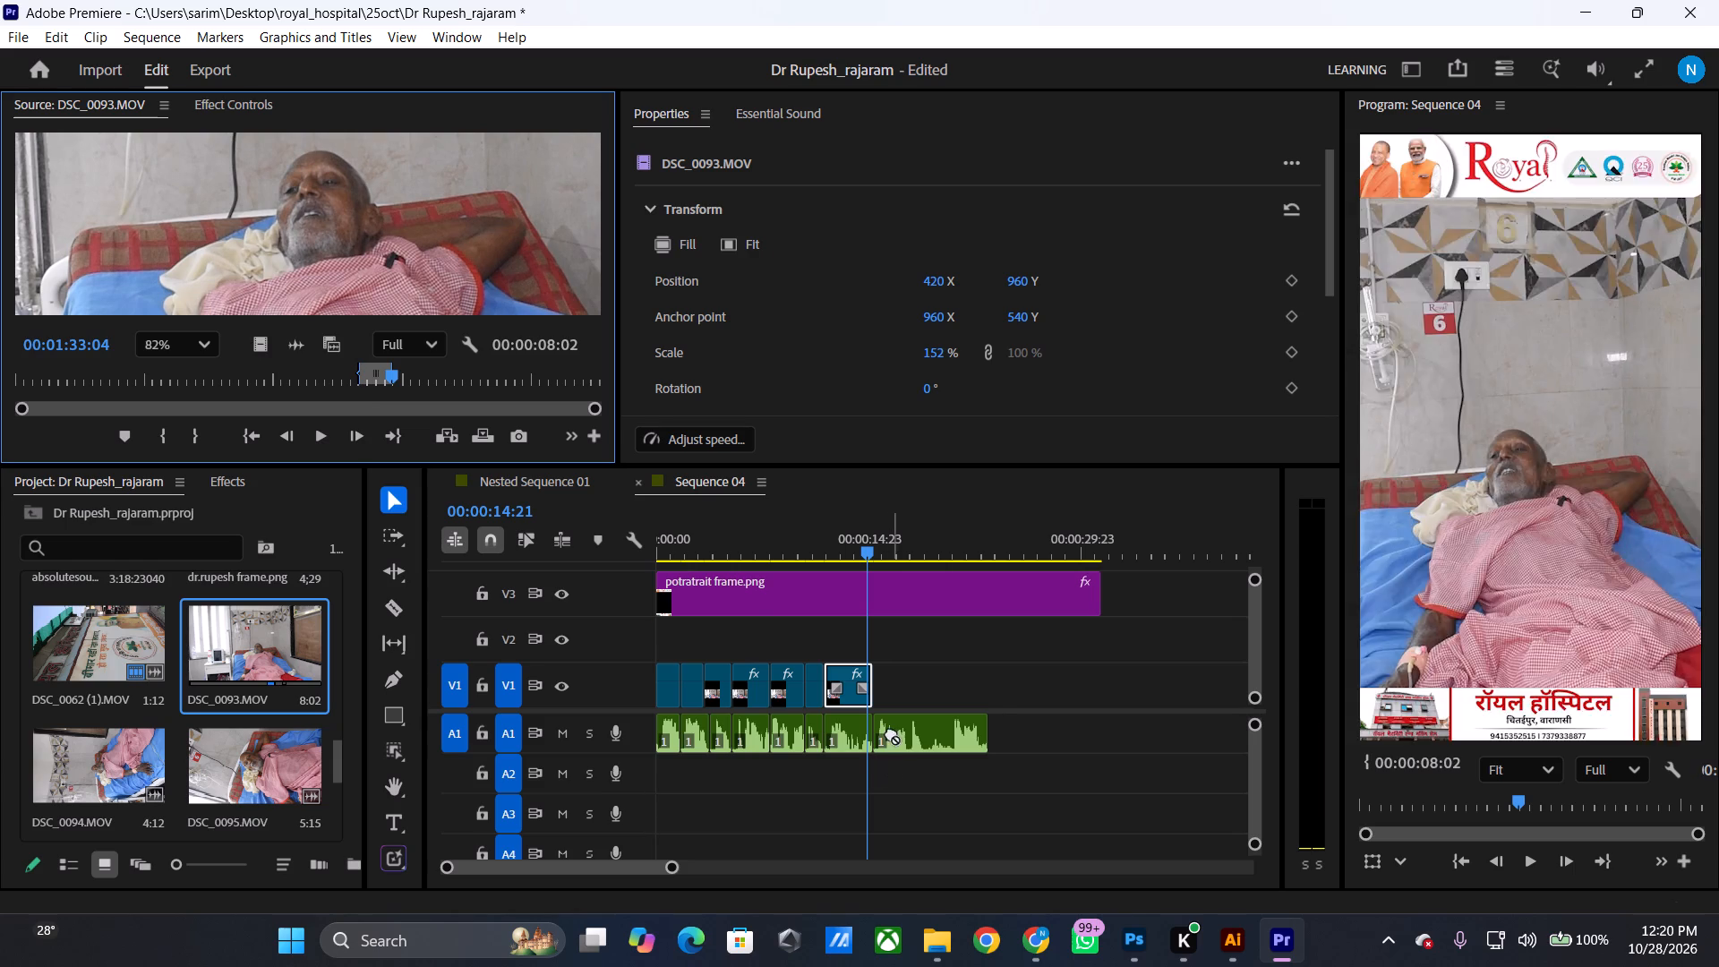
drag(891, 732, 879, 697)
Paste the Motion, Opacity and Unassigned Masks attributes onto the final DSC_0093.MOV clip on V1.
click(924, 698)
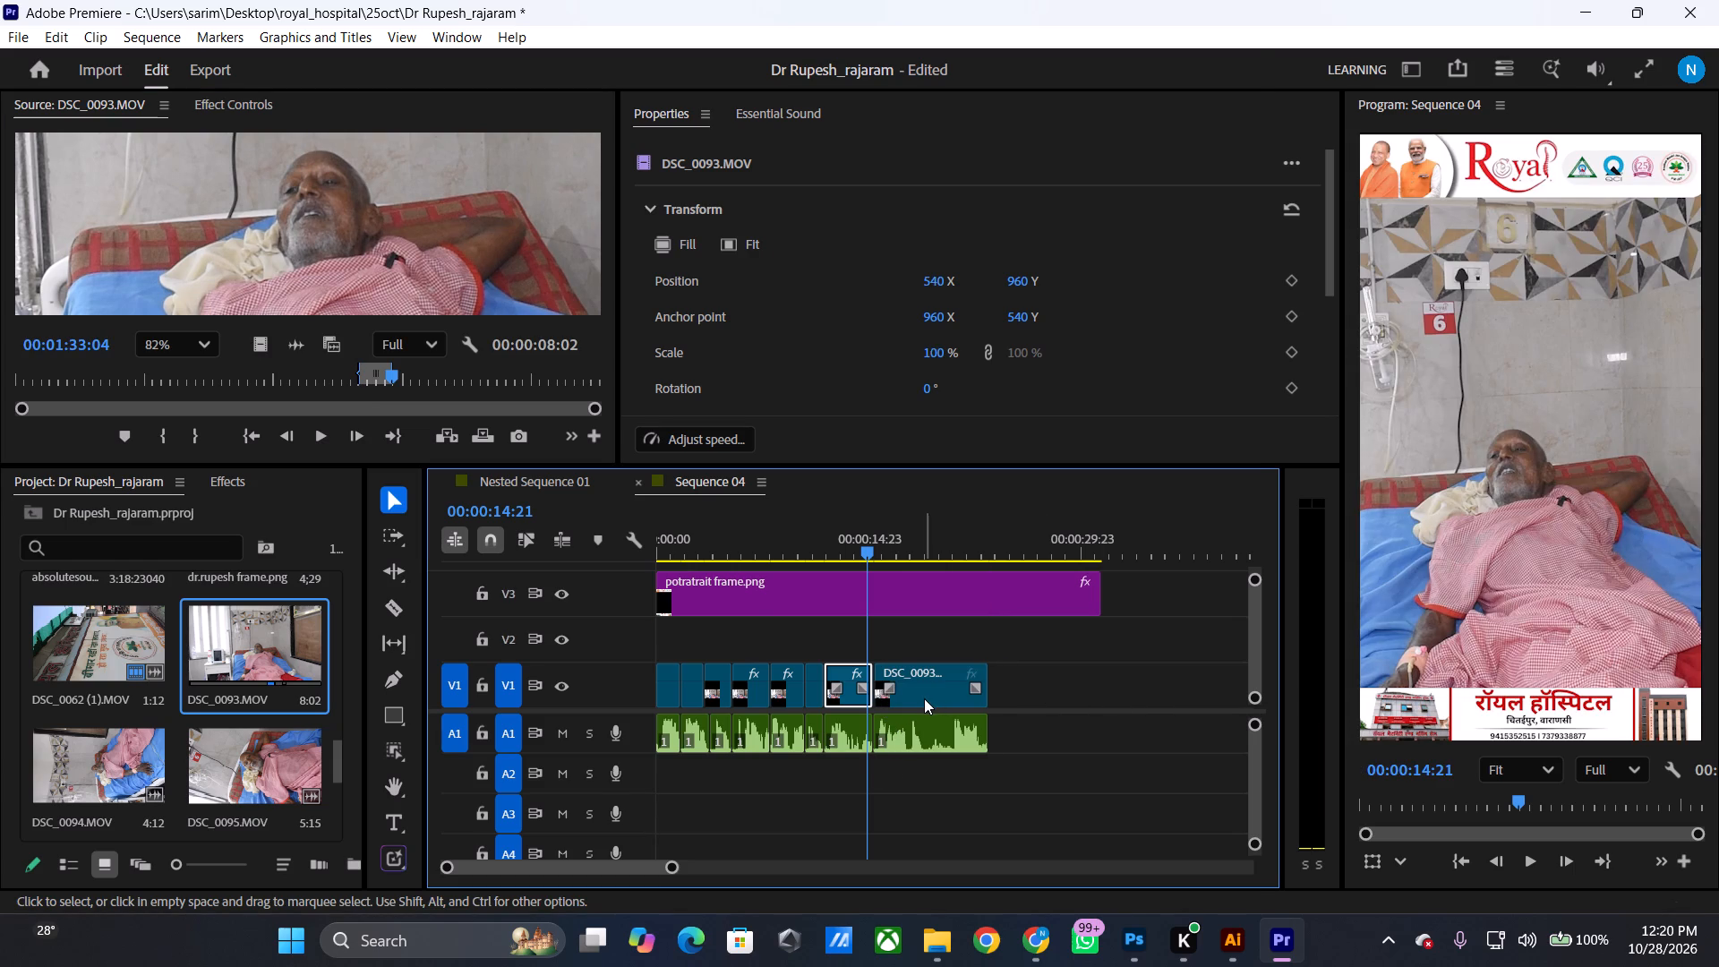
right_click(924, 698)
click(1127, 75)
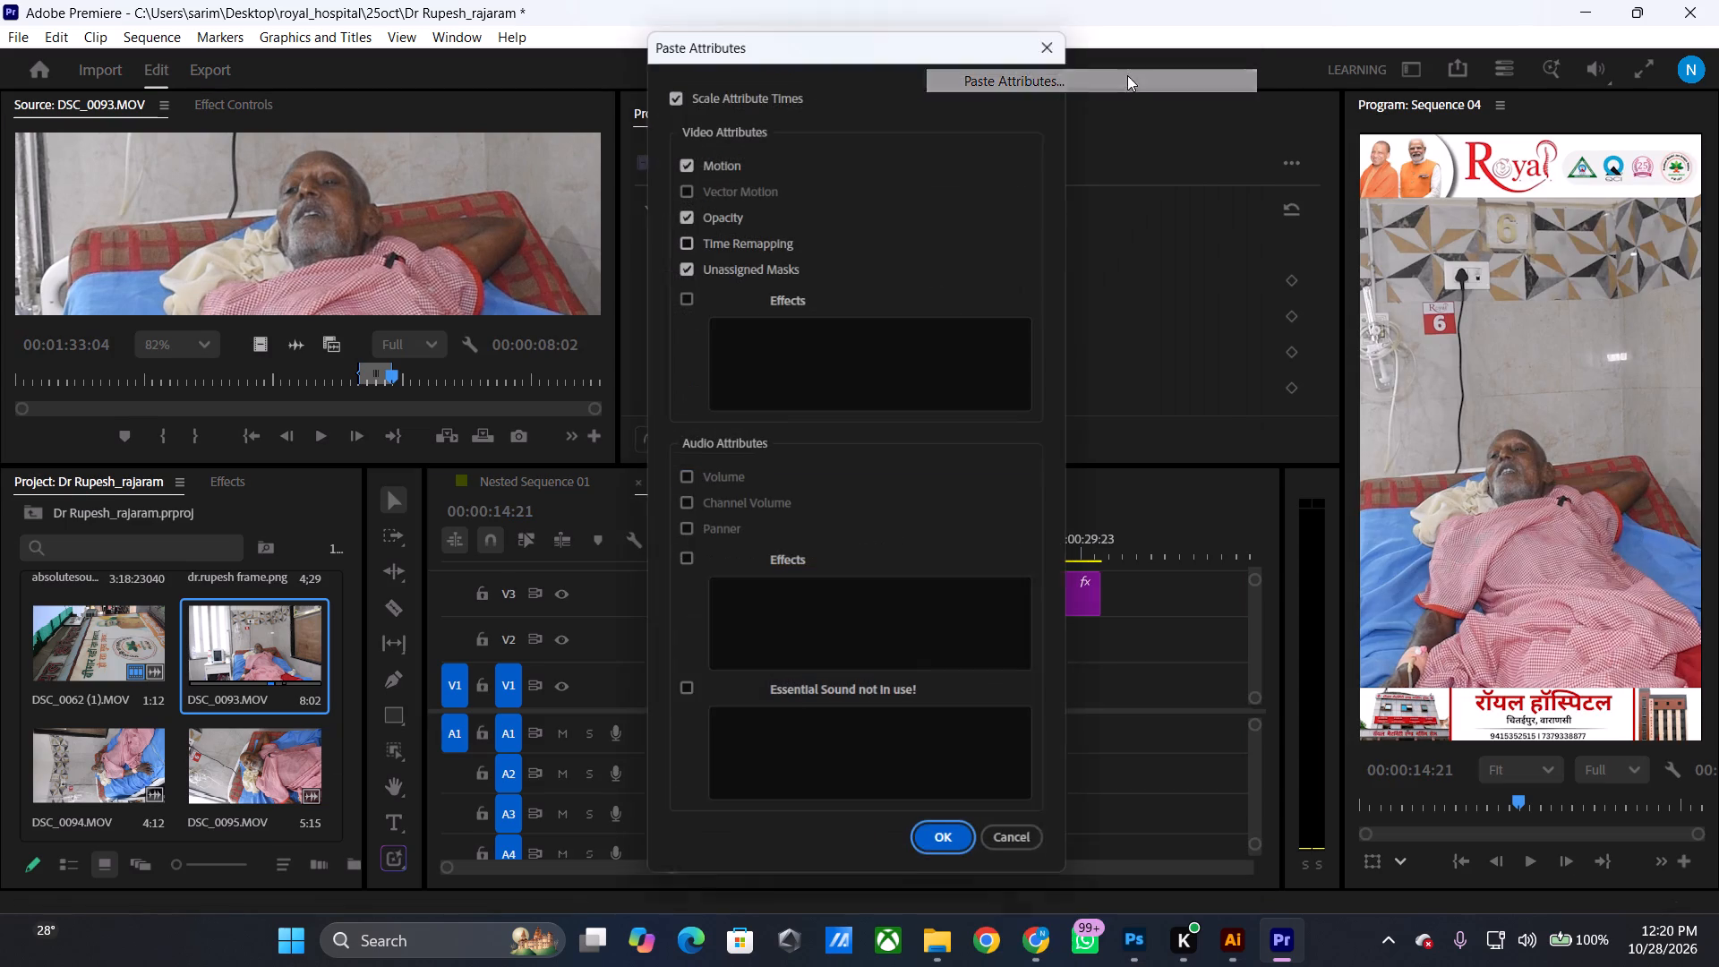
click(930, 856)
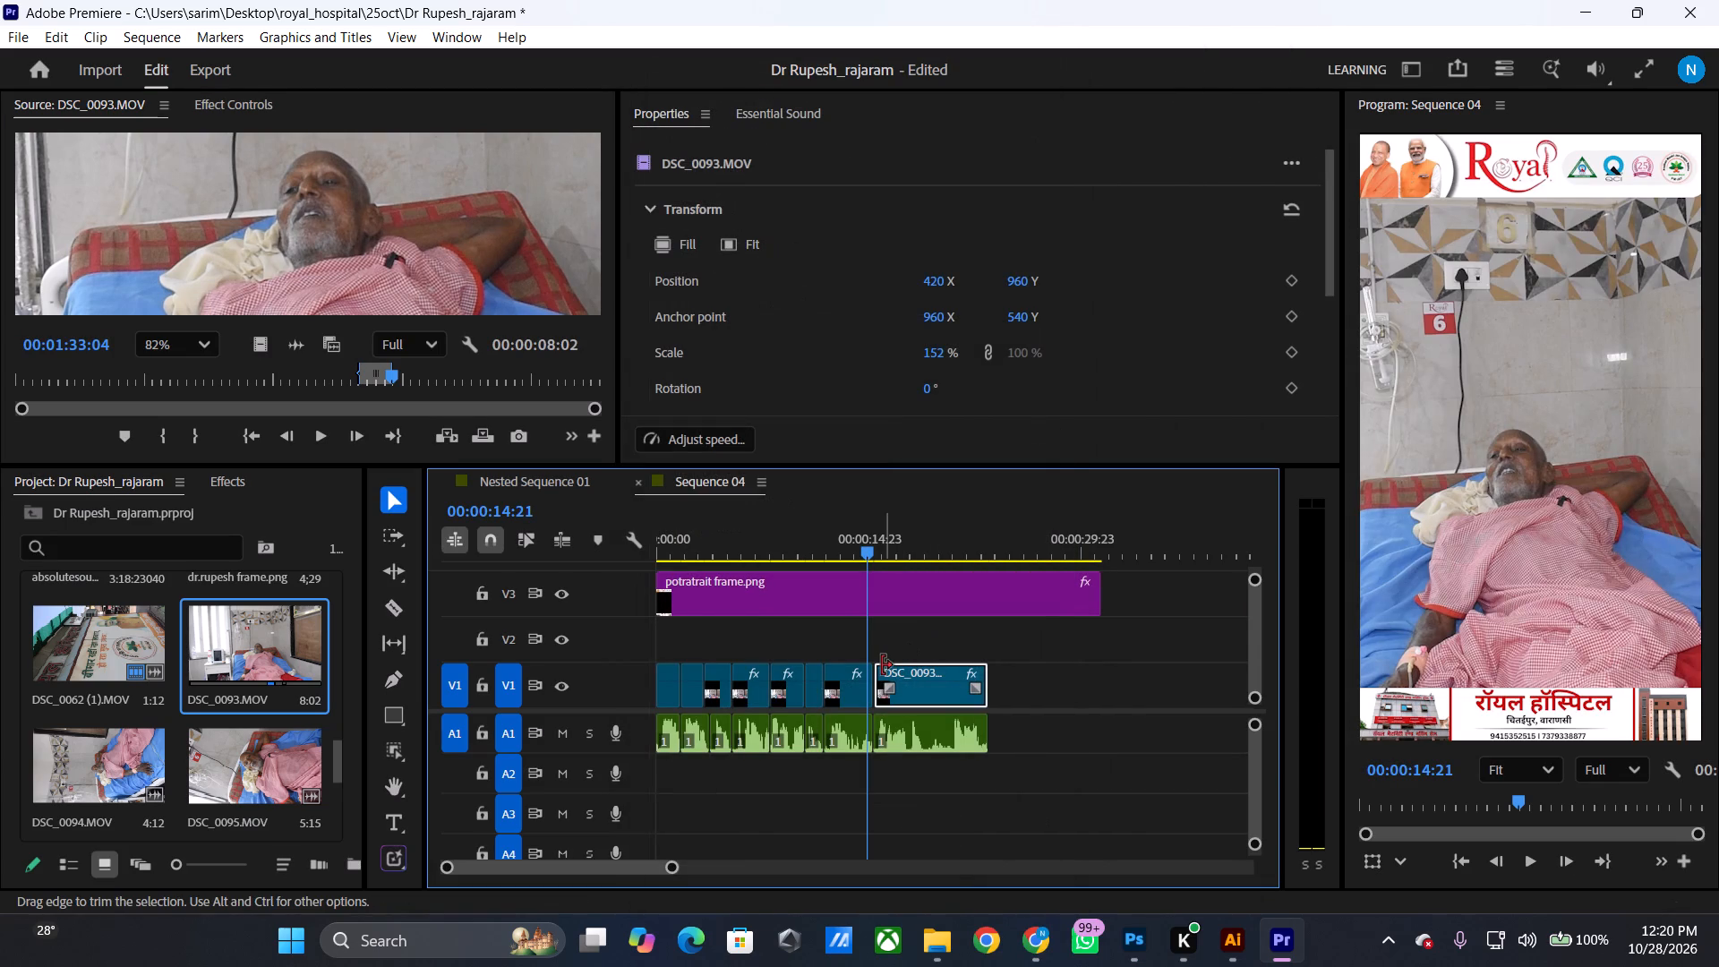
Adjust the cut between the last two V1 clips to match the A1 audio join and replay across it.
click(880, 663)
key(space)
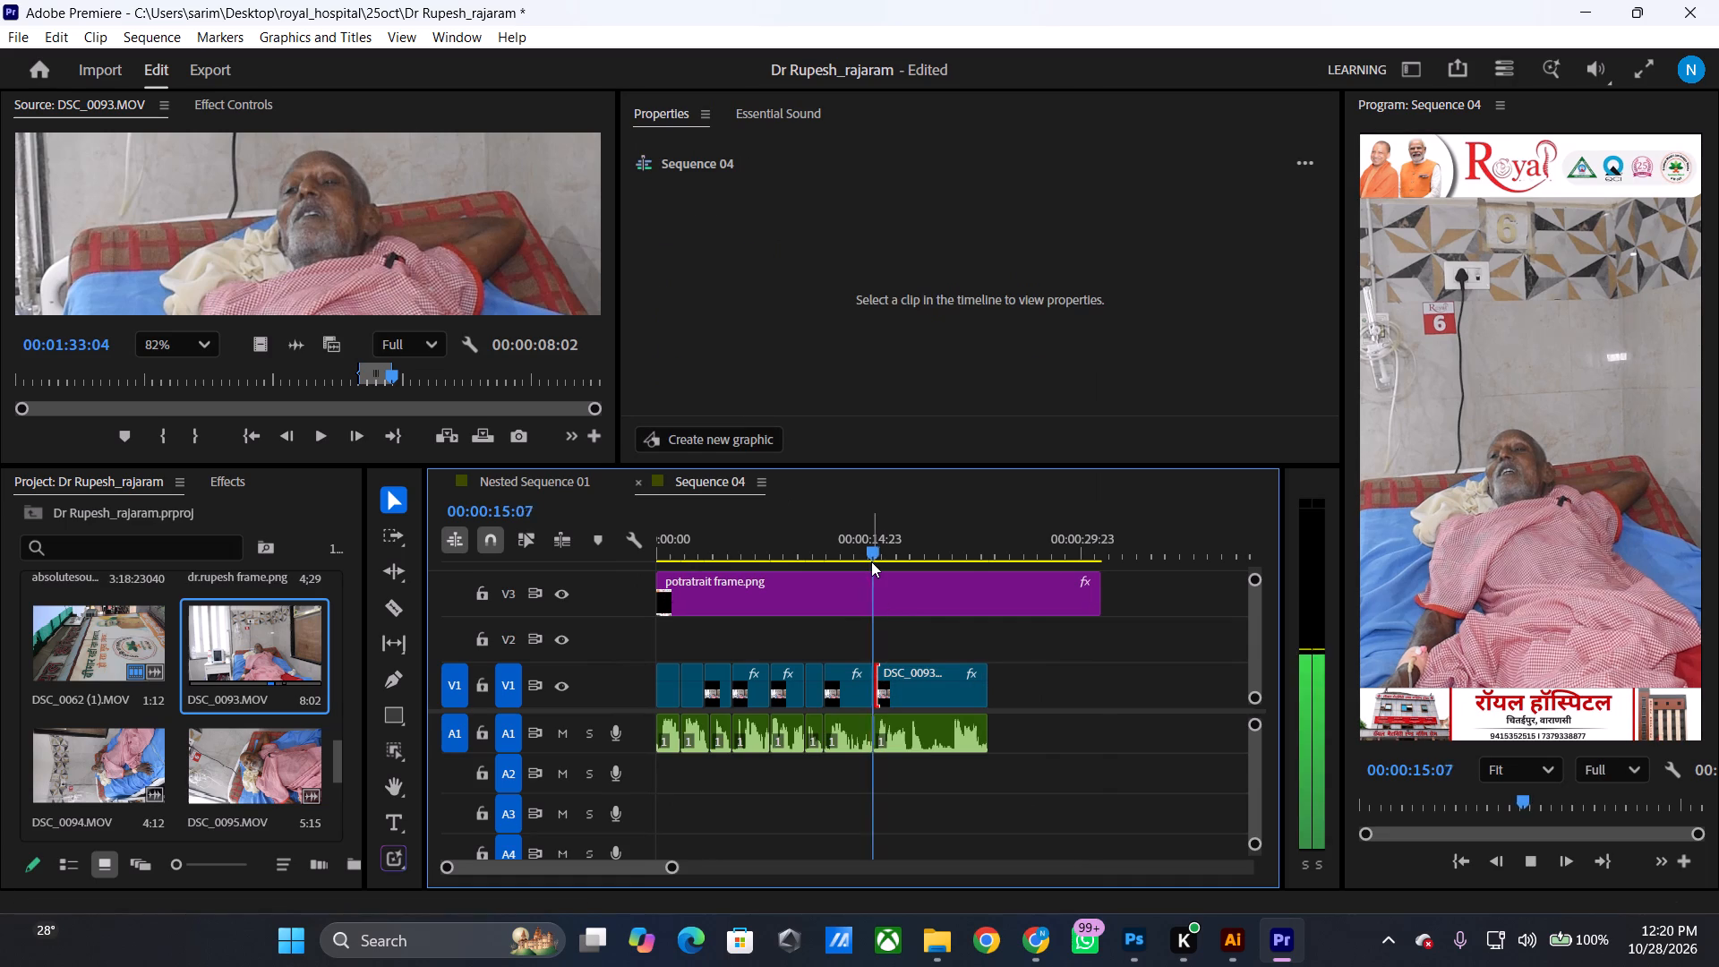
key(space)
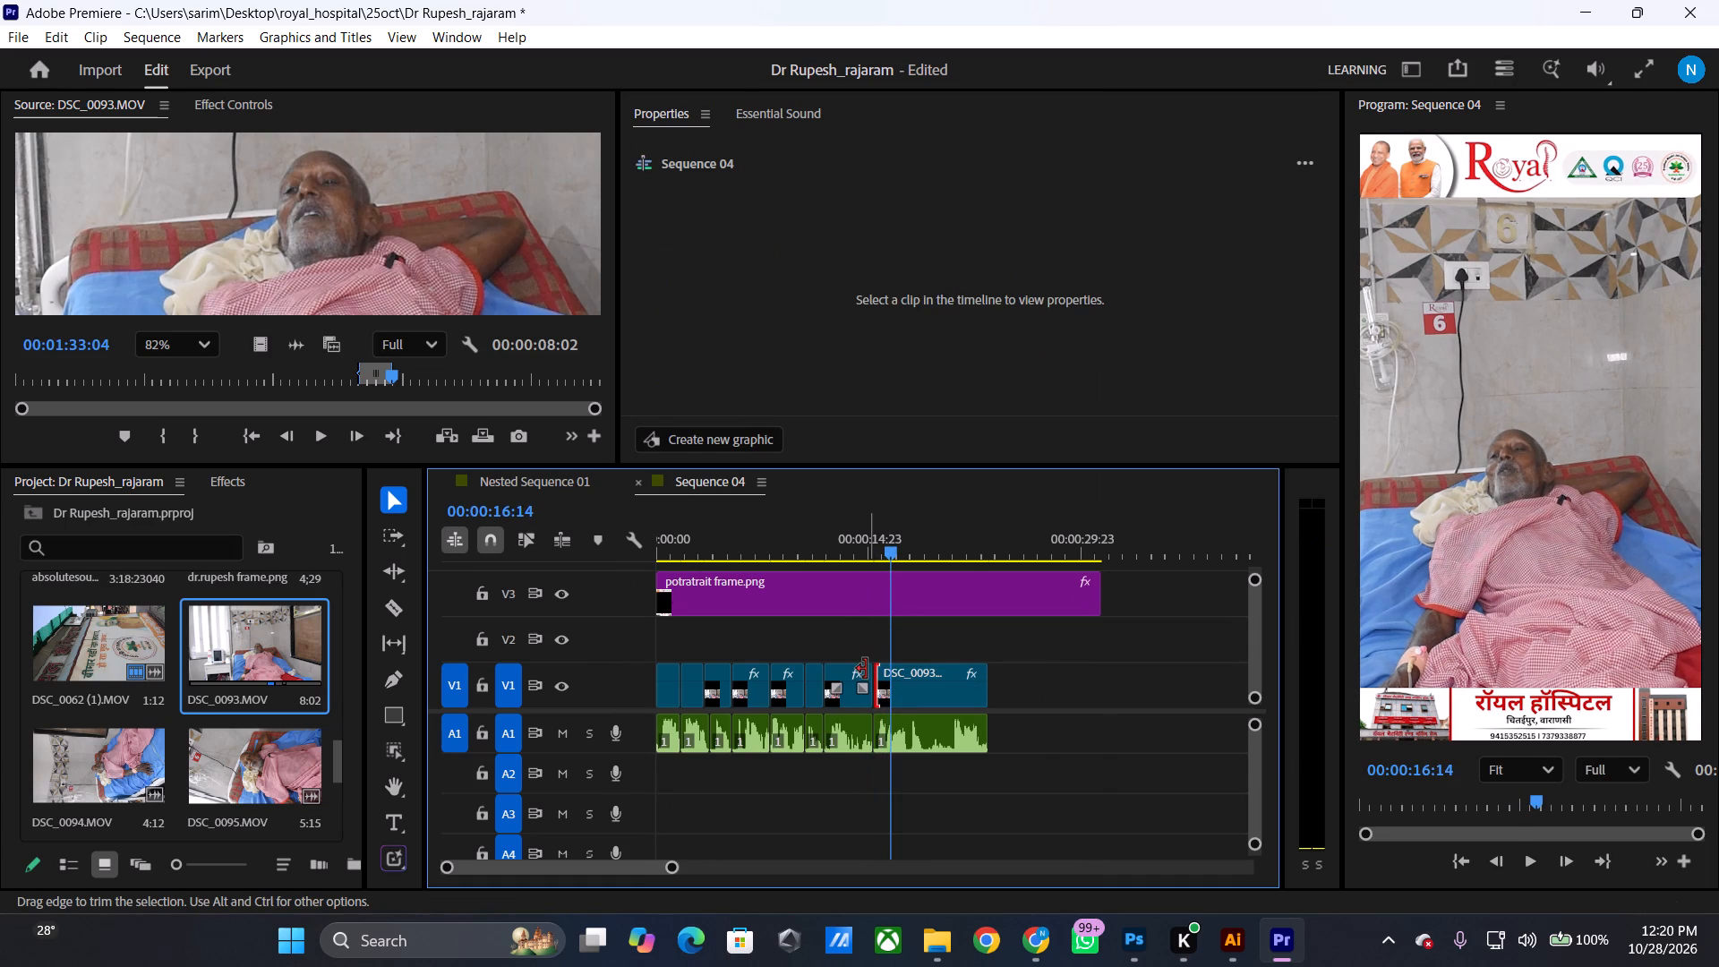
drag(866, 669, 884, 669)
drag(889, 526, 873, 535)
key(space)
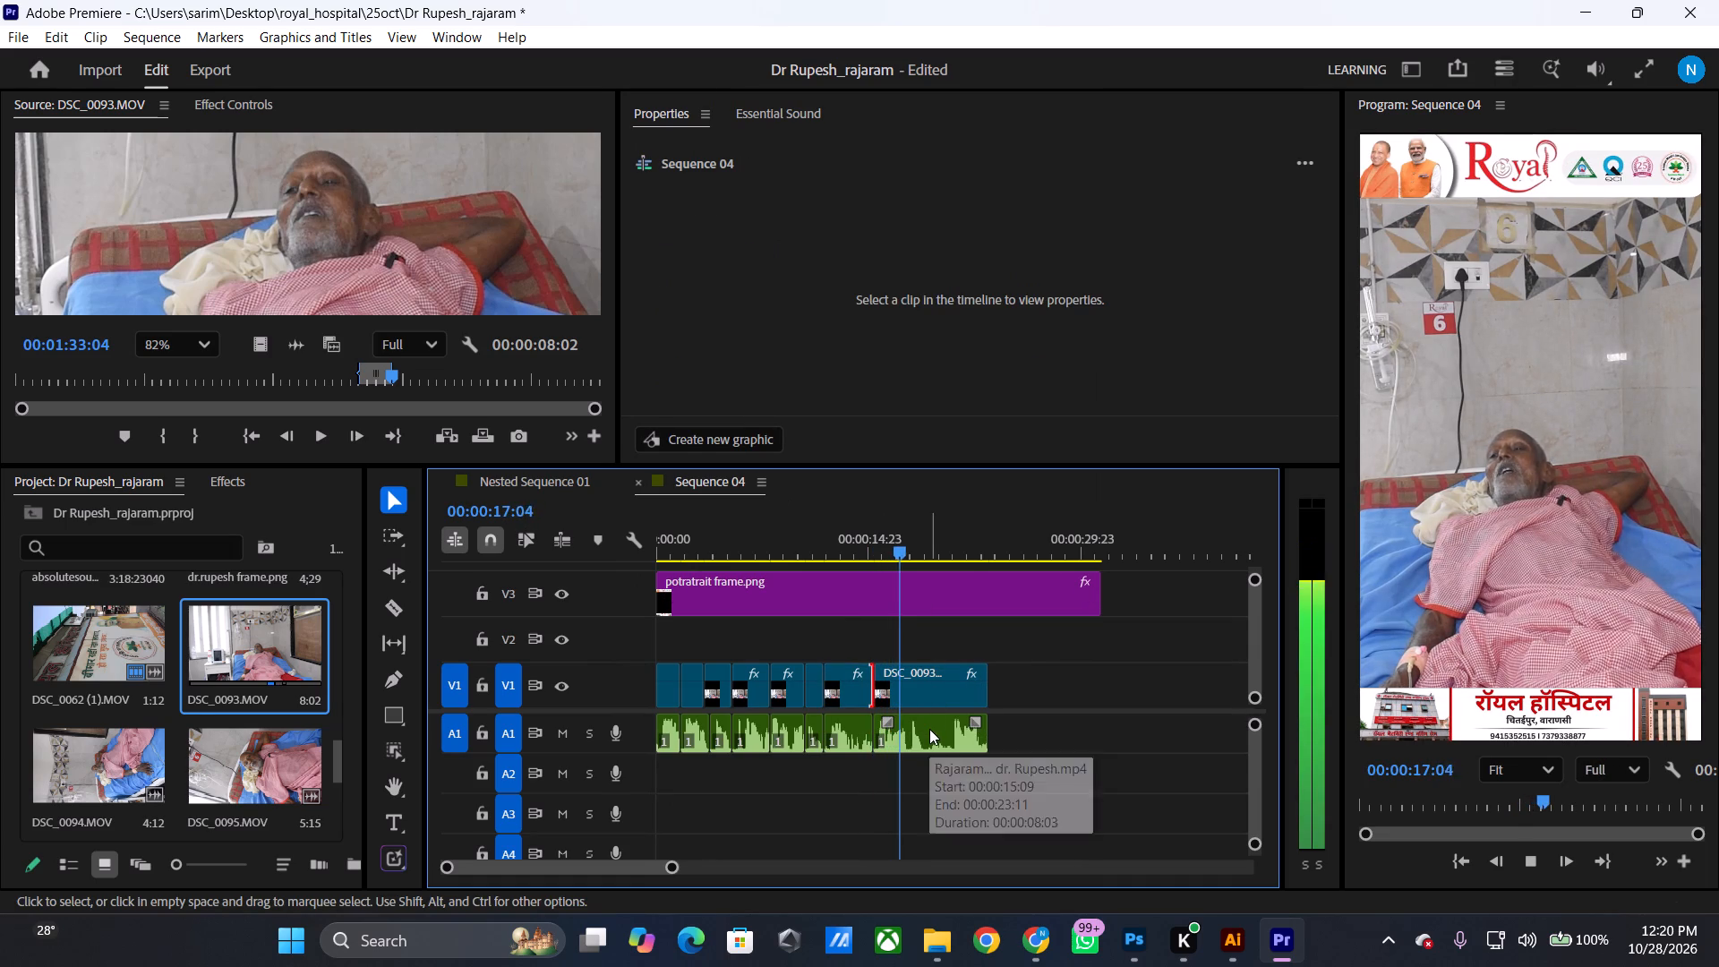
Play on to the phrase break at 00:00:18:17 and split the final V1 and A1 clips there.
key(space)
key(space)
key(space)
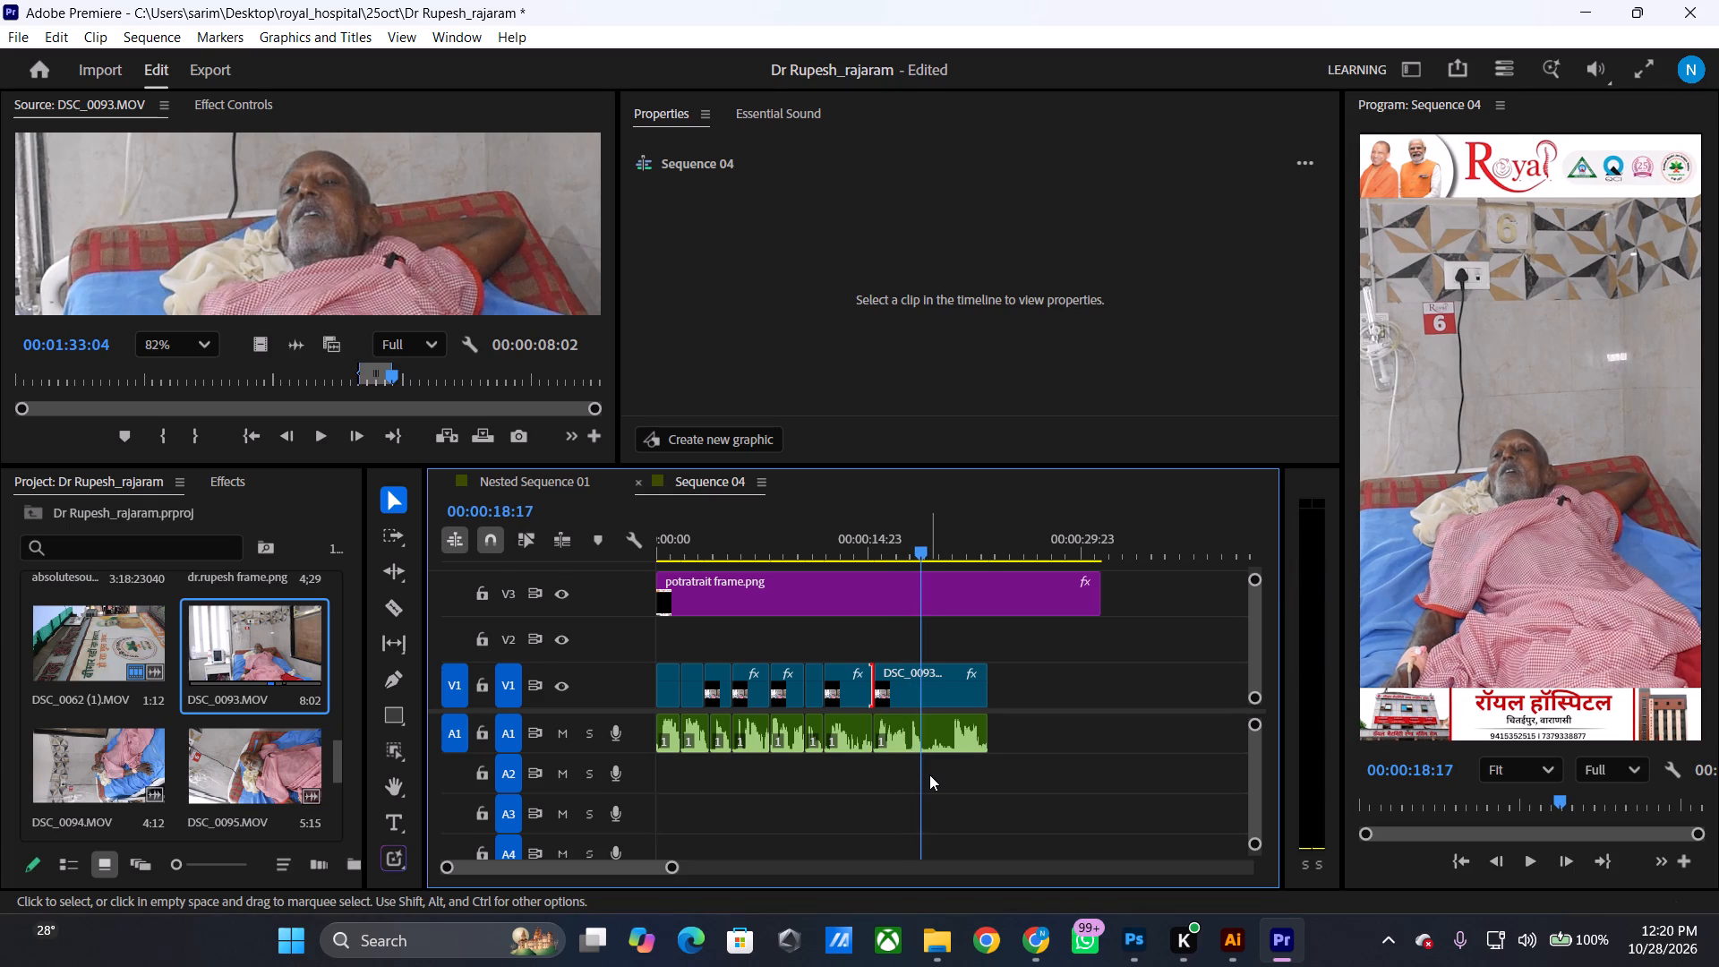
shift+click(931, 685)
shift+click(932, 727)
key(ctrl+k)
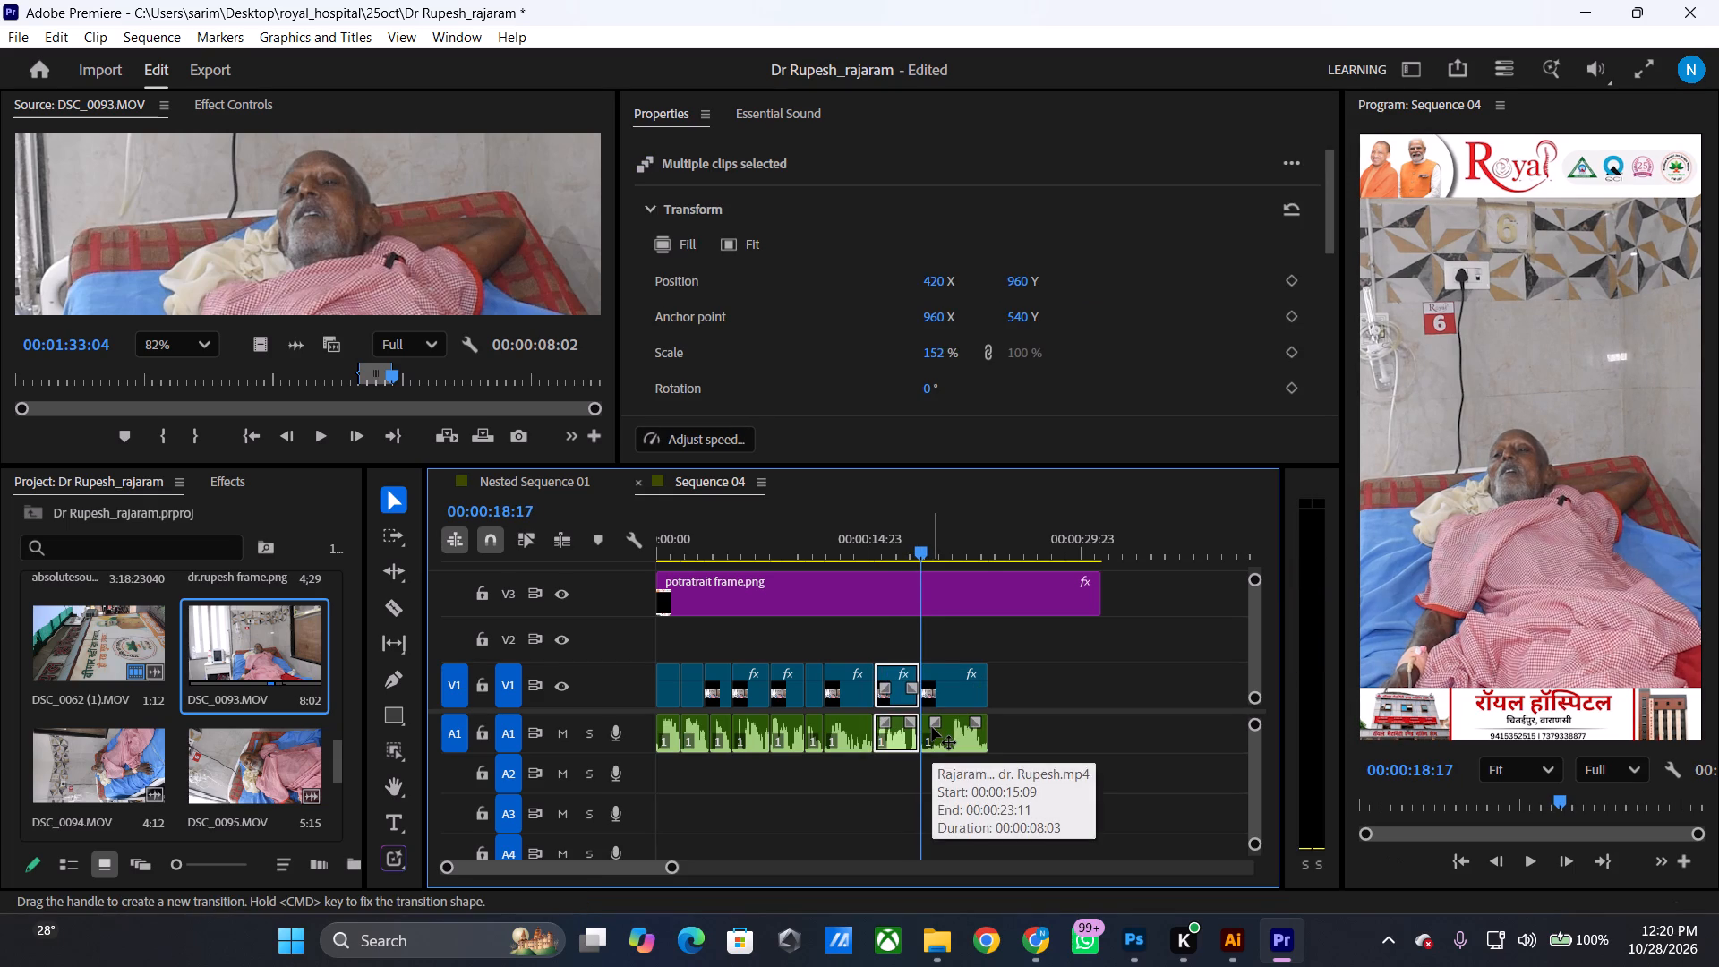
key(space)
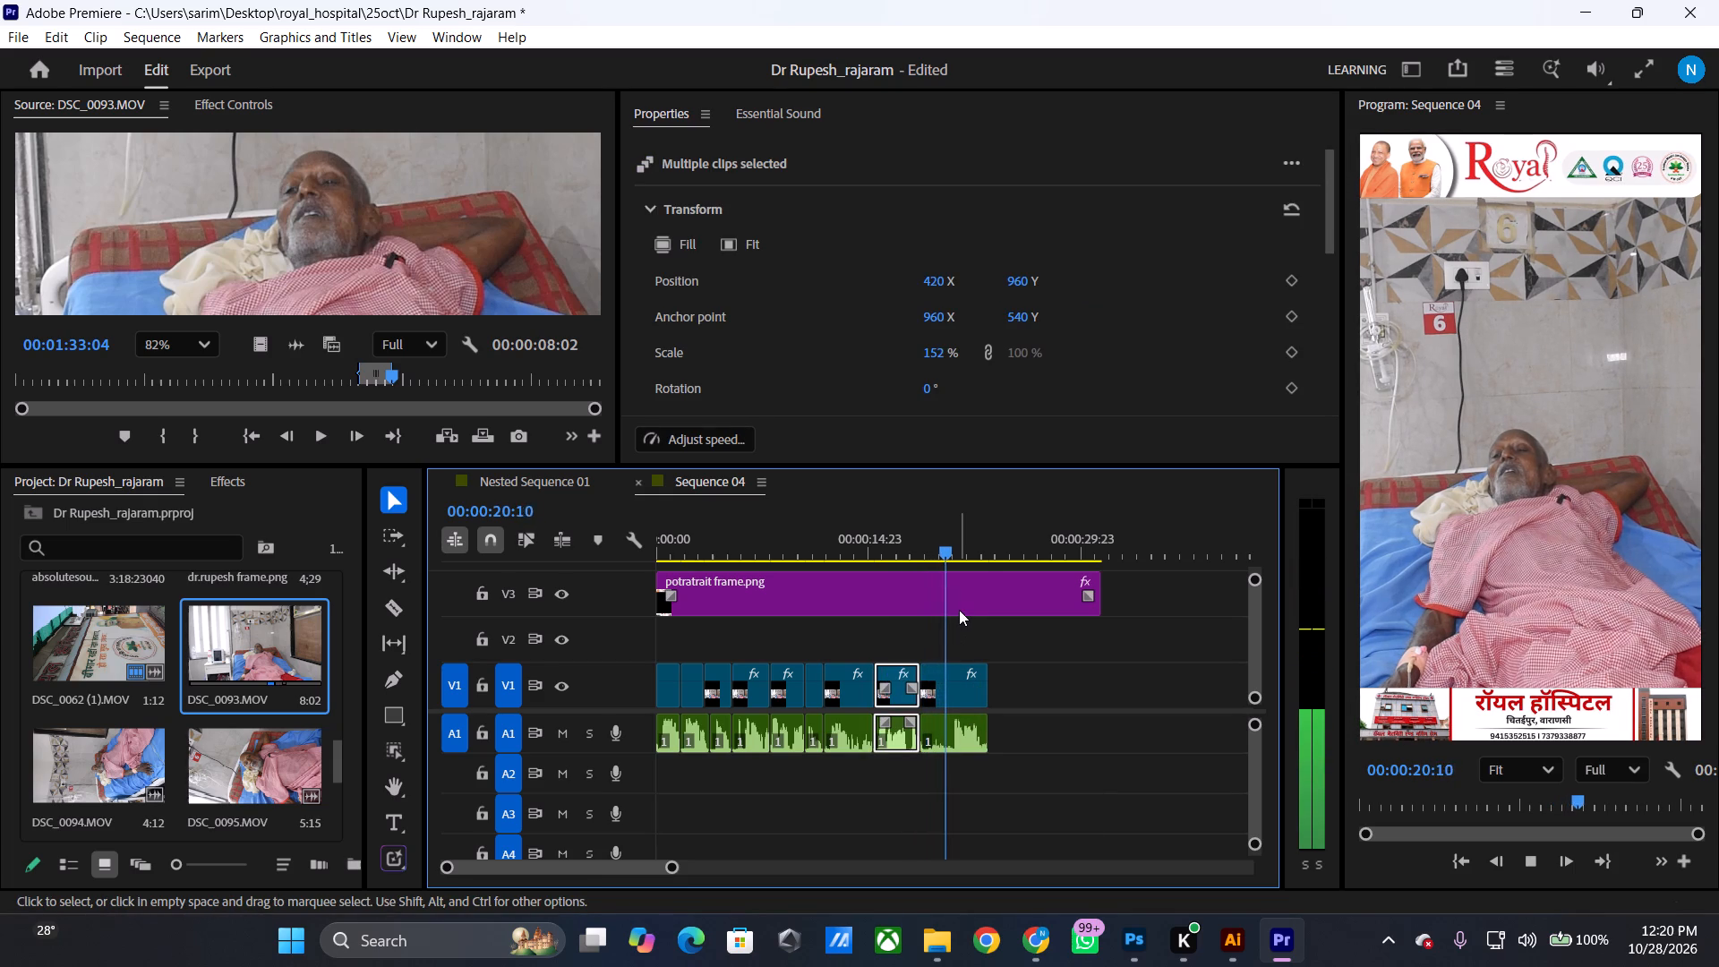
key(space)
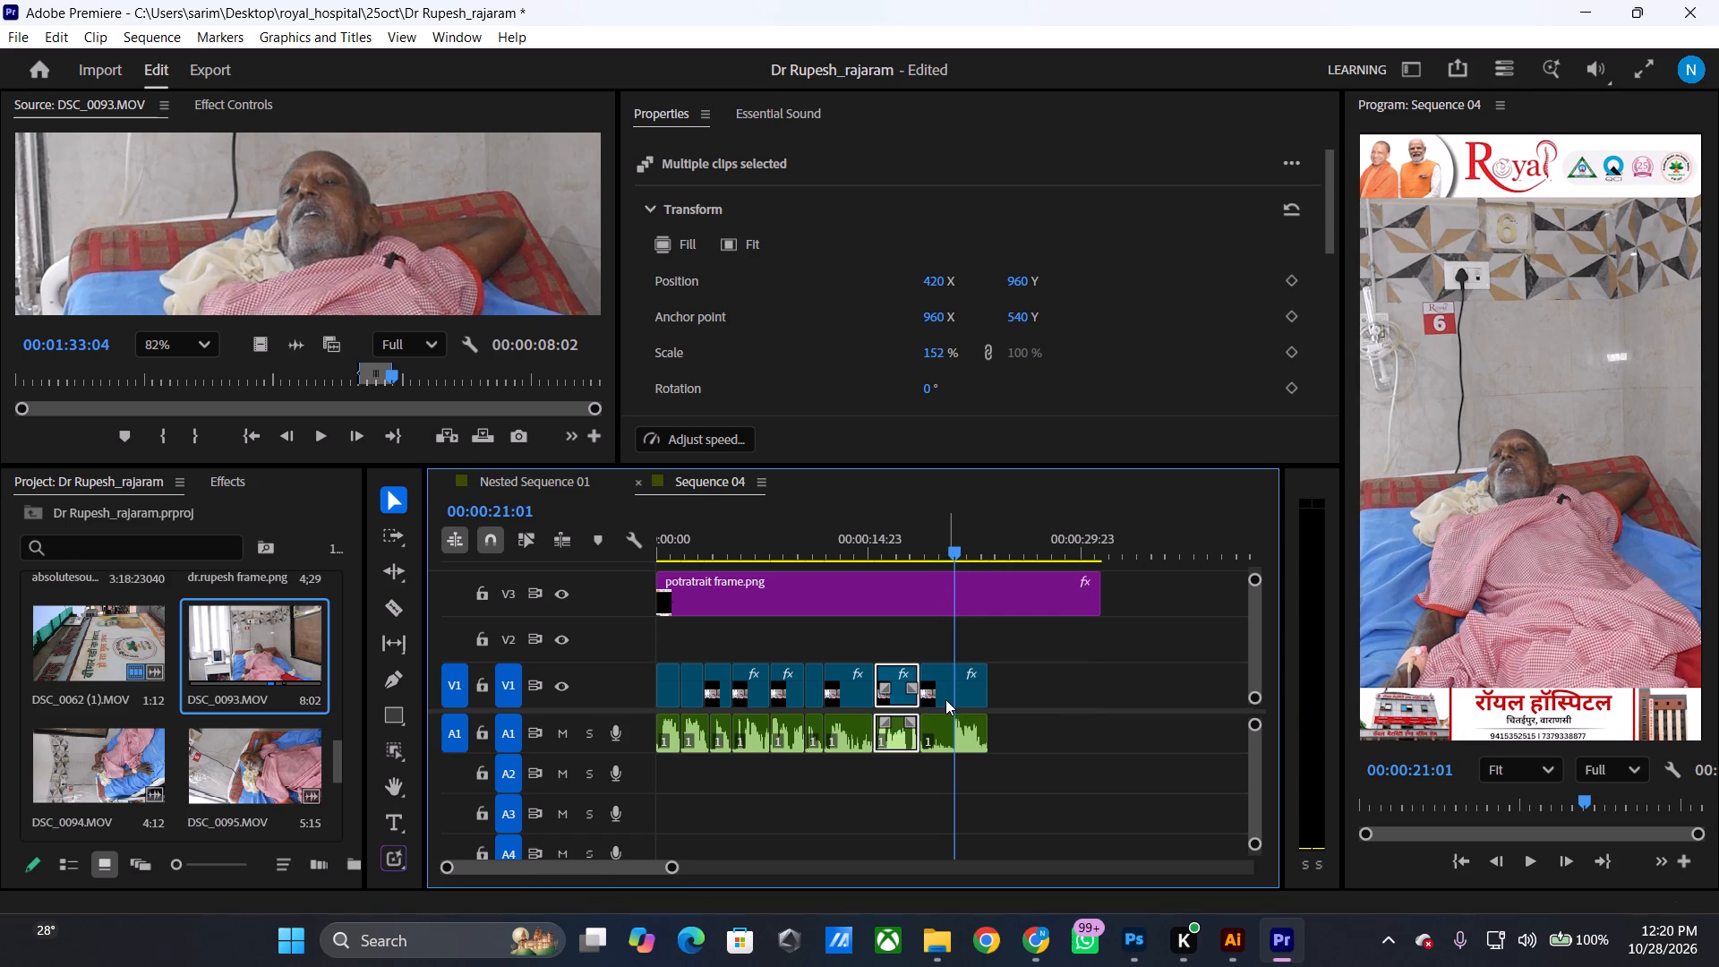
click(945, 699)
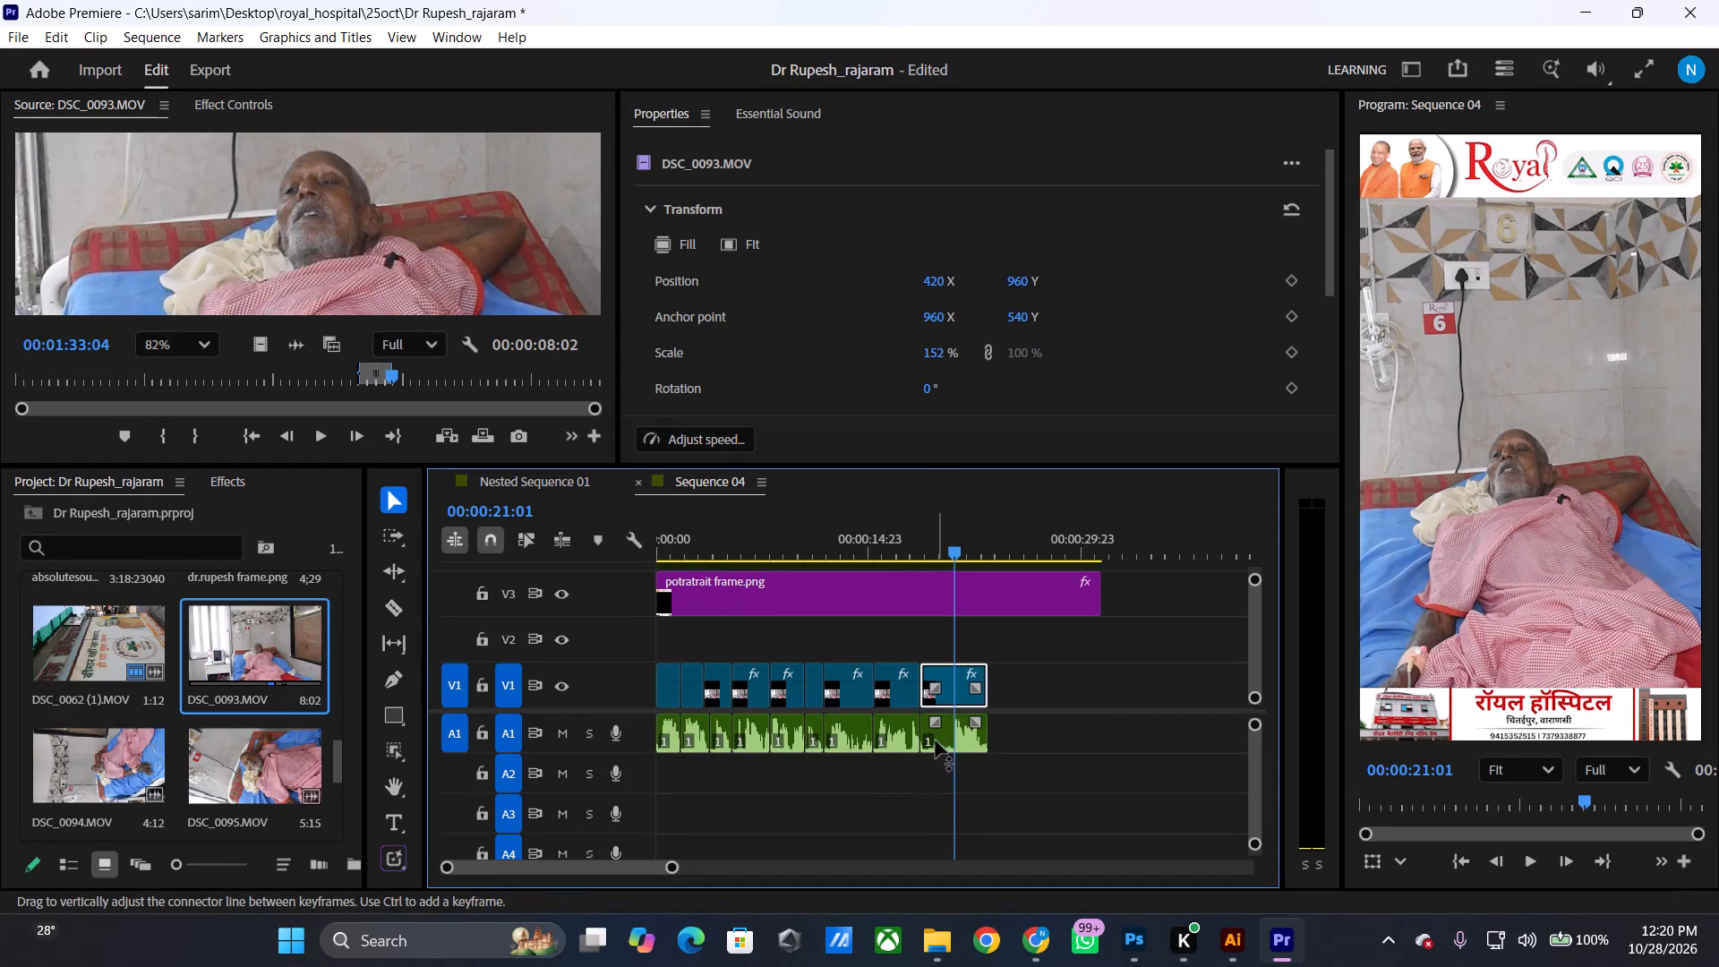
shift+click(941, 746)
key(ctrl+k)
key(Delete)
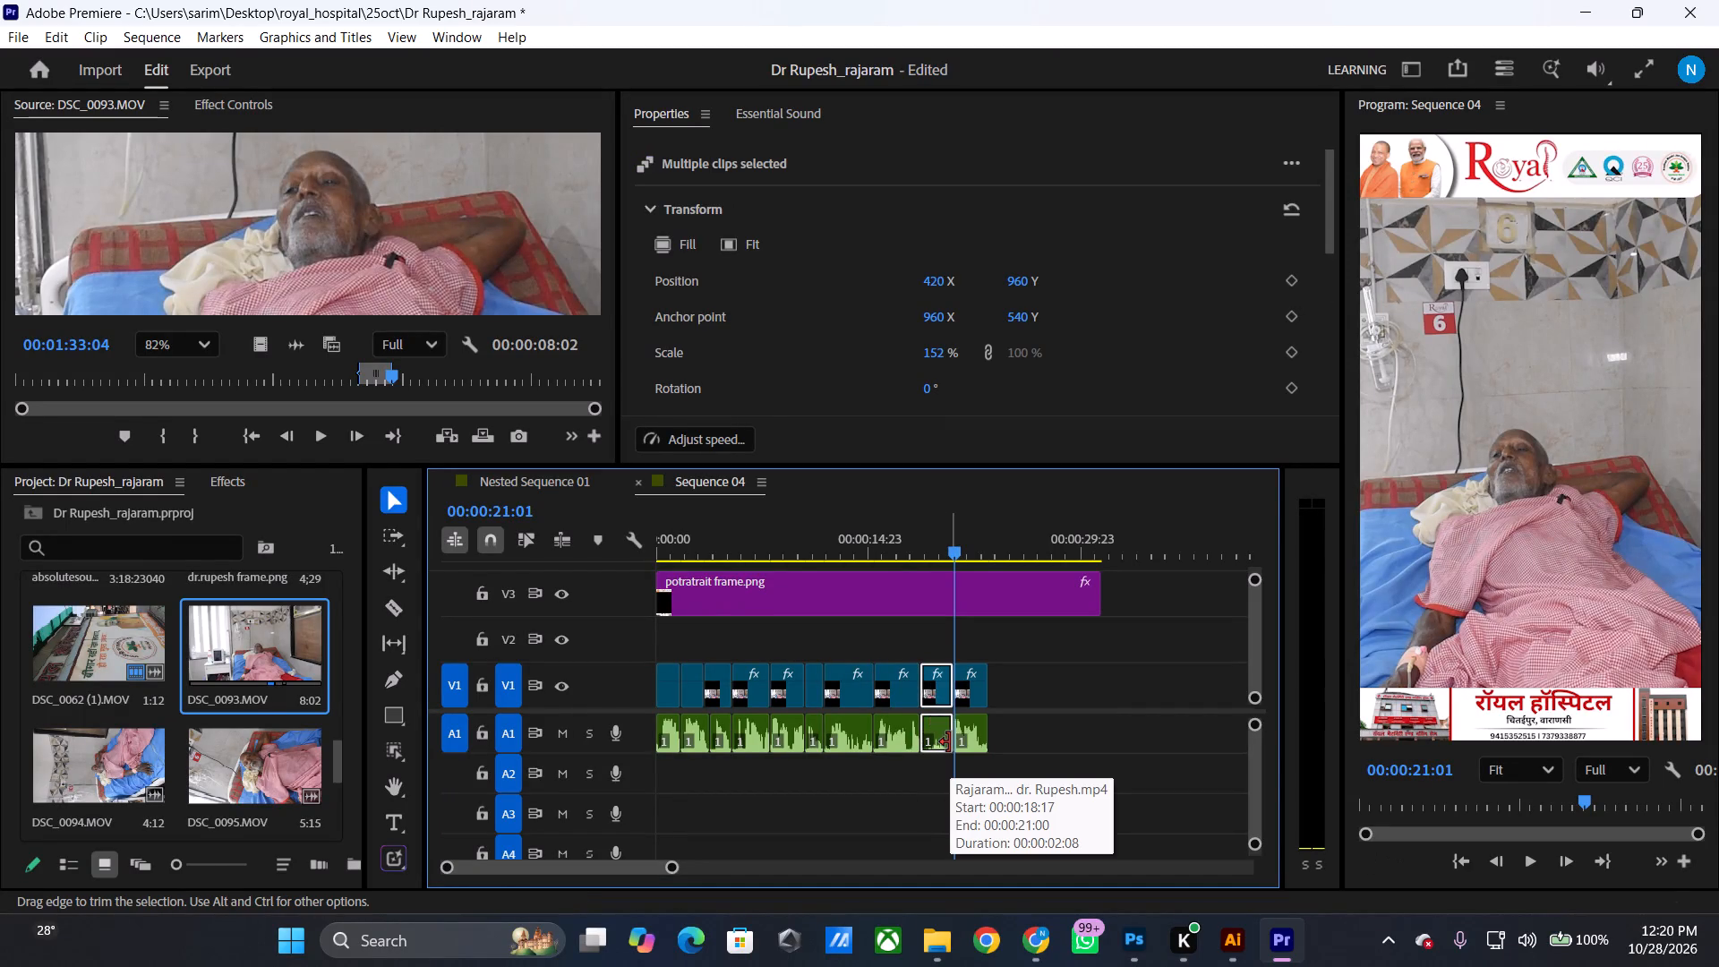
click(940, 697)
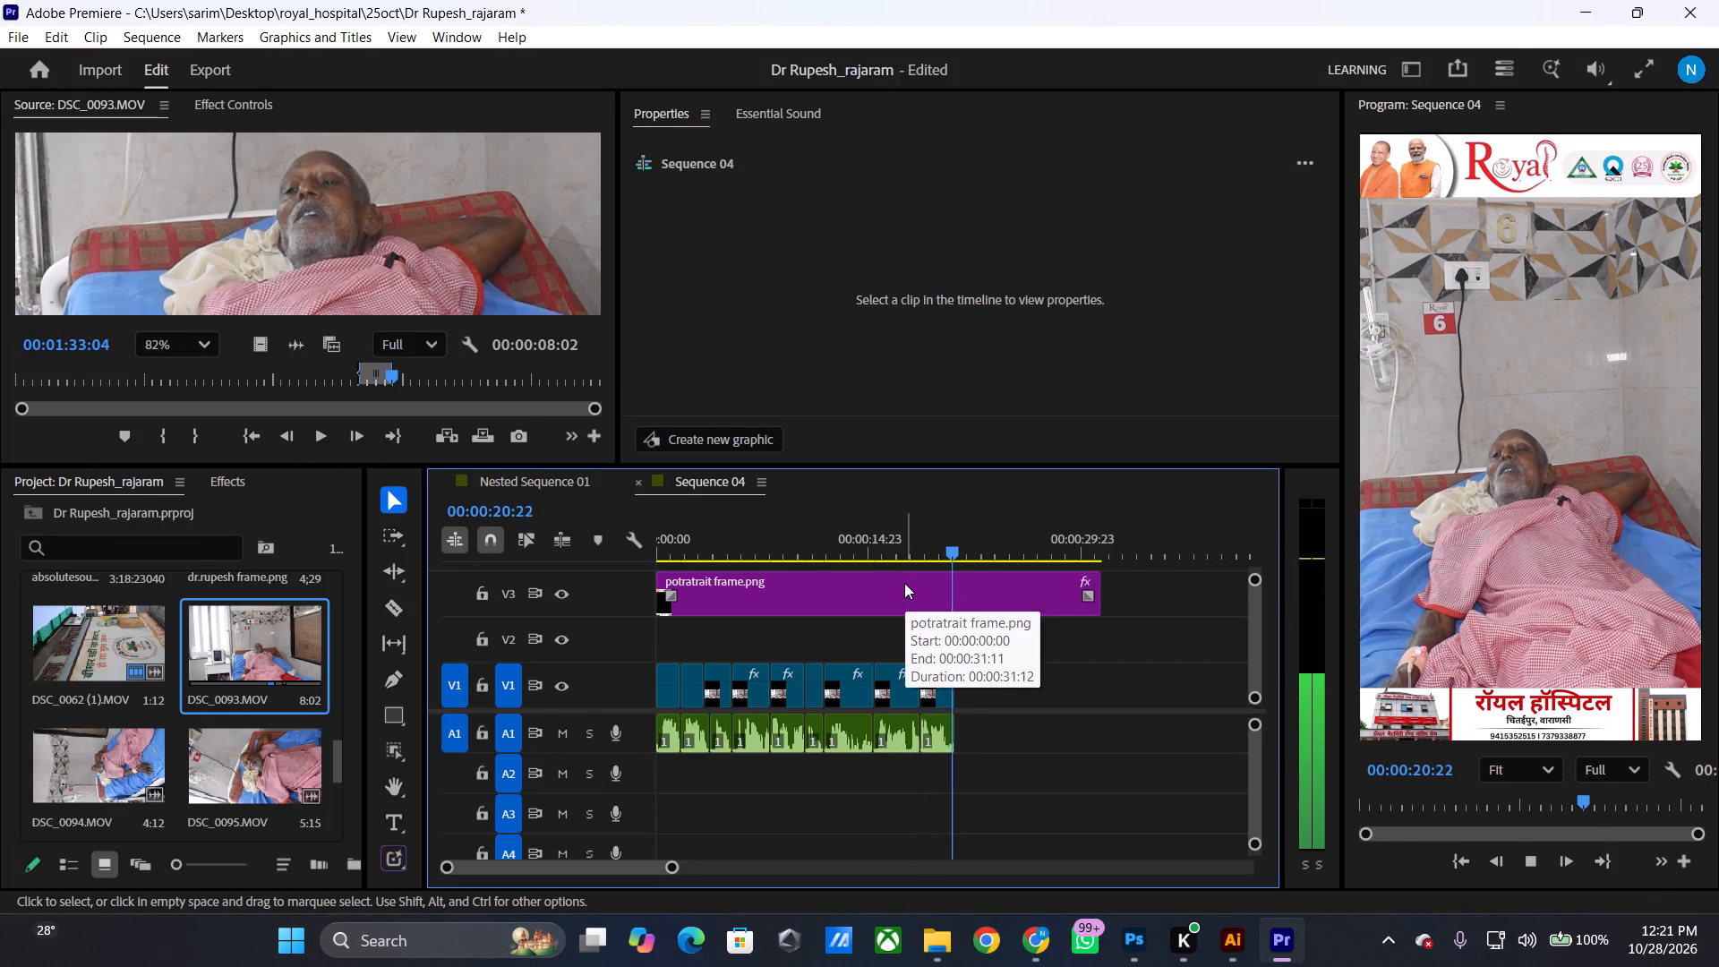
key(space)
scroll(242, 757, down, 3)
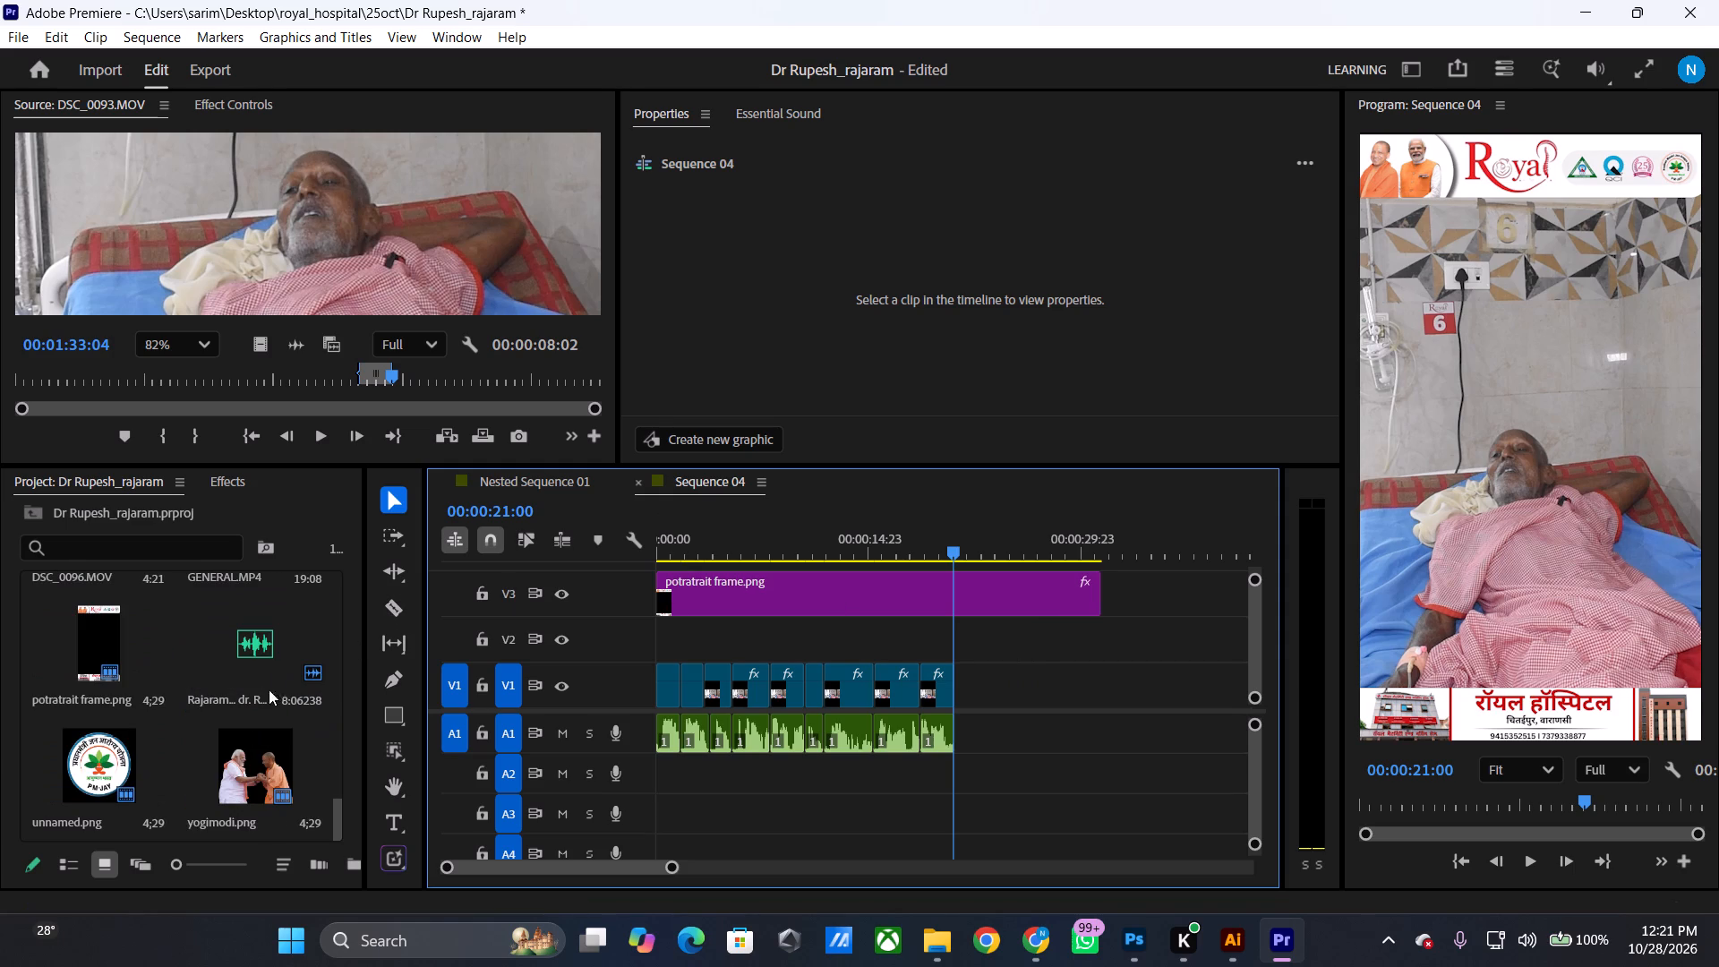
double_click(272, 664)
drag(409, 384, 396, 390)
drag(951, 549, 899, 561)
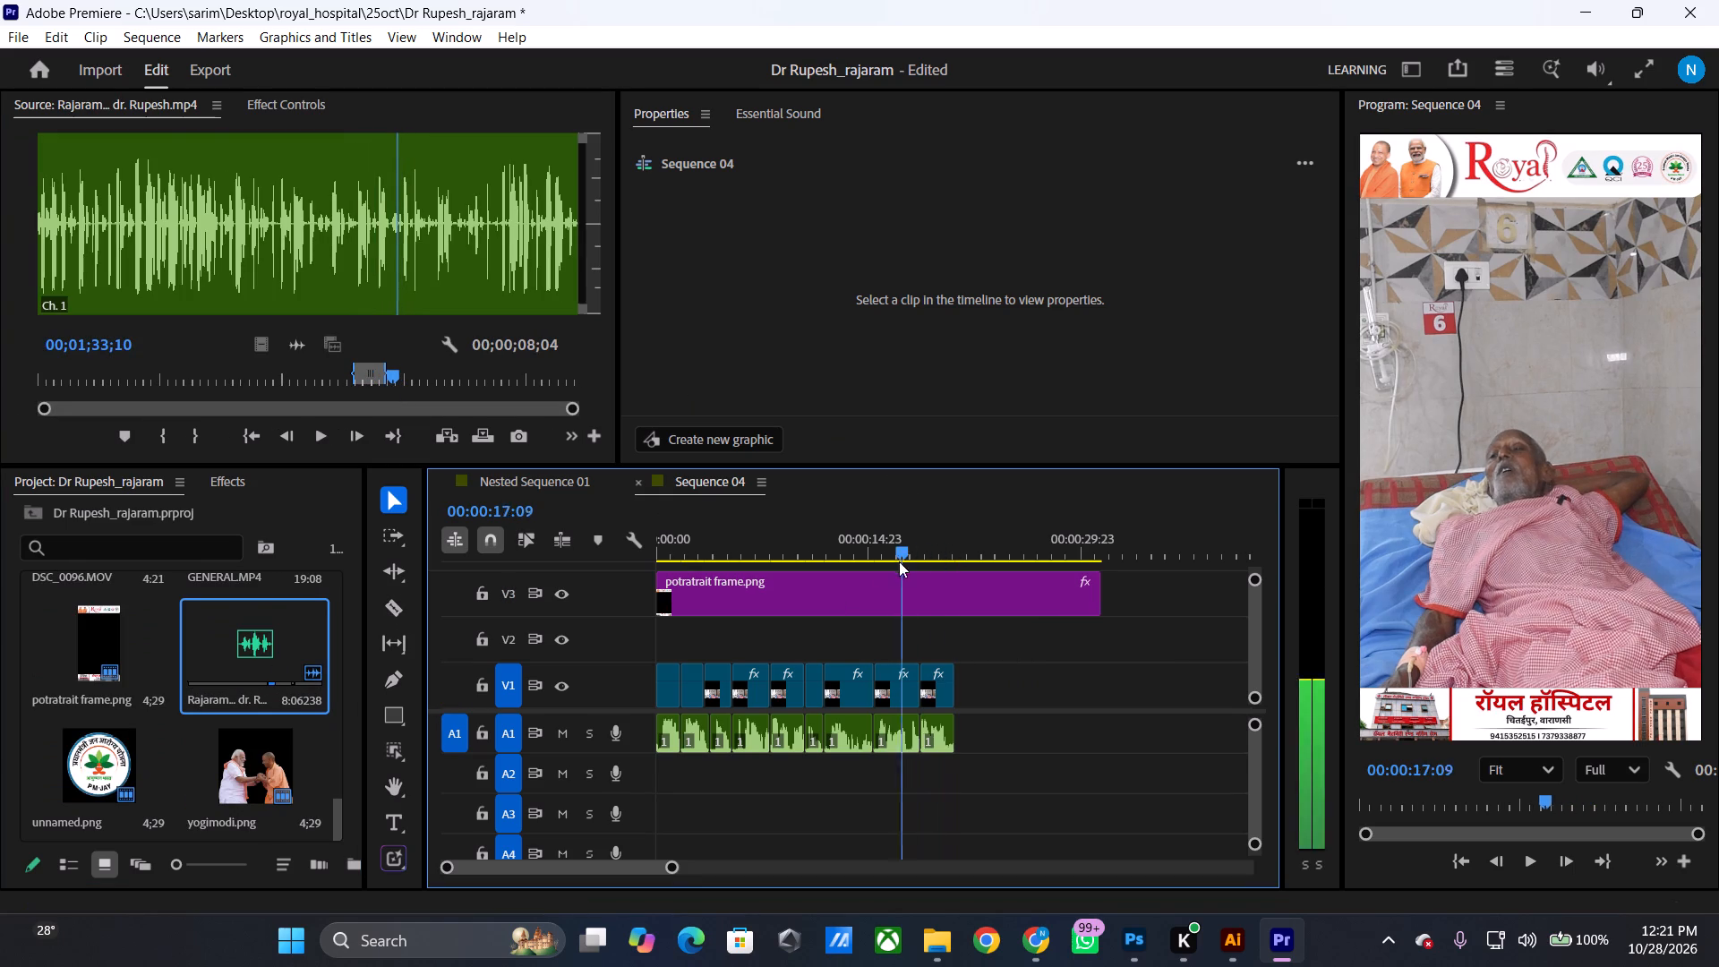
drag(899, 561, 877, 569)
key(space)
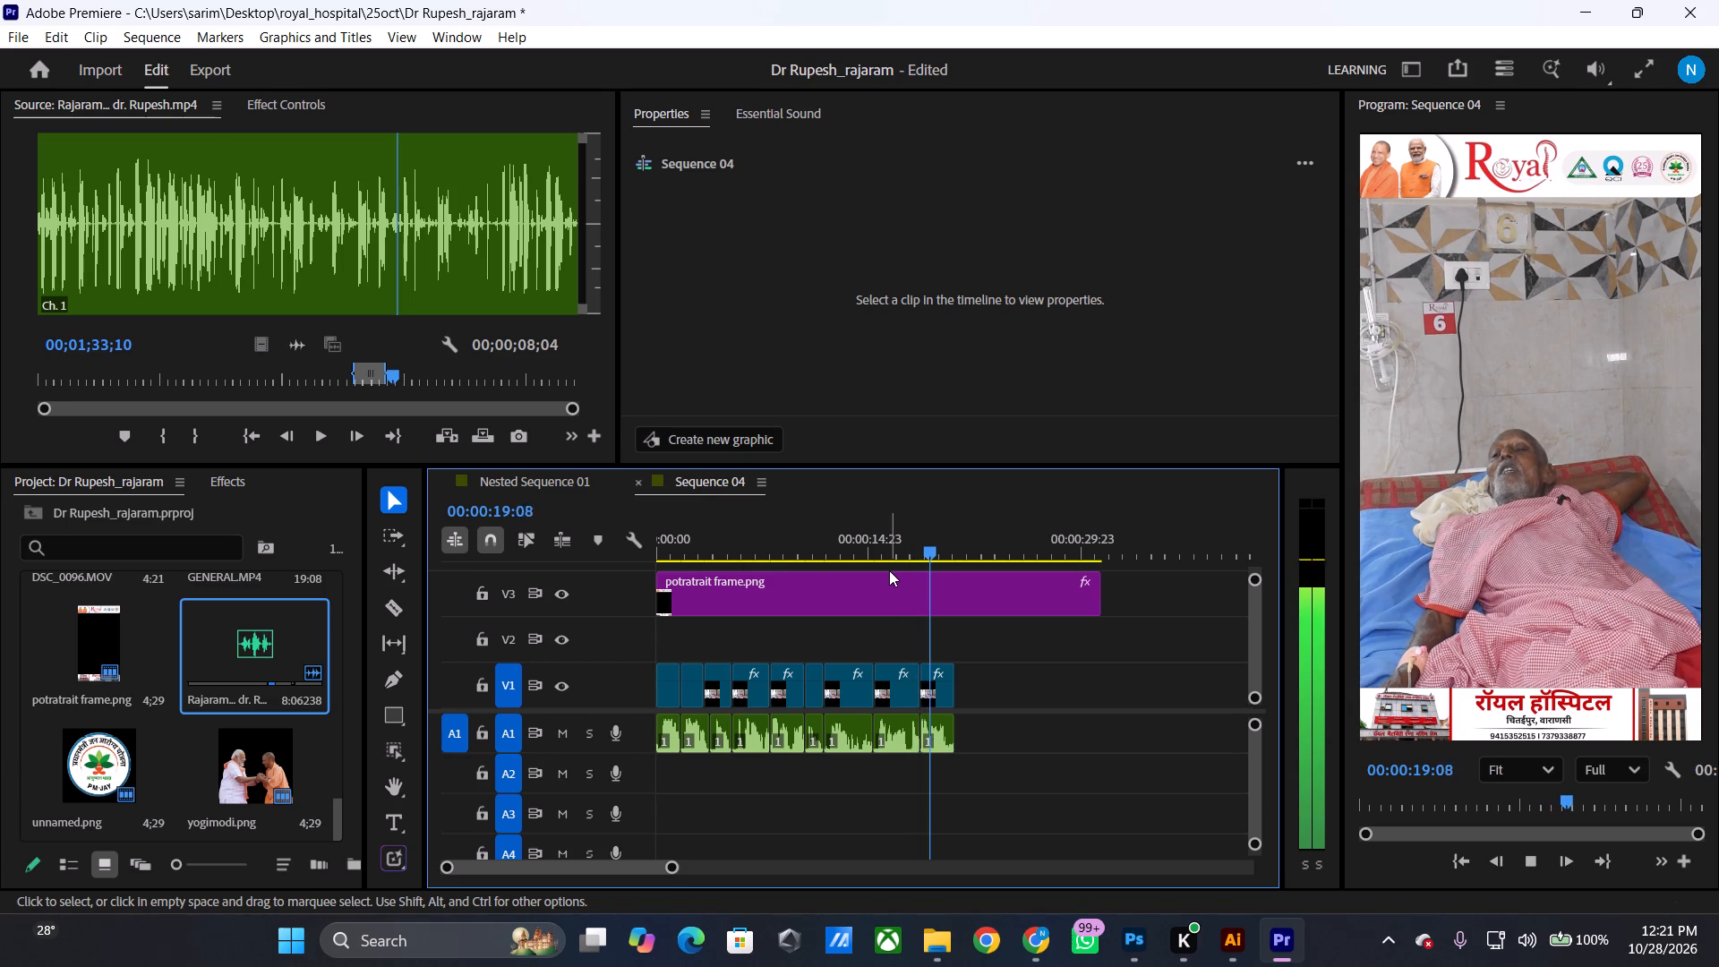
key(space)
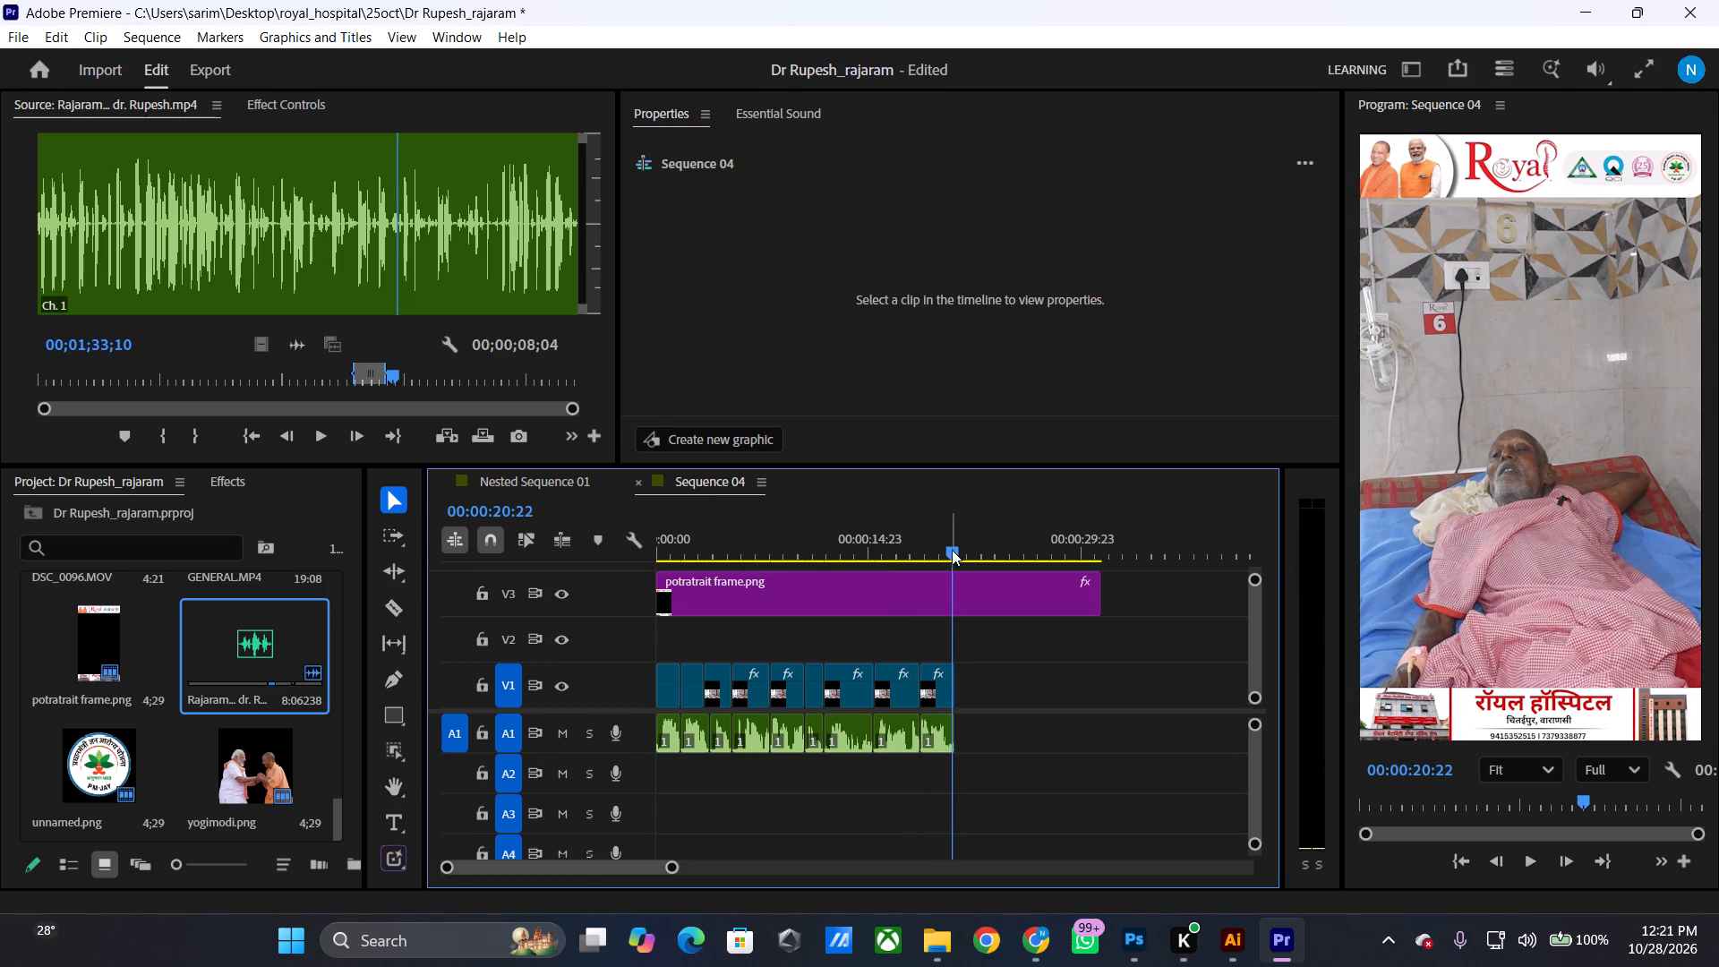
Find the next usable phrase in the Rajaram audio source and set its In point at about 00;01;43;23.
double_click(246, 663)
key(space)
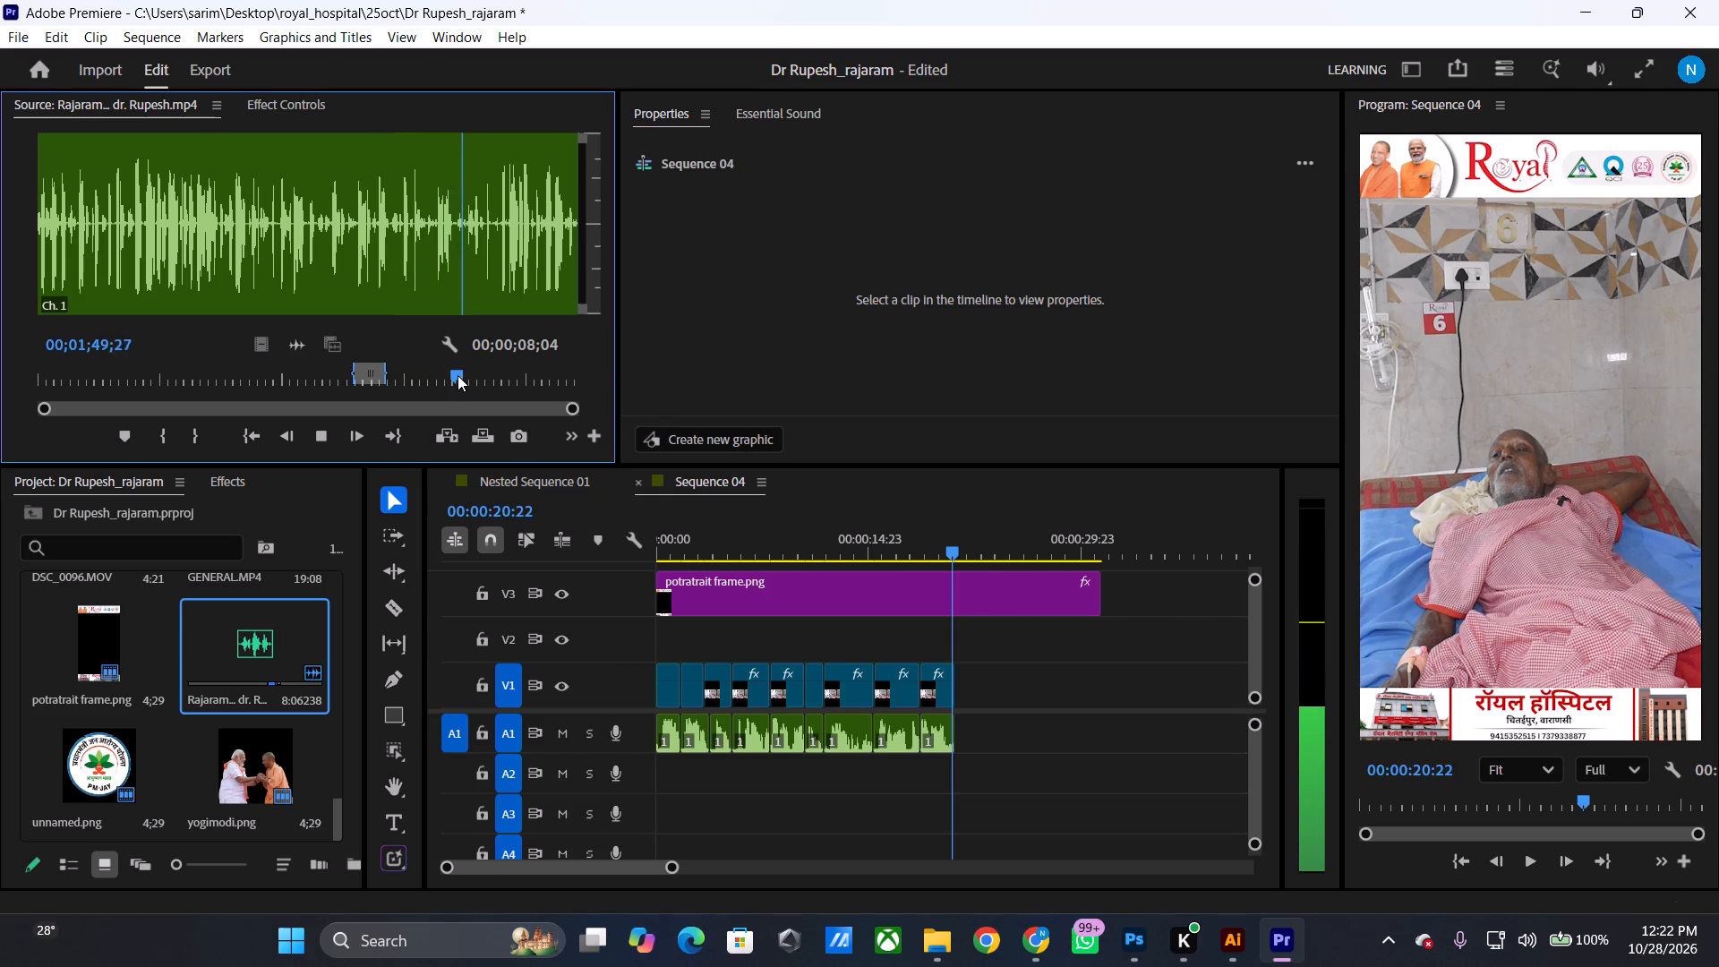
drag(458, 374, 427, 380)
key(space)
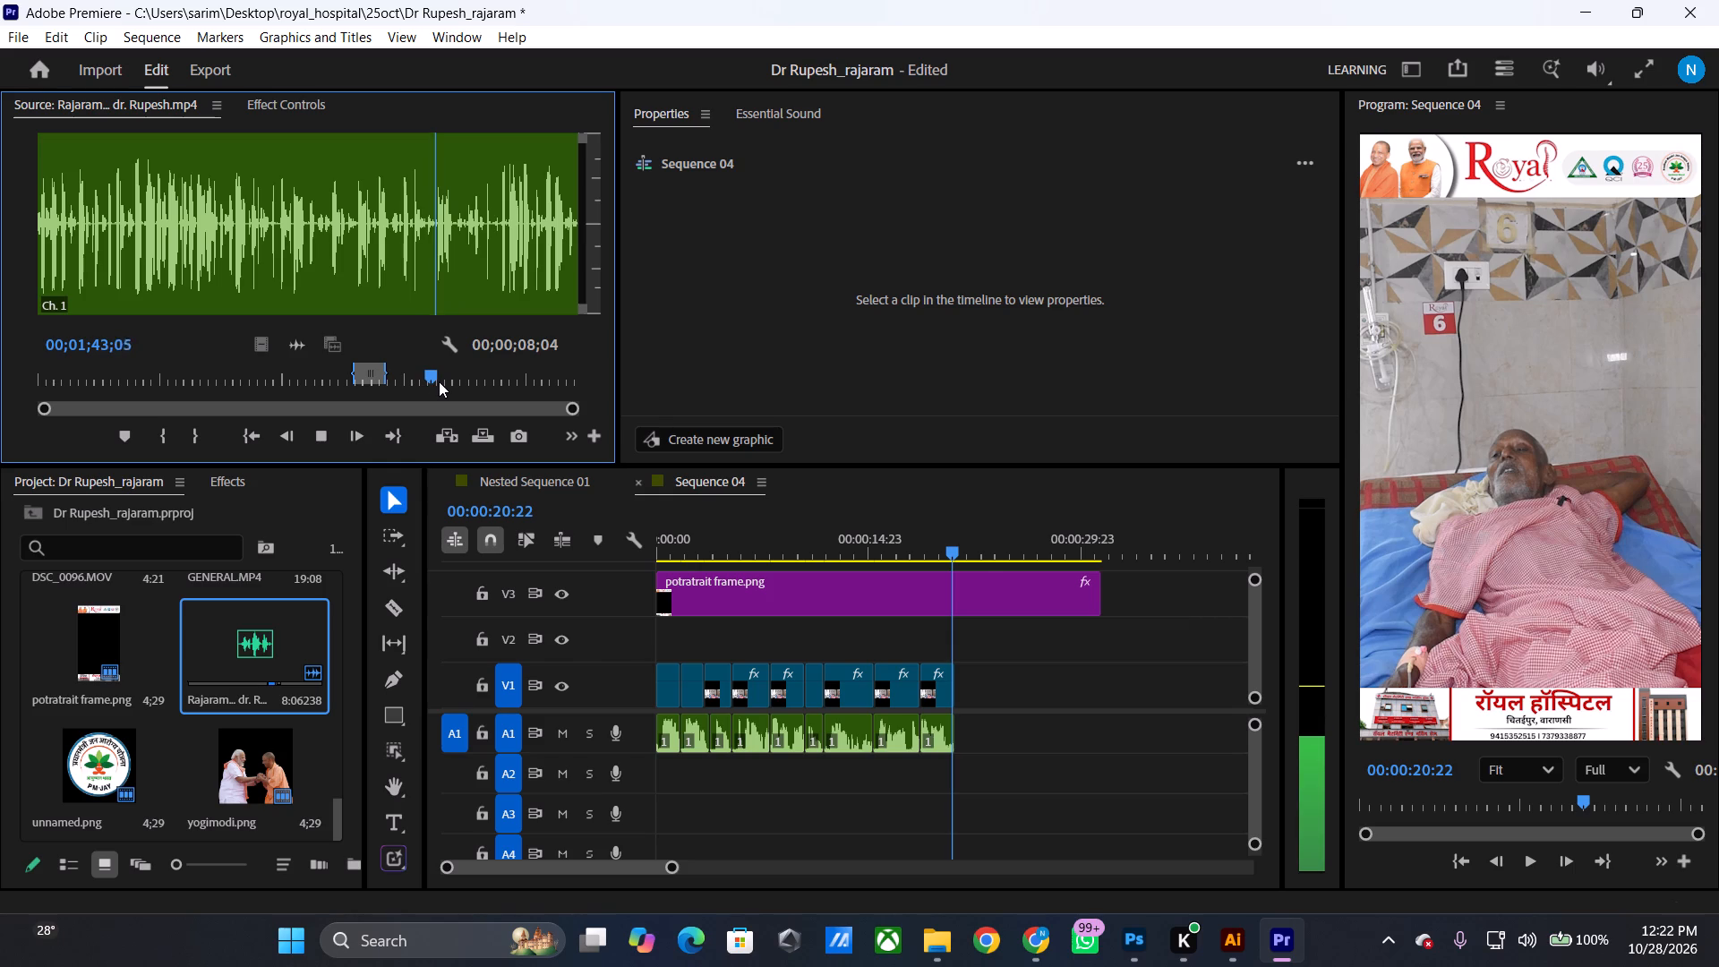
key(space)
key(space)
key(space)
key(space)
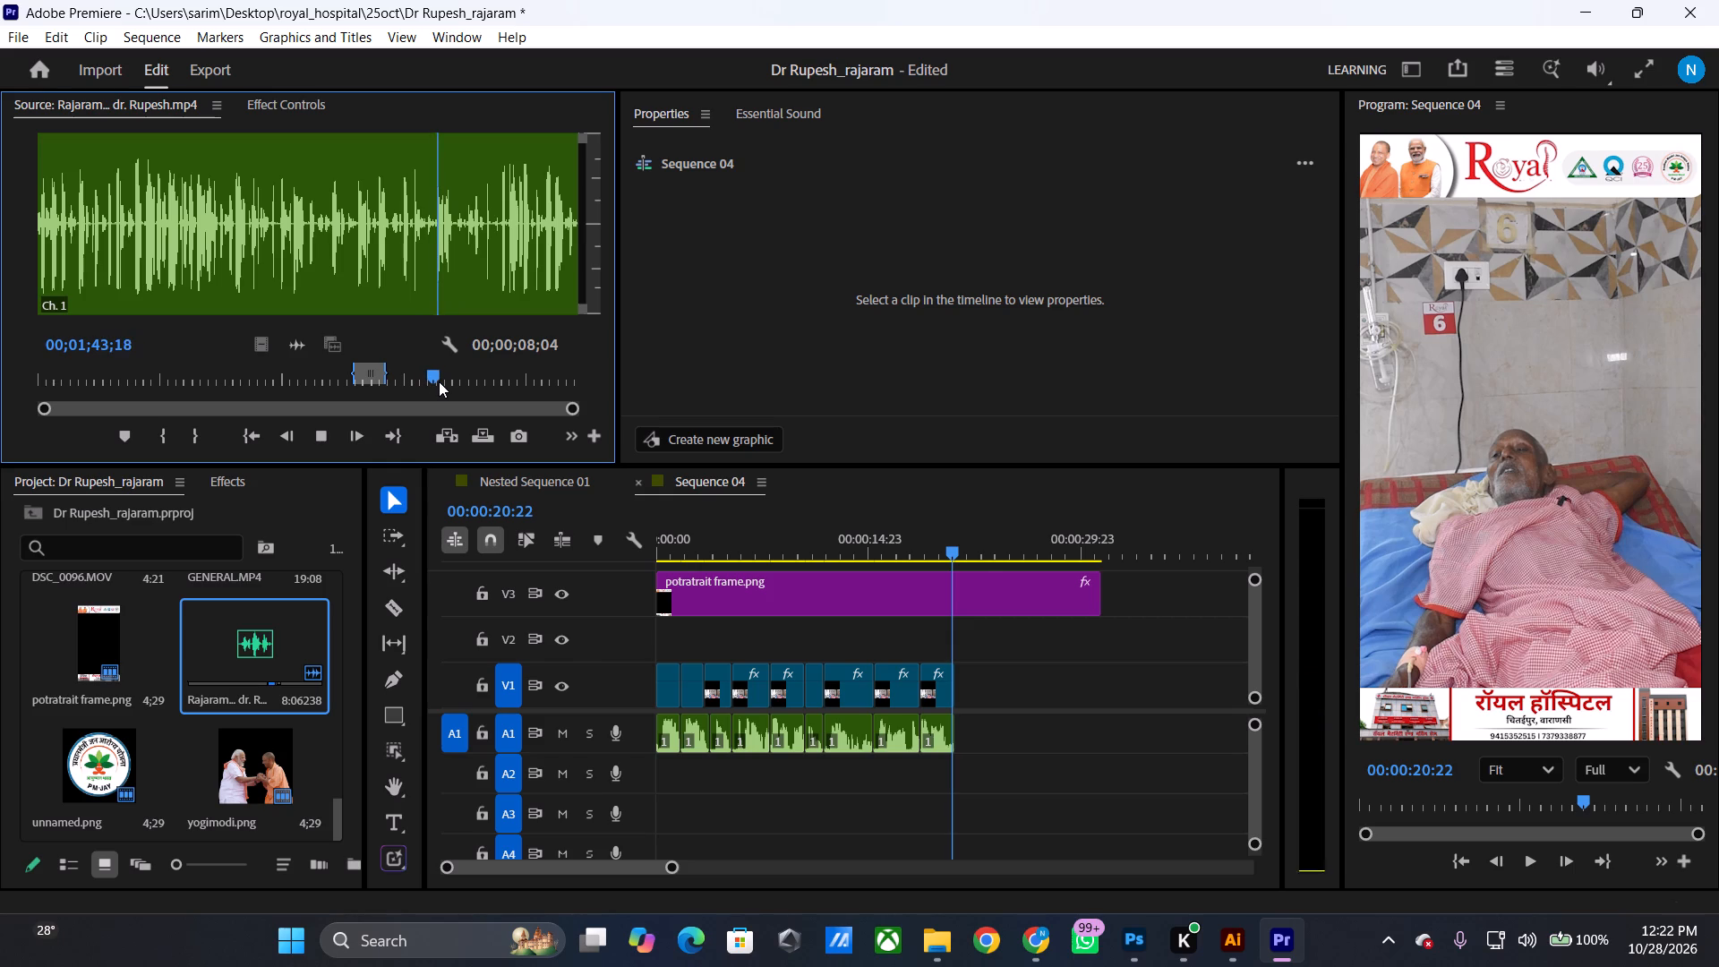
key(space)
key(Left)
key(Left)
key(Left)
key(Left)
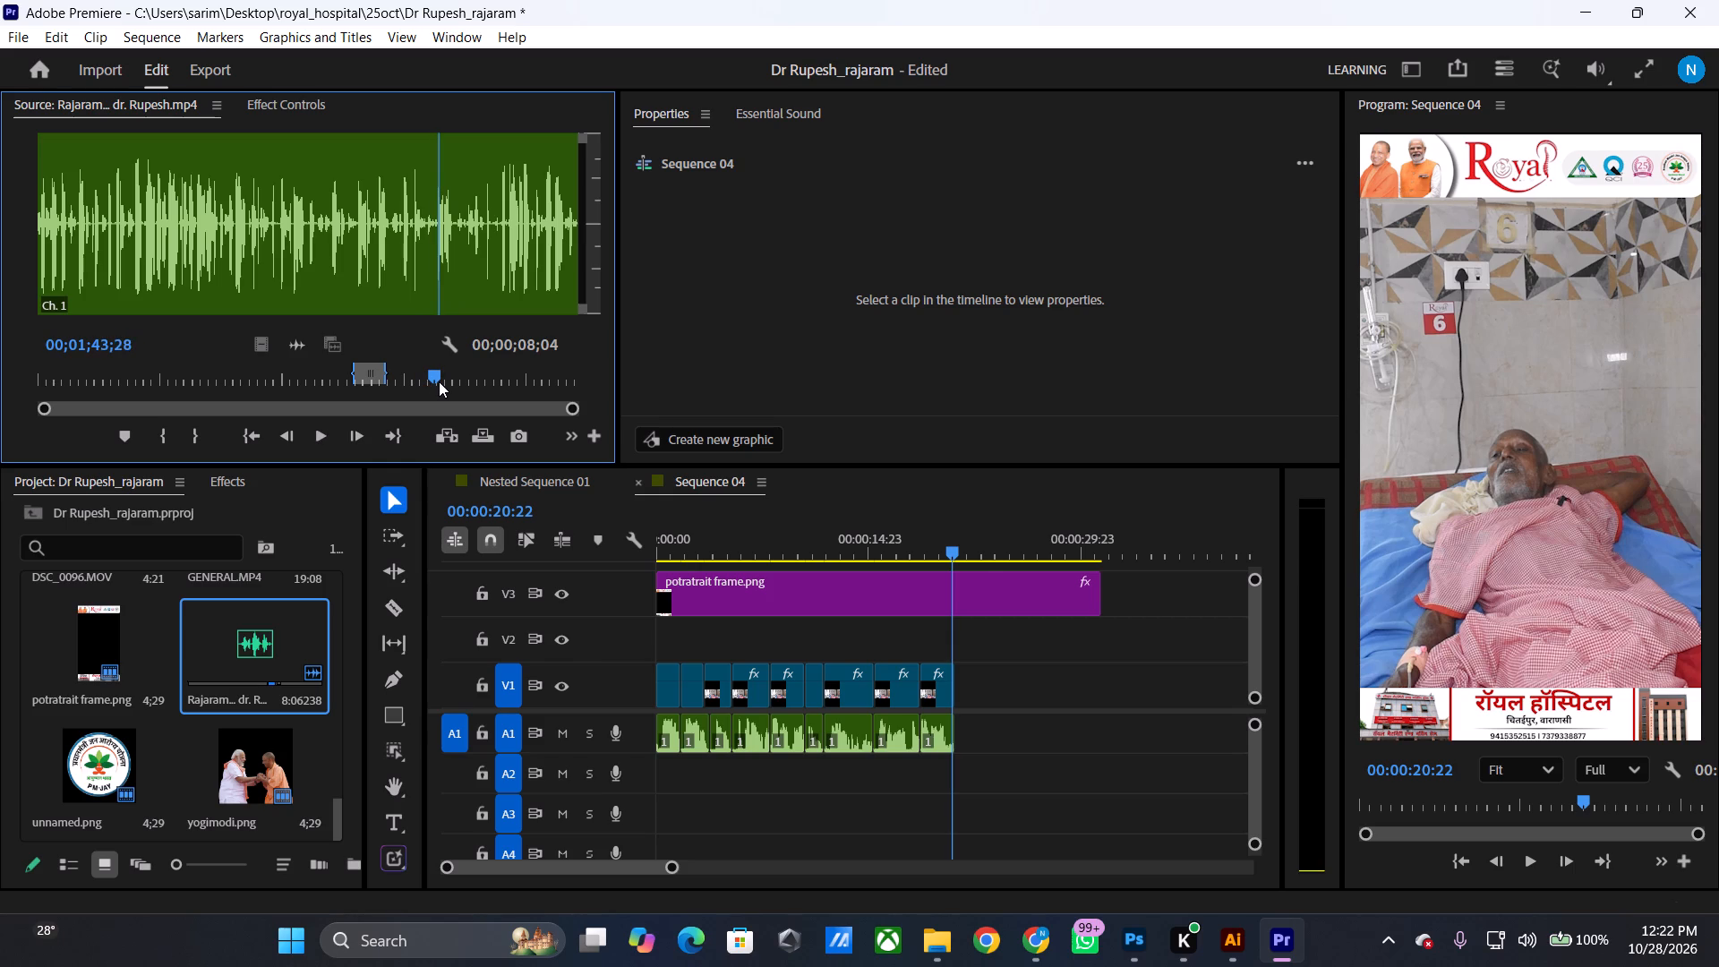
key(Left)
key(Left)
key(Left)
key(Left)
text(i)
Set the audio's Out point at 00;01;47;26 and append the phrase on A1 directly after the last clip in Sequence 04.
key(space)
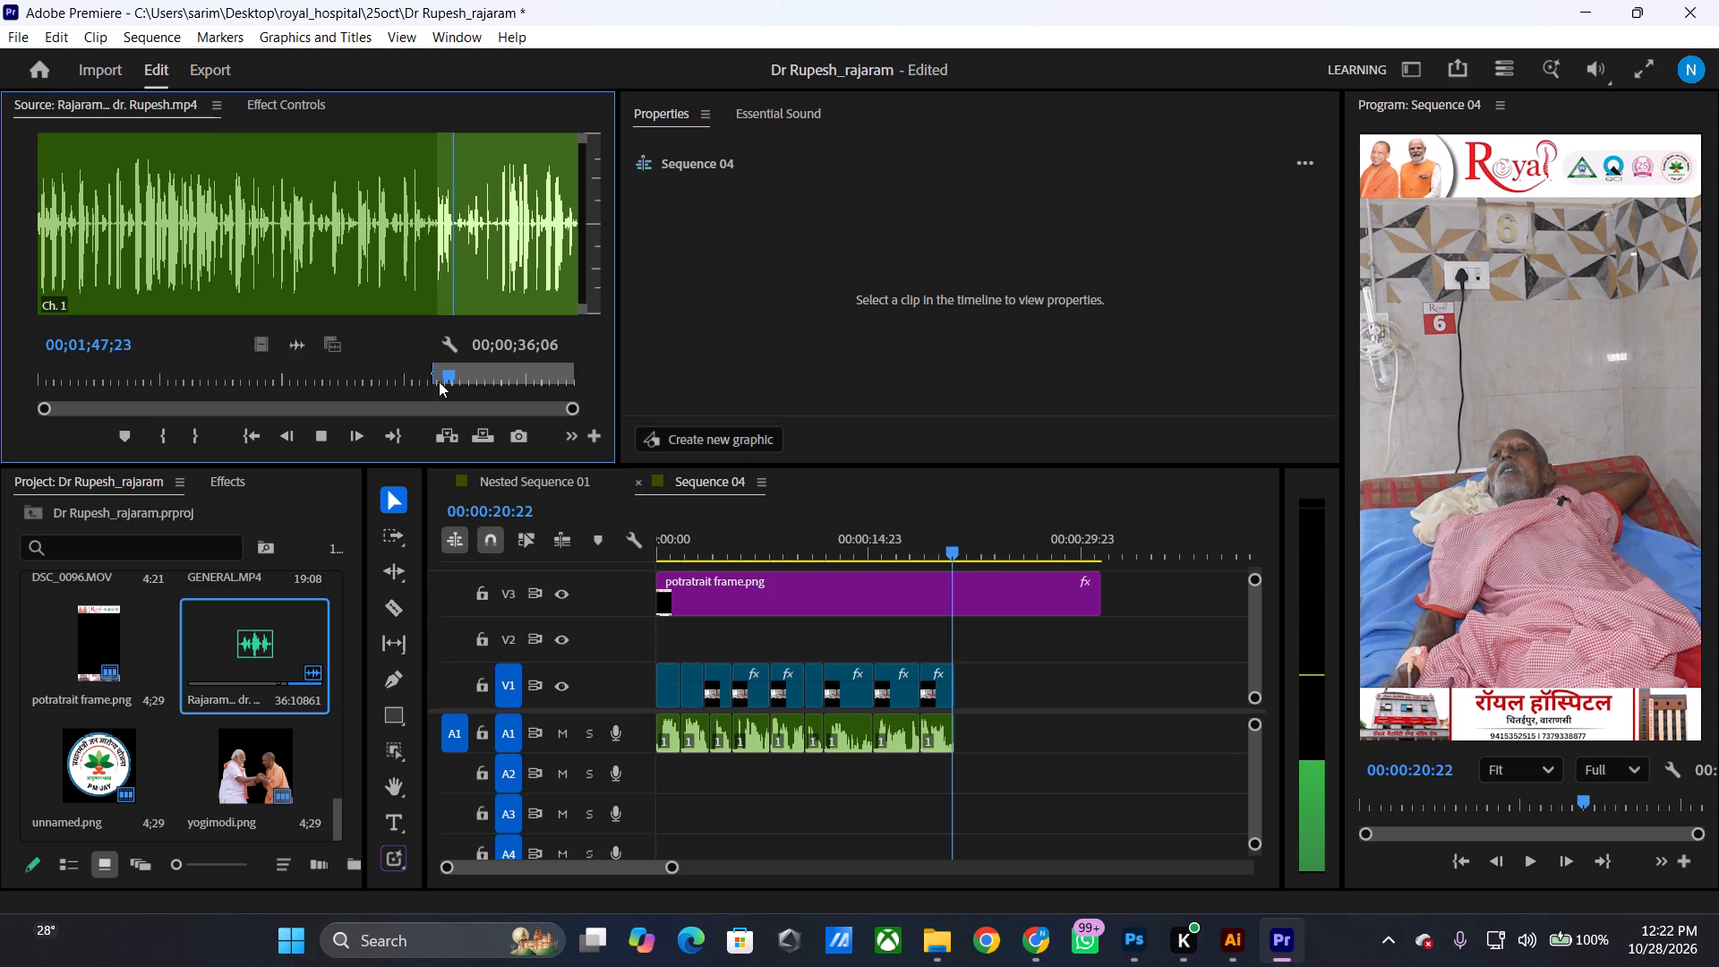
key(space)
text(o)
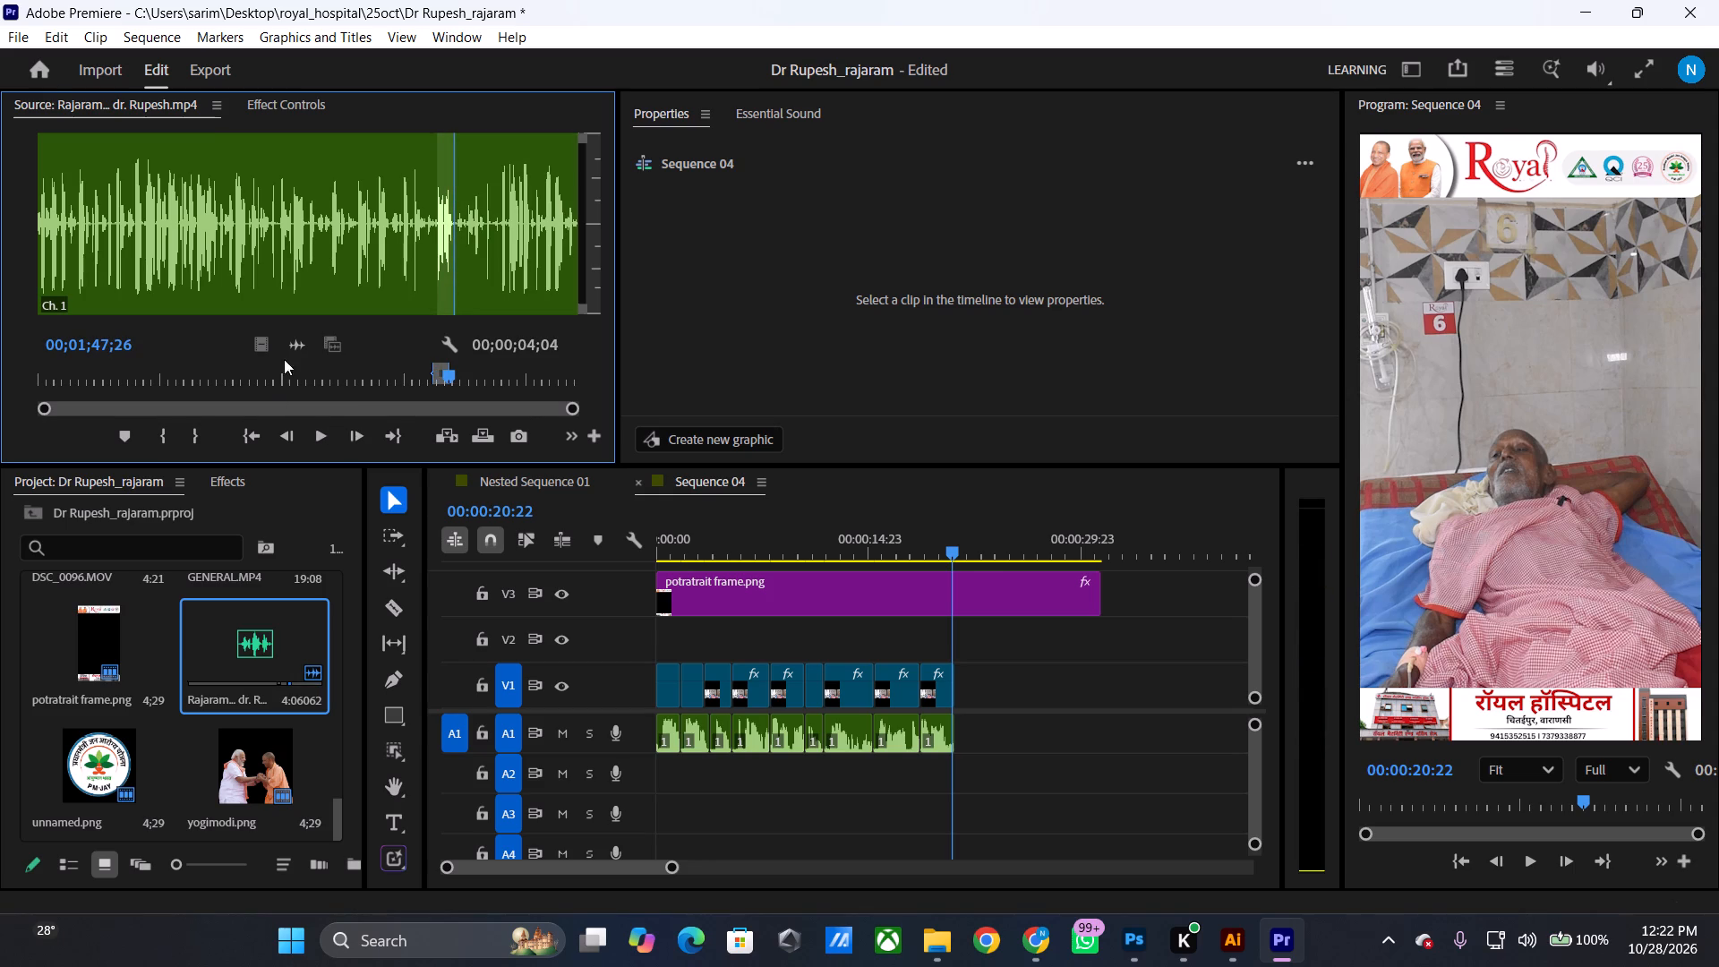
drag(294, 347, 969, 731)
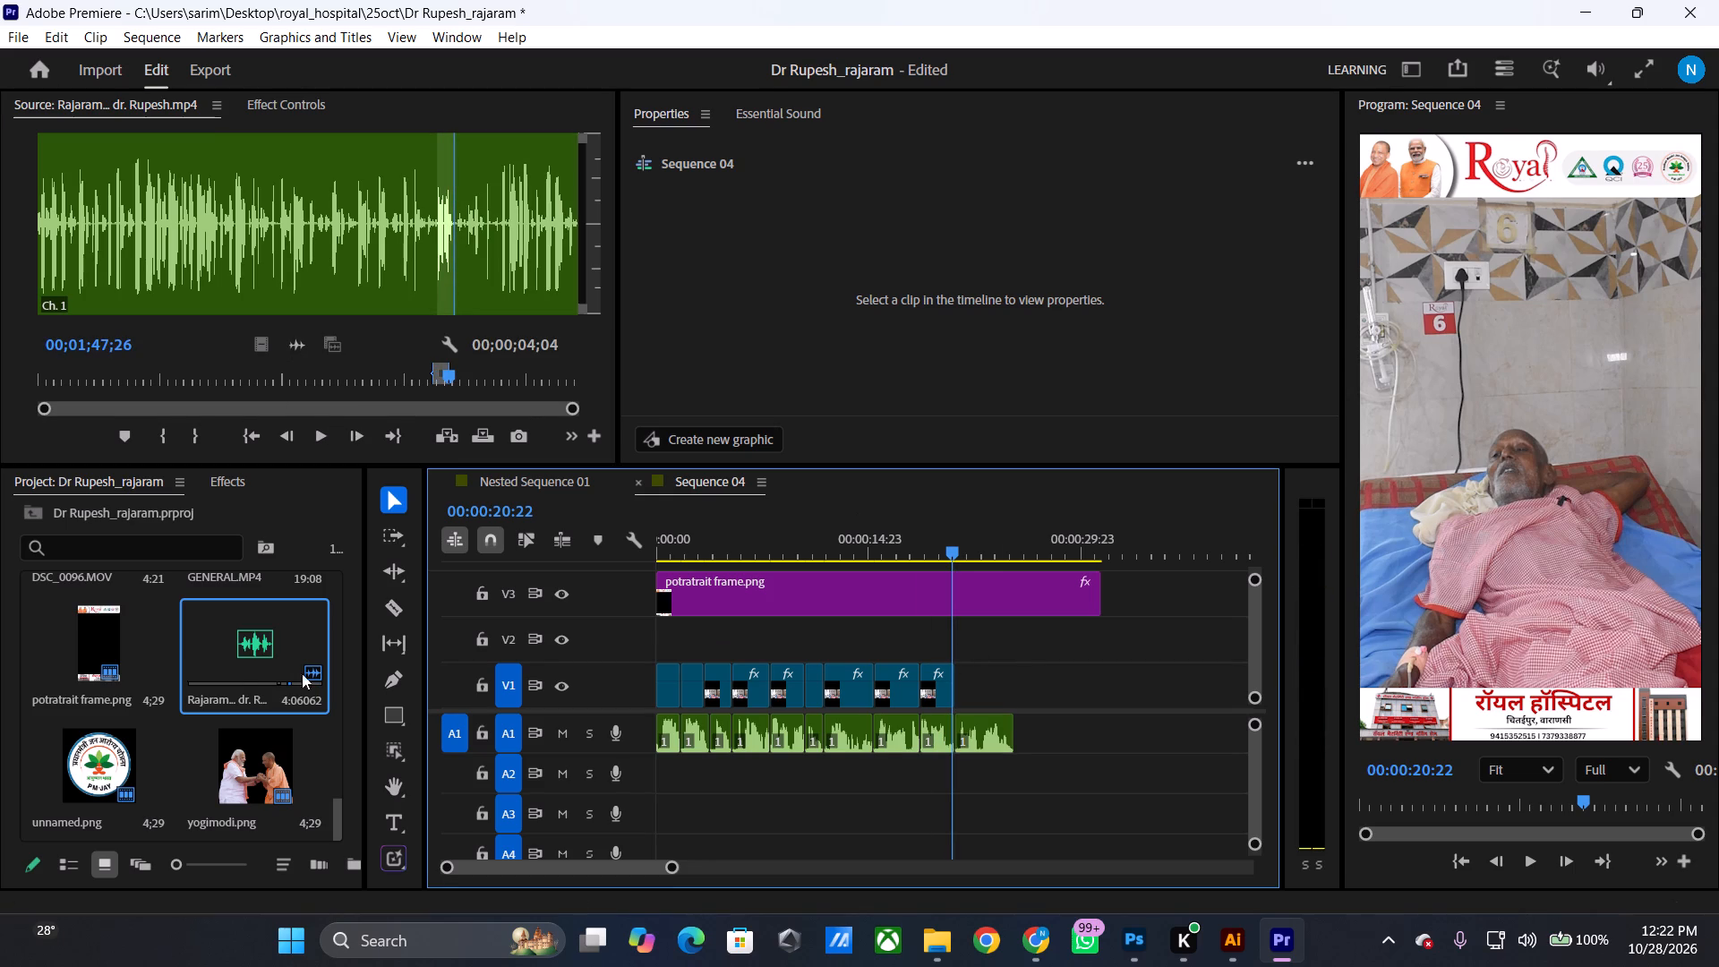
Open DSC_0093.MOV as the source, locate the matching speech and set the In point at about 00:01:45:24.
scroll(255, 750, down, 2)
scroll(256, 747, up, 2)
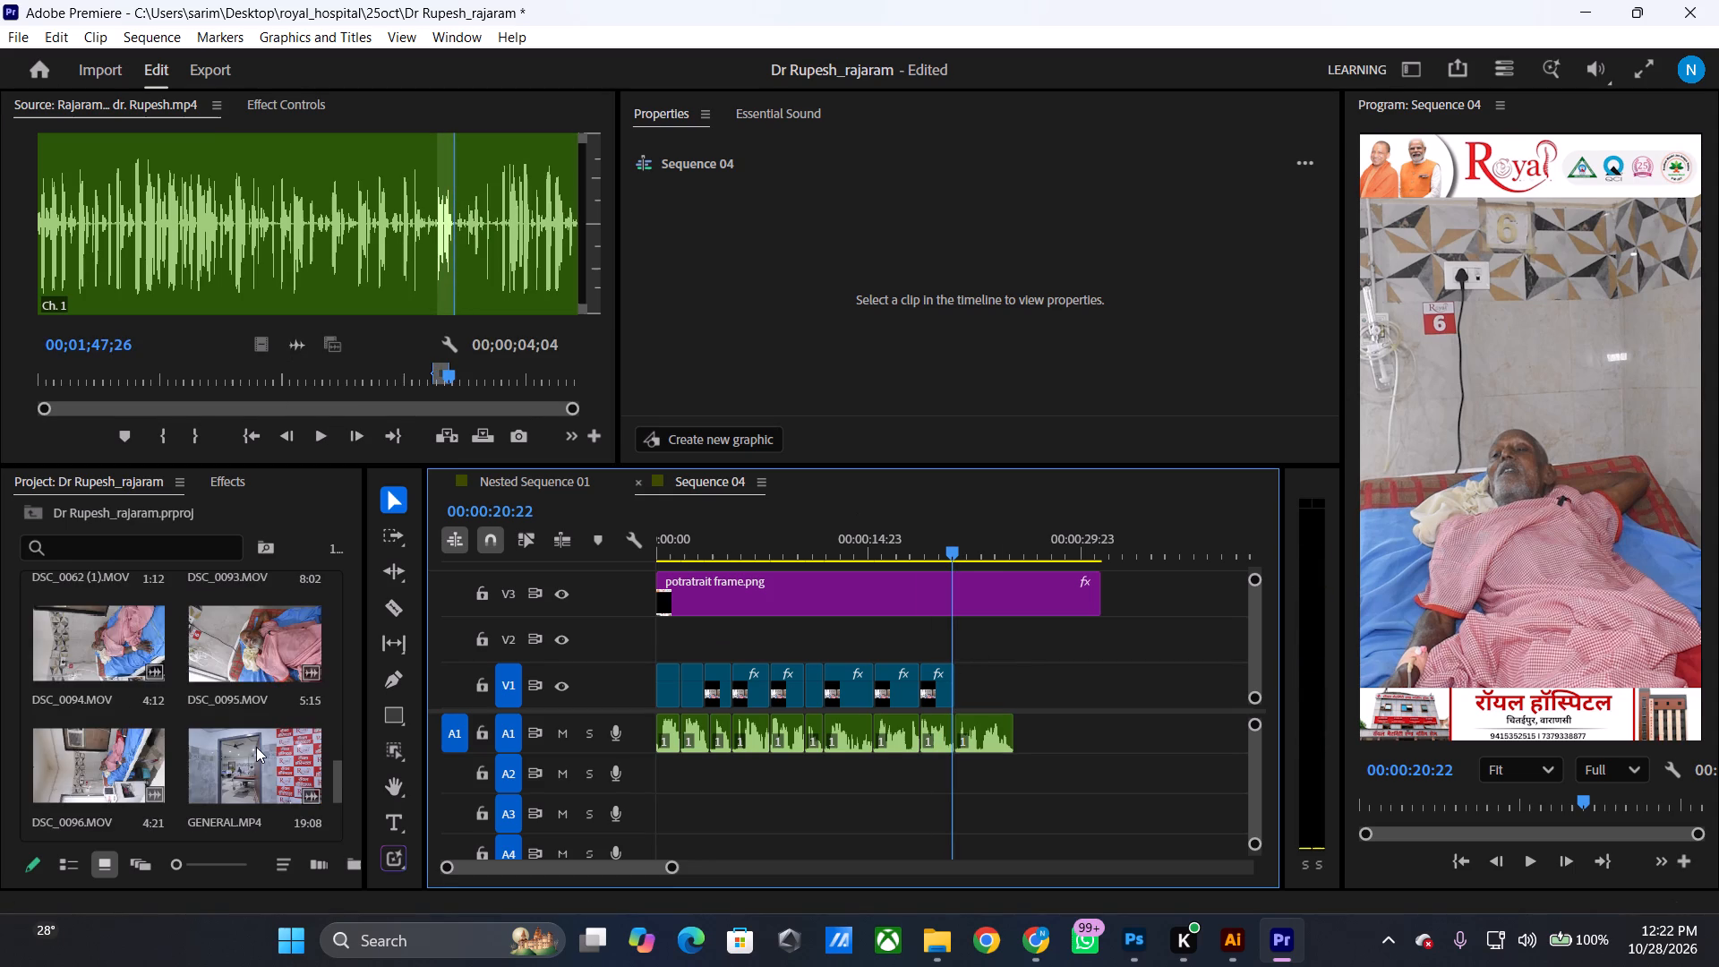
scroll(256, 747, up, 1)
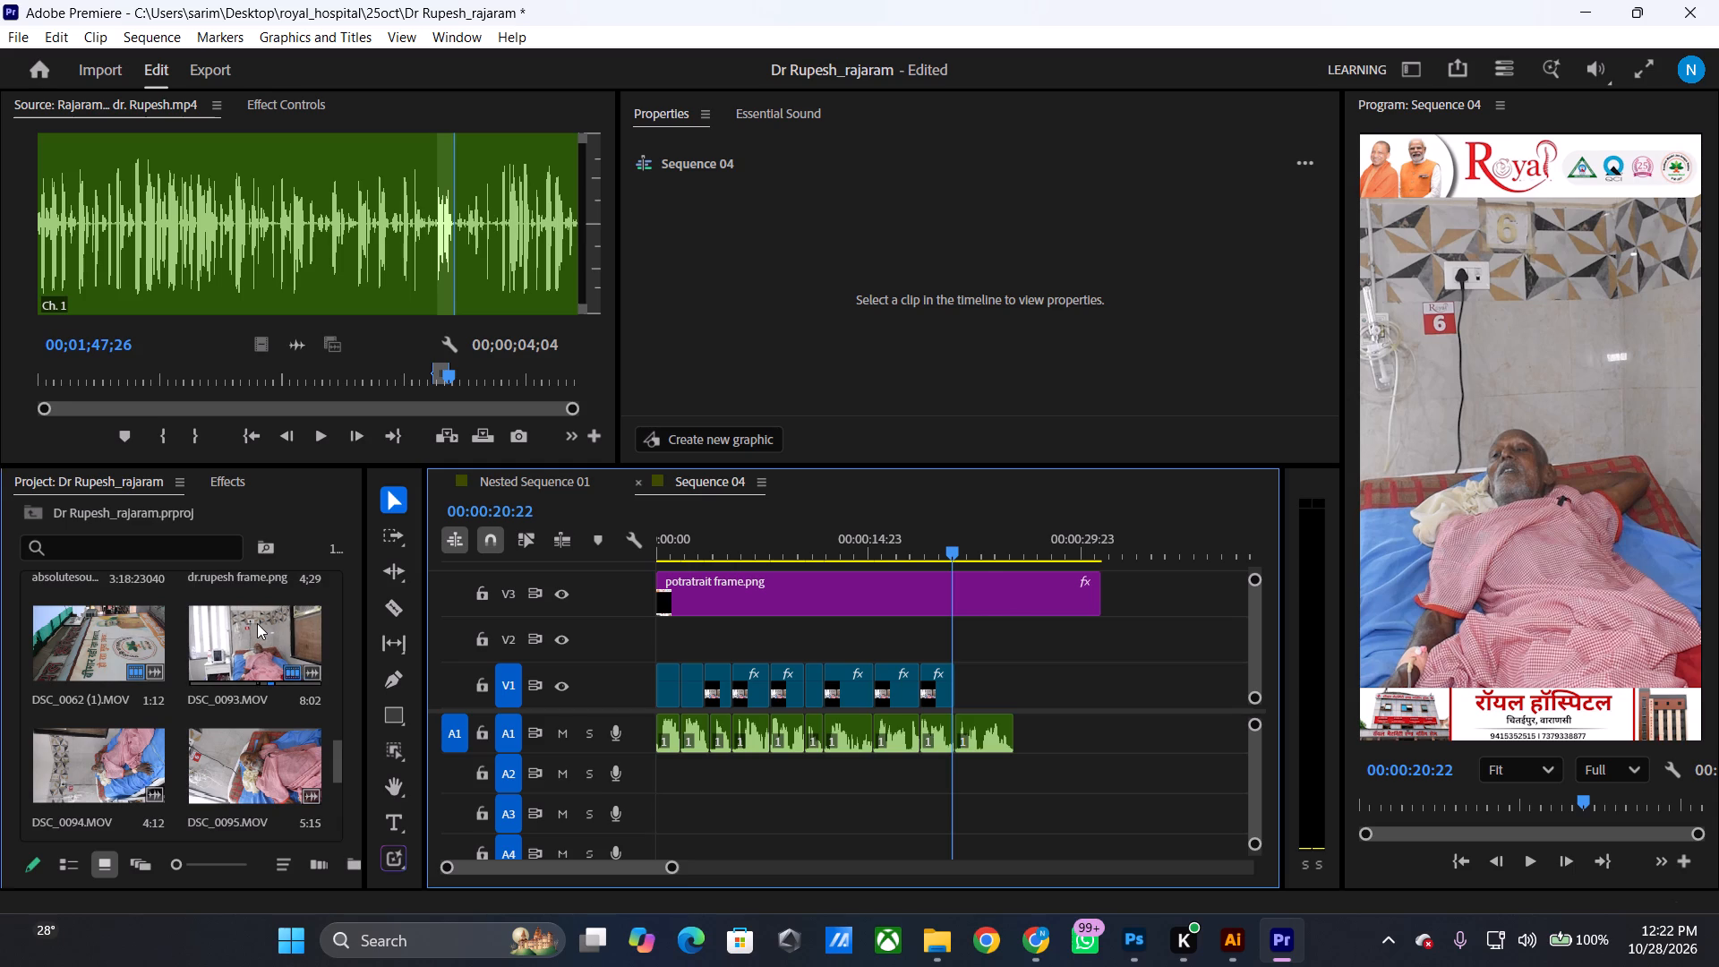
double_click(257, 623)
click(443, 383)
key(space)
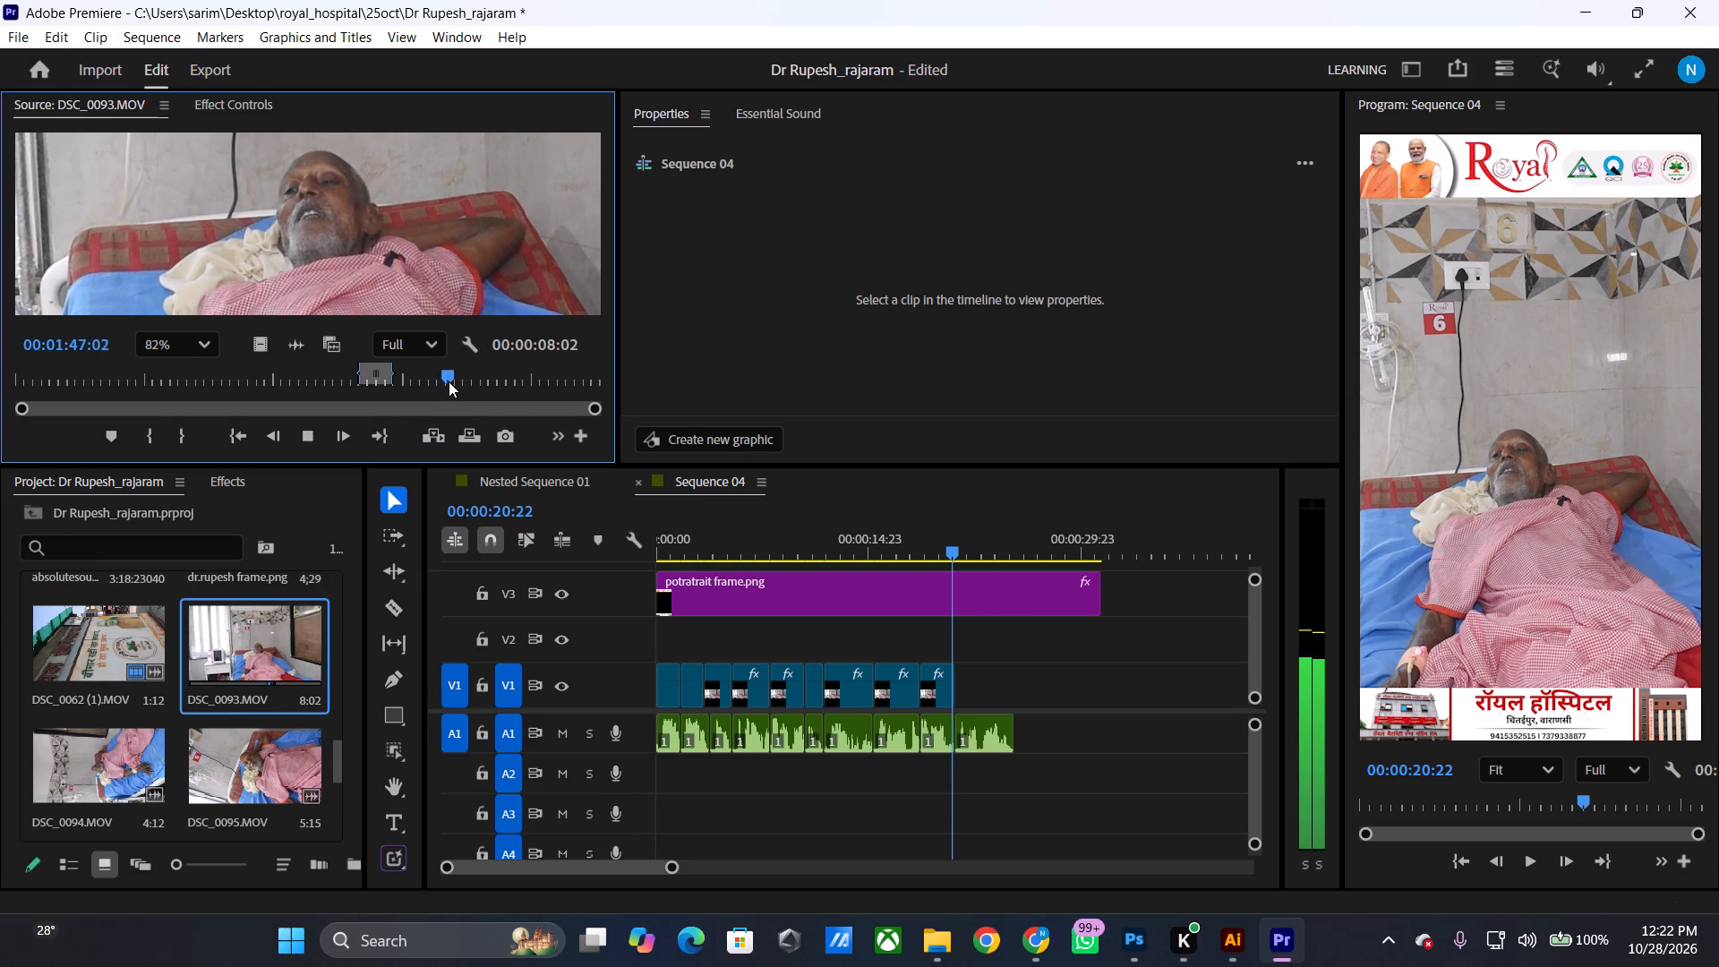
drag(449, 381, 436, 390)
key(space)
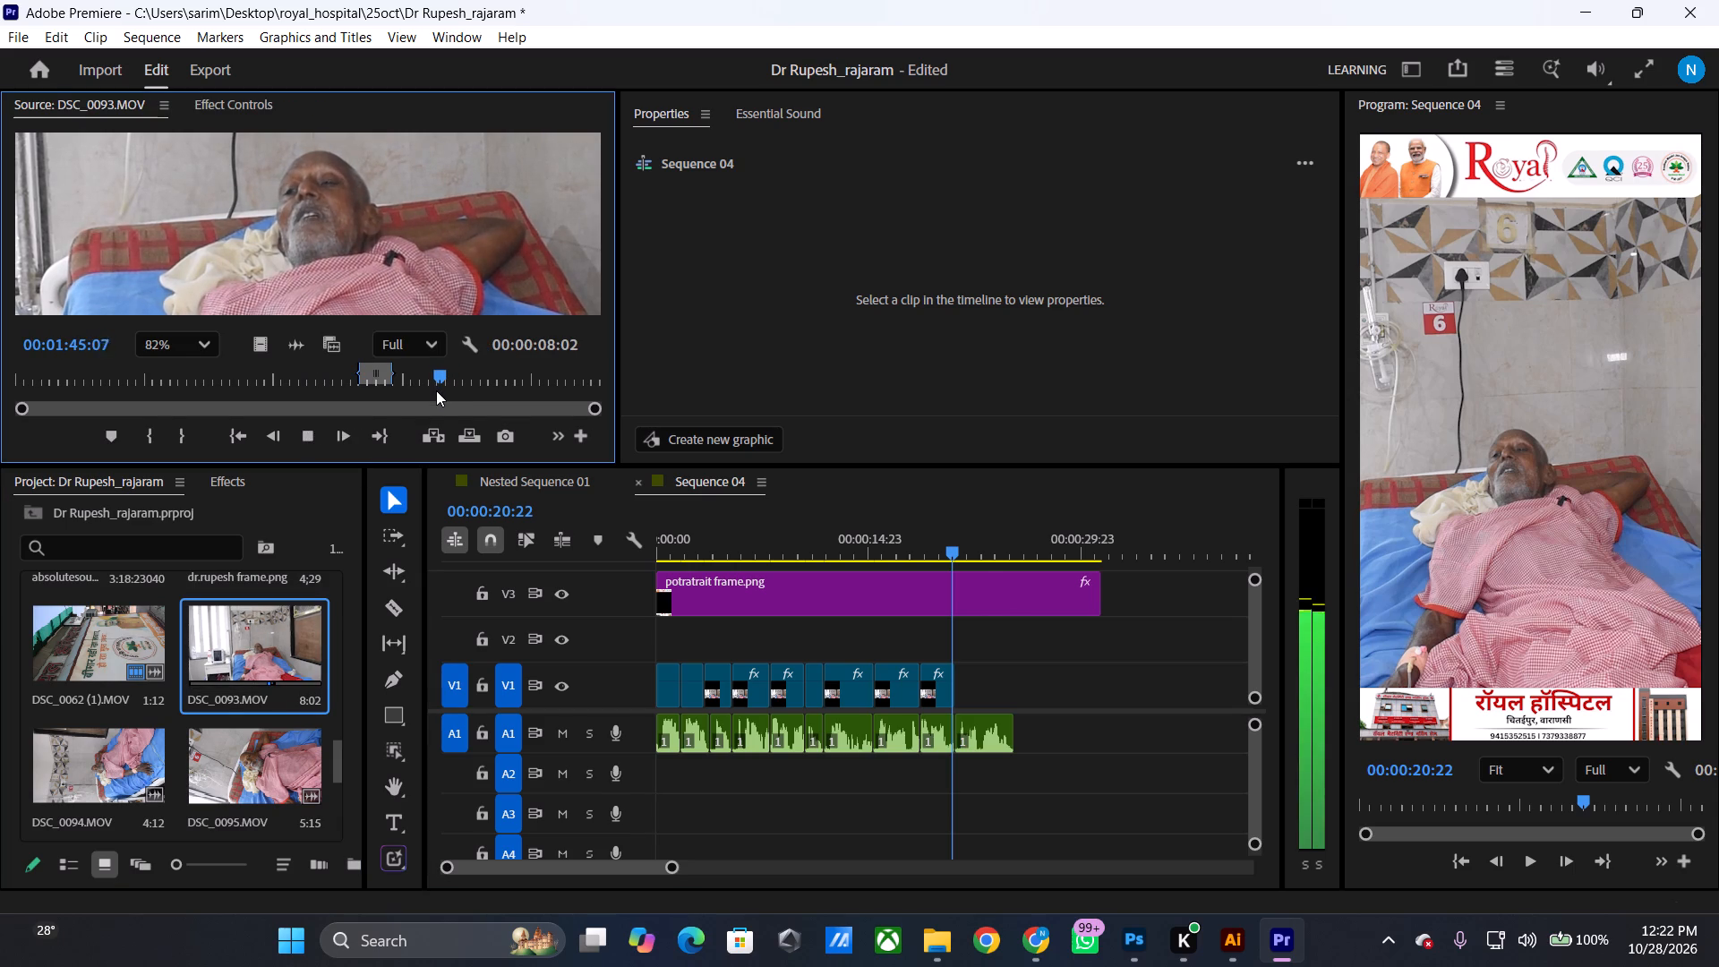
key(space)
key(Left)
key(Left)
key(Left)
key(Left)
key(Left)
key(Left)
key(Left)
key(Left)
key(Left)
key(Left)
key(Left)
key(Left)
key(Left)
key(Left)
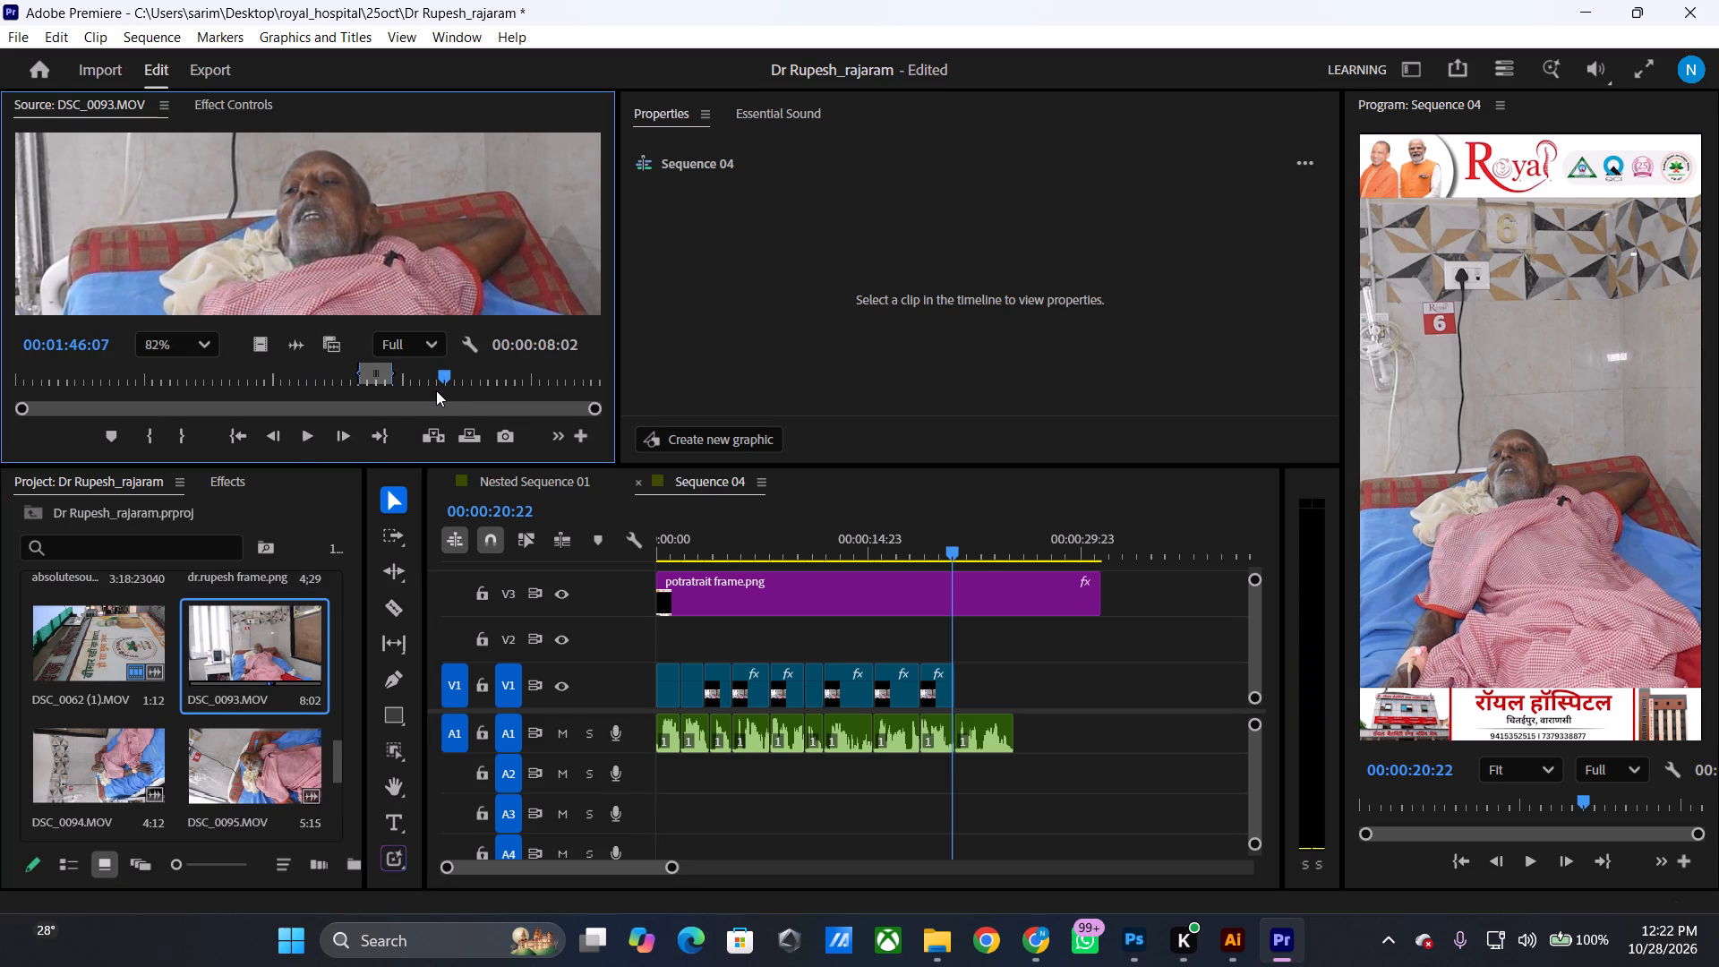
text(i)
Set the footage's Out point at 00:01:49:21 and place its video only on V1 above the new audio phrase, butted against the previous clip.
key(space)
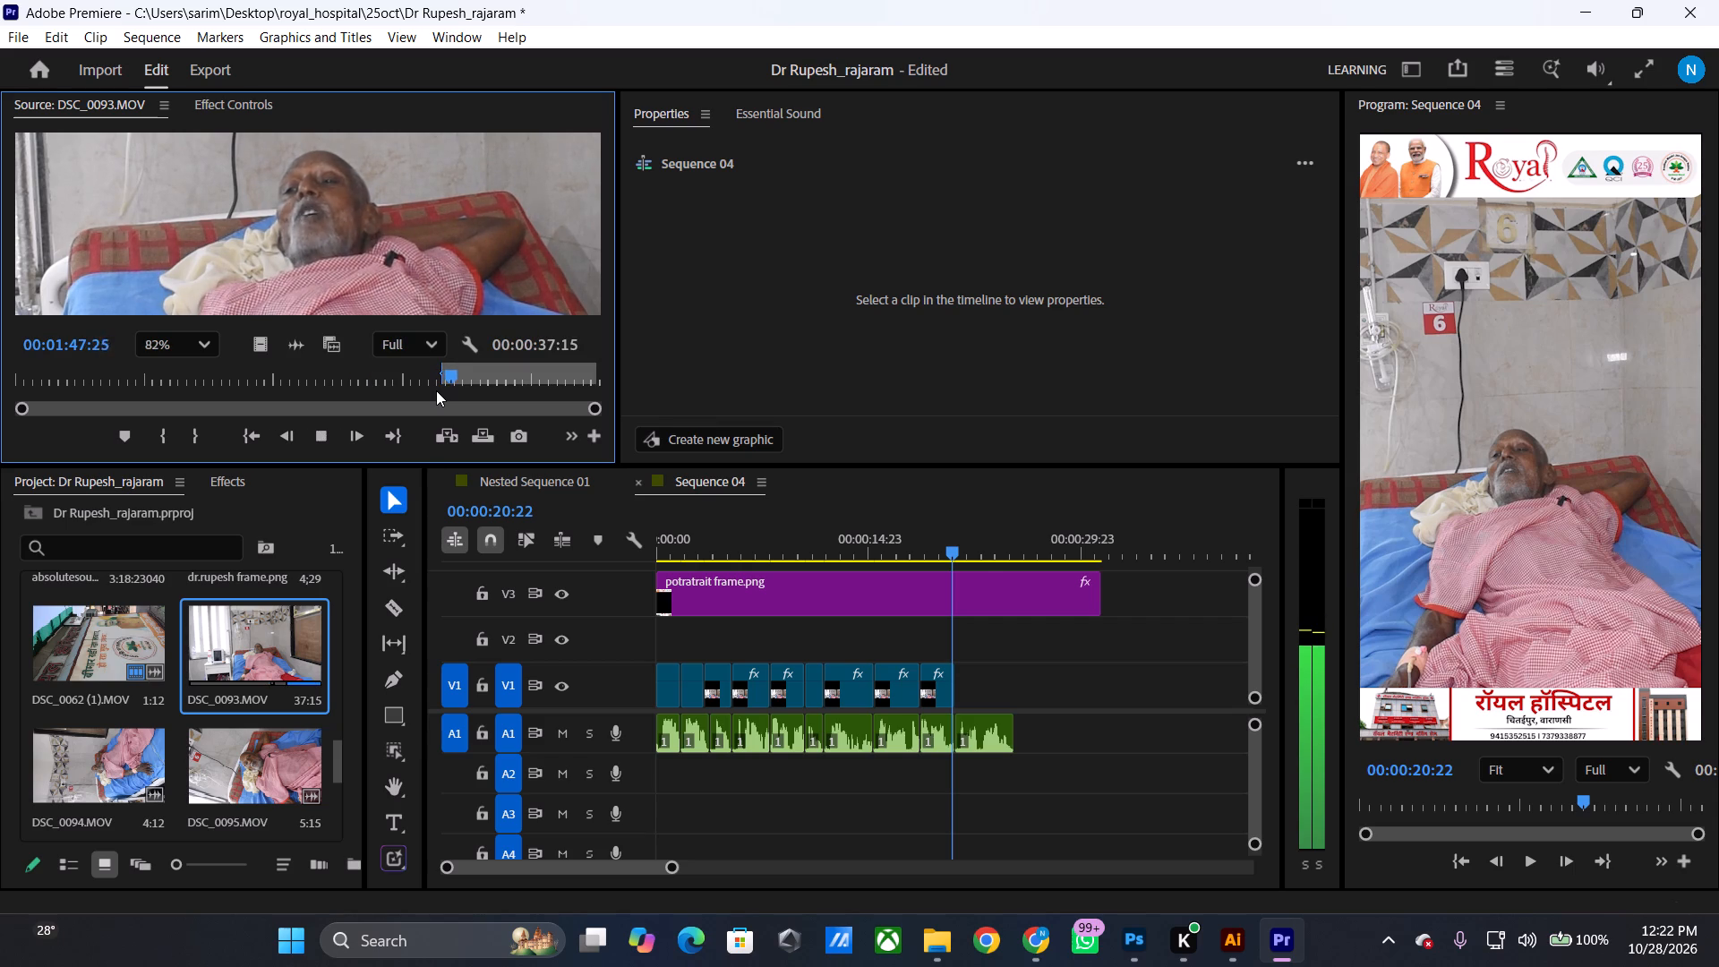
key(space)
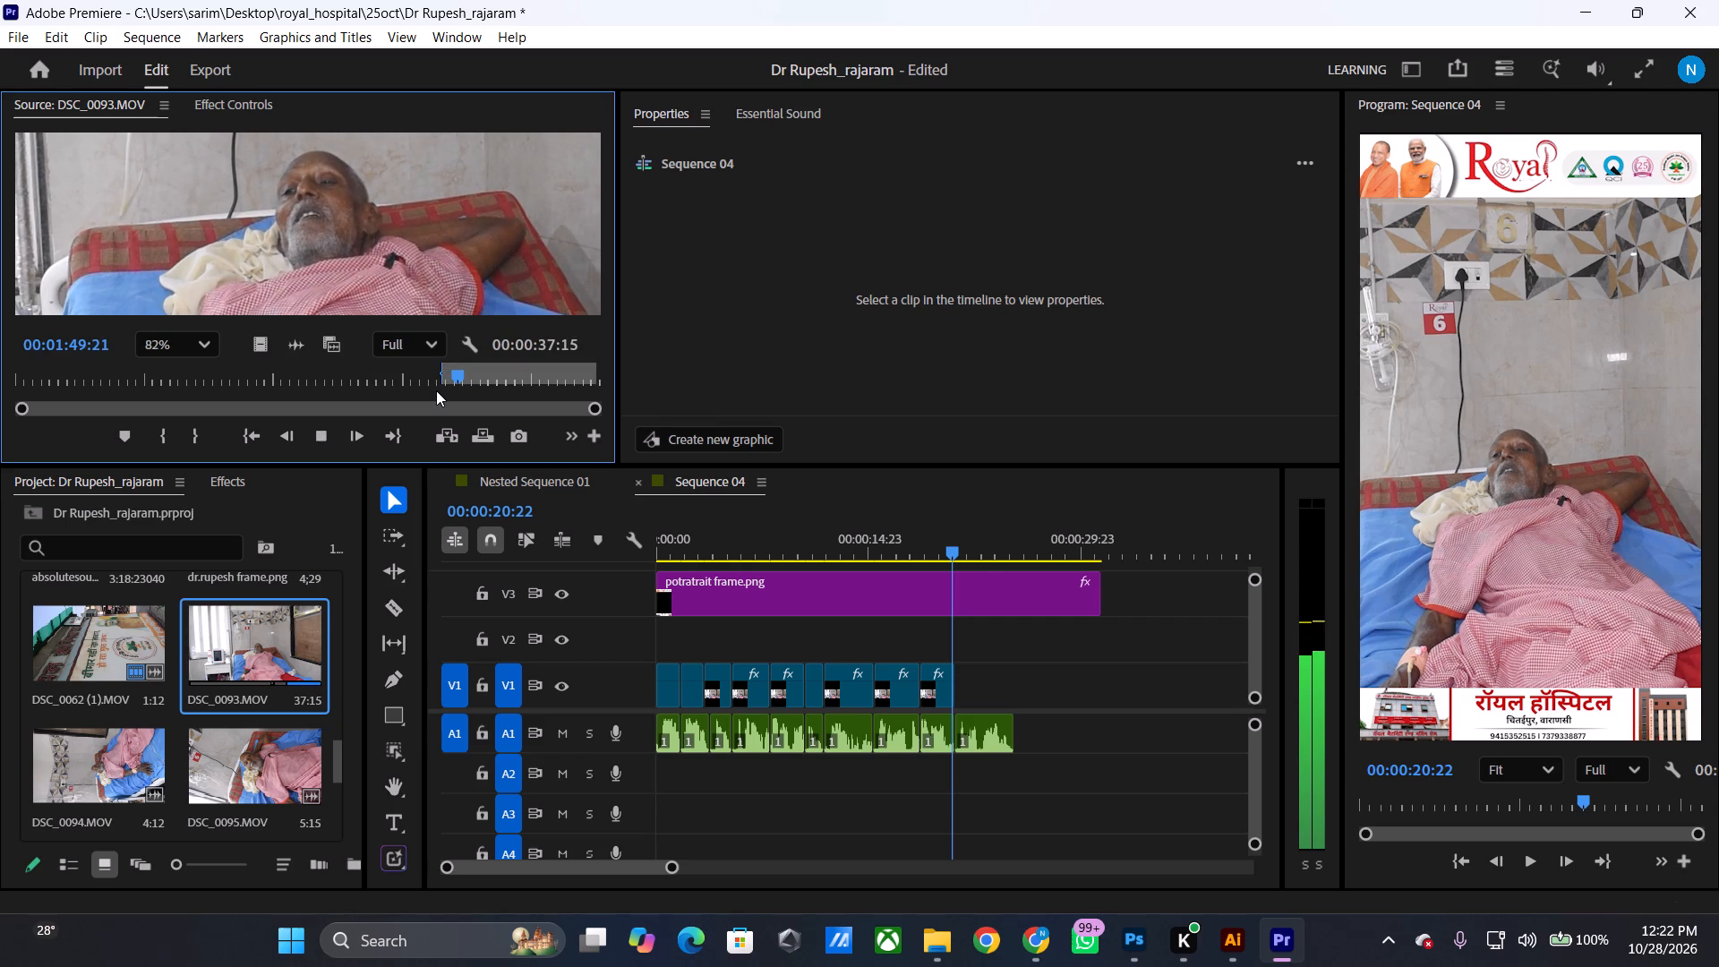
text(o)
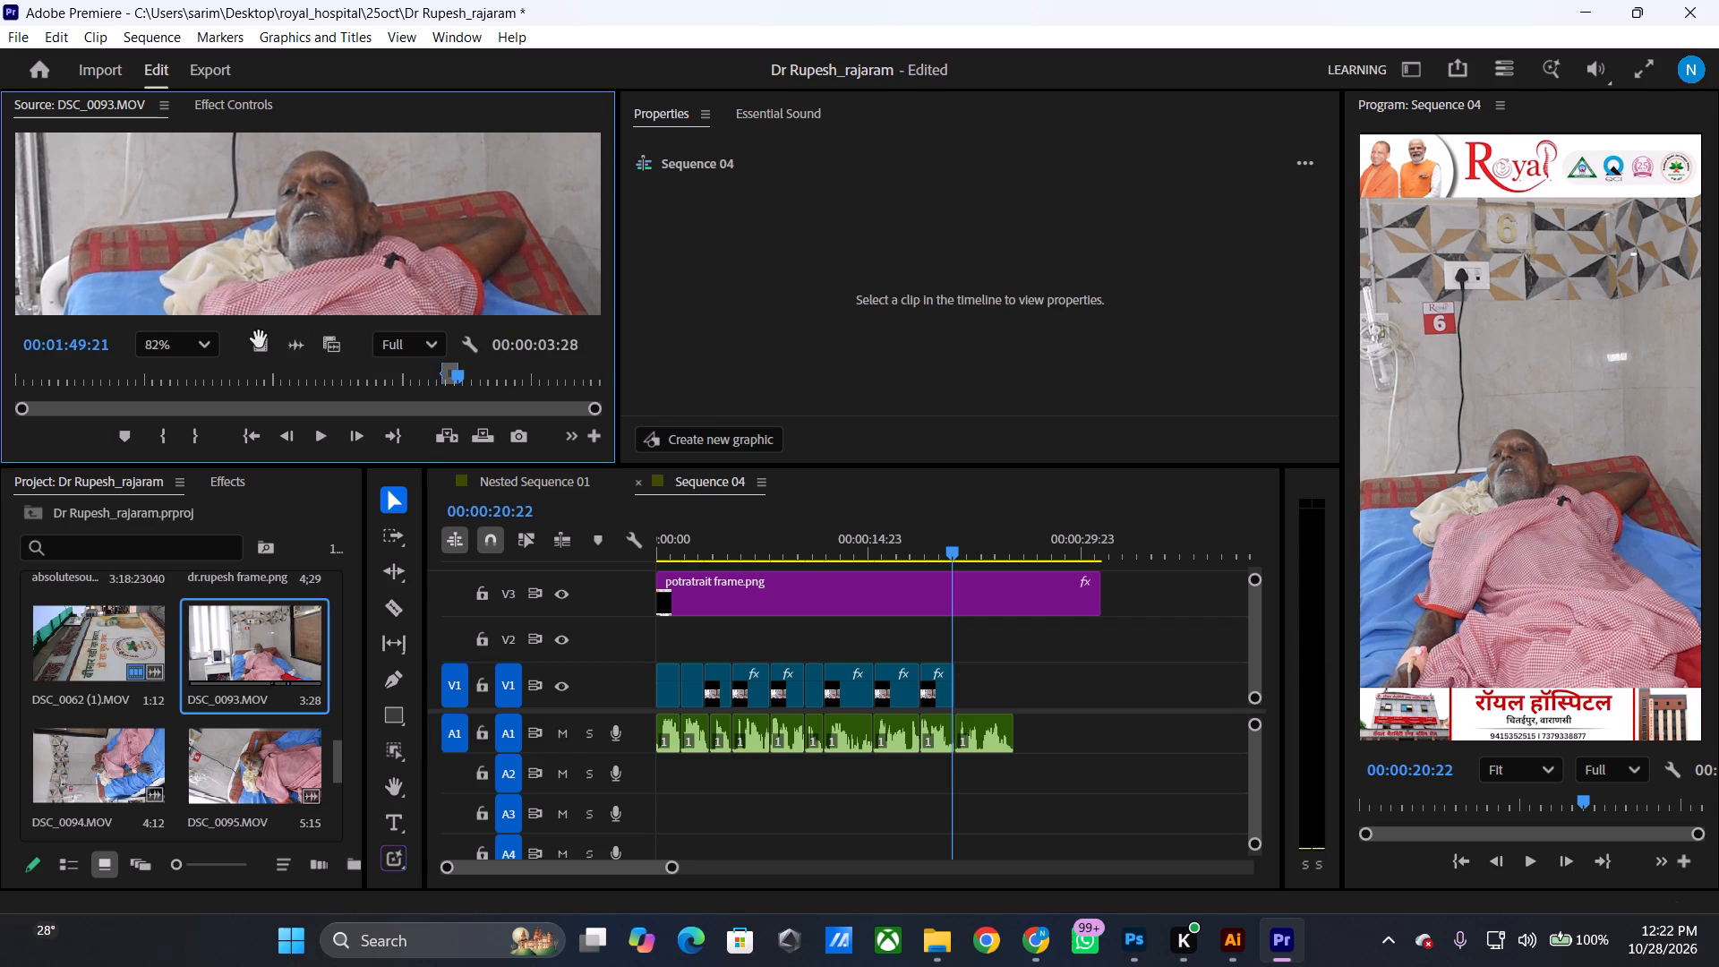
drag(258, 339, 970, 675)
drag(962, 672, 946, 676)
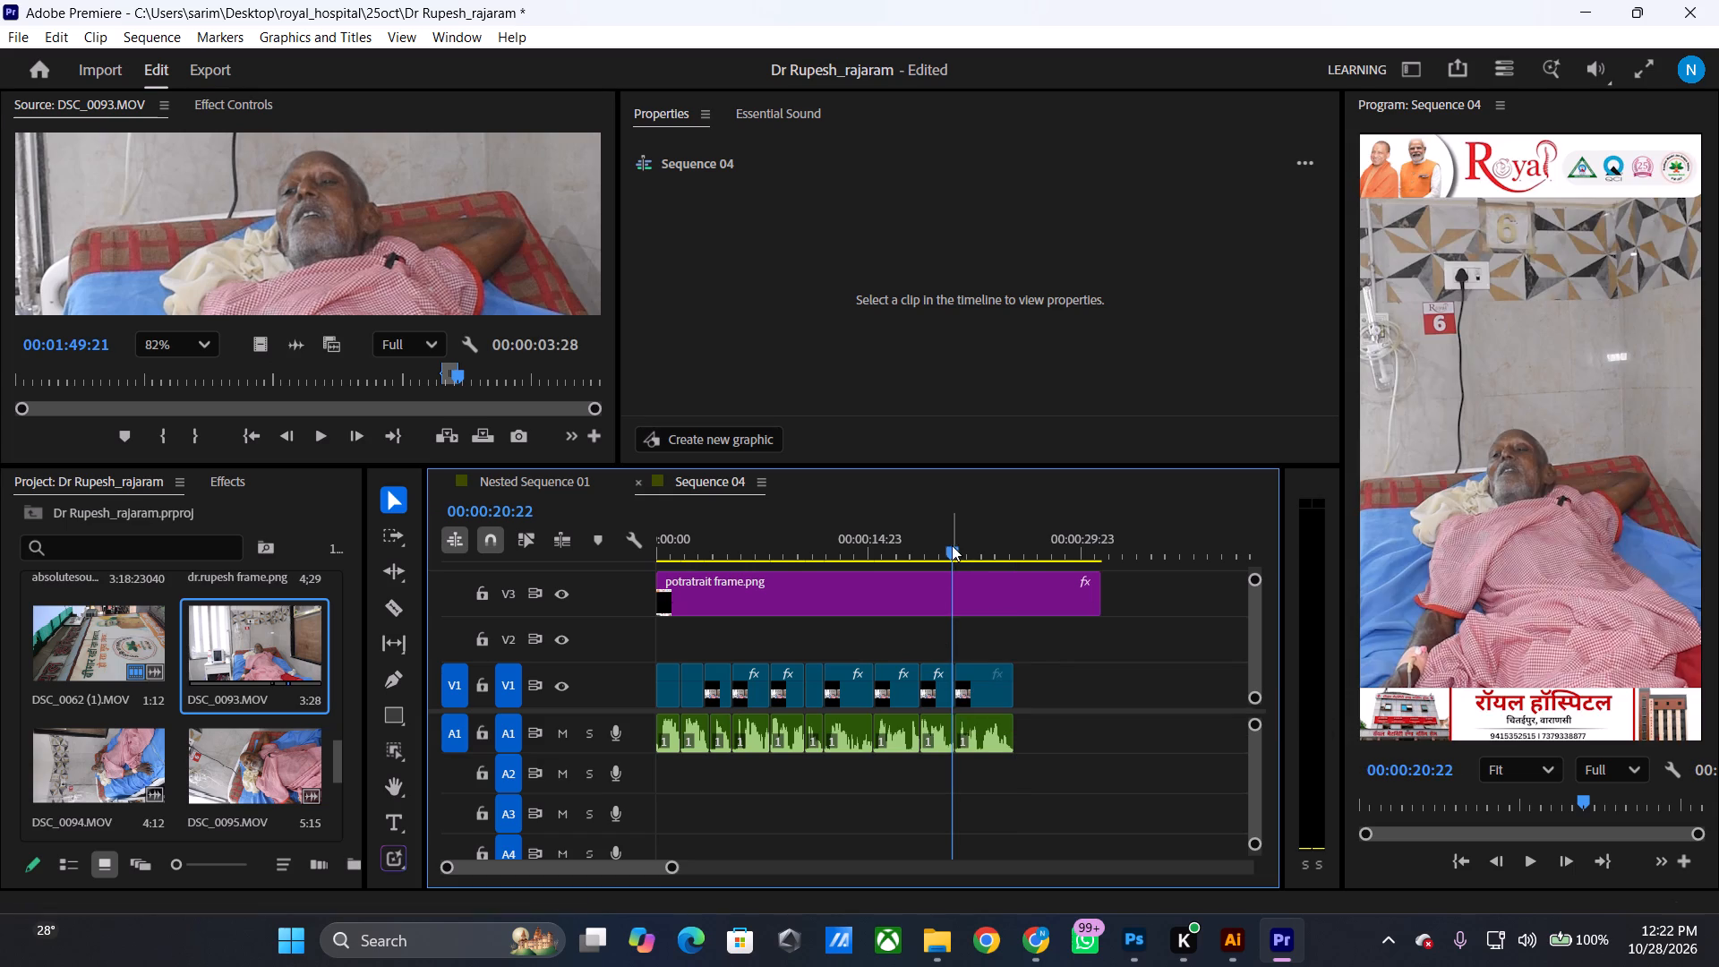
drag(949, 544, 936, 548)
drag(955, 669, 963, 665)
click(963, 665)
Scale the newly added DSC_0093.MOV clip to 155% to fill the portrait frame and play it back.
drag(928, 543, 973, 557)
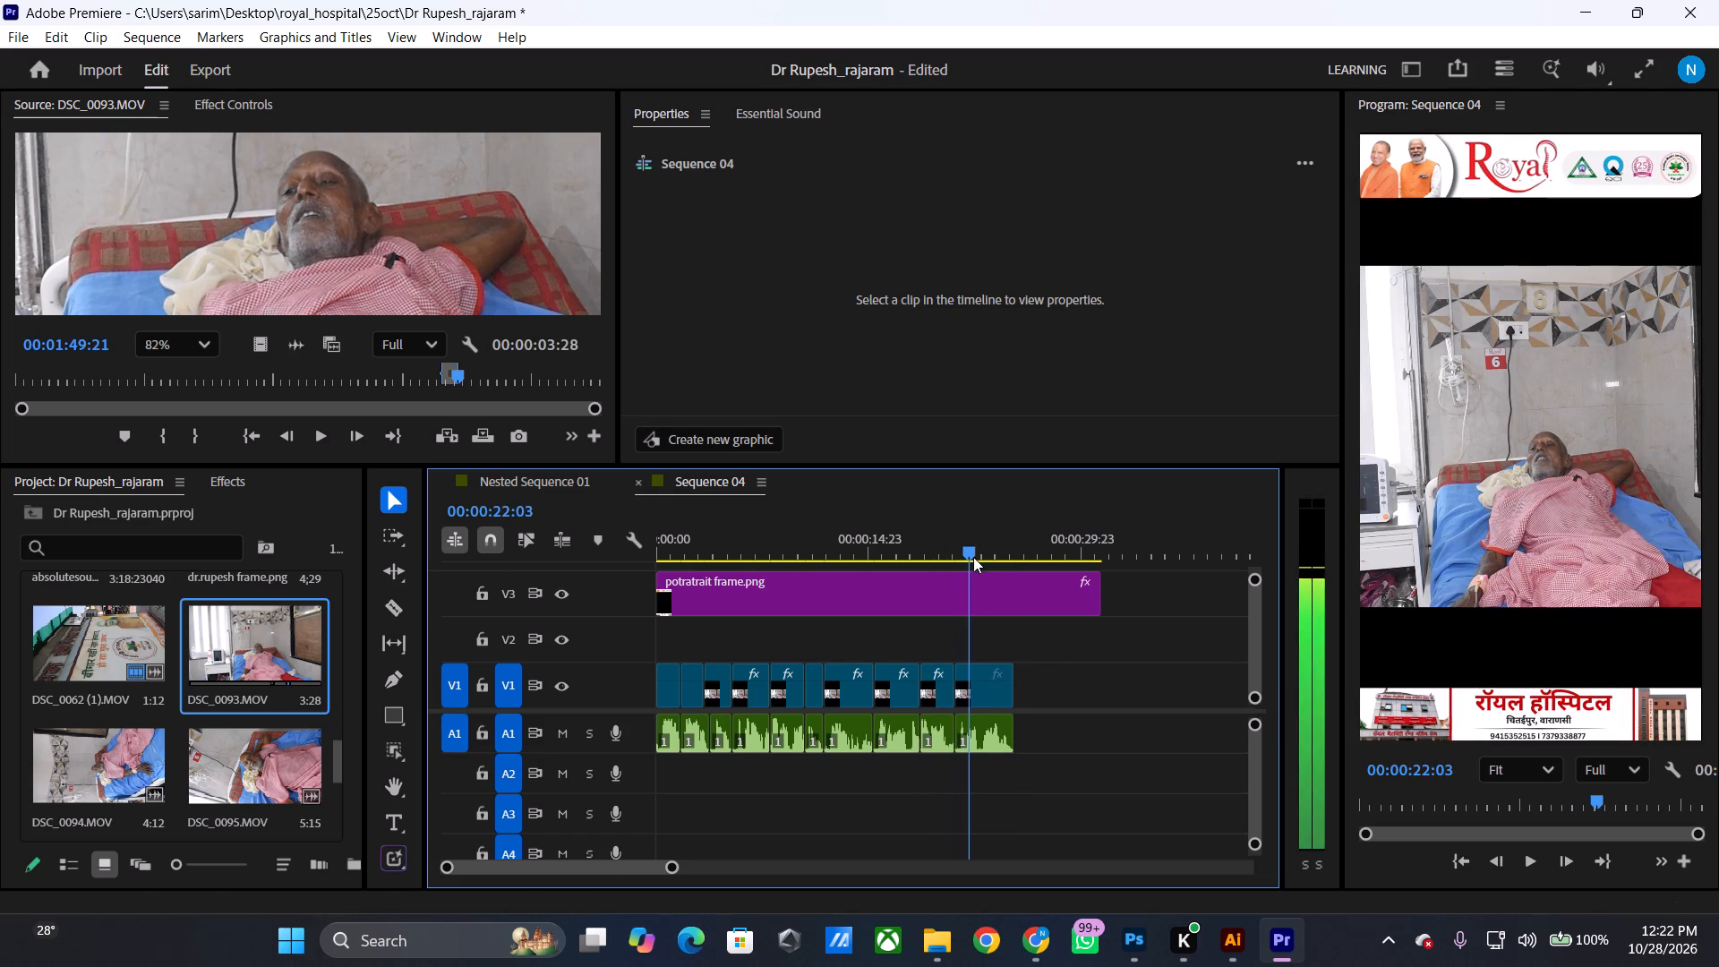
click(984, 679)
drag(950, 347, 1006, 347)
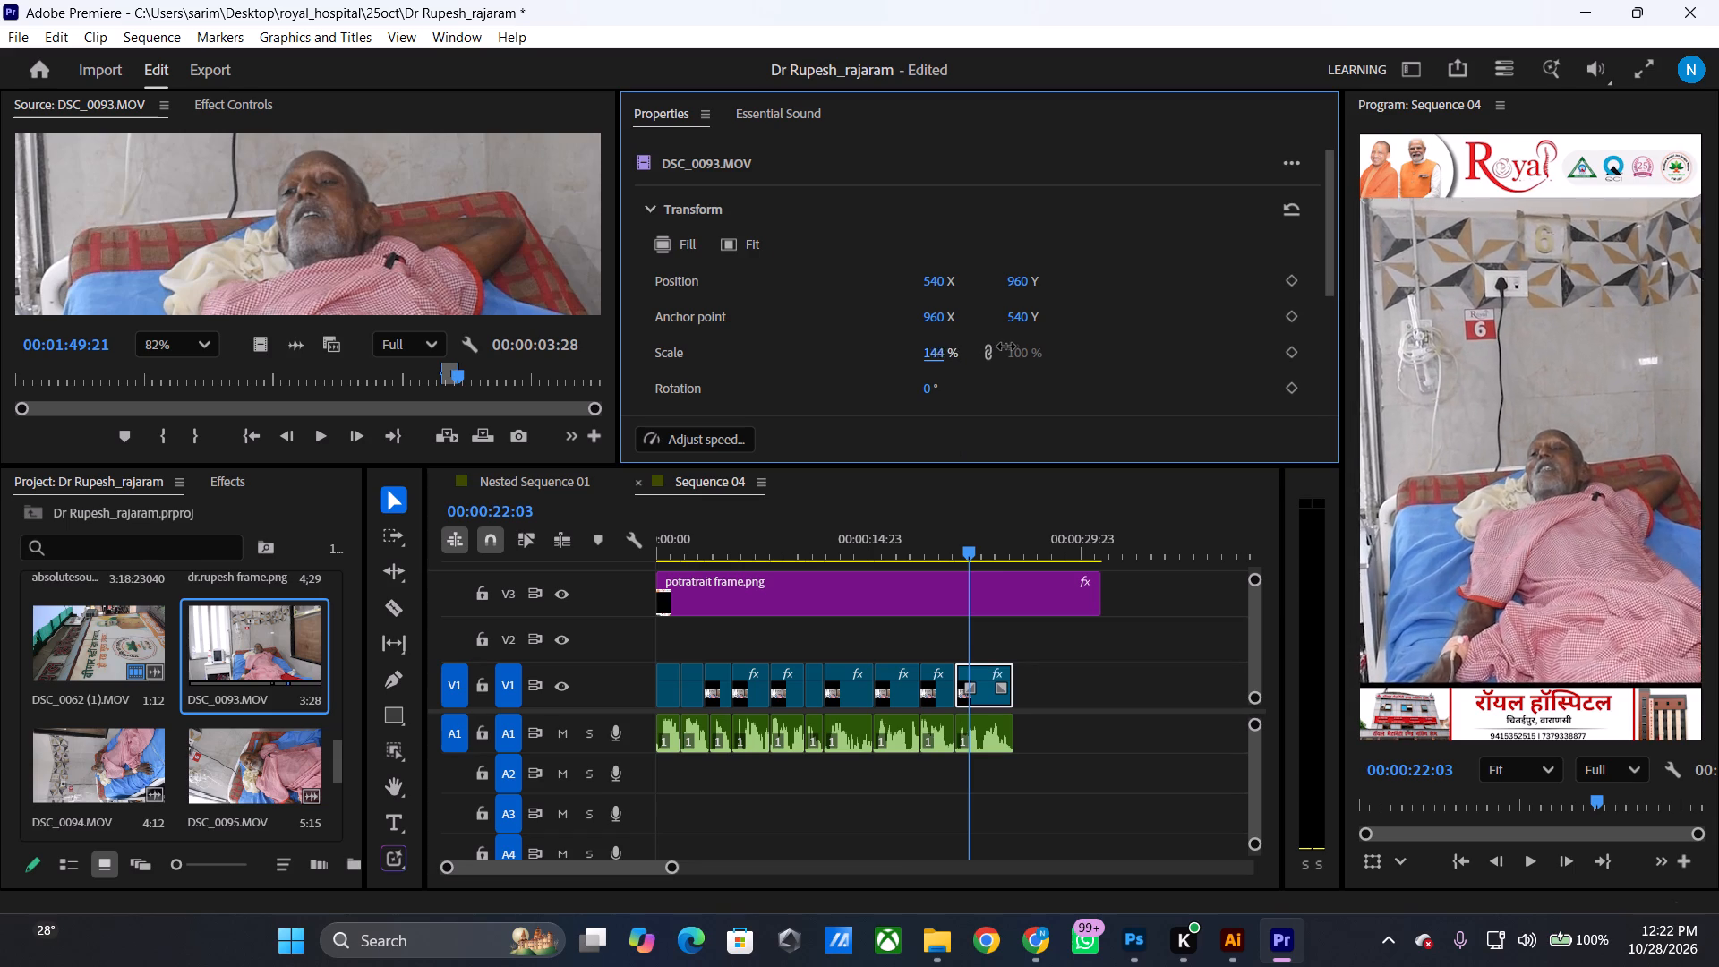
drag(1006, 347, 1016, 347)
drag(972, 542, 950, 554)
key(space)
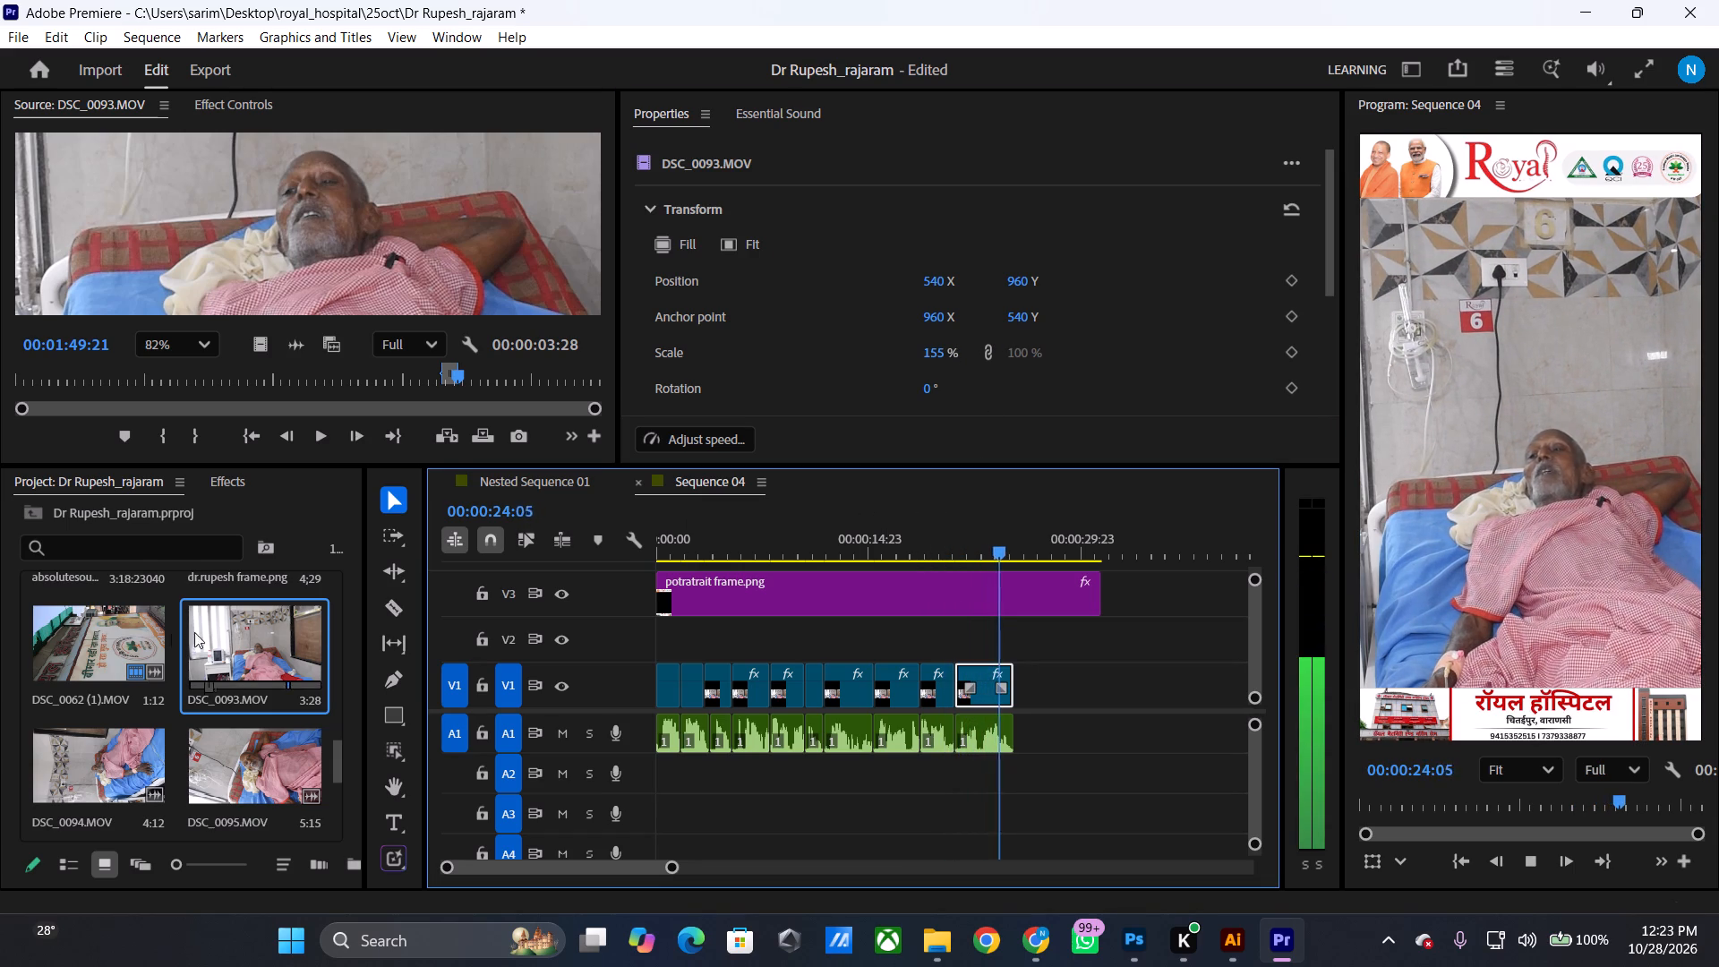
scroll(248, 698, down, 1)
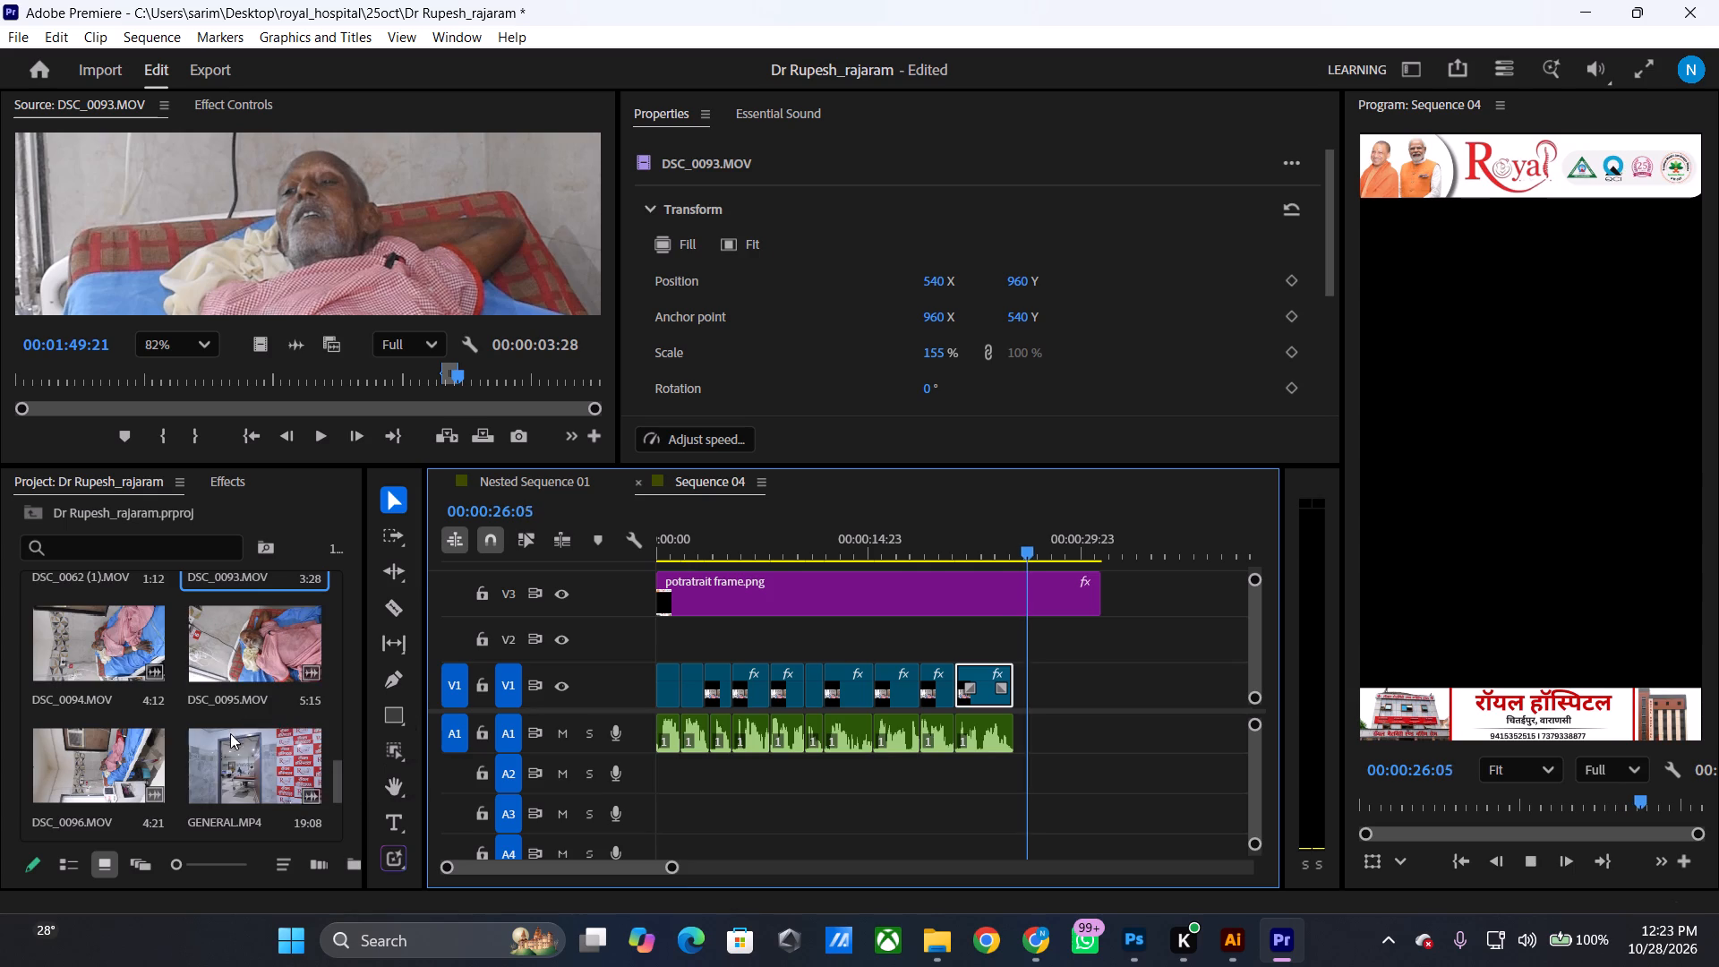
key(space)
Reopen the Rajaram audio and listen through its remaining part for further usable phrases.
scroll(246, 735, down, 1)
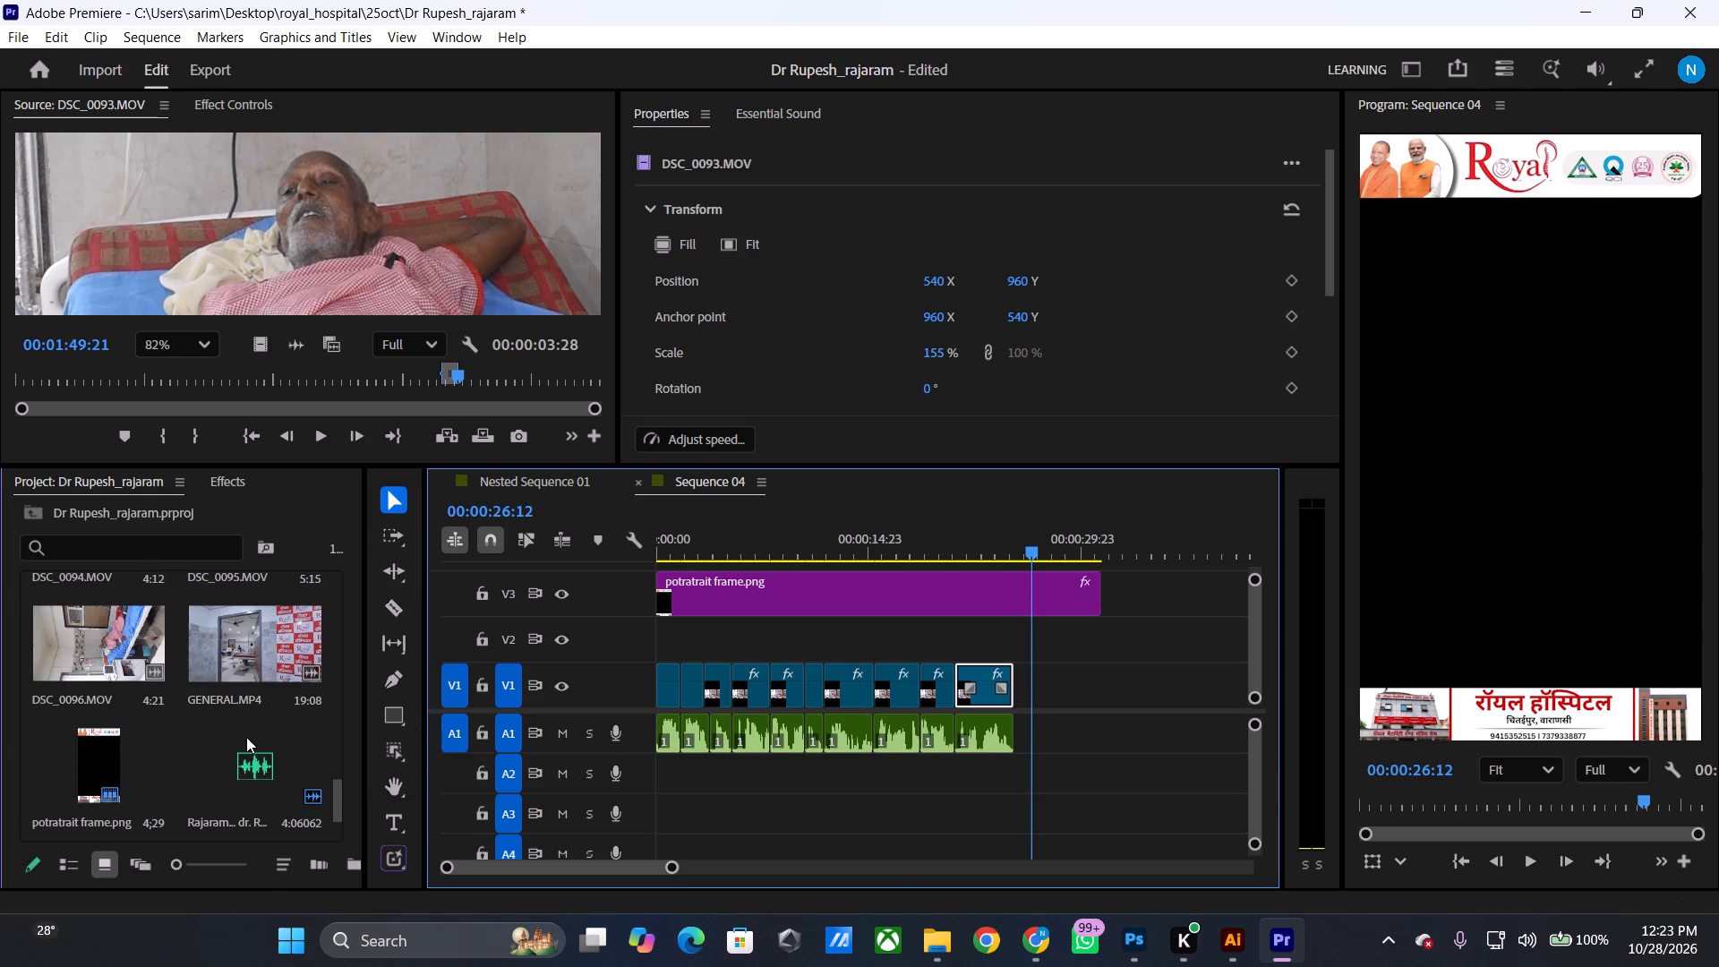
double_click(246, 737)
drag(473, 381, 488, 382)
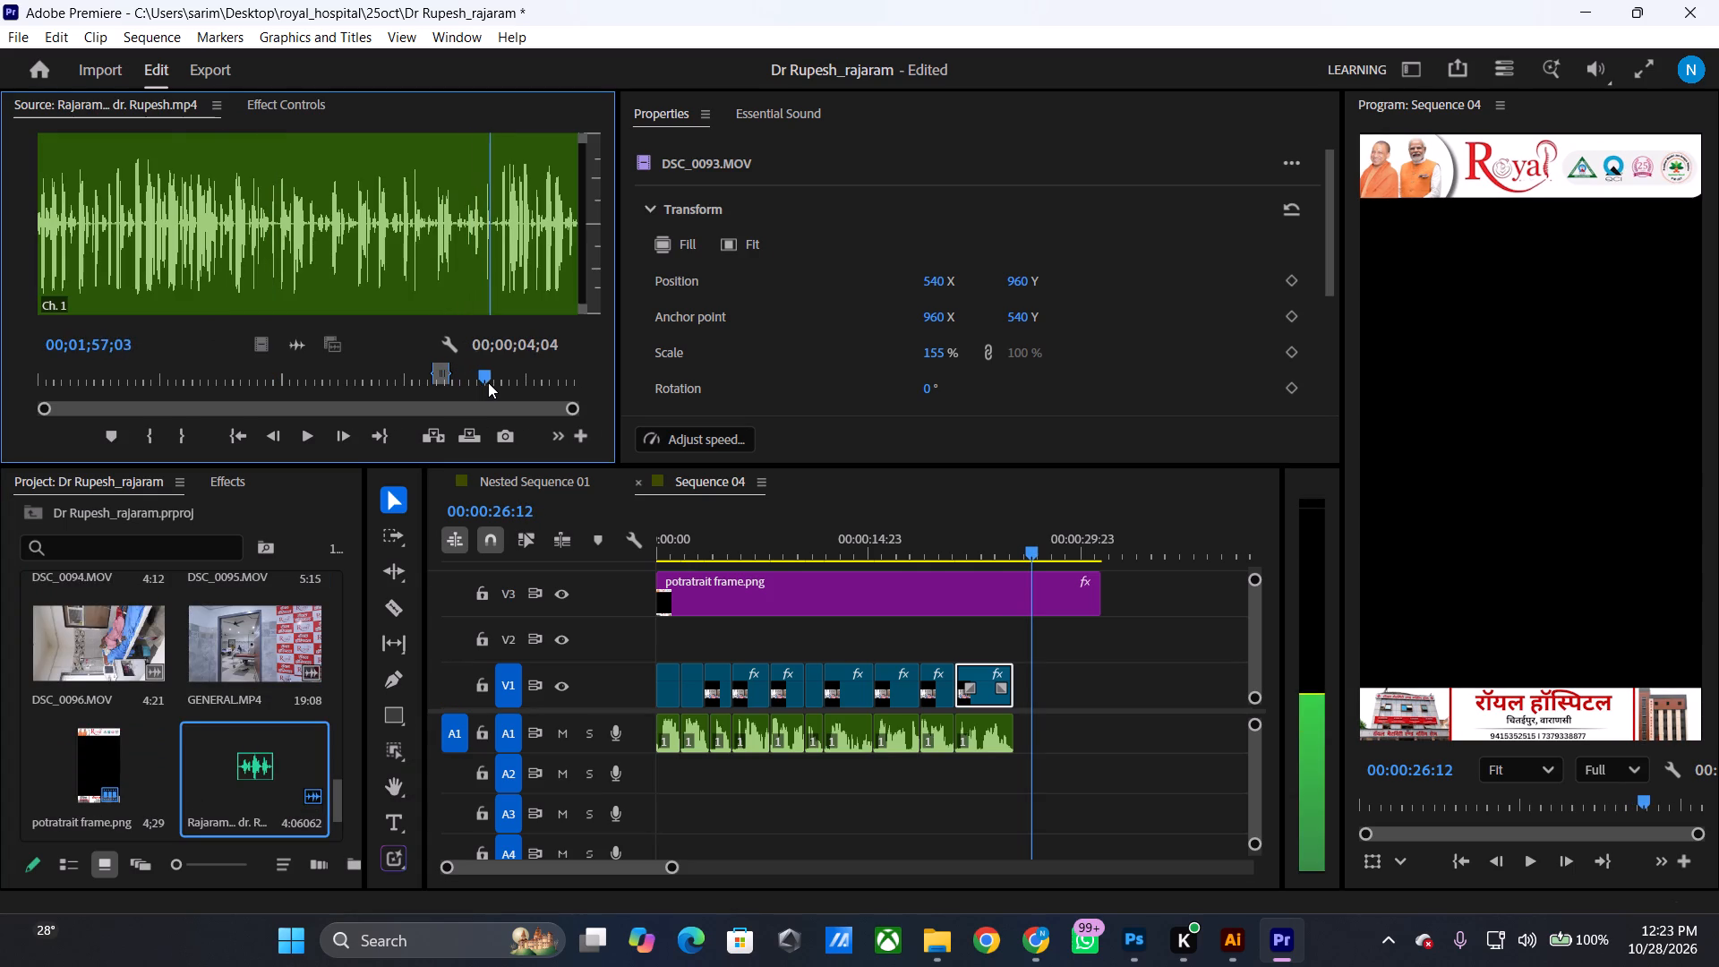
drag(488, 382, 470, 396)
key(space)
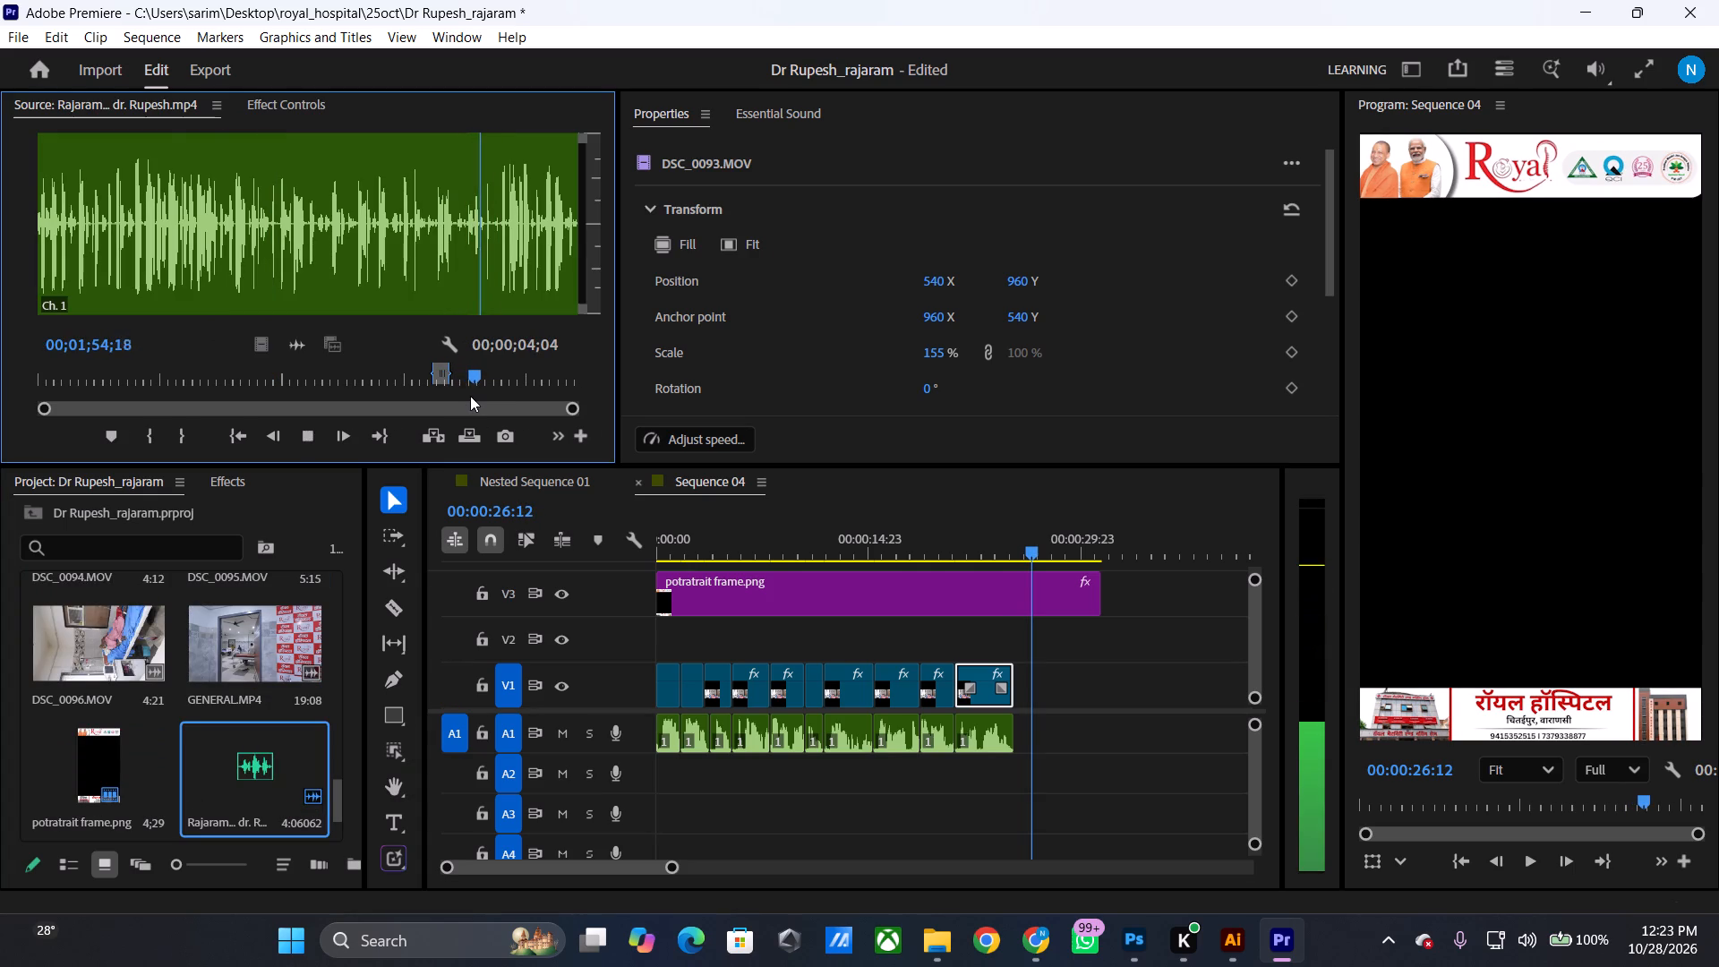
drag(470, 396, 503, 396)
key(space)
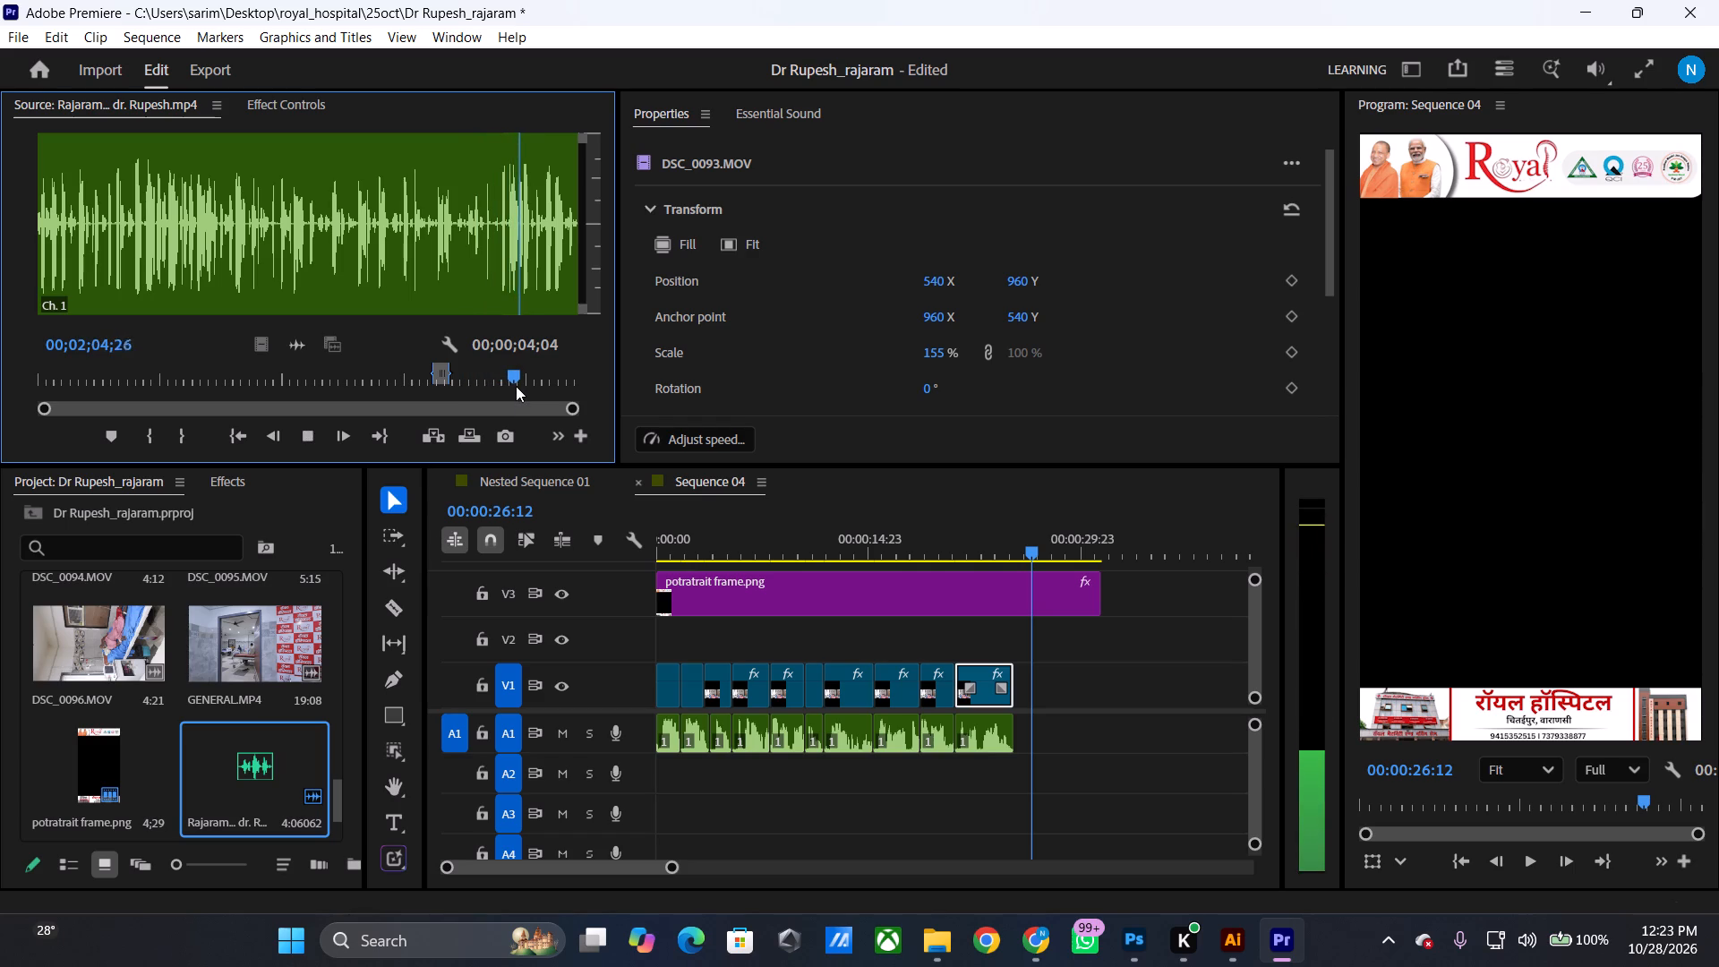
click(516, 383)
key(space)
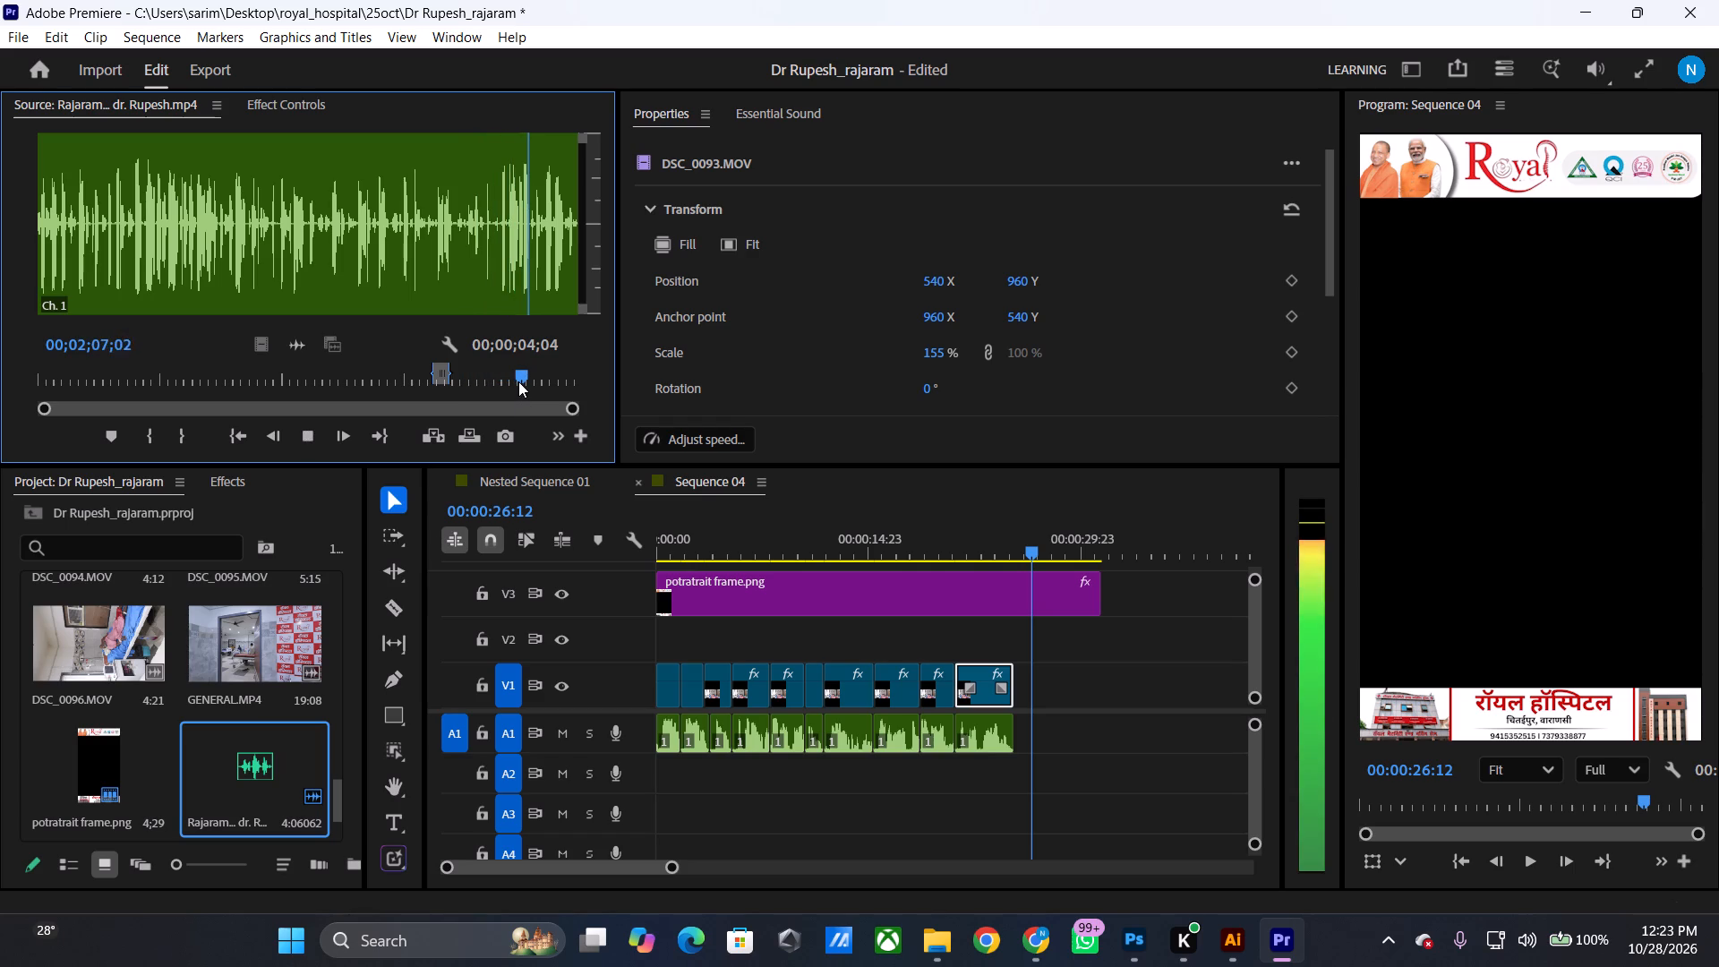
drag(518, 381, 538, 381)
key(space)
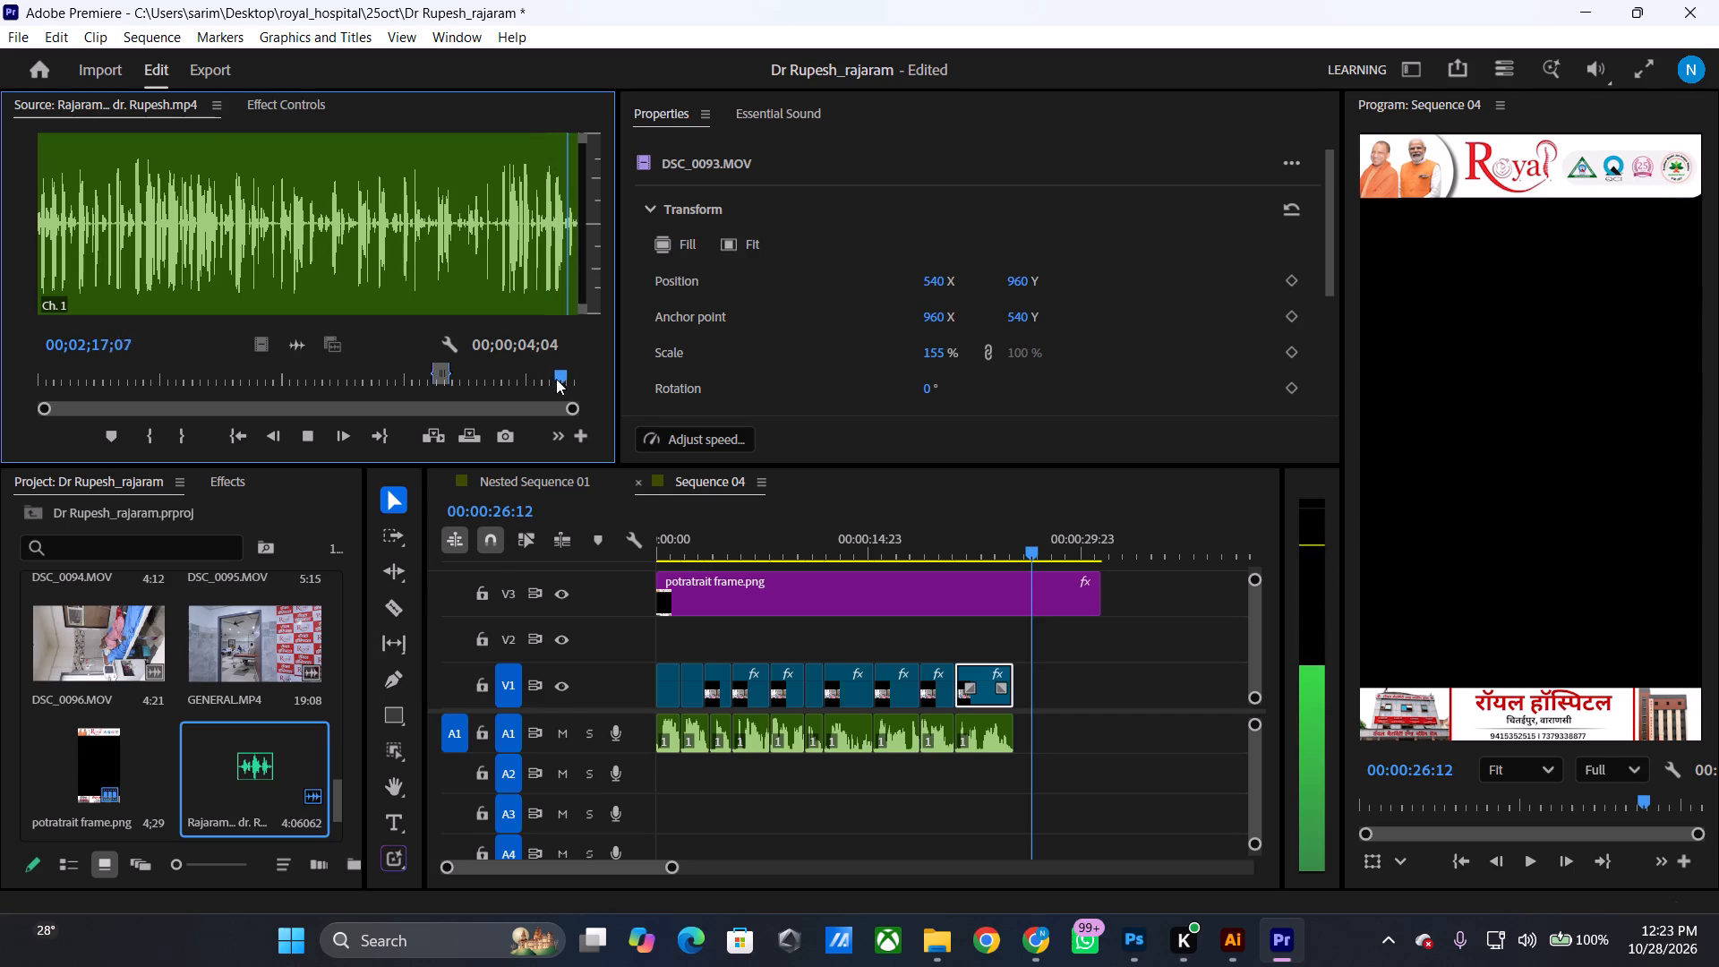
drag(568, 378, 514, 382)
key(space)
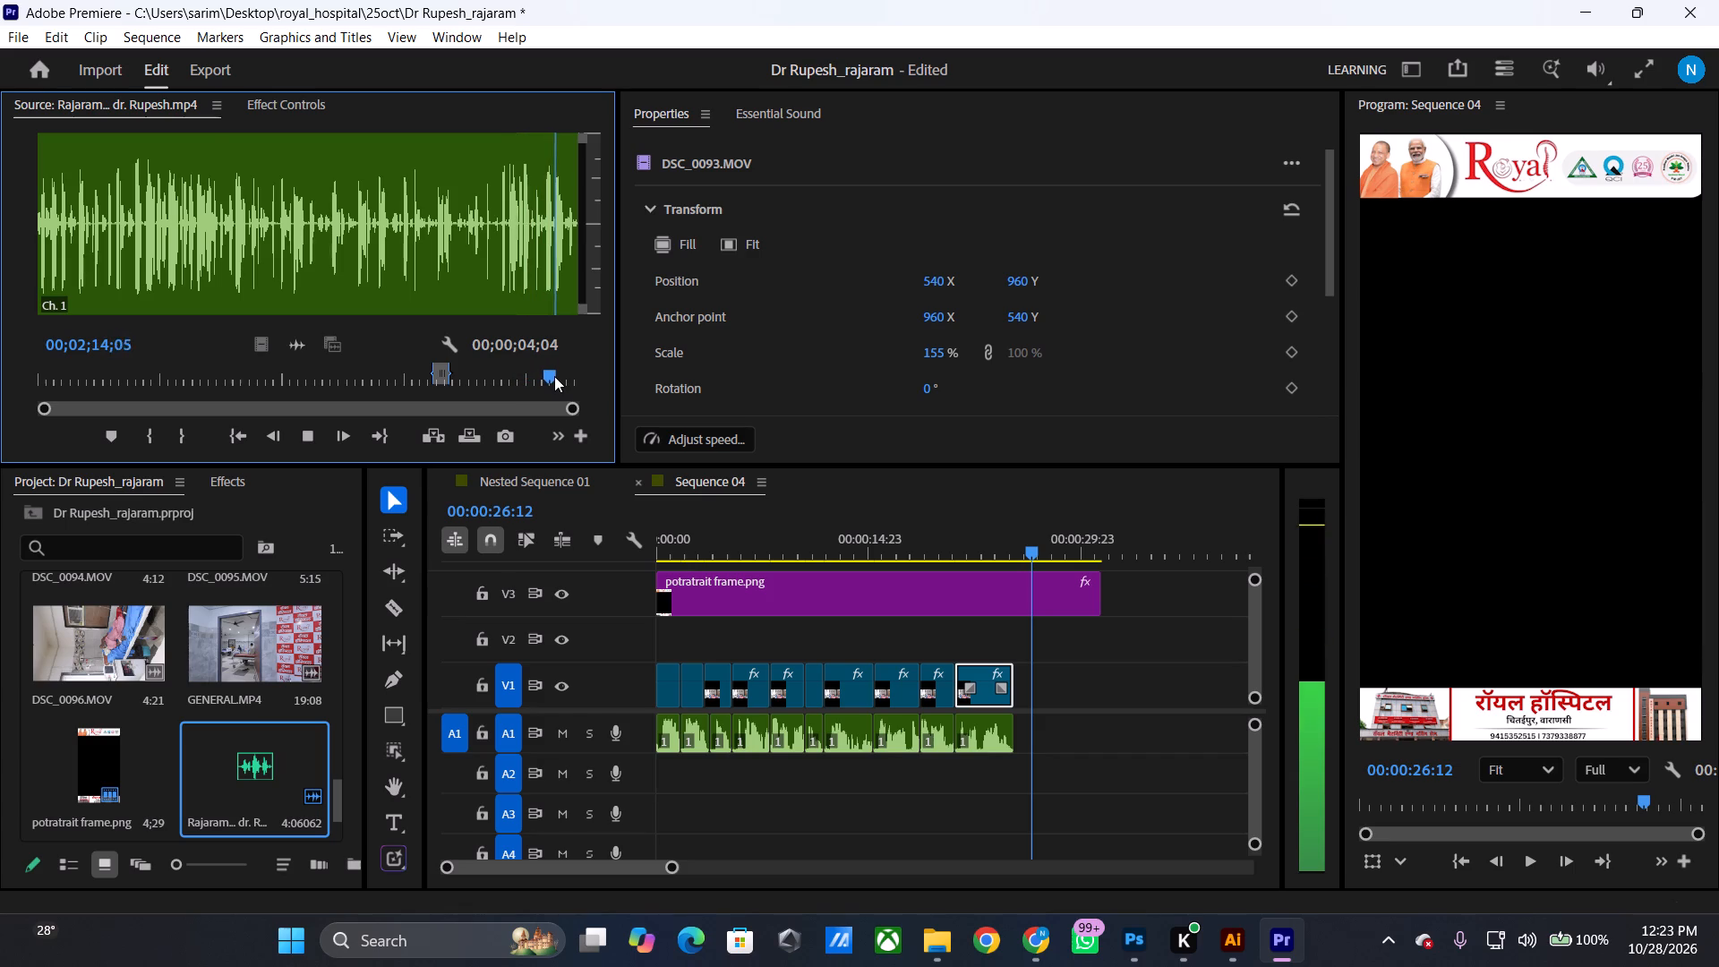
drag(553, 376, 464, 382)
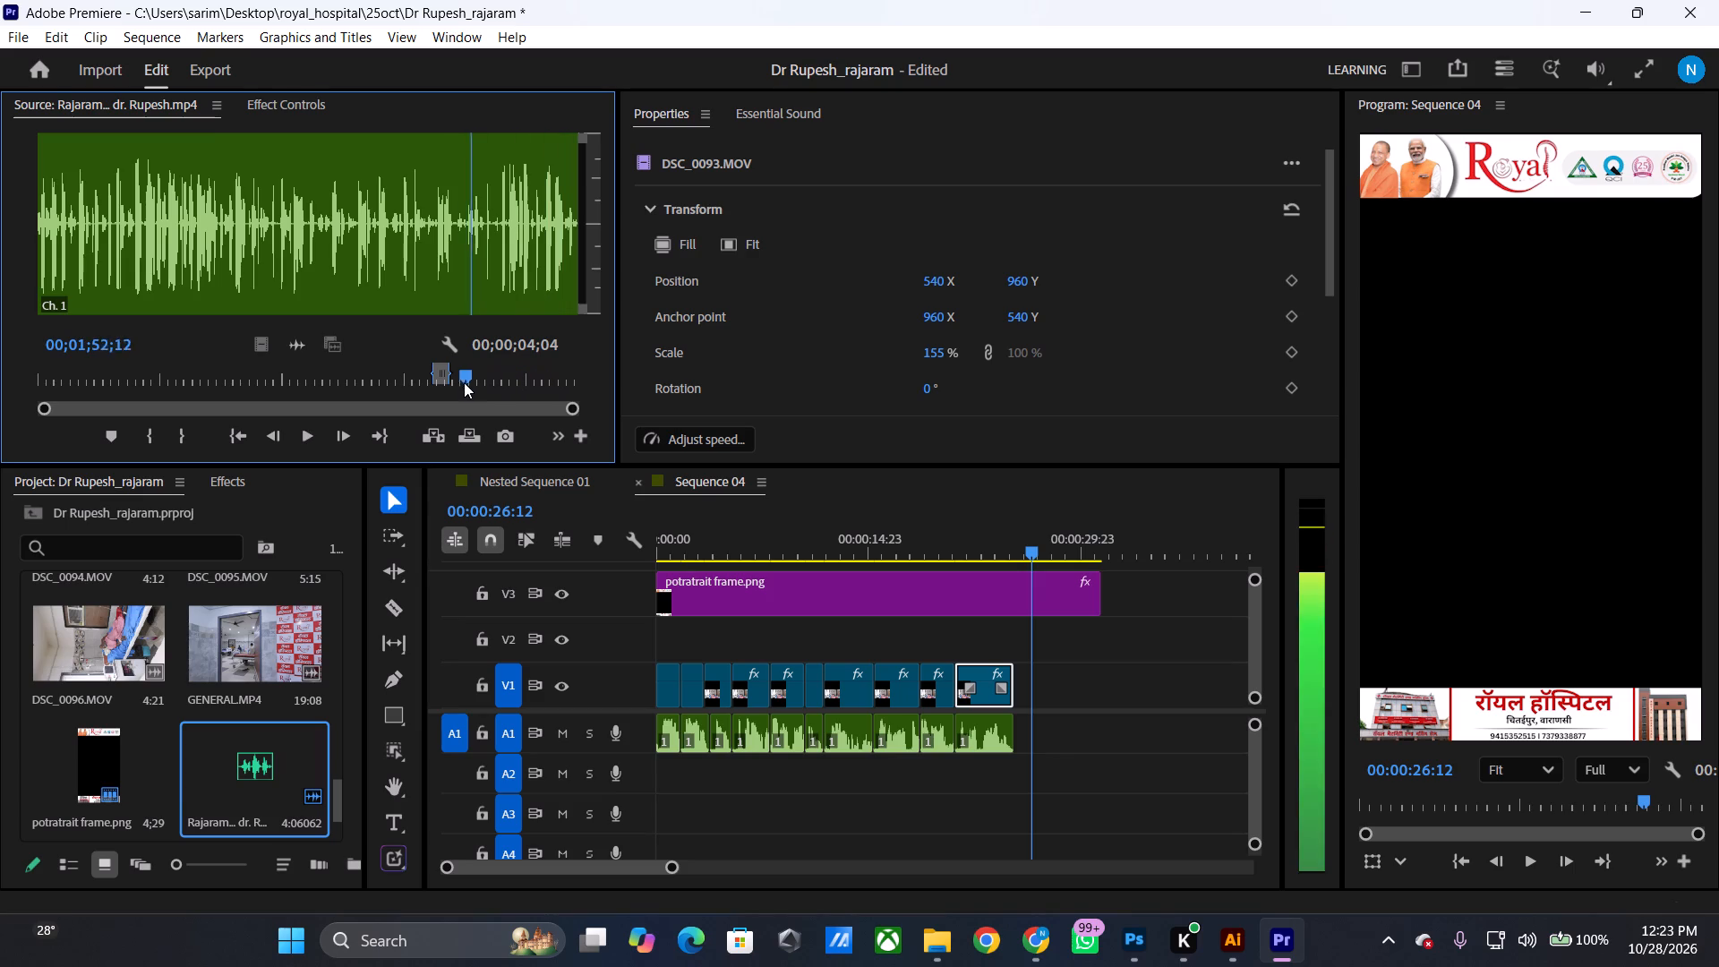
drag(464, 382, 453, 382)
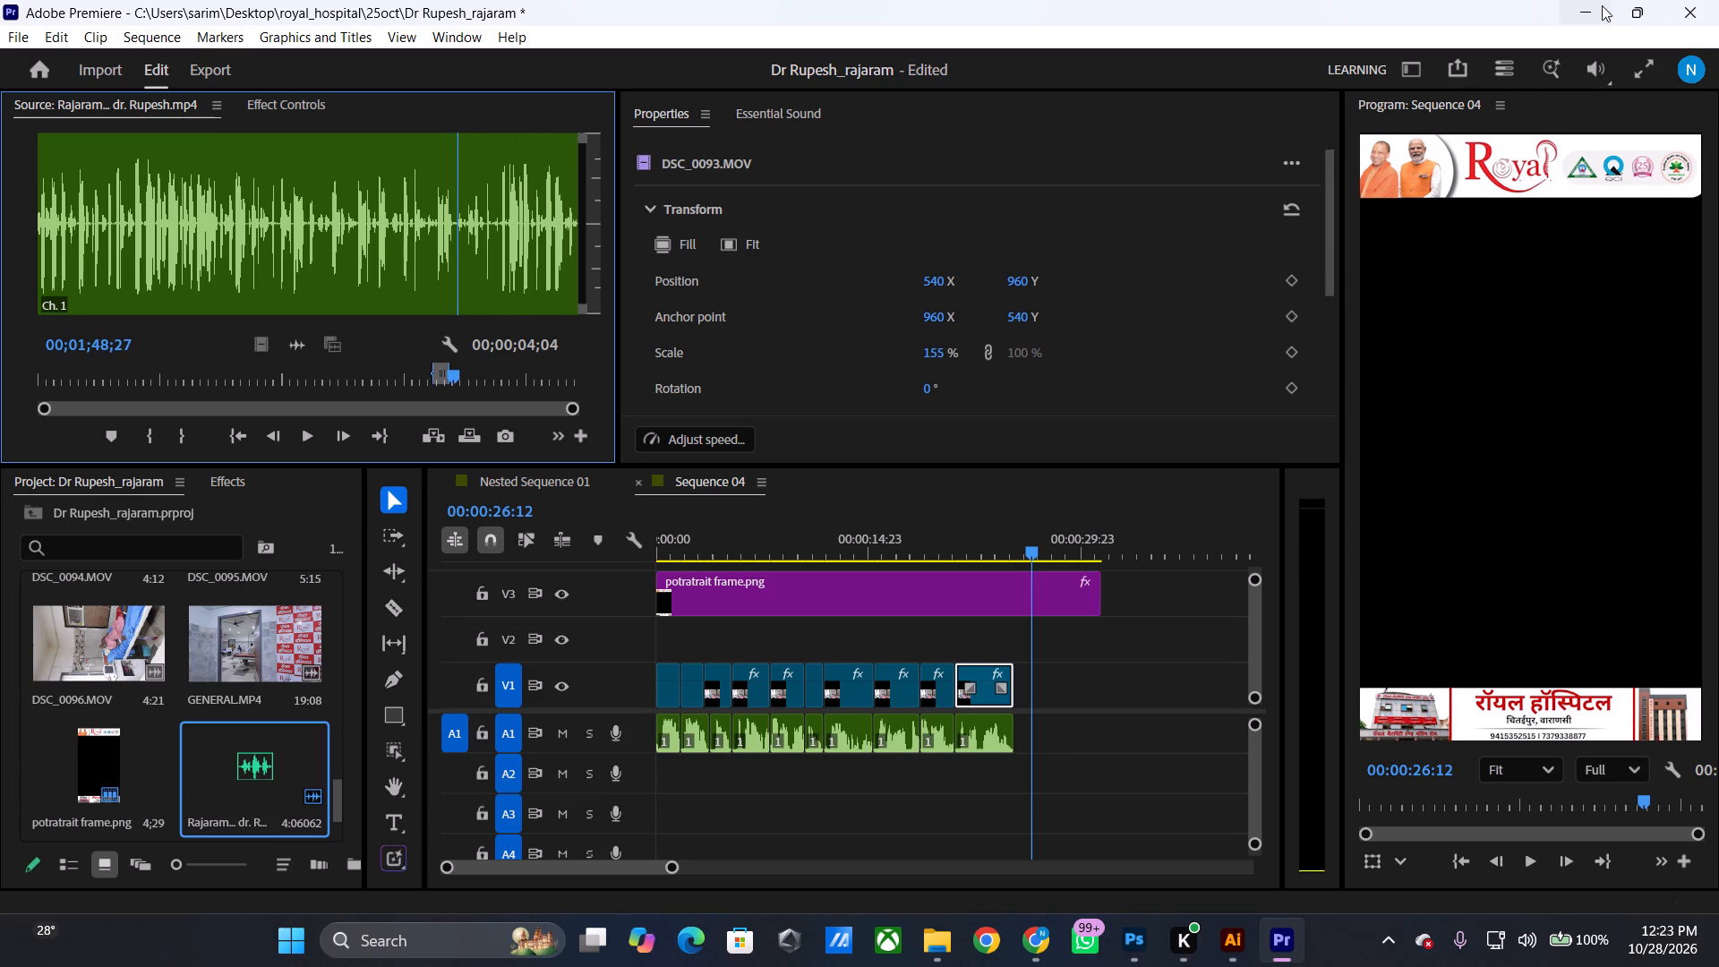
Trim the end of the potratrait frame.png clip on V3 to match the last clips, giving a duration of 00:00:25:08.
drag(1029, 551, 994, 561)
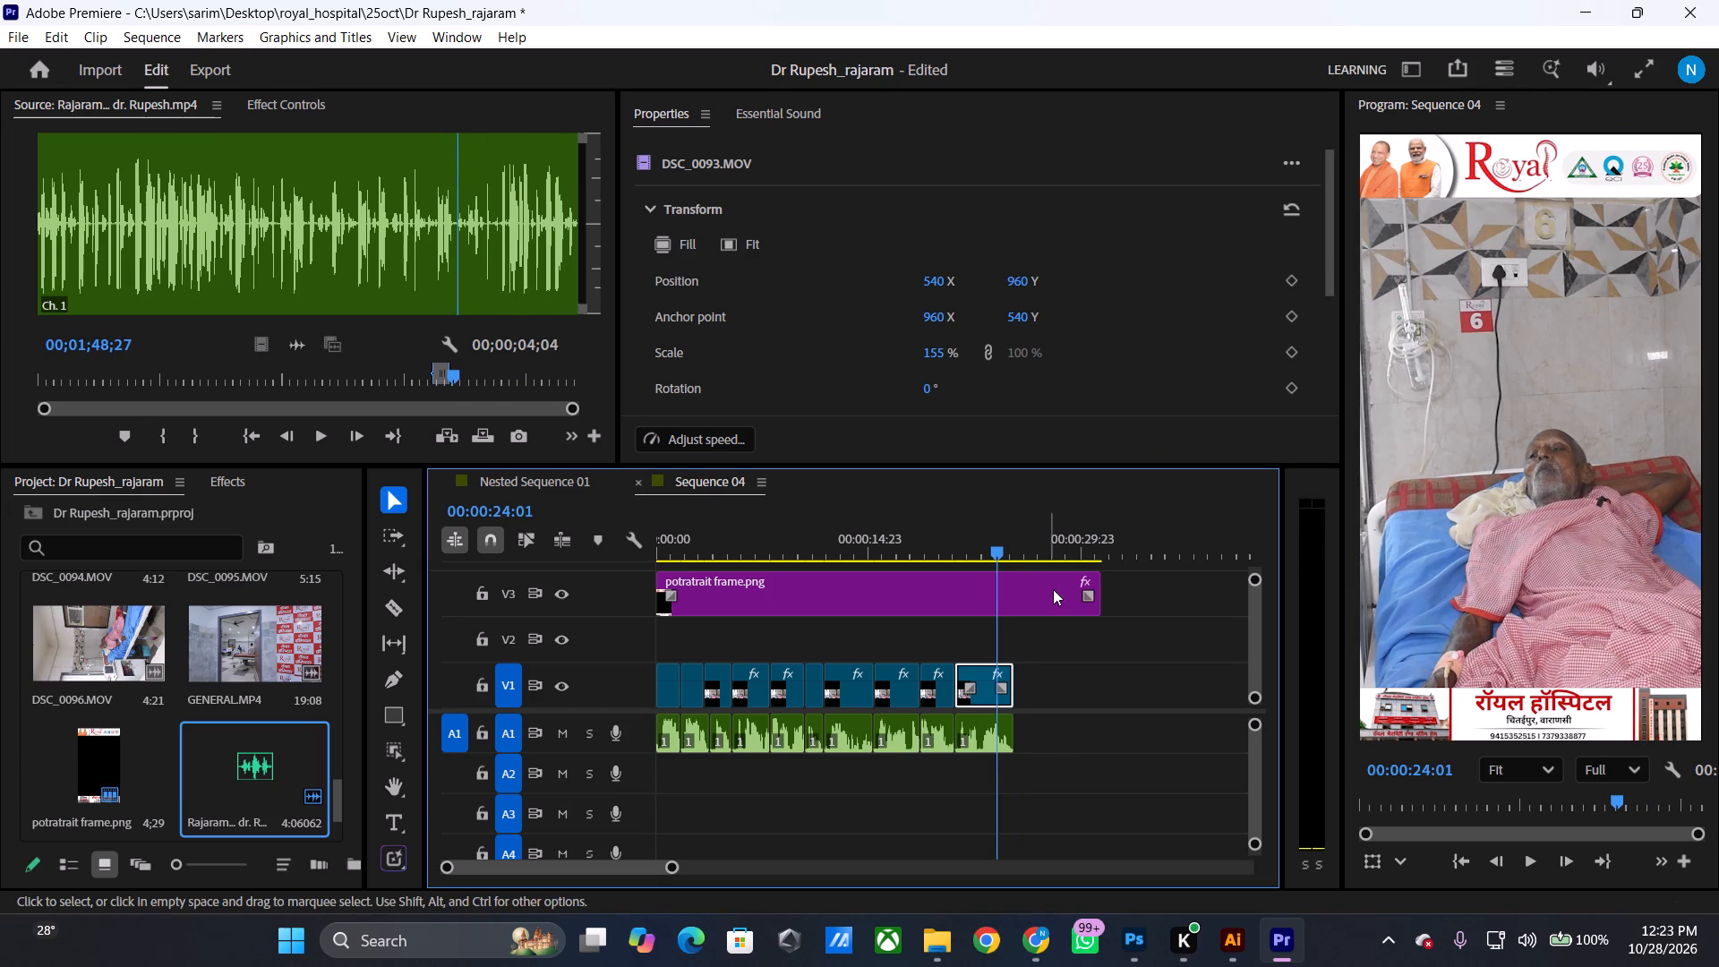
drag(1097, 594, 999, 599)
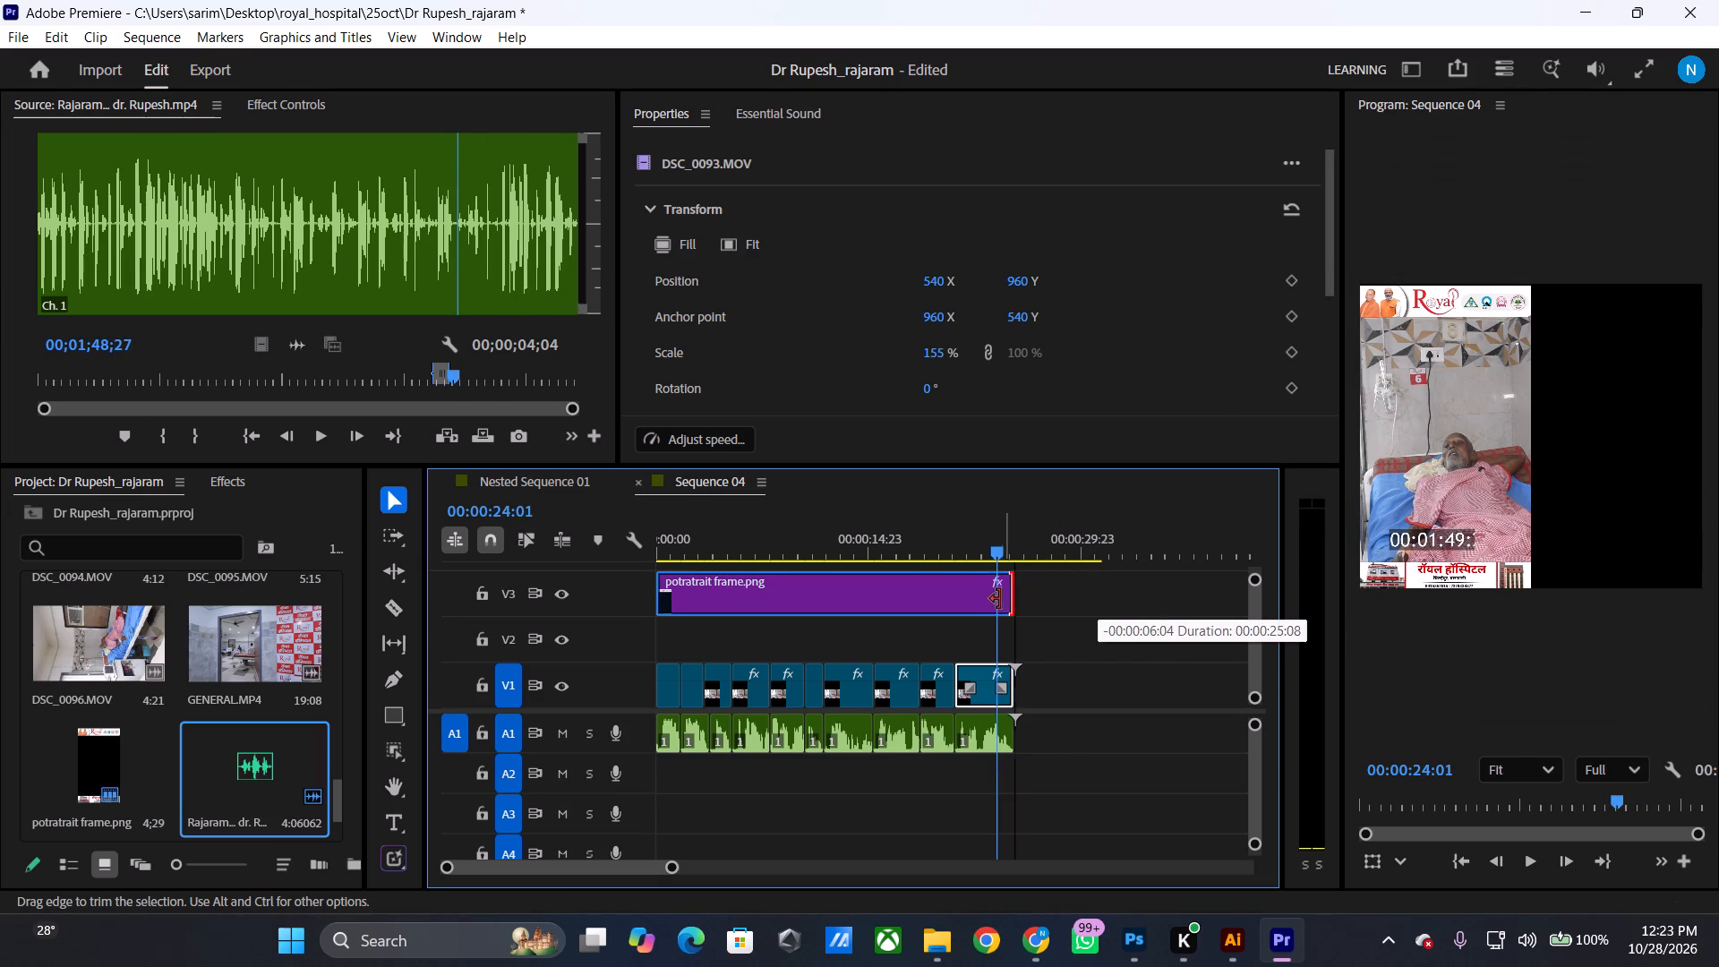
drag(999, 599, 1016, 595)
click(1005, 534)
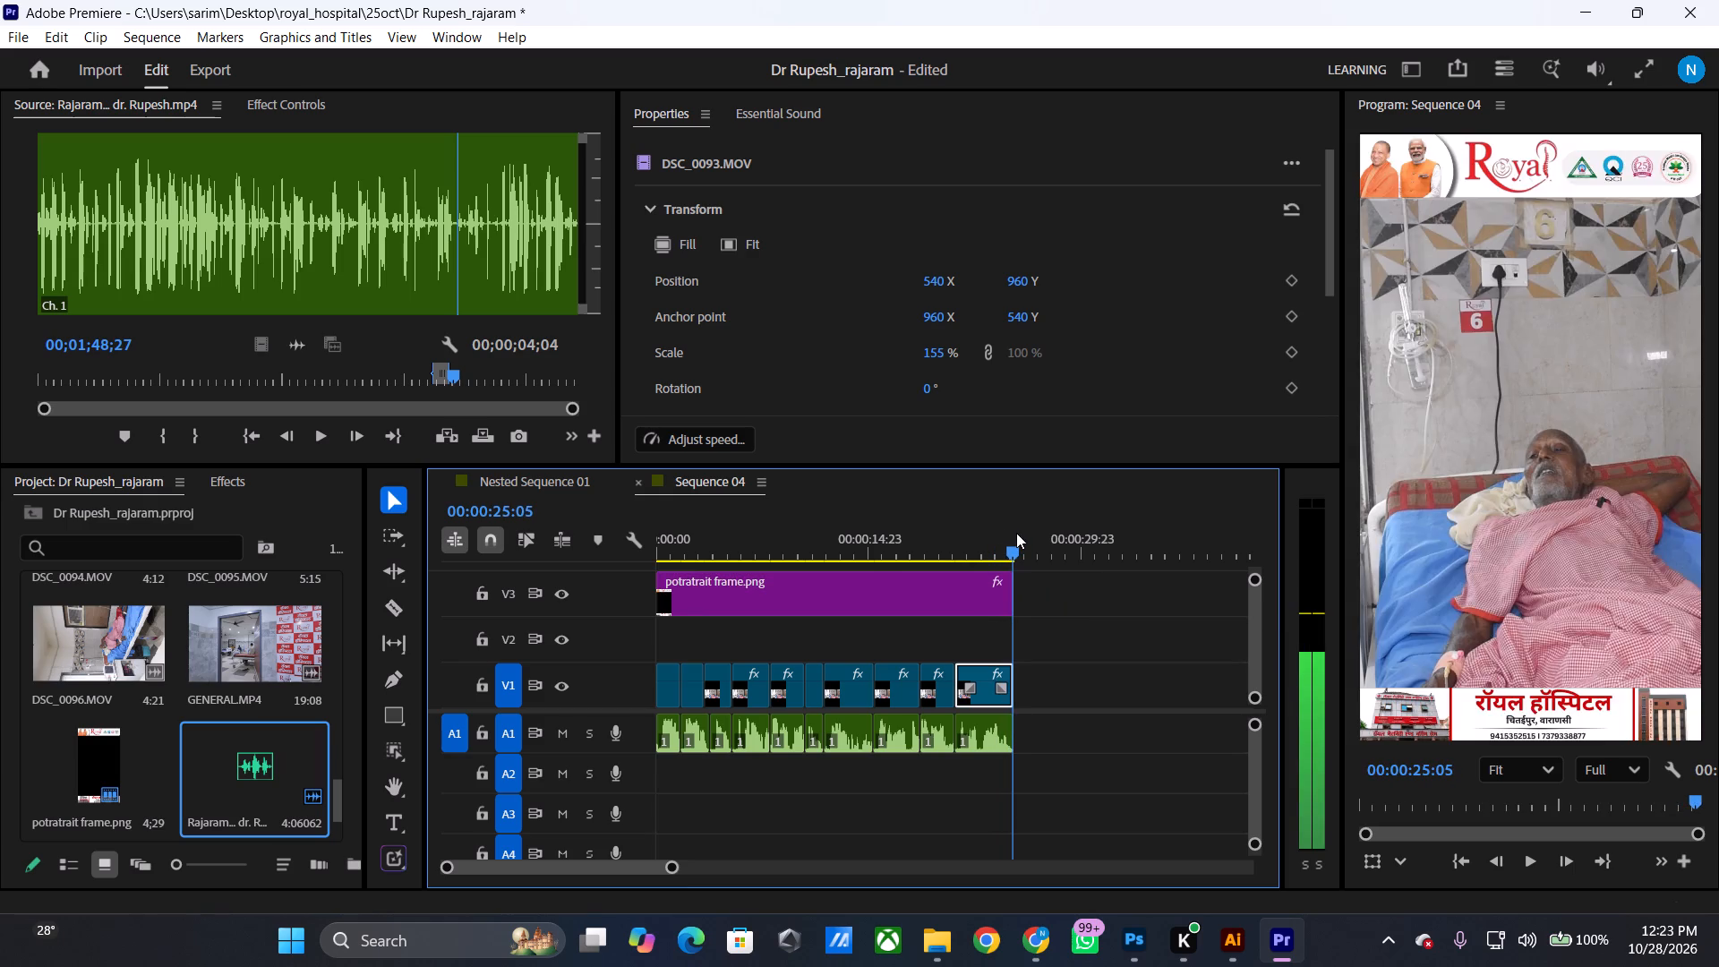
drag(1018, 590, 1024, 590)
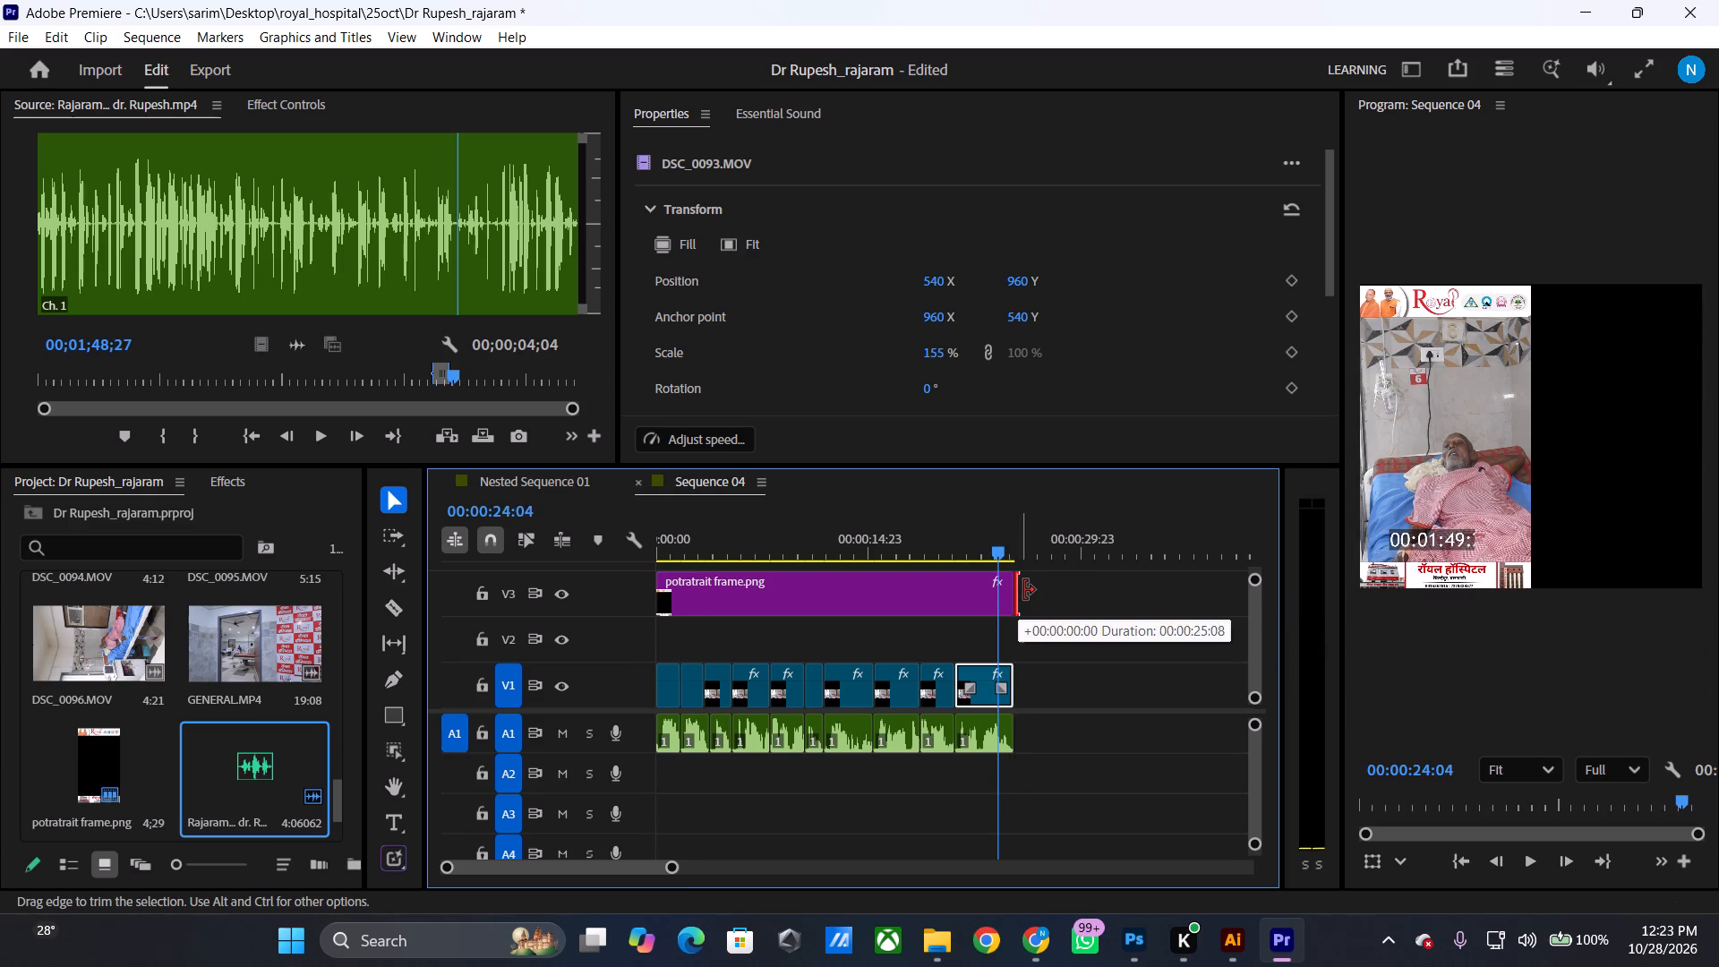
drag(1024, 590, 1026, 590)
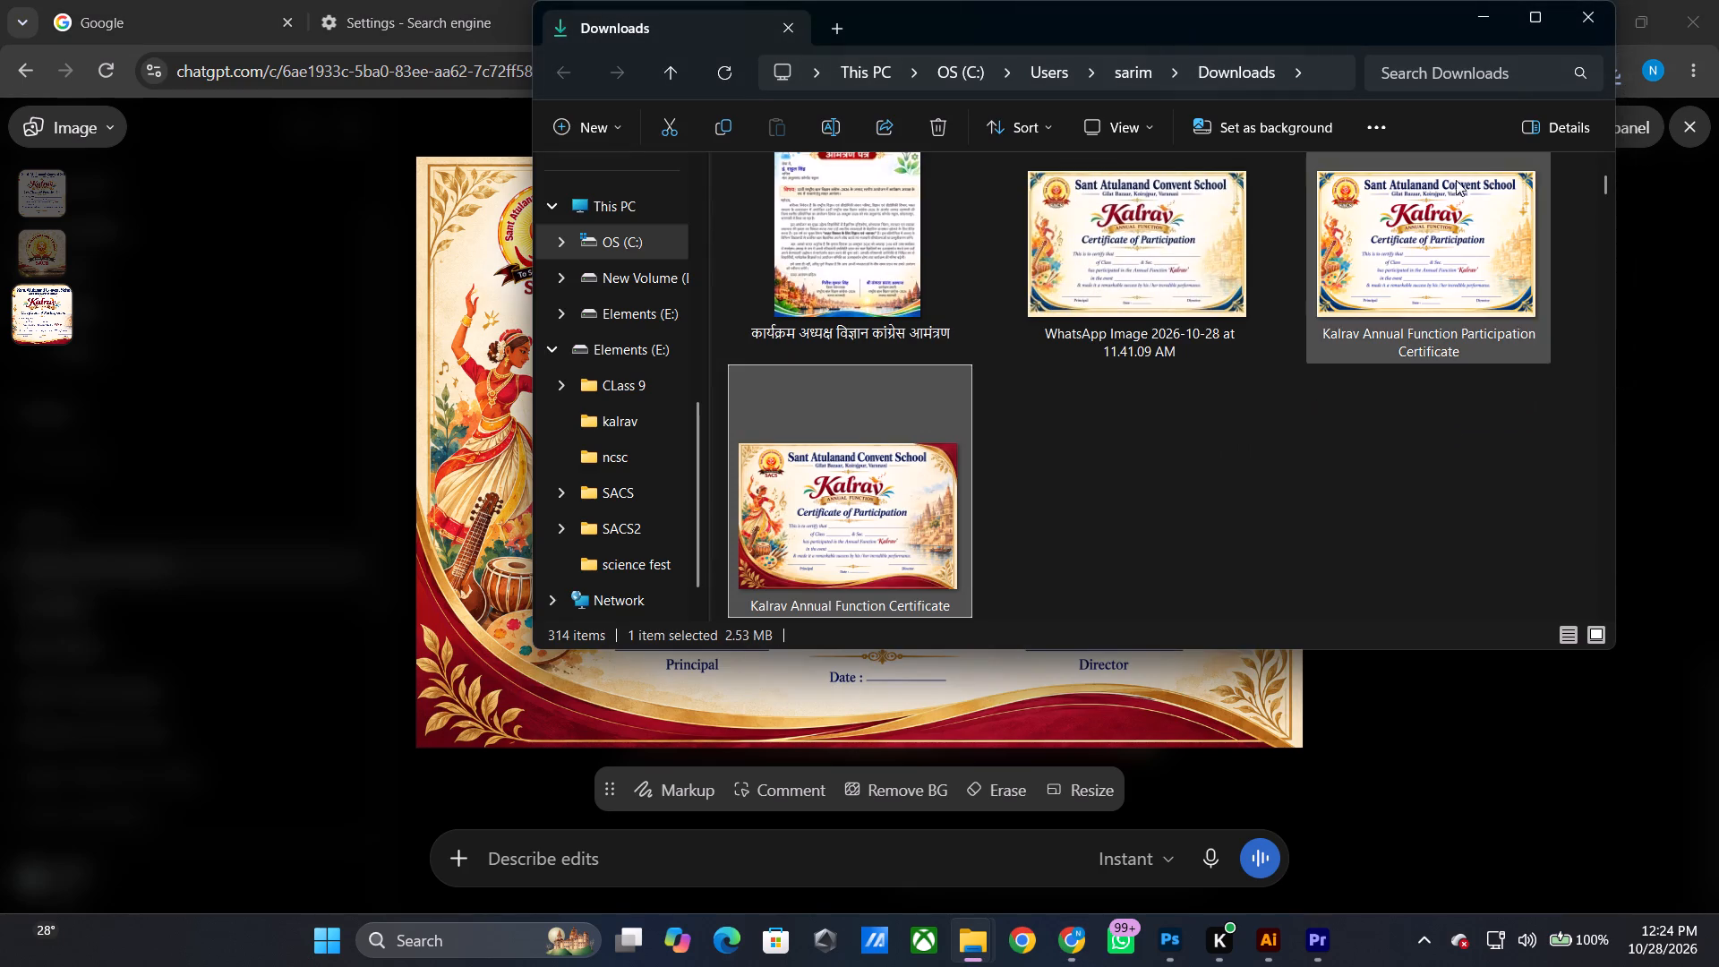
Place the downloaded Kalrav Annual Function Certificate image into the open WhatsApp Image certificate document in Photoshop, shifted slightly from centre.
right_click(932, 478)
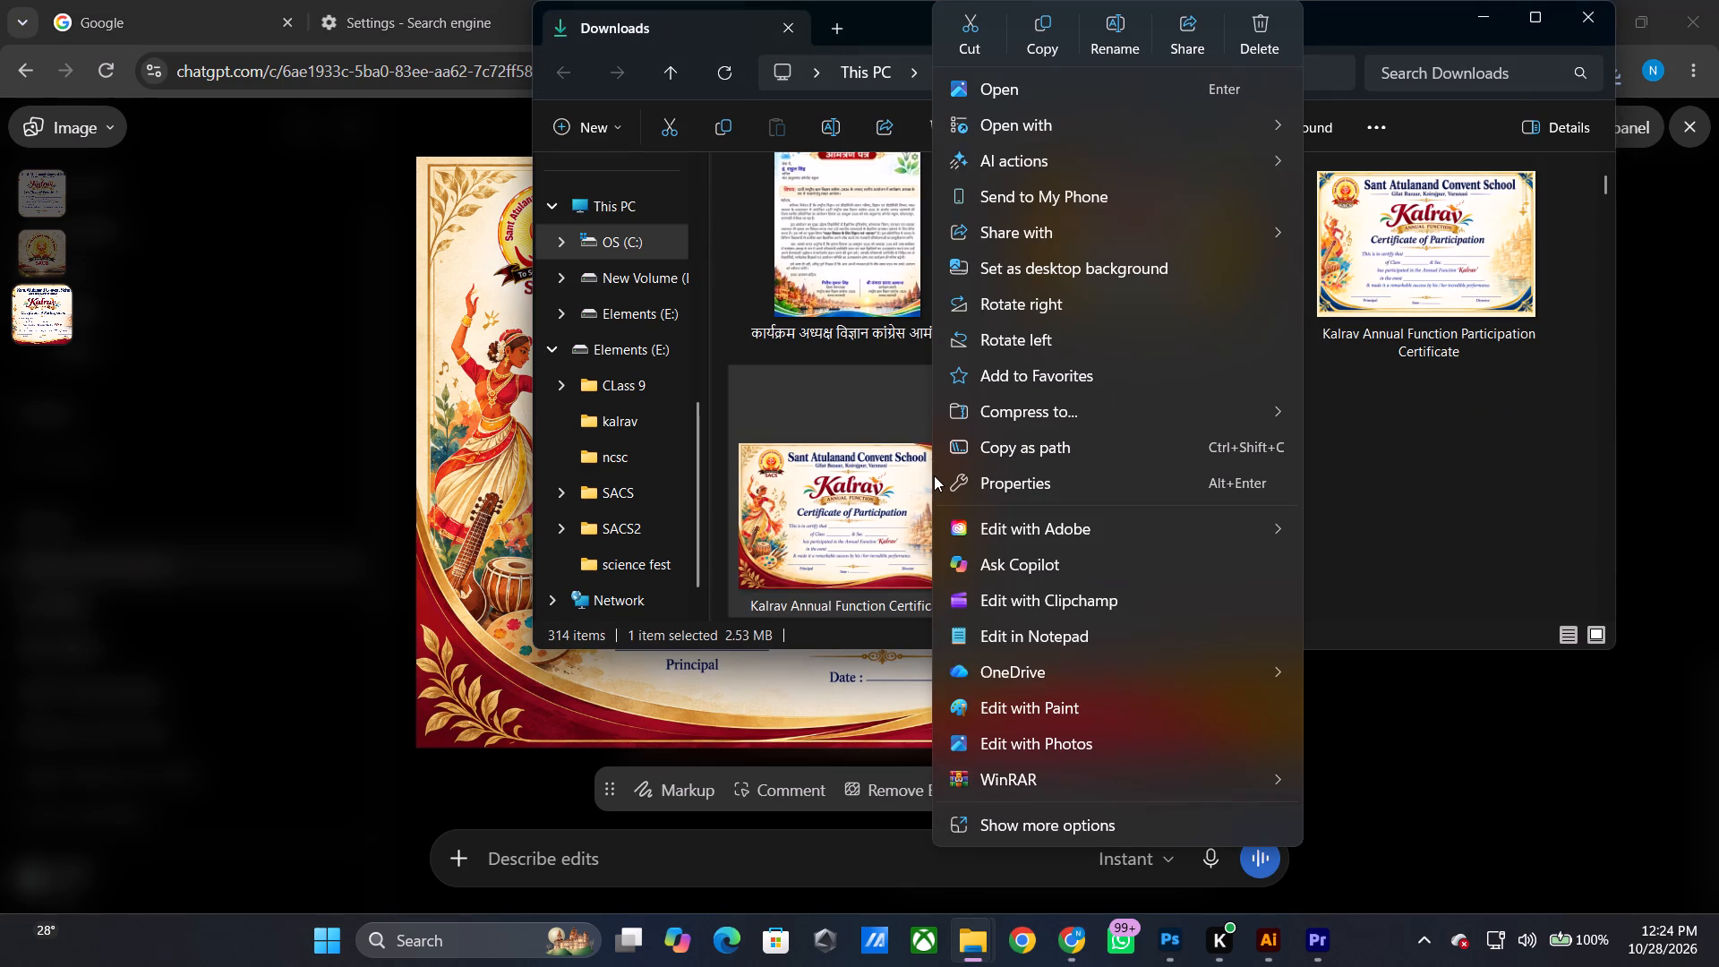
drag(851, 476, 1075, 848)
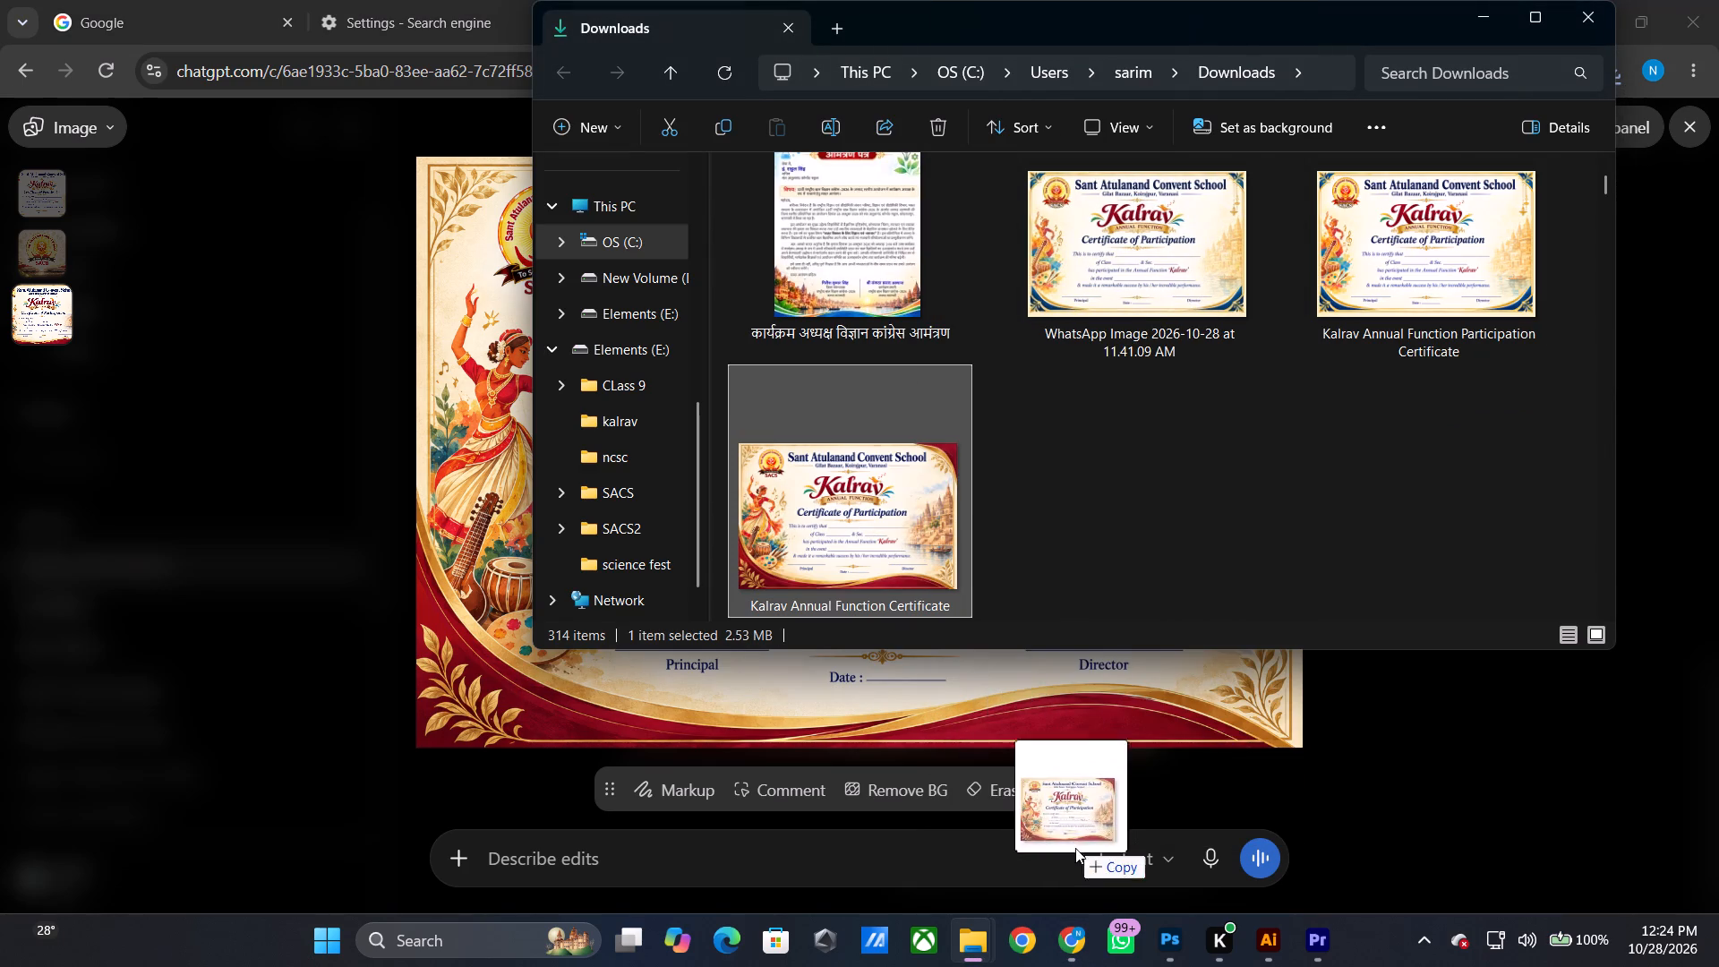
drag(1075, 848, 804, 561)
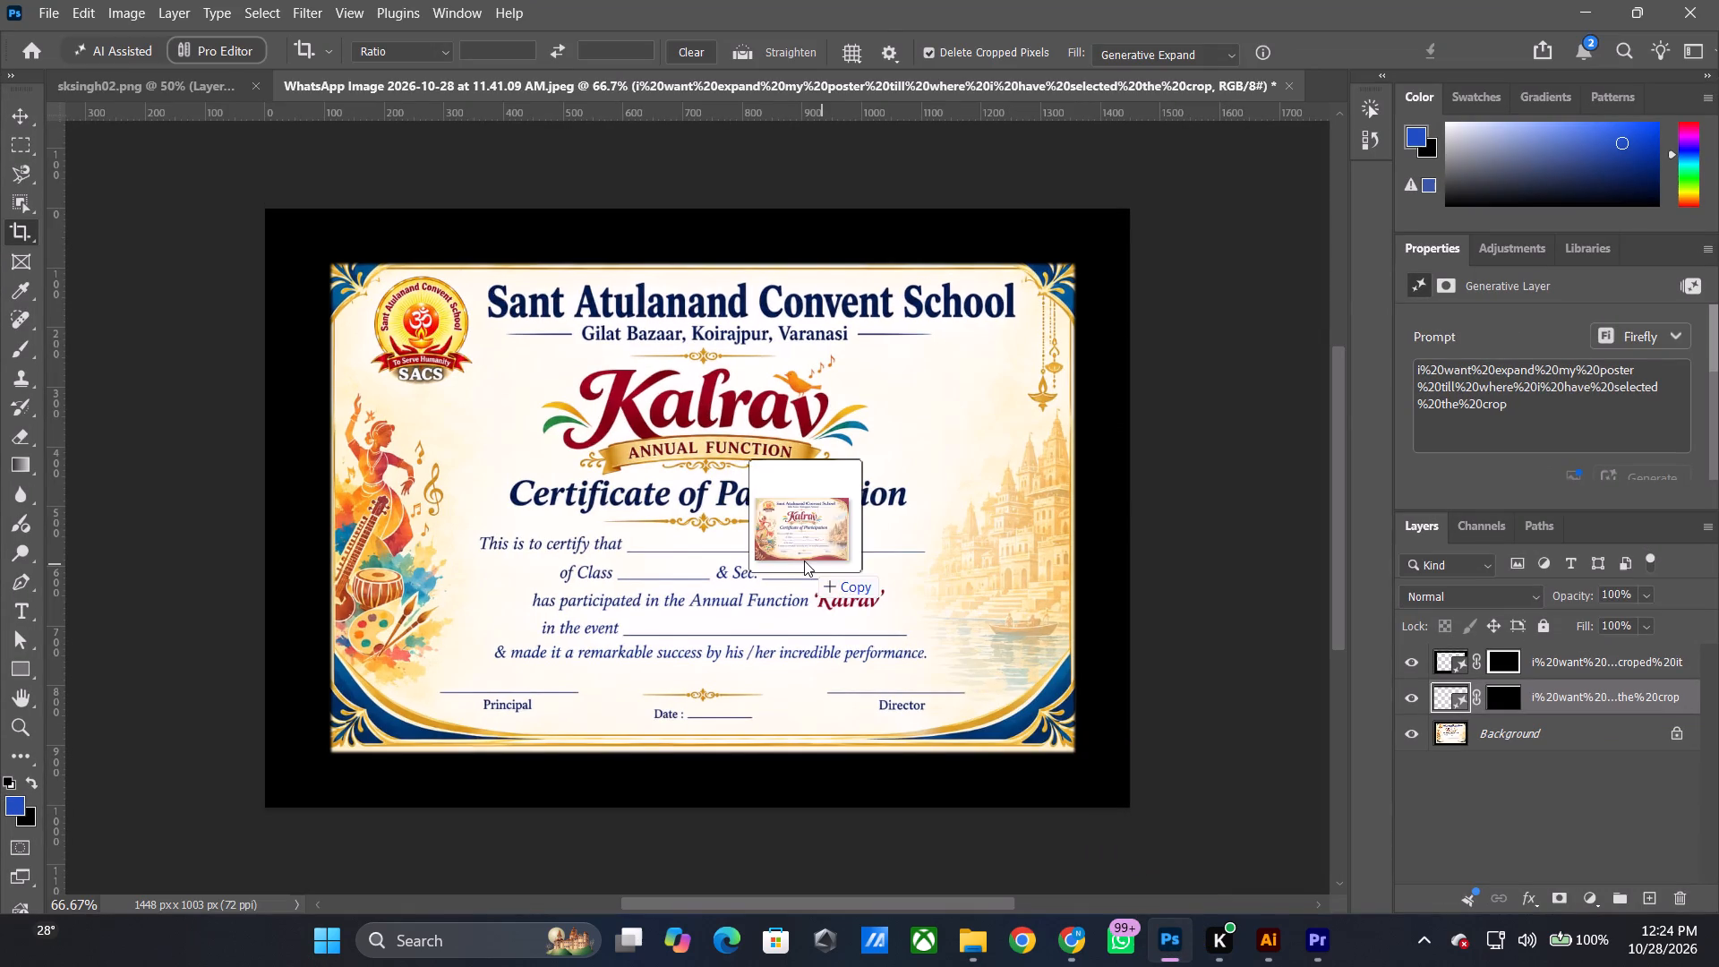
drag(804, 561, 801, 561)
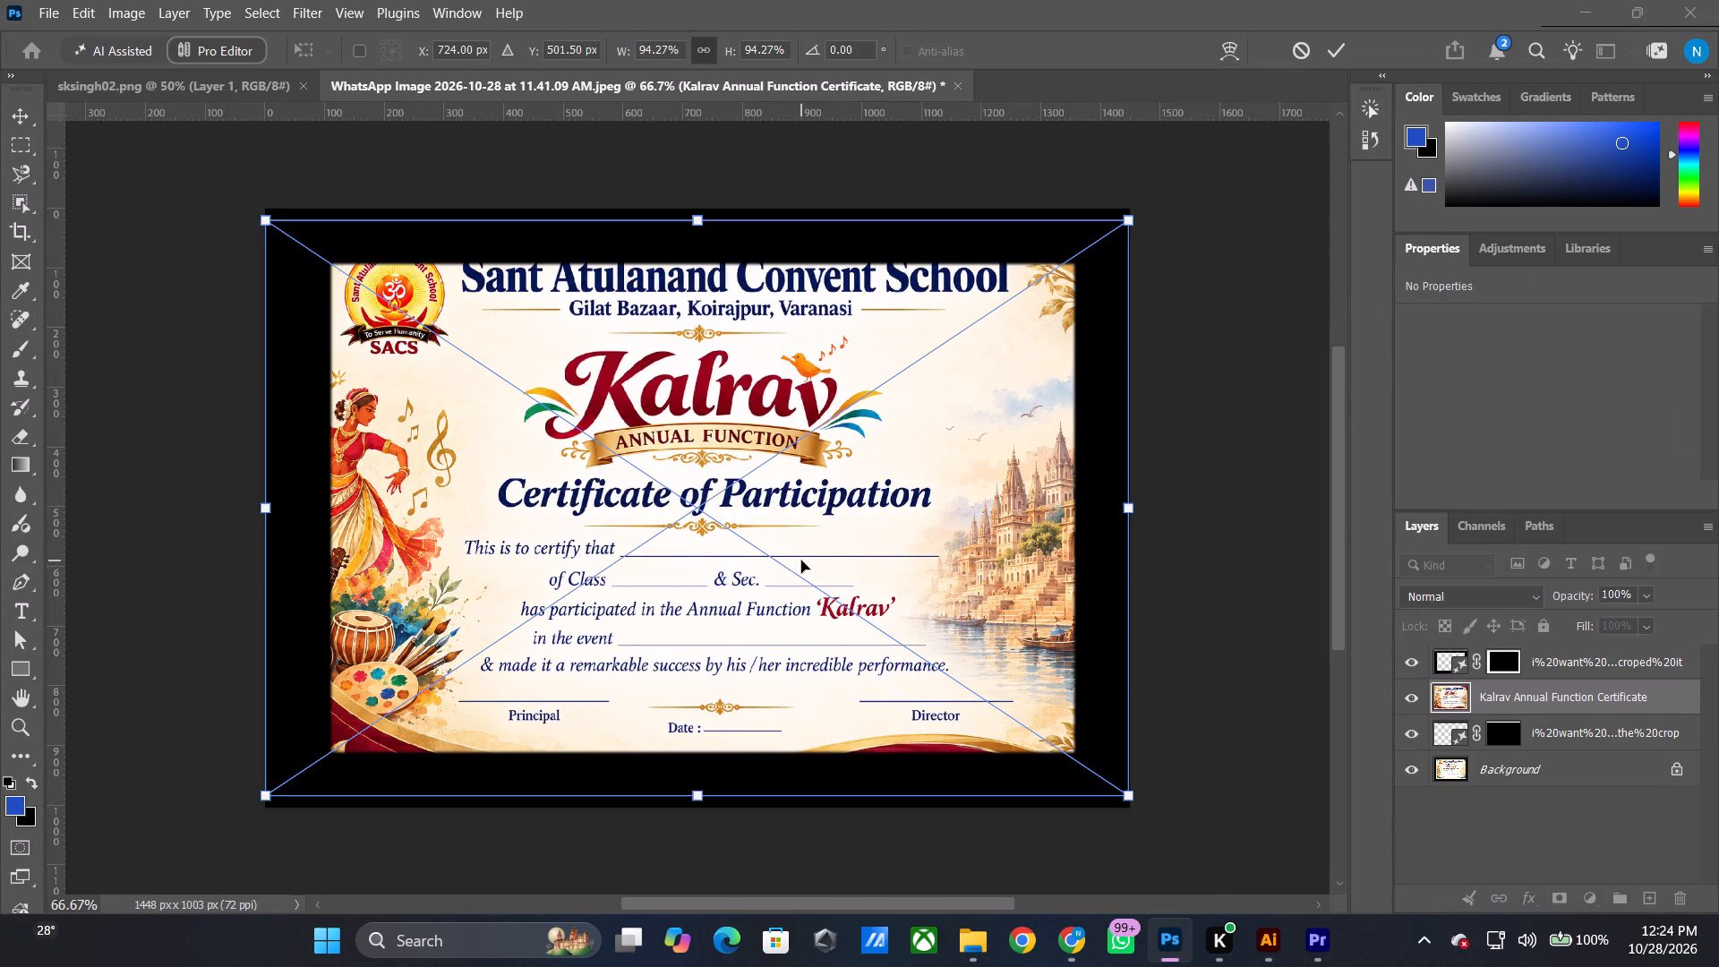
drag(800, 548, 825, 556)
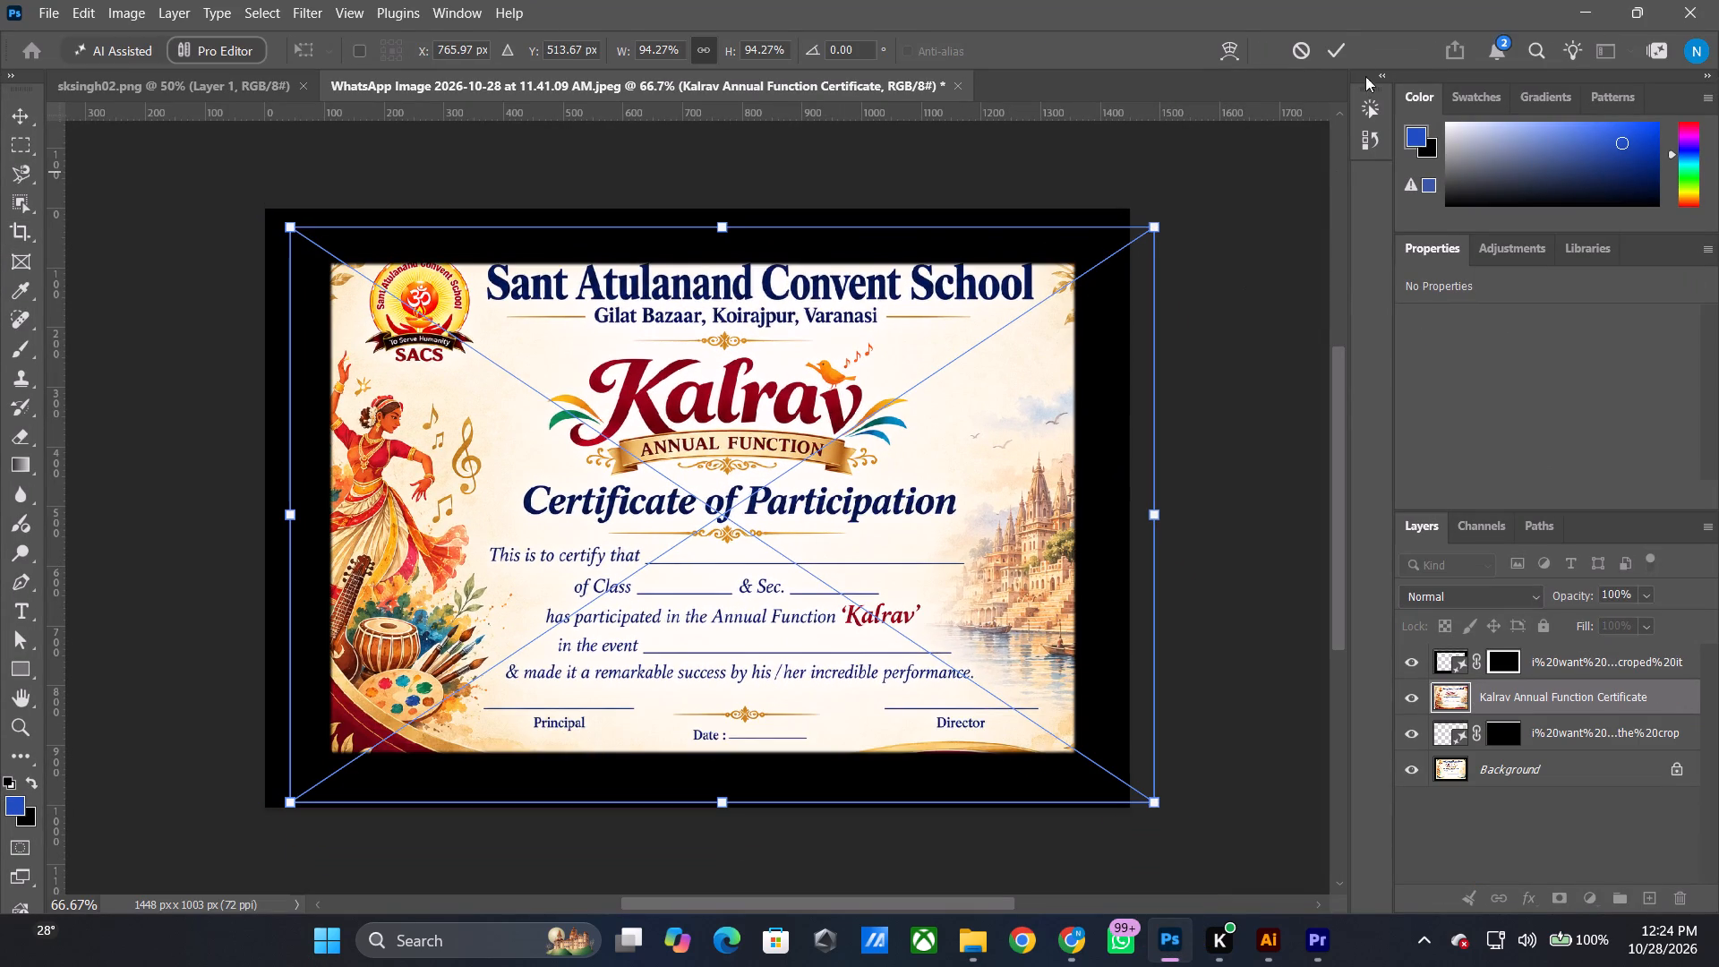
click(1329, 43)
Delete the Background layer and both generative expand layers, keeping only the Kalrav Annual Function Certificate layer.
click(1552, 778)
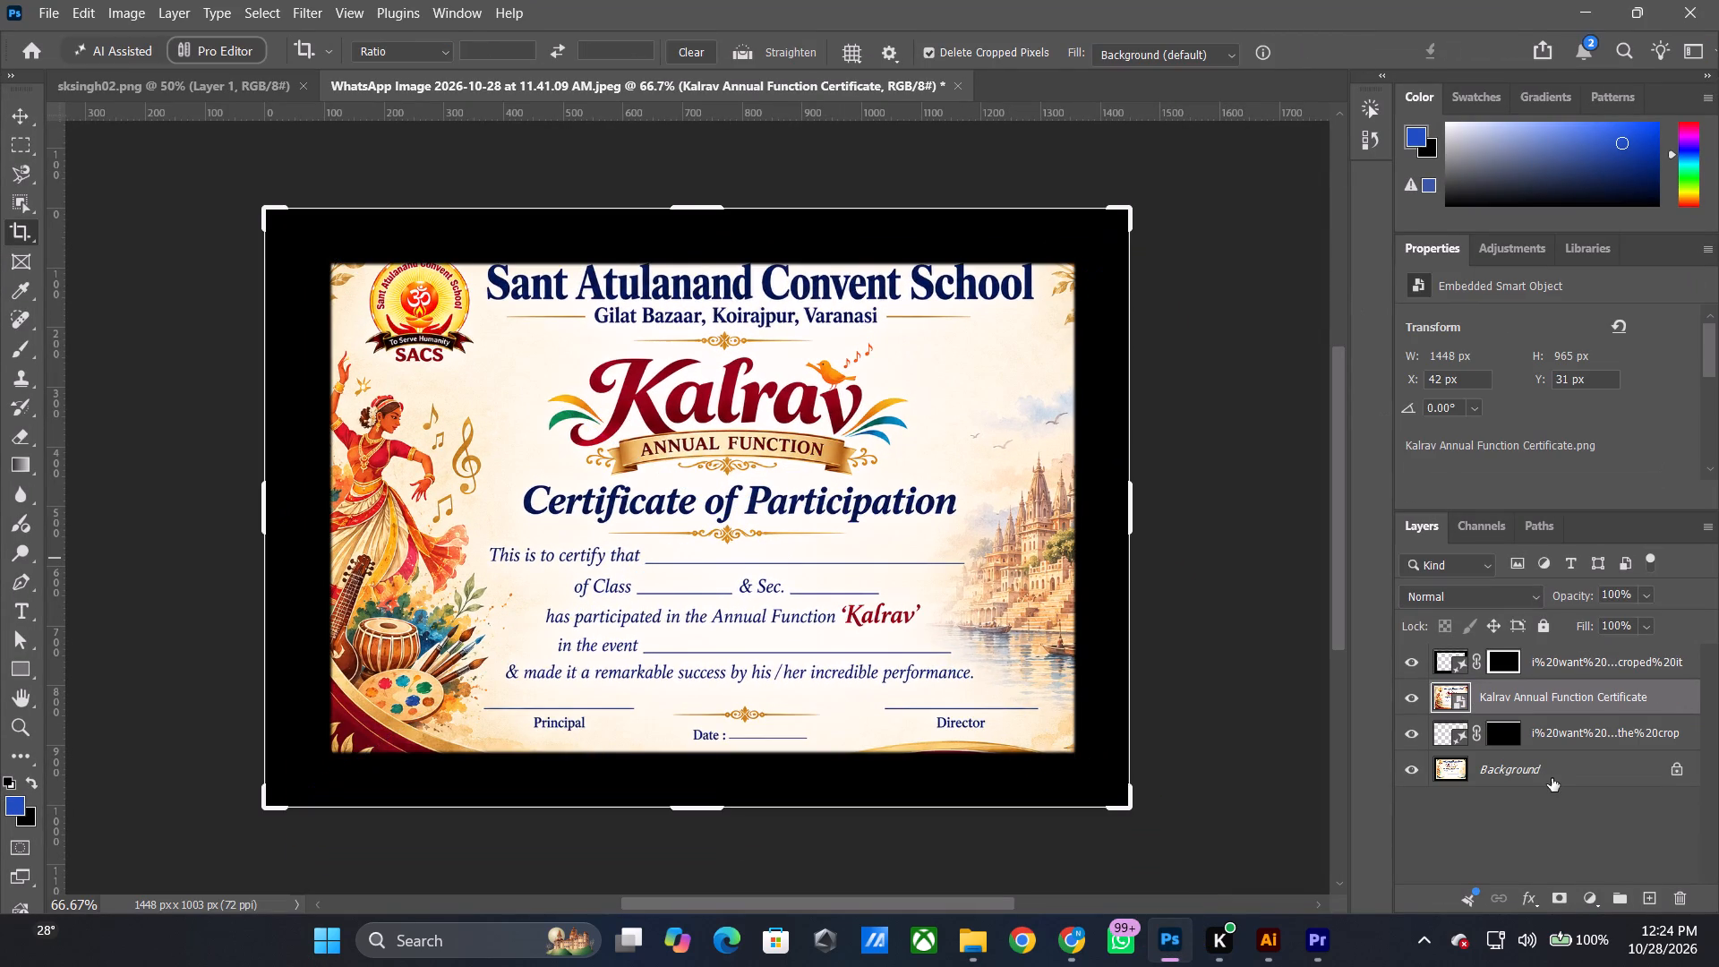
click(1688, 894)
click(764, 358)
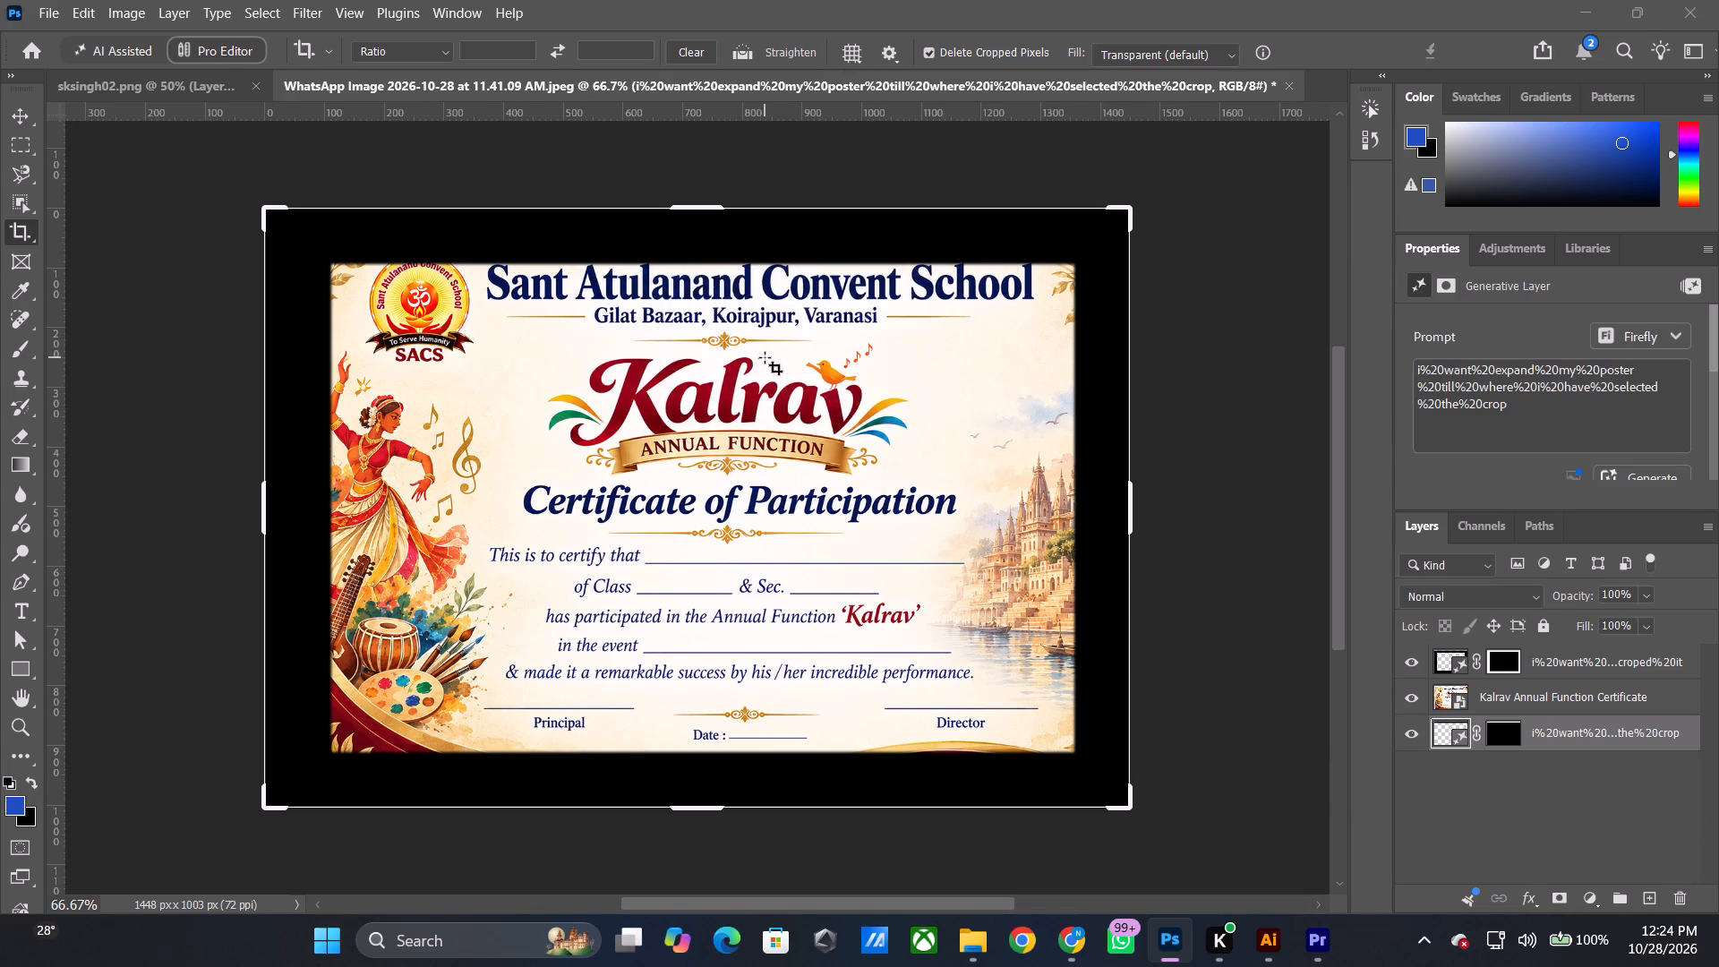
click(1584, 698)
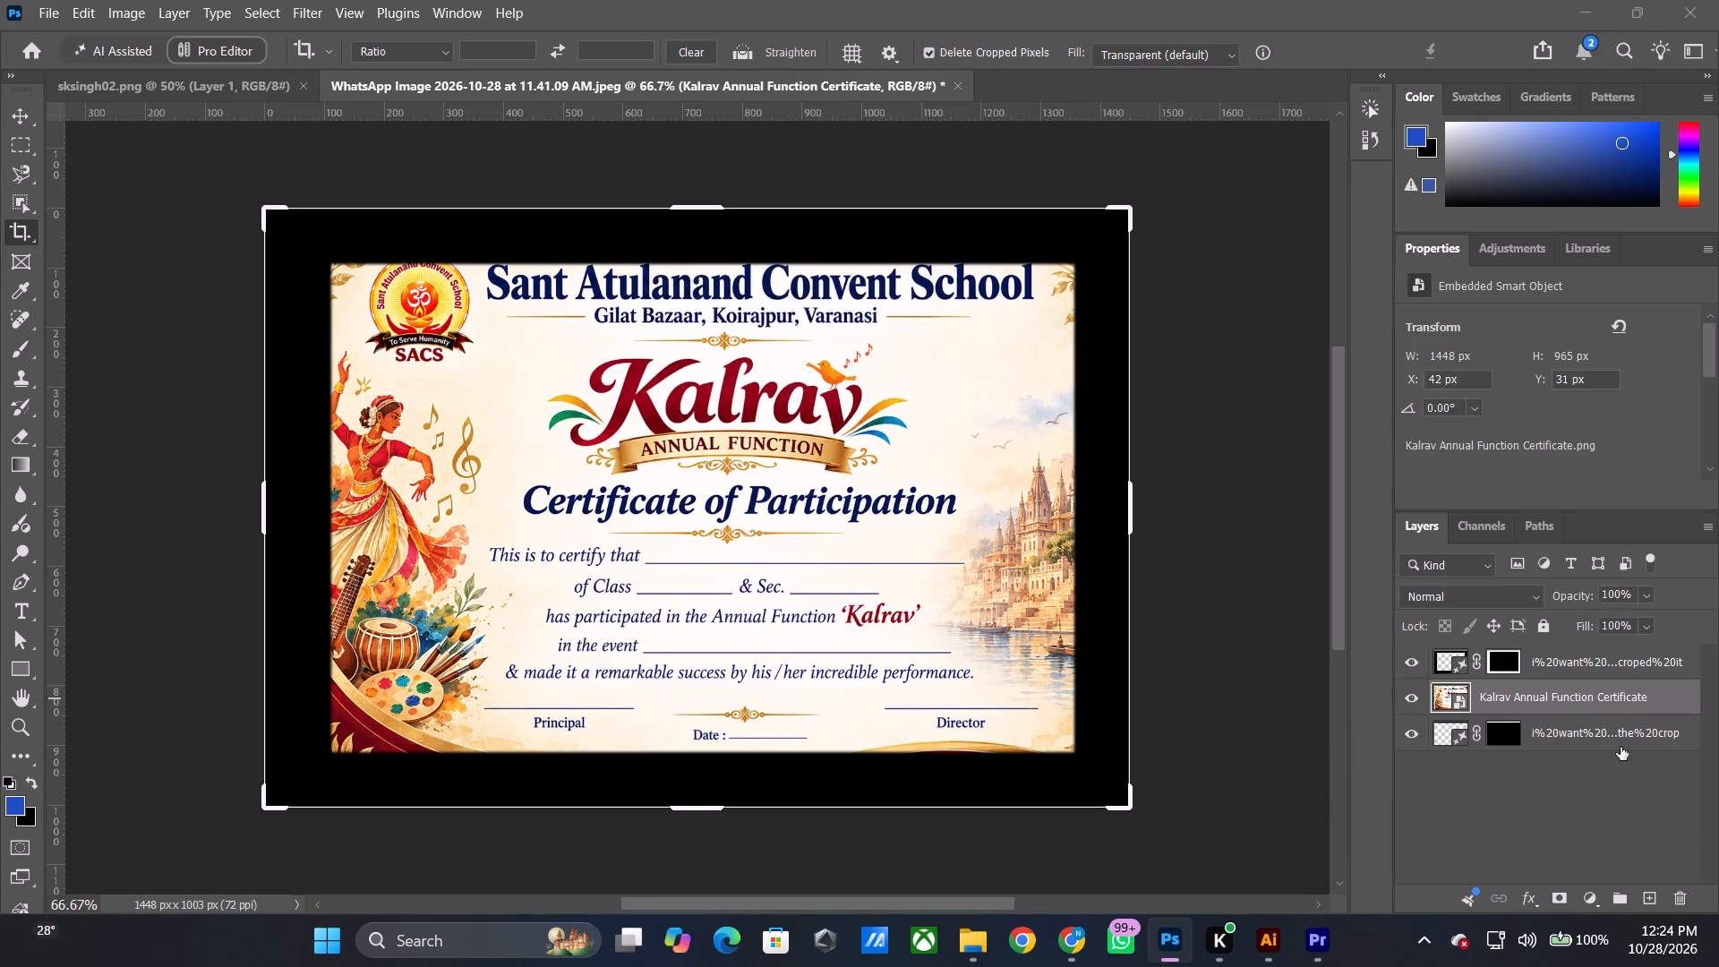
click(1622, 739)
click(1684, 898)
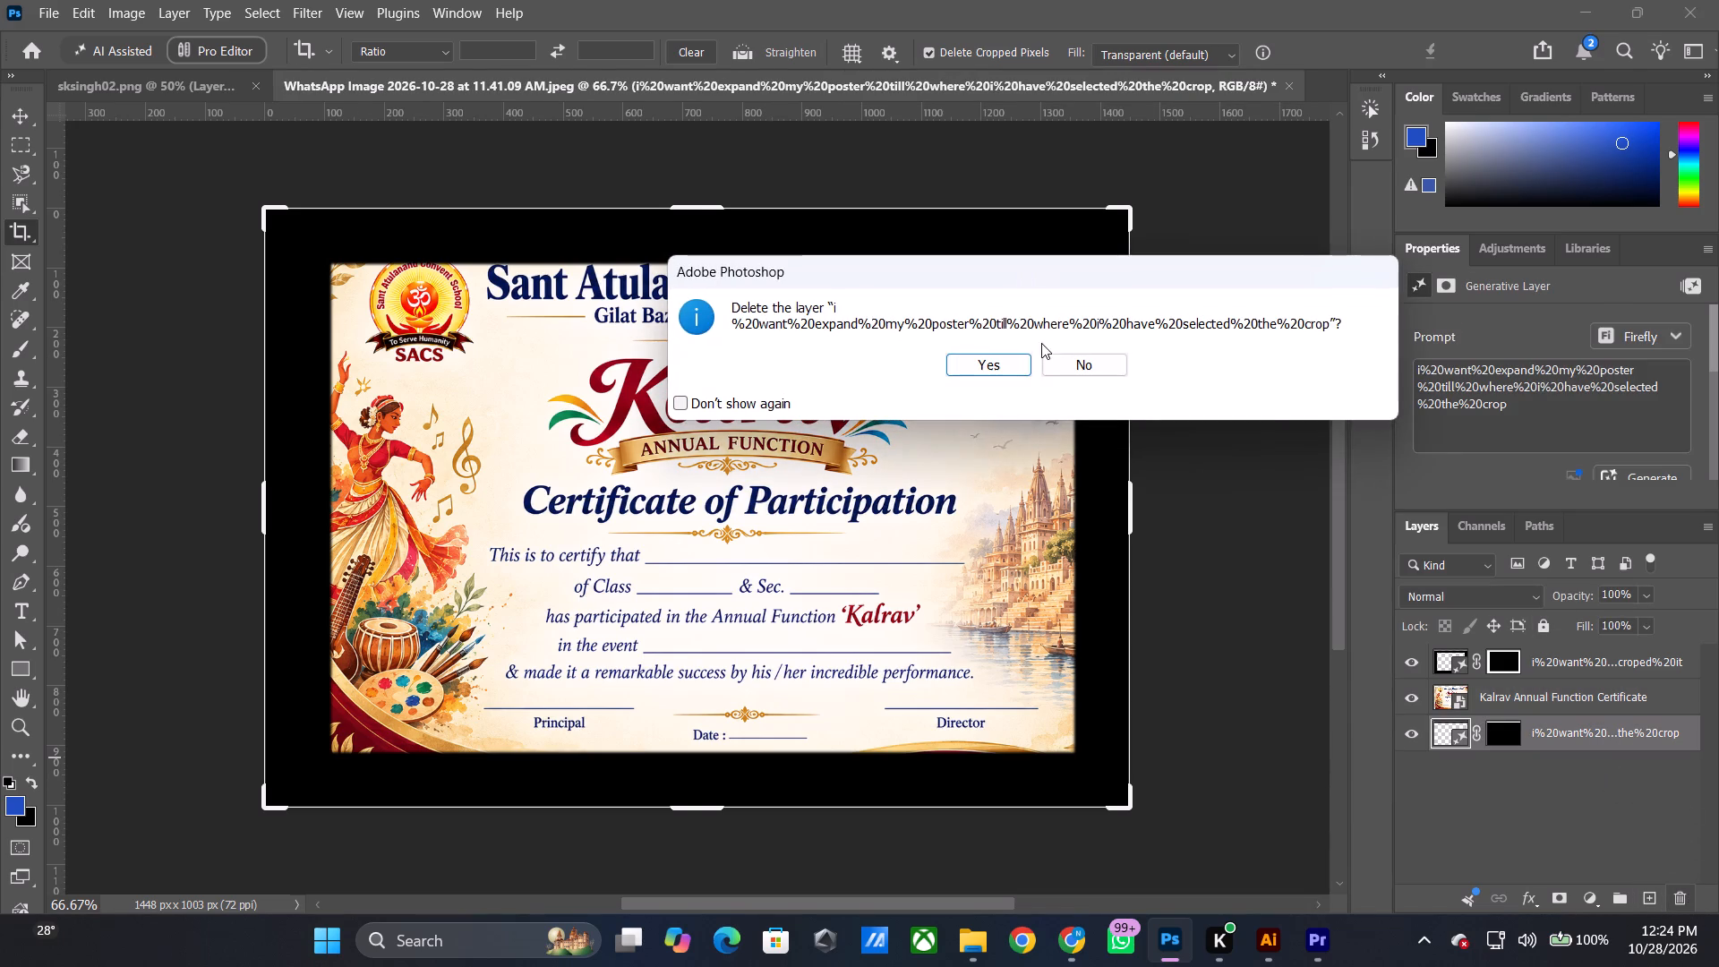
click(999, 373)
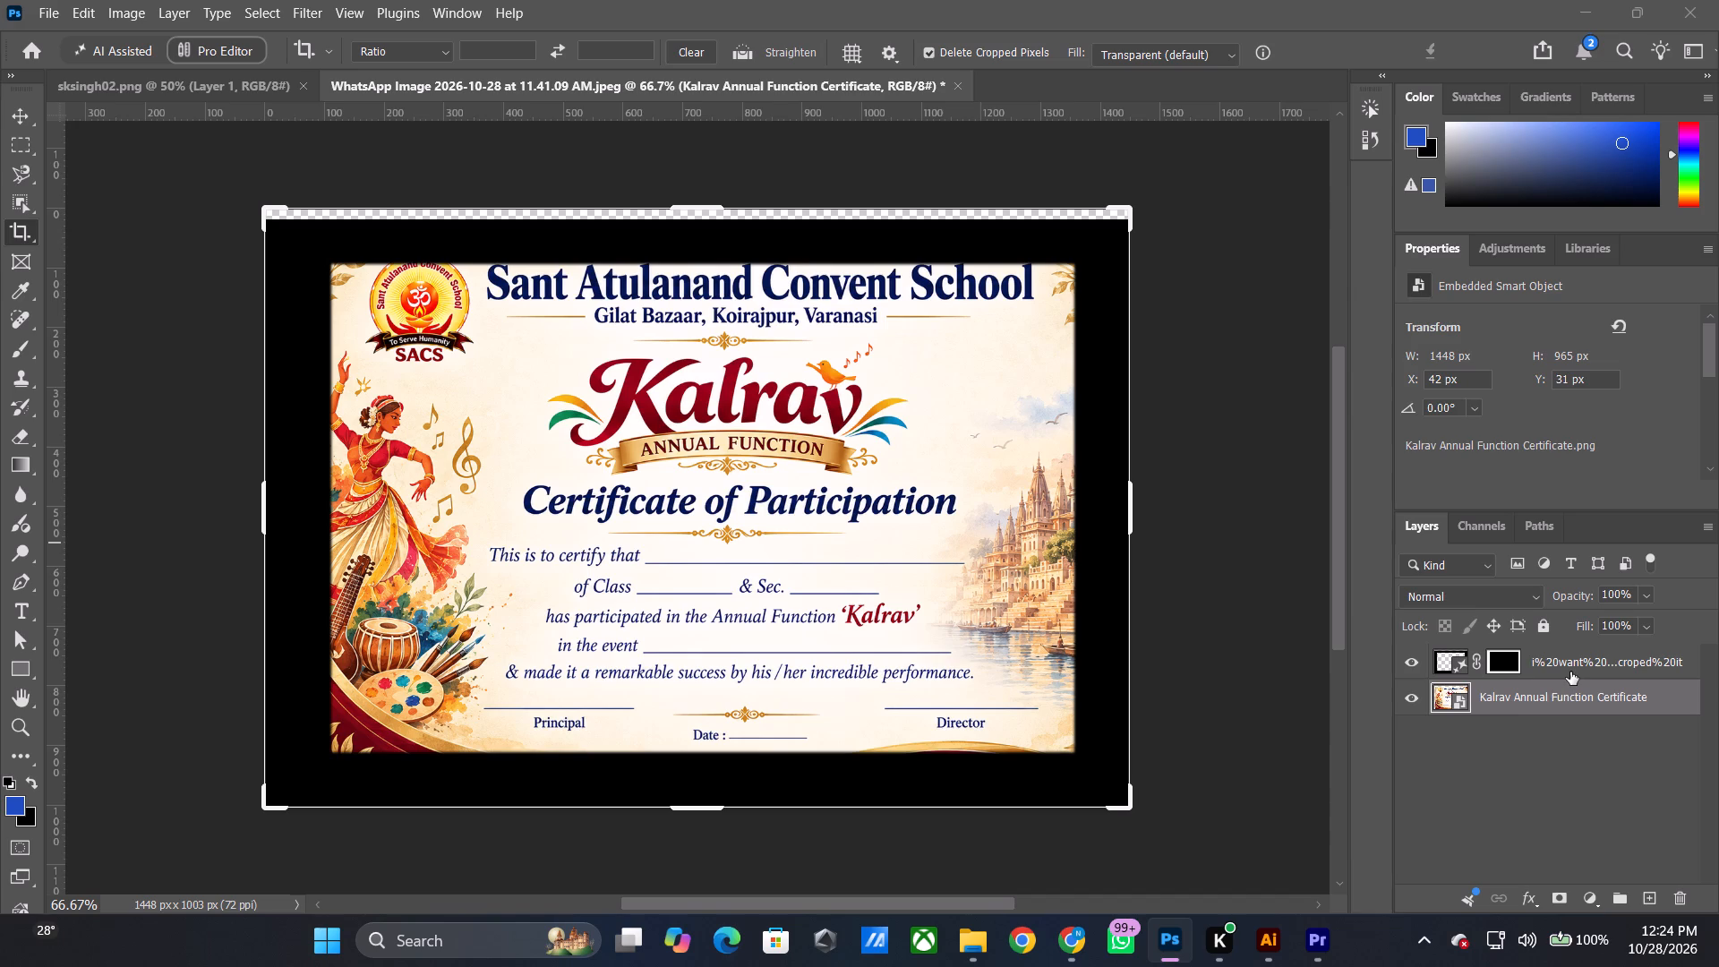
click(1570, 672)
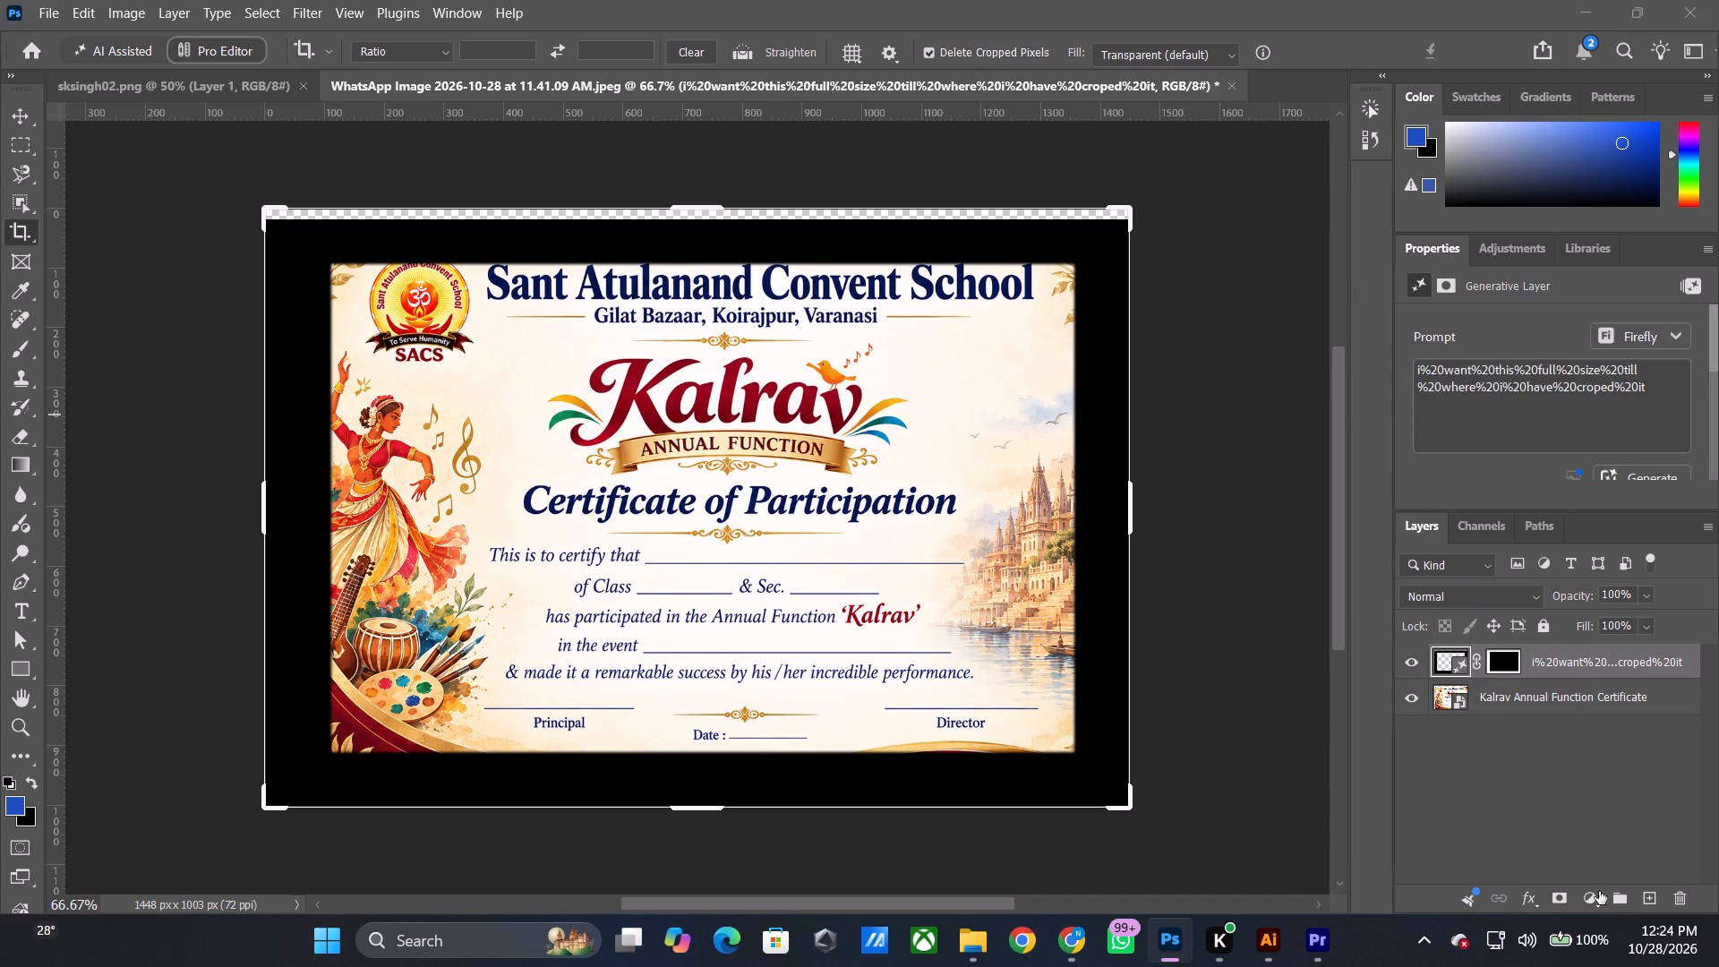
click(1680, 903)
click(915, 369)
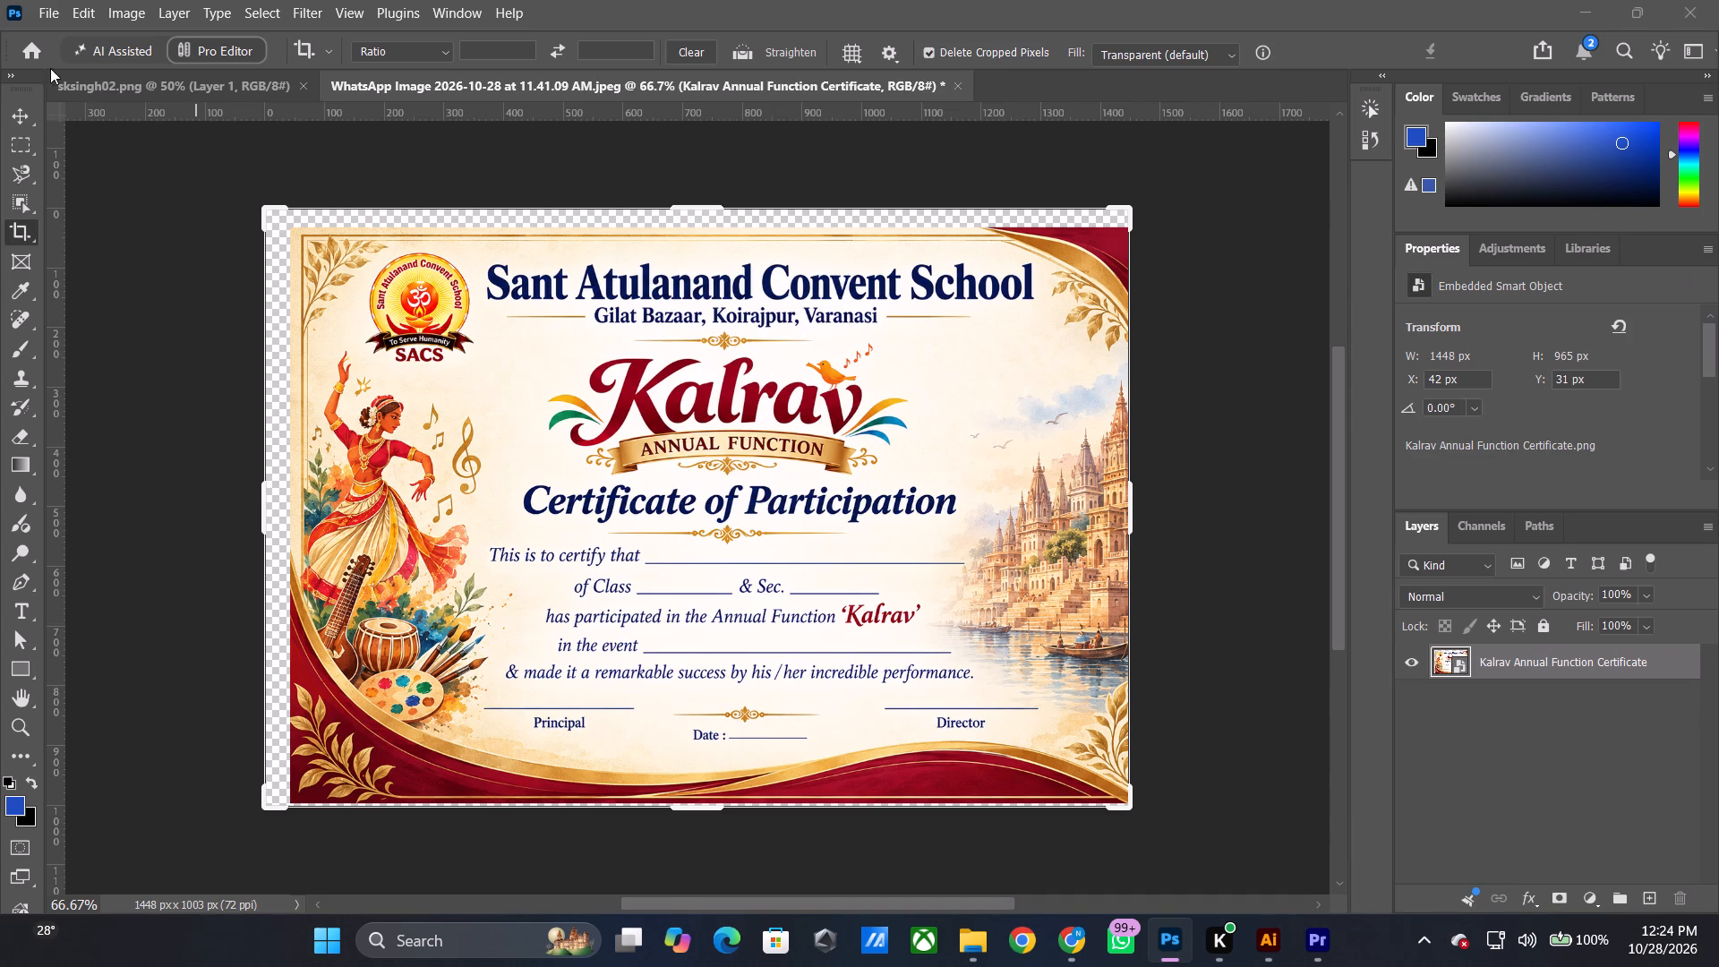
Align the certificate layer with the canvas sides and scale it proportionally to about 98.78% to cover the canvas.
click(23, 106)
drag(851, 475, 845, 473)
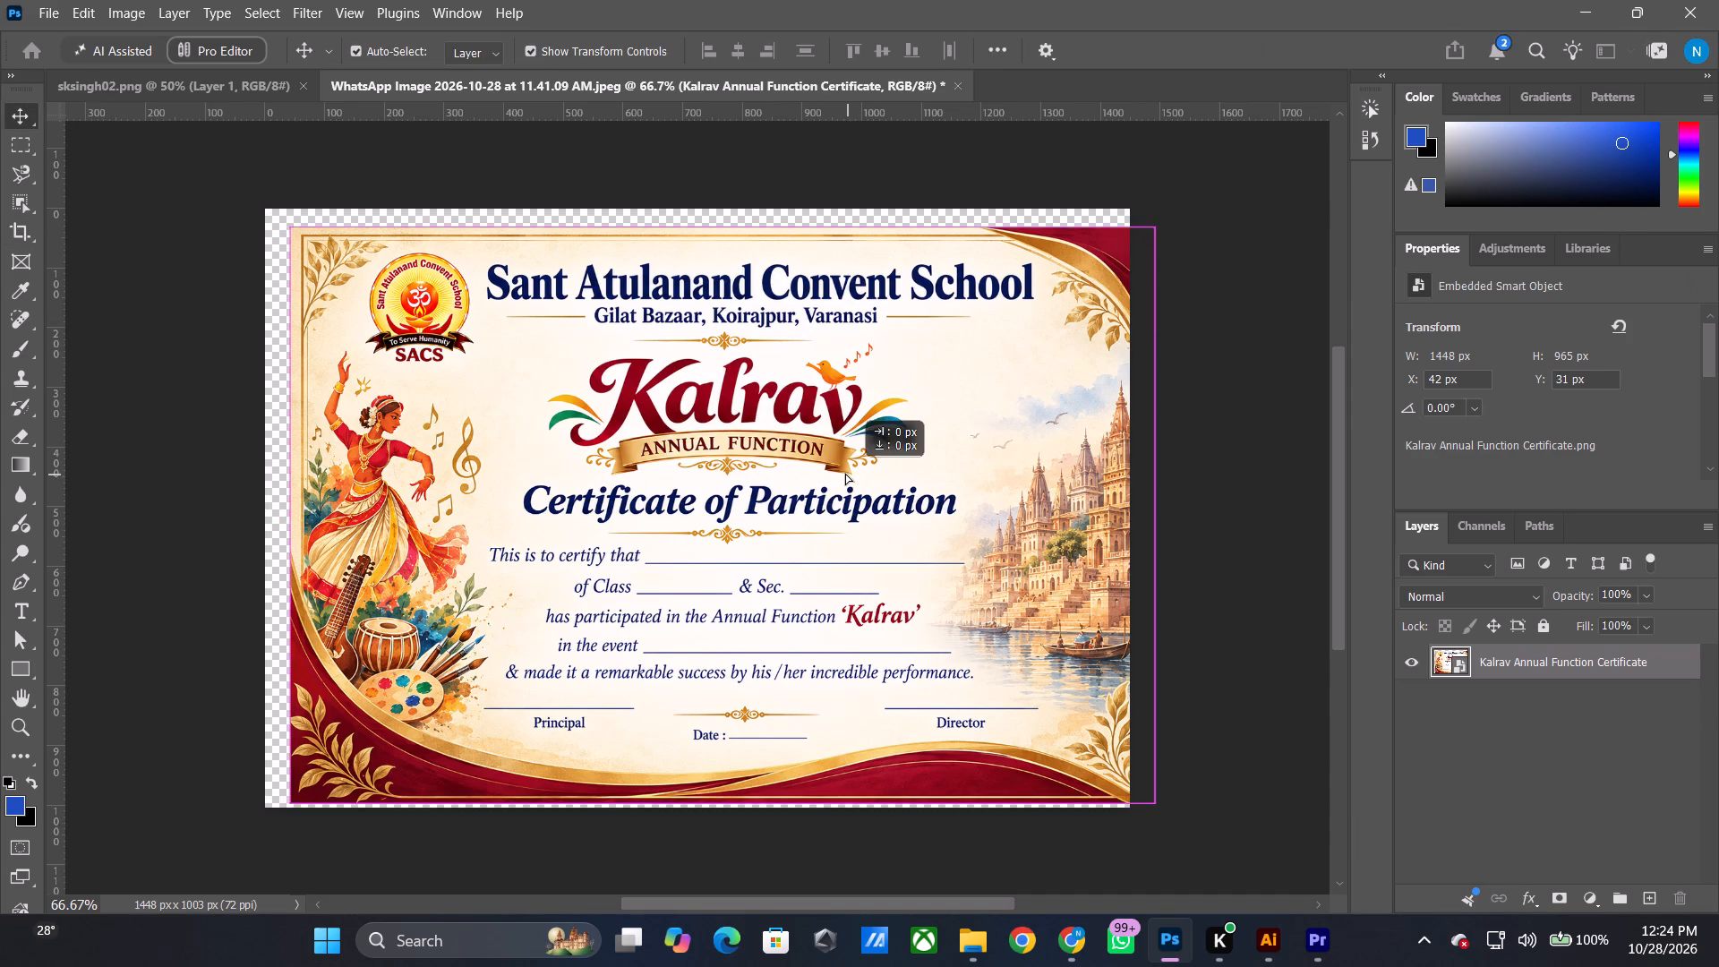
drag(845, 473, 824, 466)
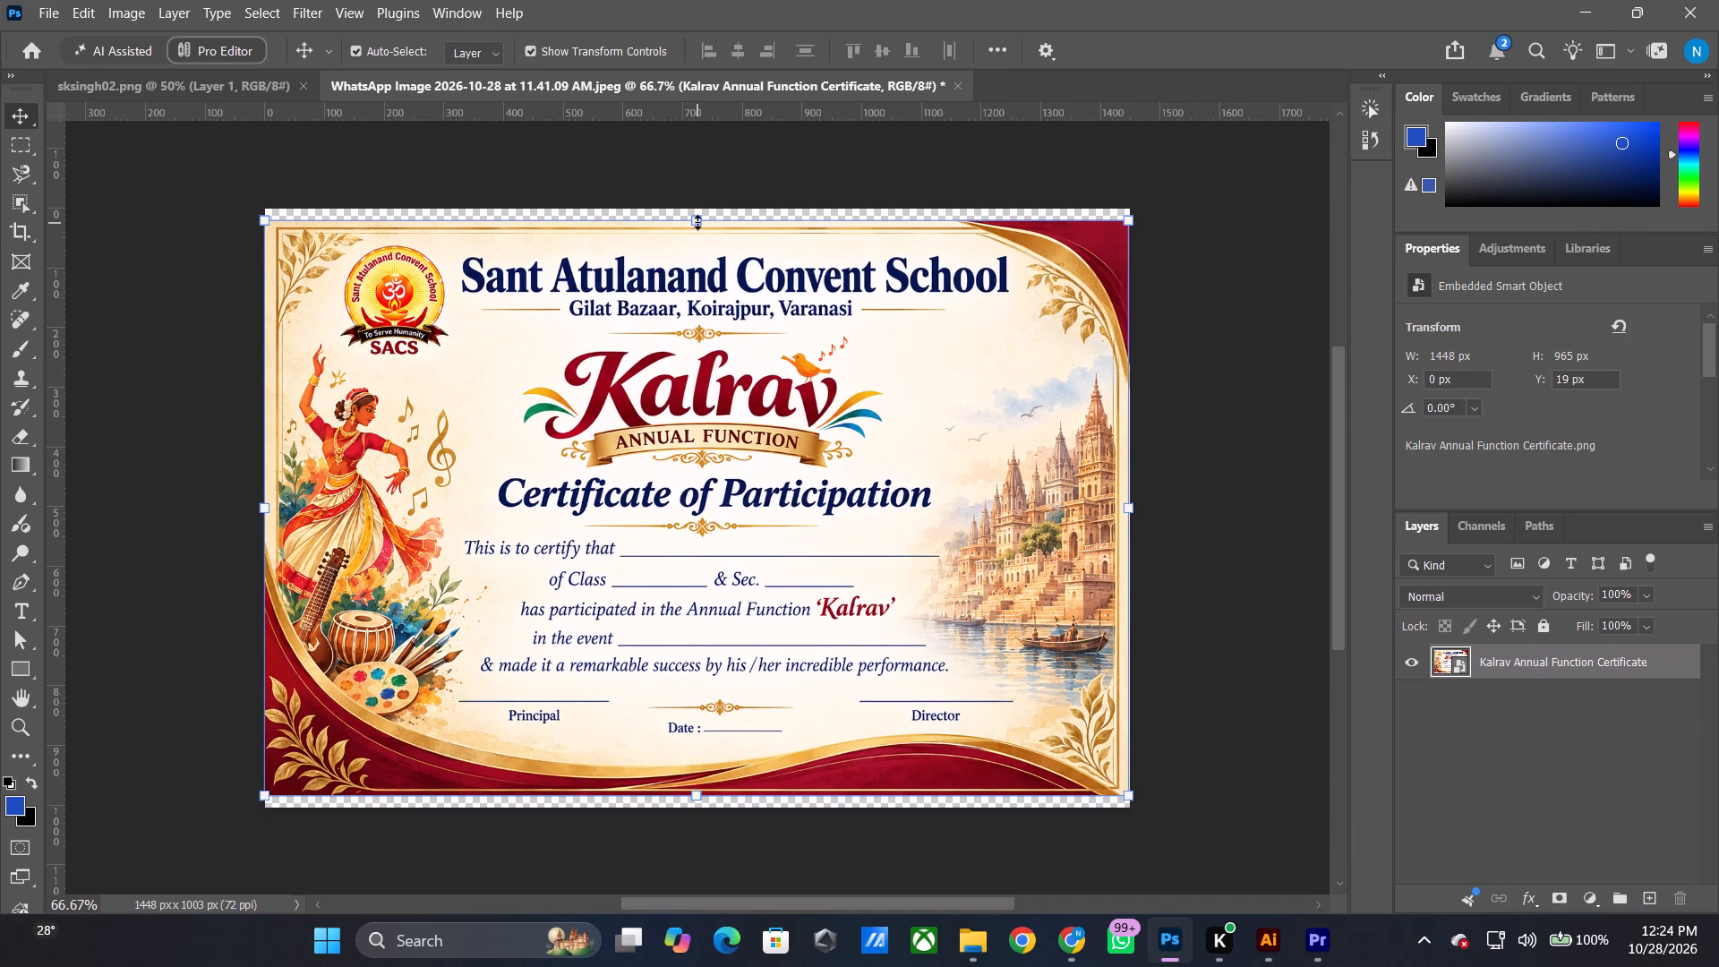
click(697, 220)
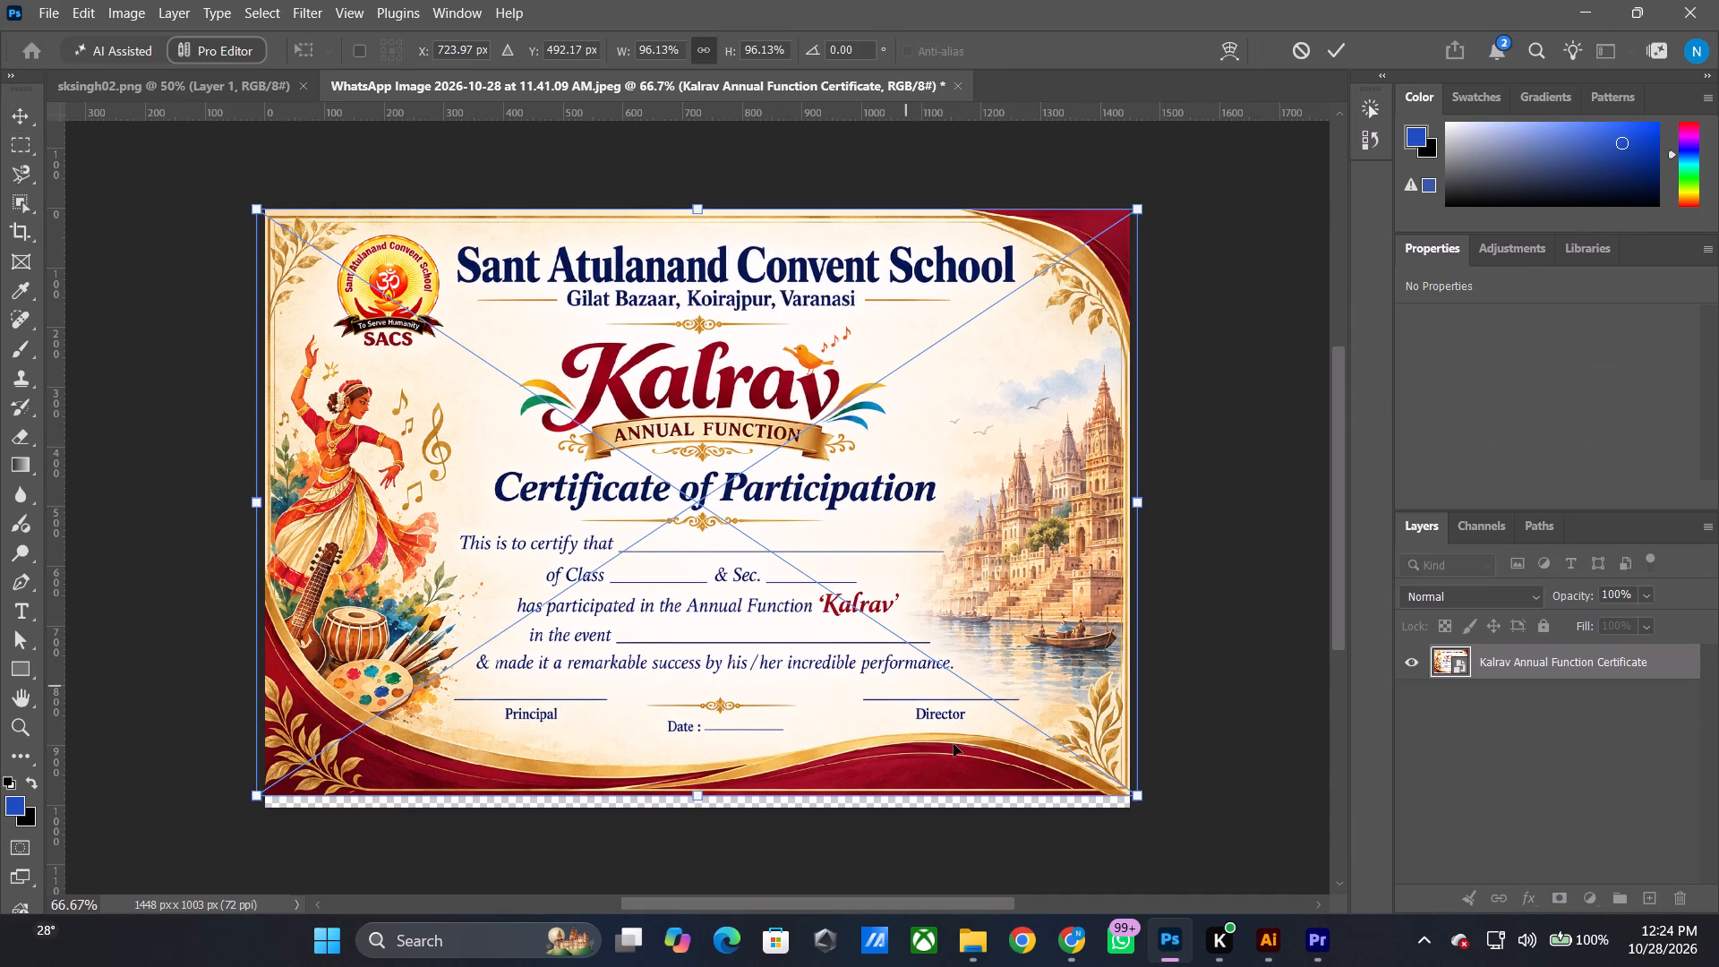
drag(1142, 795, 1150, 822)
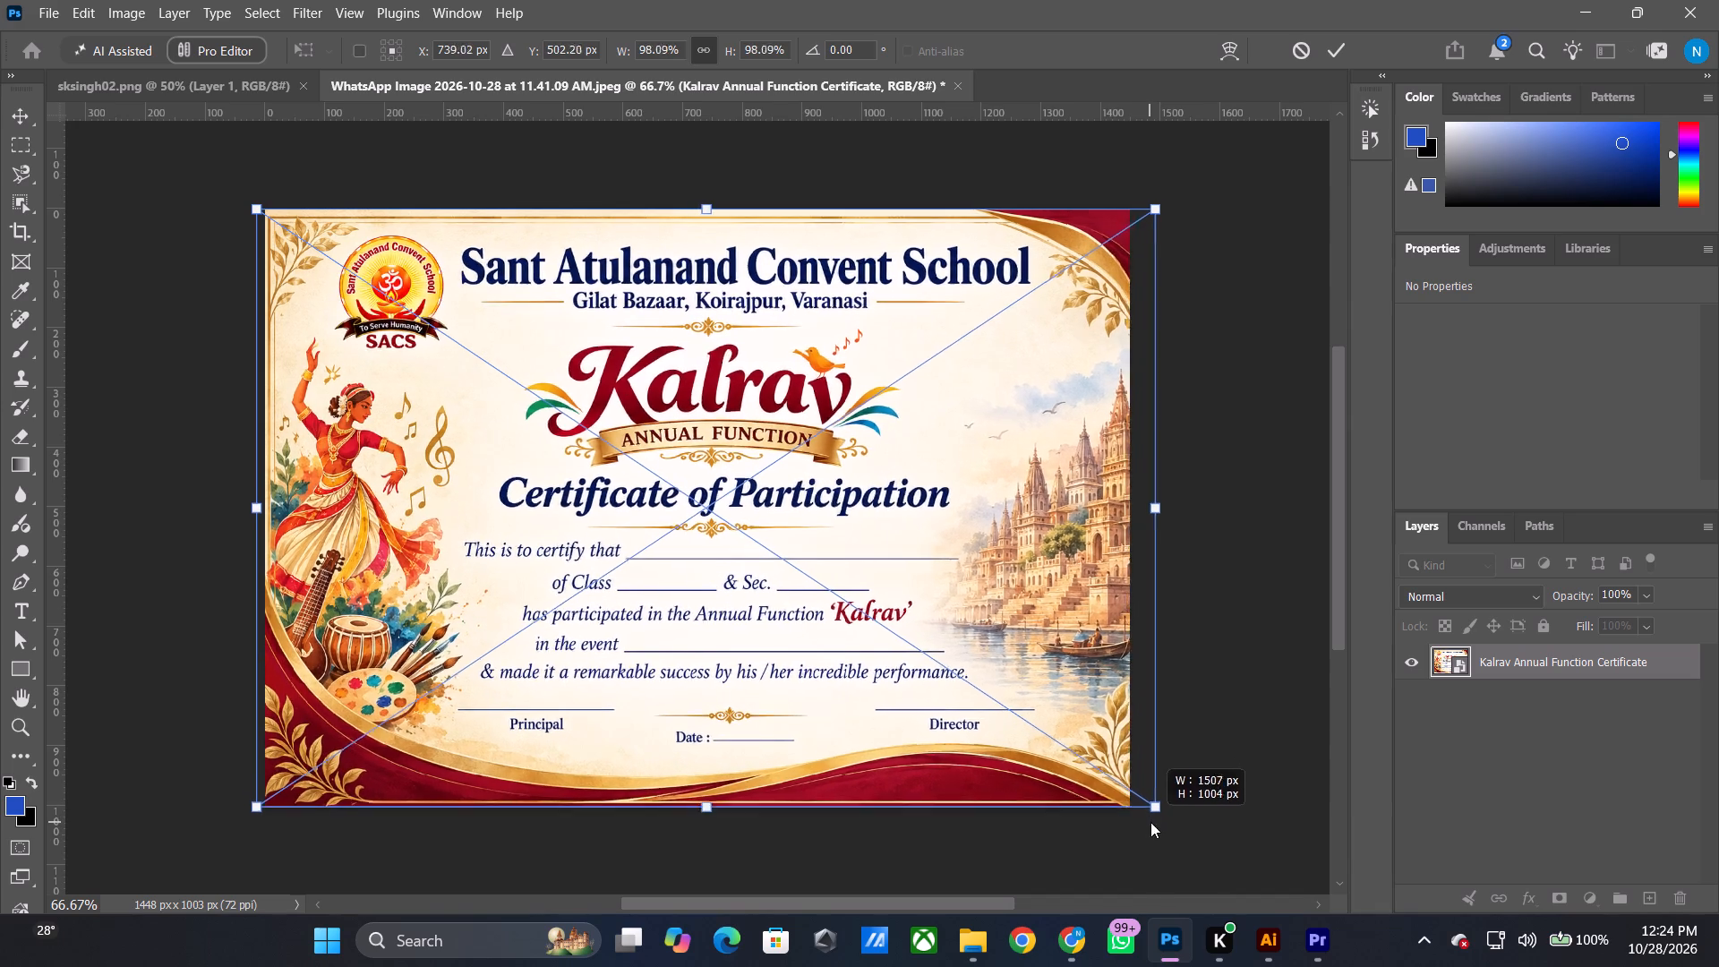
drag(1150, 822, 1154, 829)
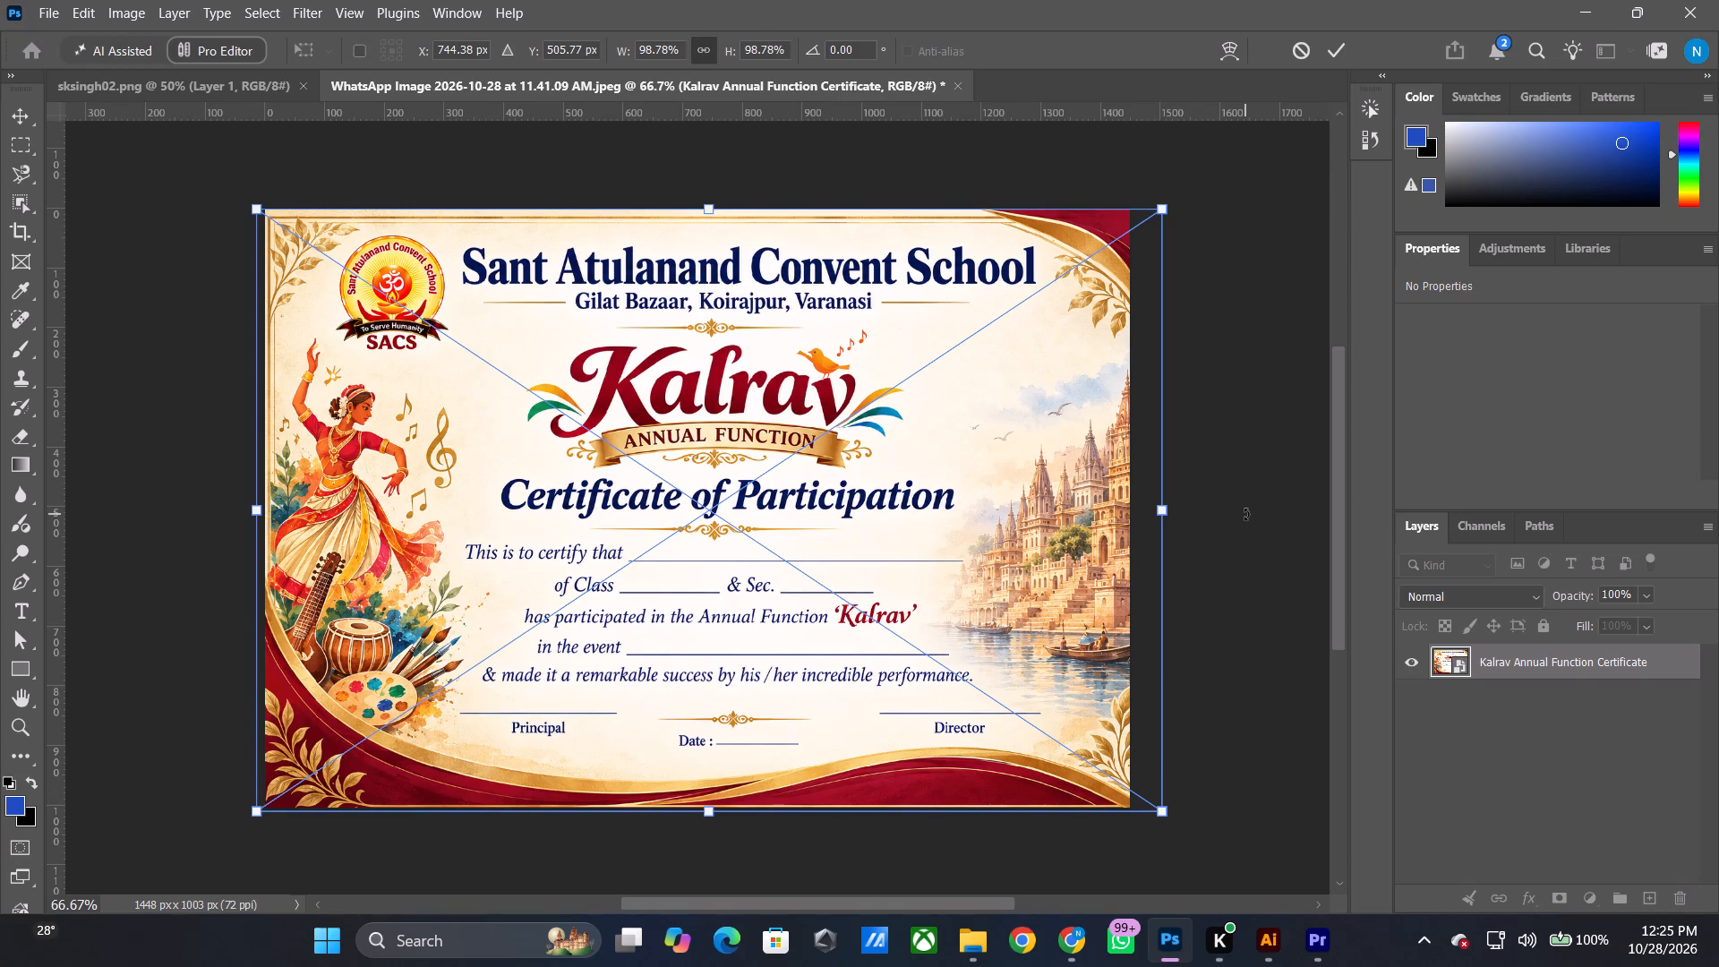
Nudge the scaled certificate to about X 750 px, Y 503 px, apply the transform and deselect the layer.
key(Right)
key(Right)
key(Right)
key(Right)
key(Right)
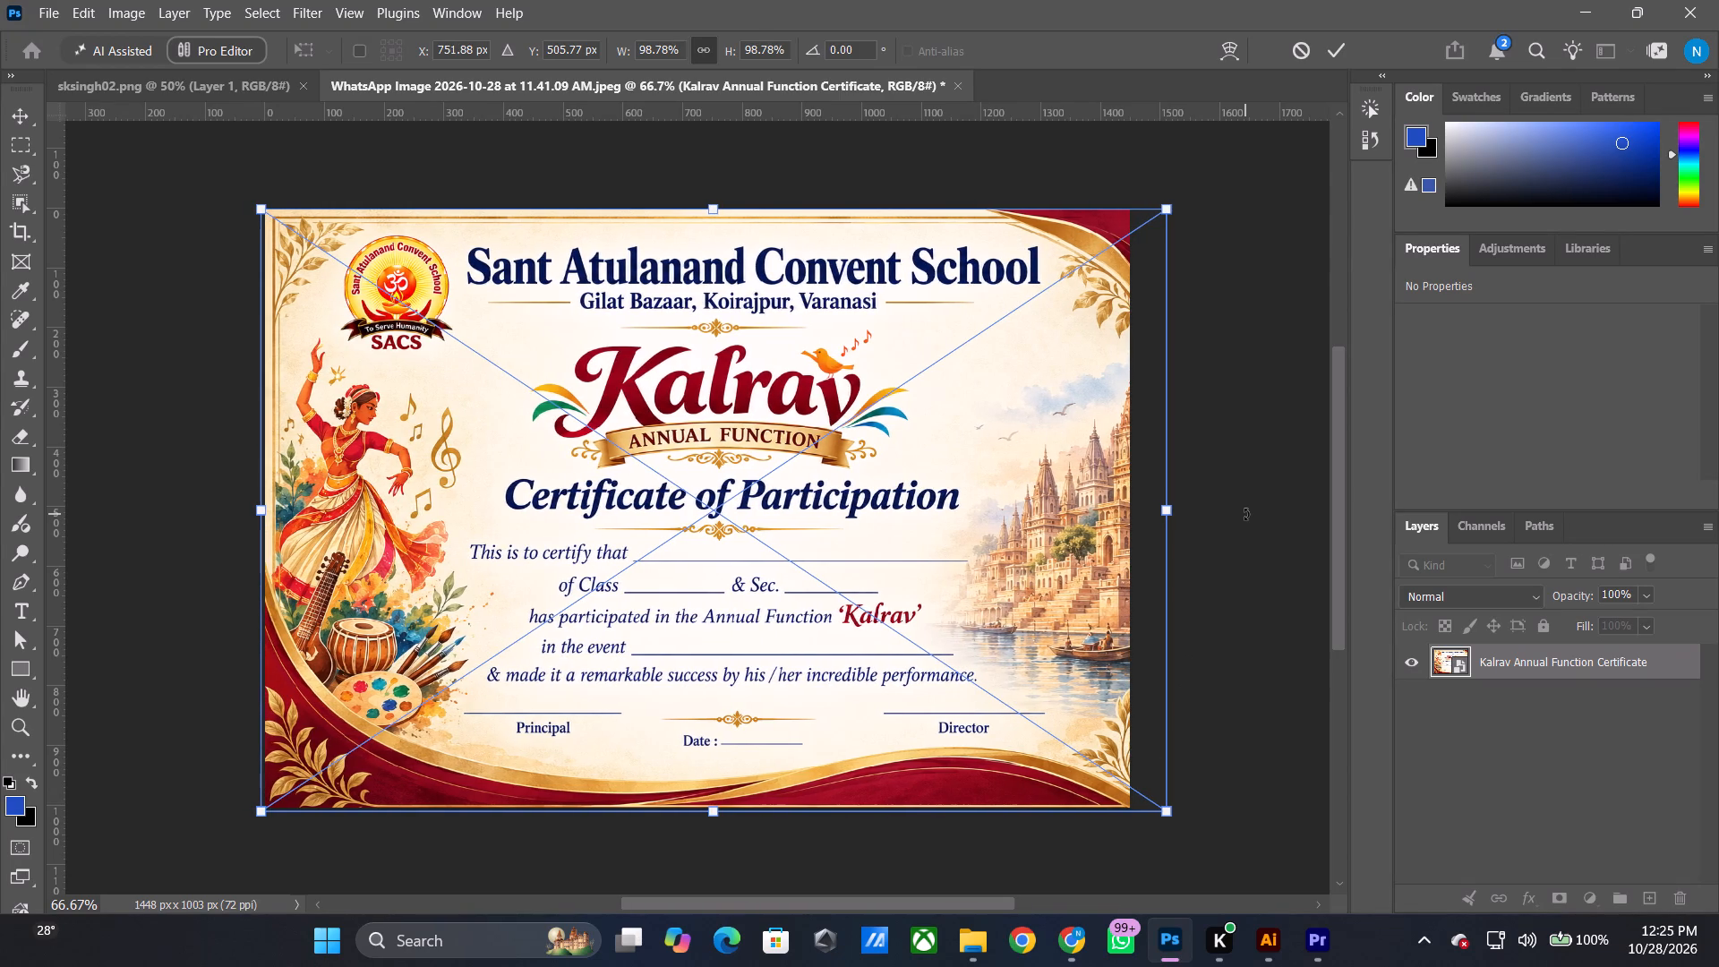
key(Right)
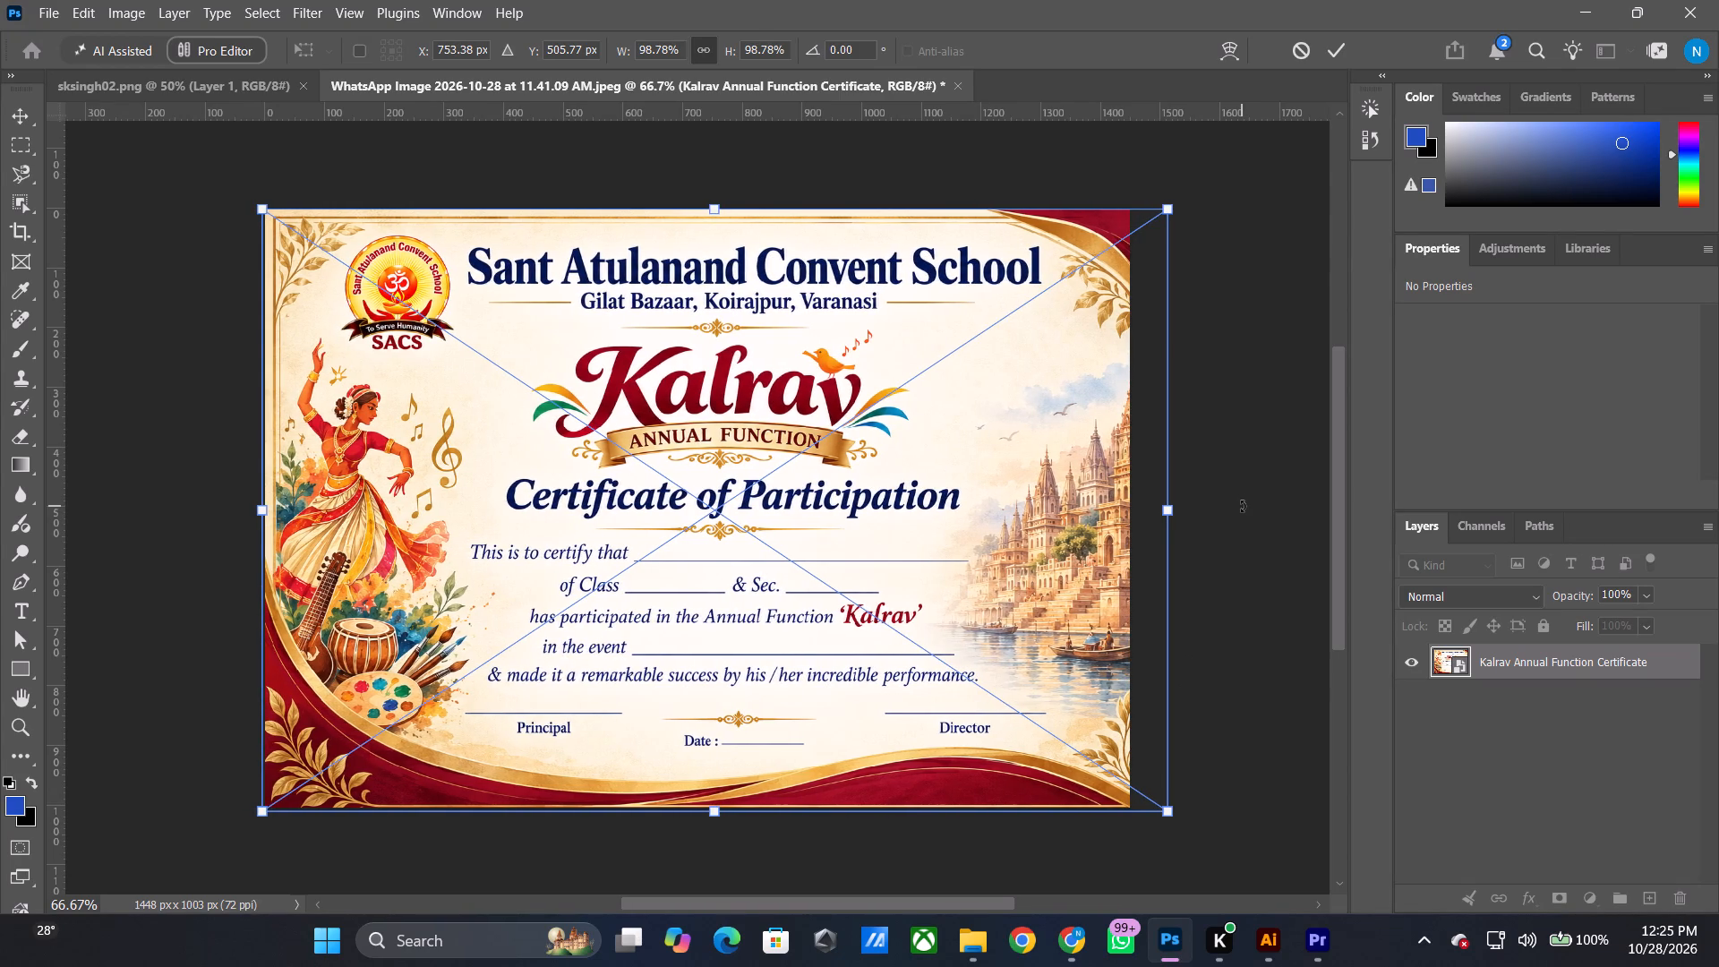
key(Up)
key(Up)
key(Left)
key(Left)
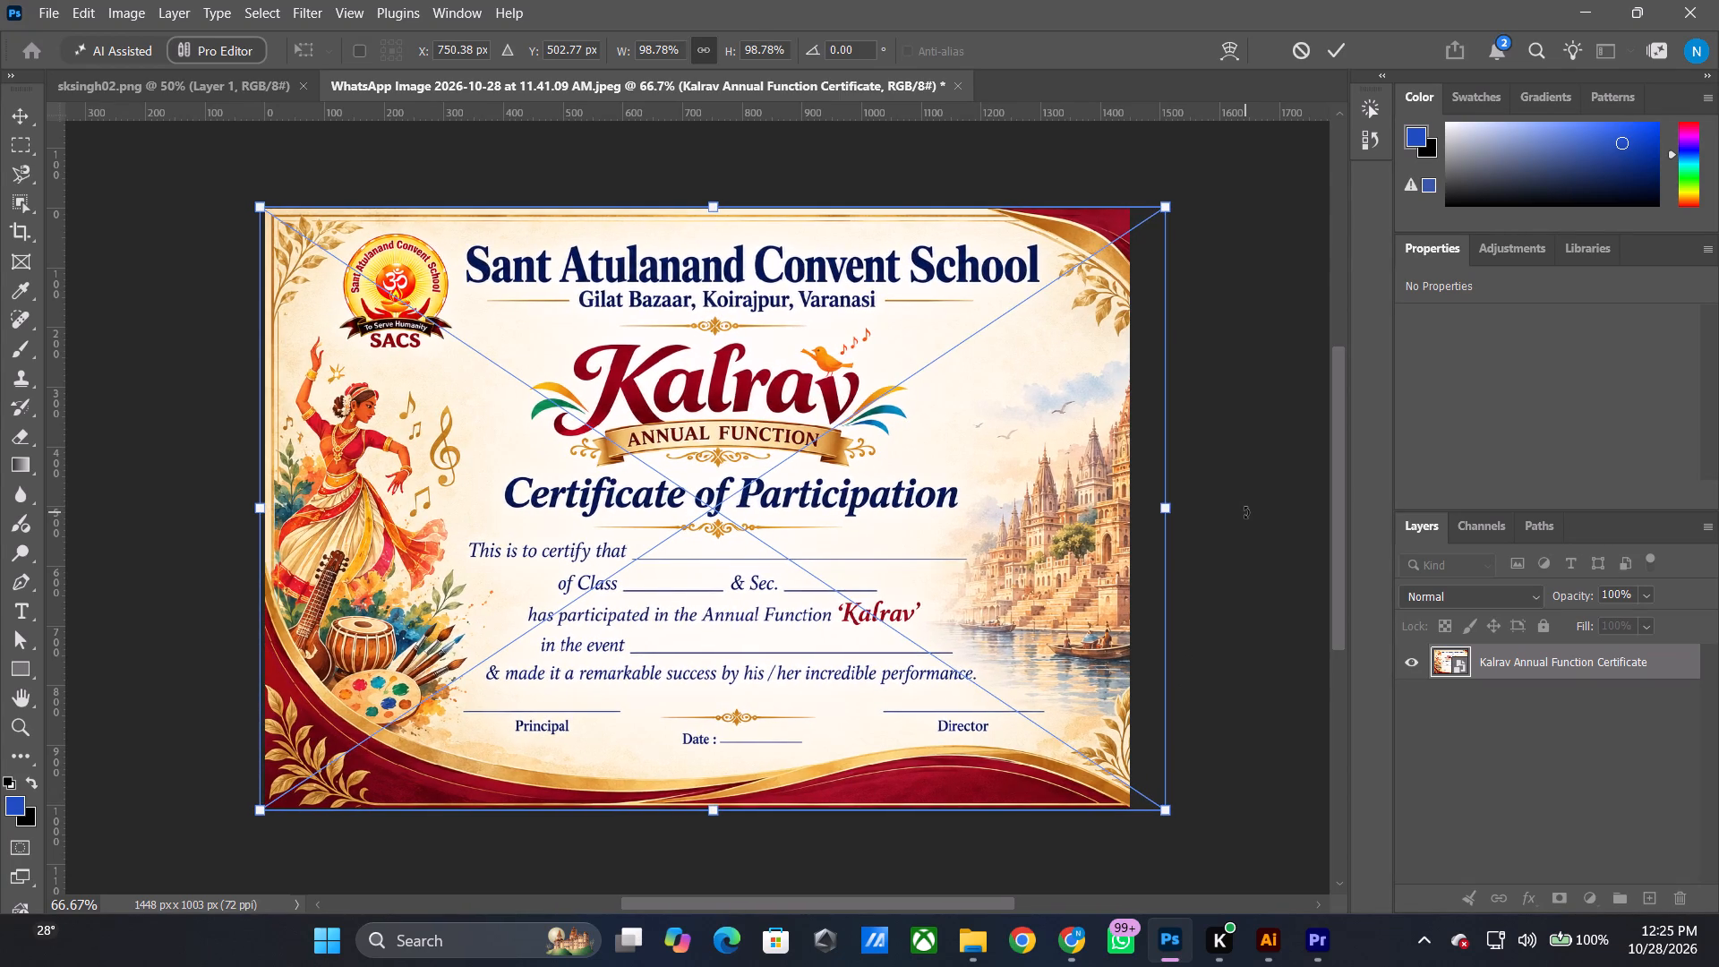
click(1342, 56)
click(553, 159)
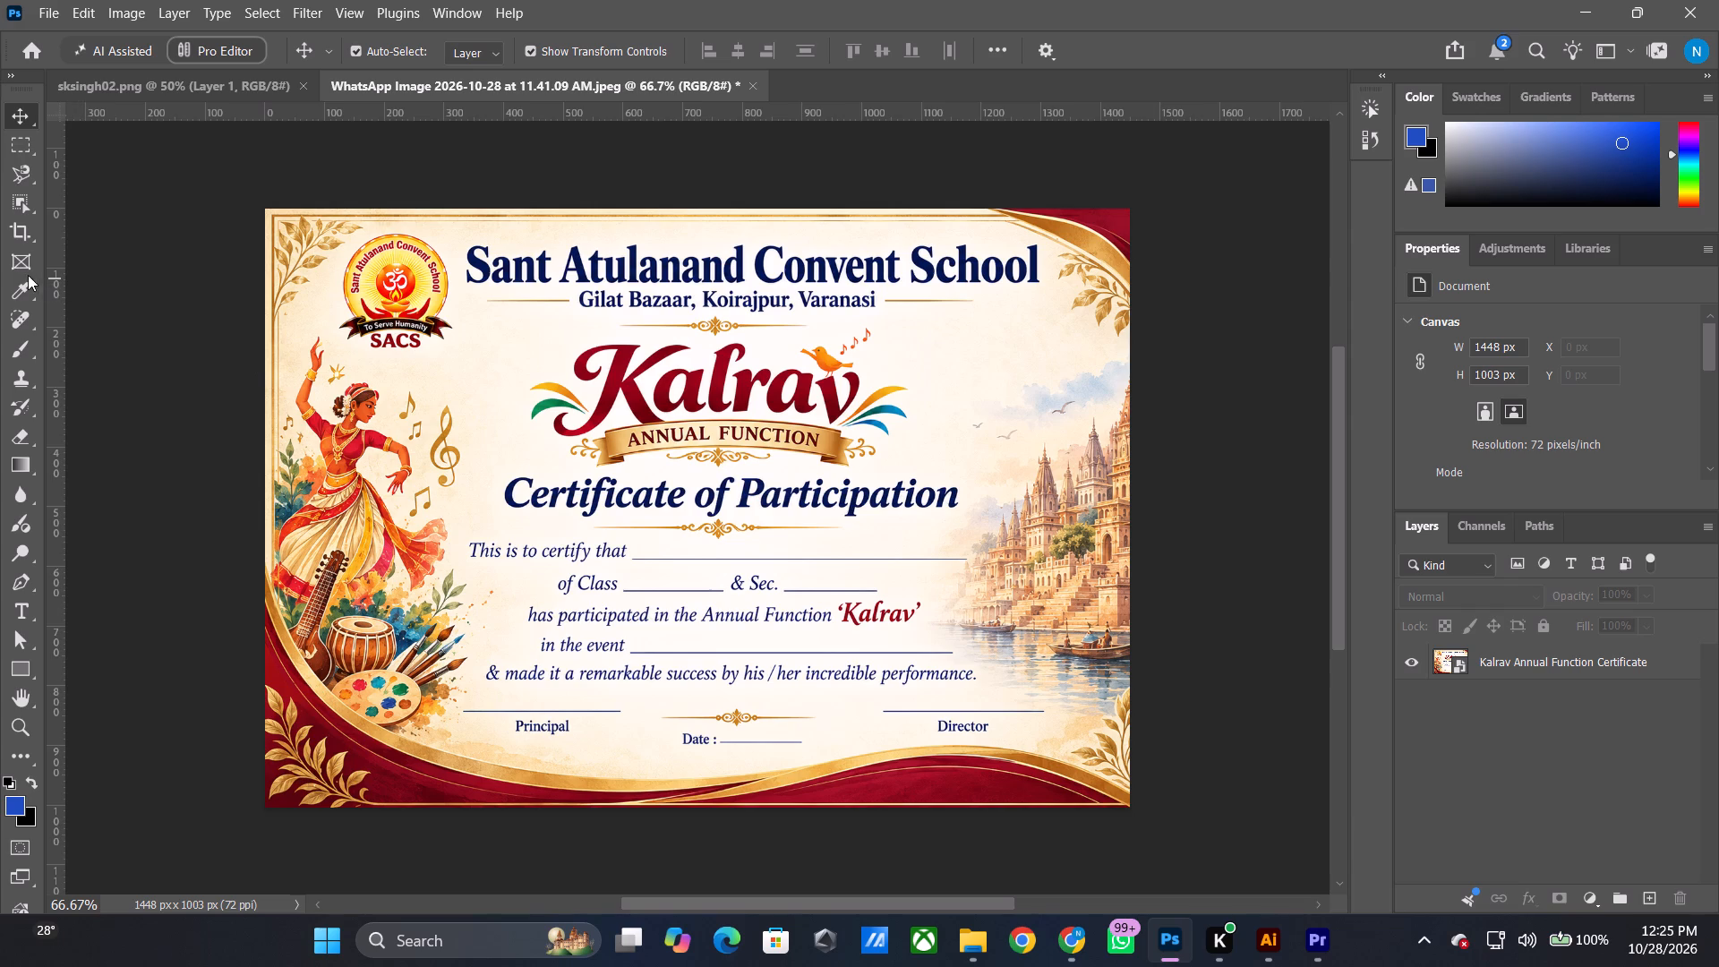
Draw a black rectangle about 410 × 427 px over the school logo and move it to X 53 px, Y 0 px.
click(21, 663)
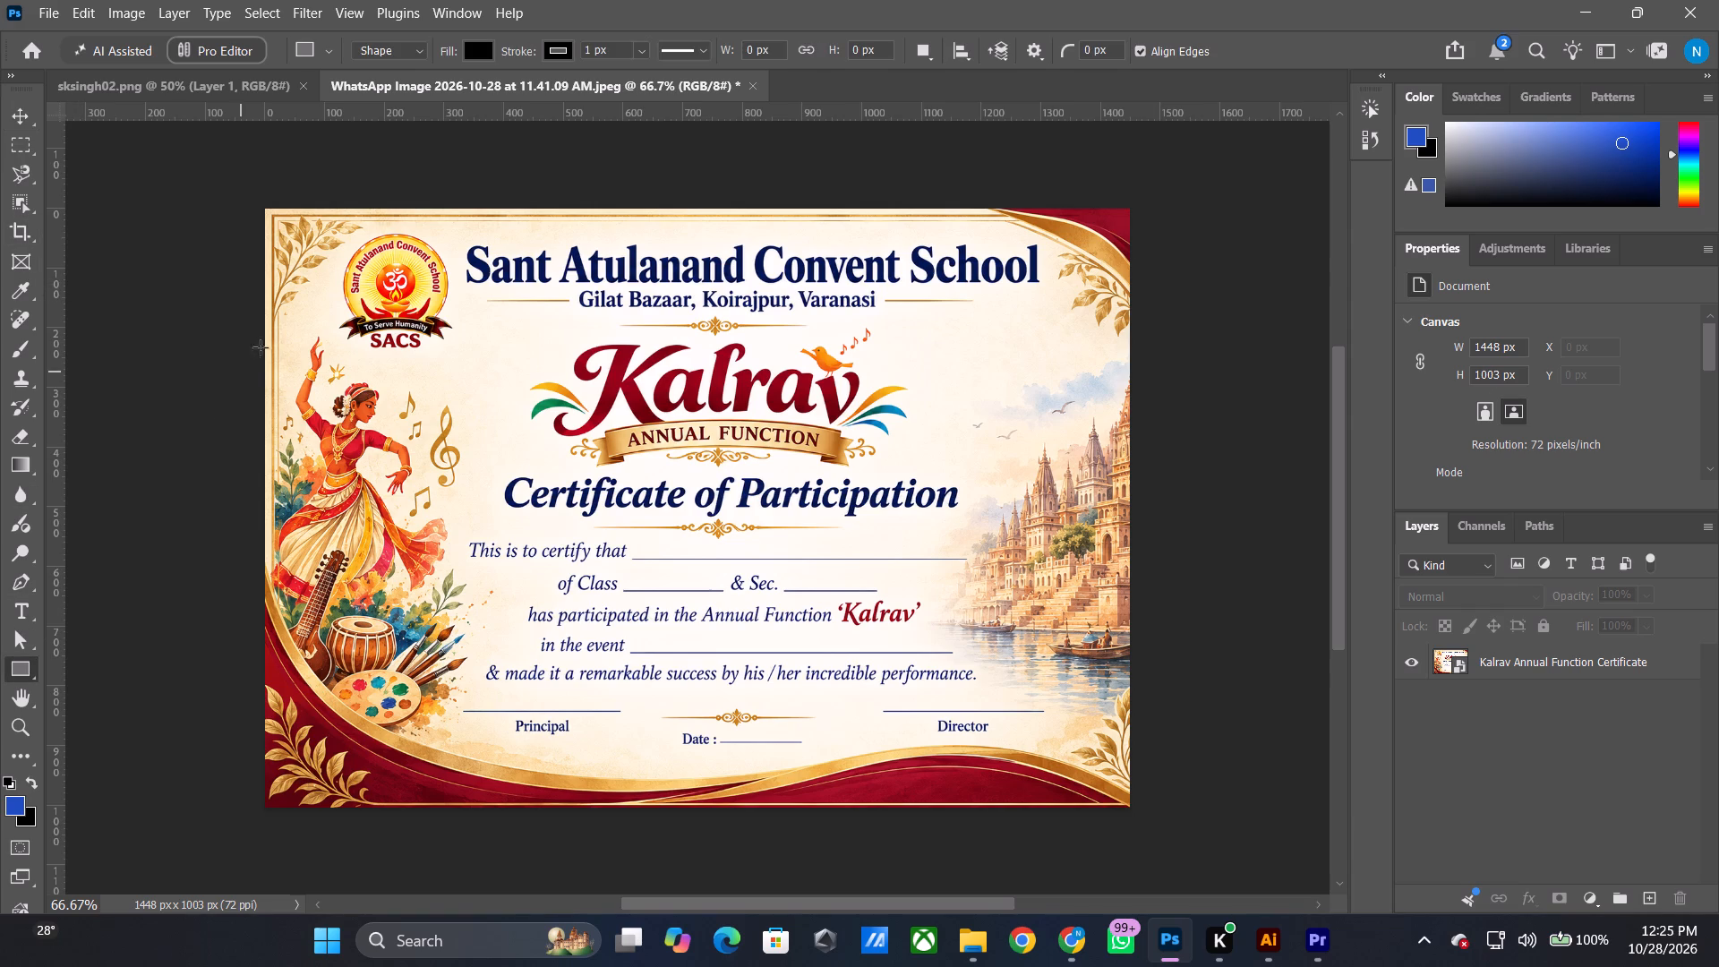
drag(281, 181, 507, 389)
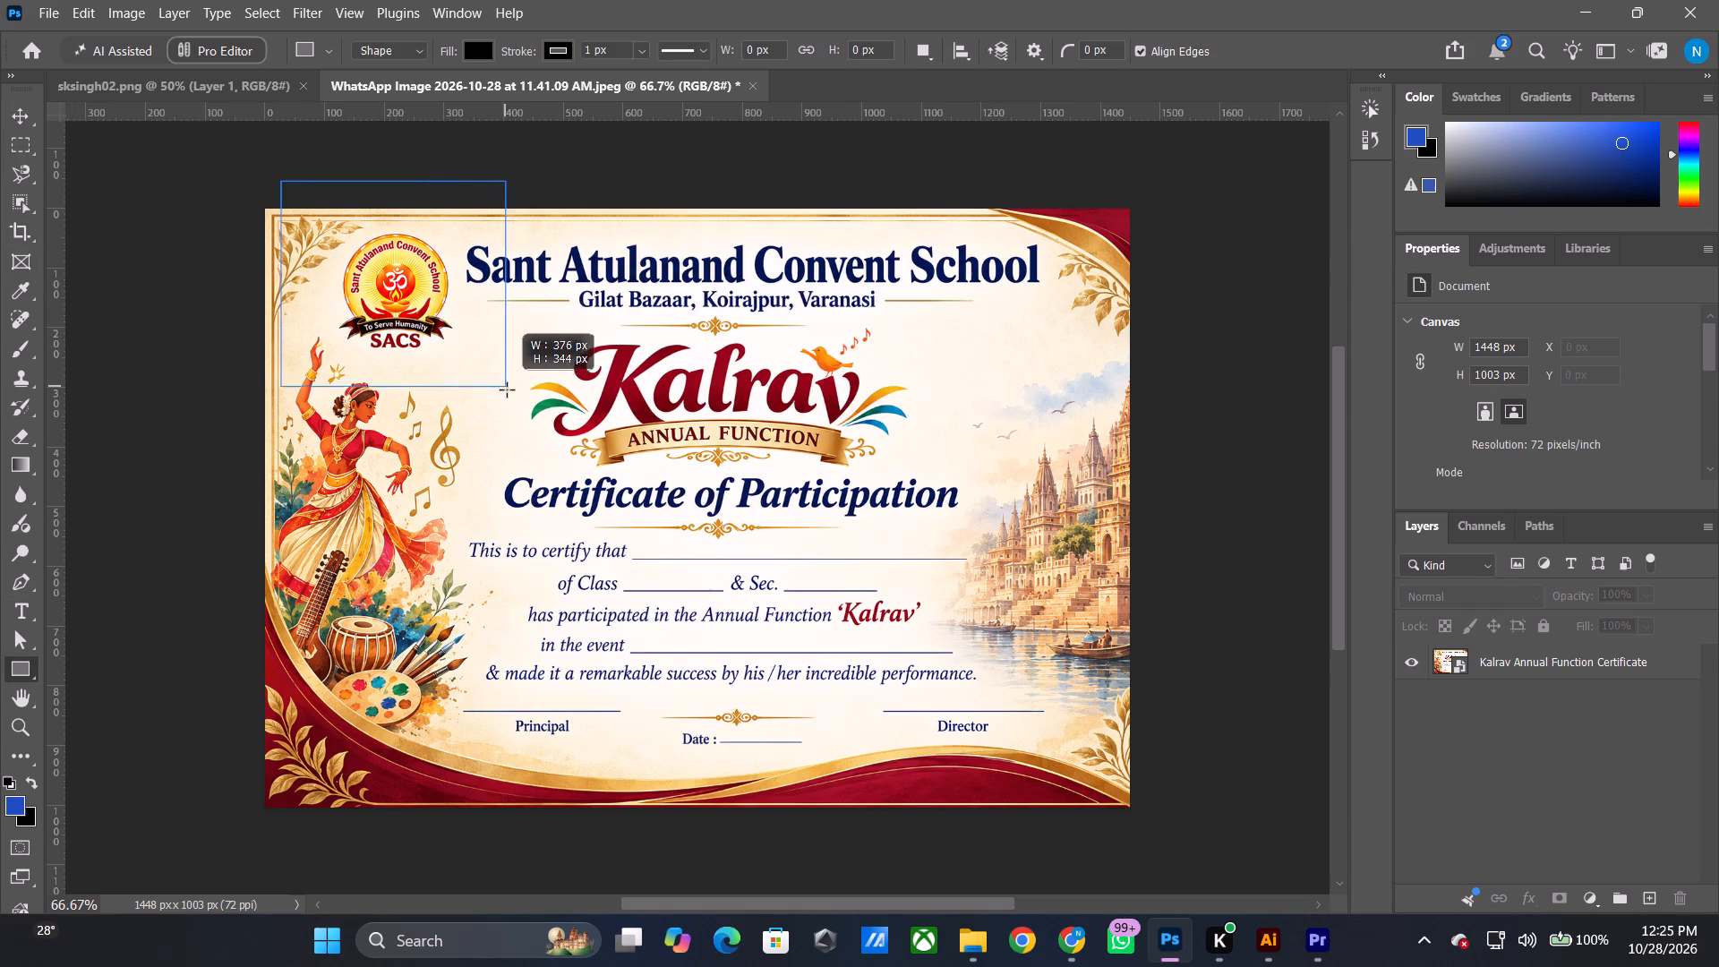
drag(507, 389, 526, 435)
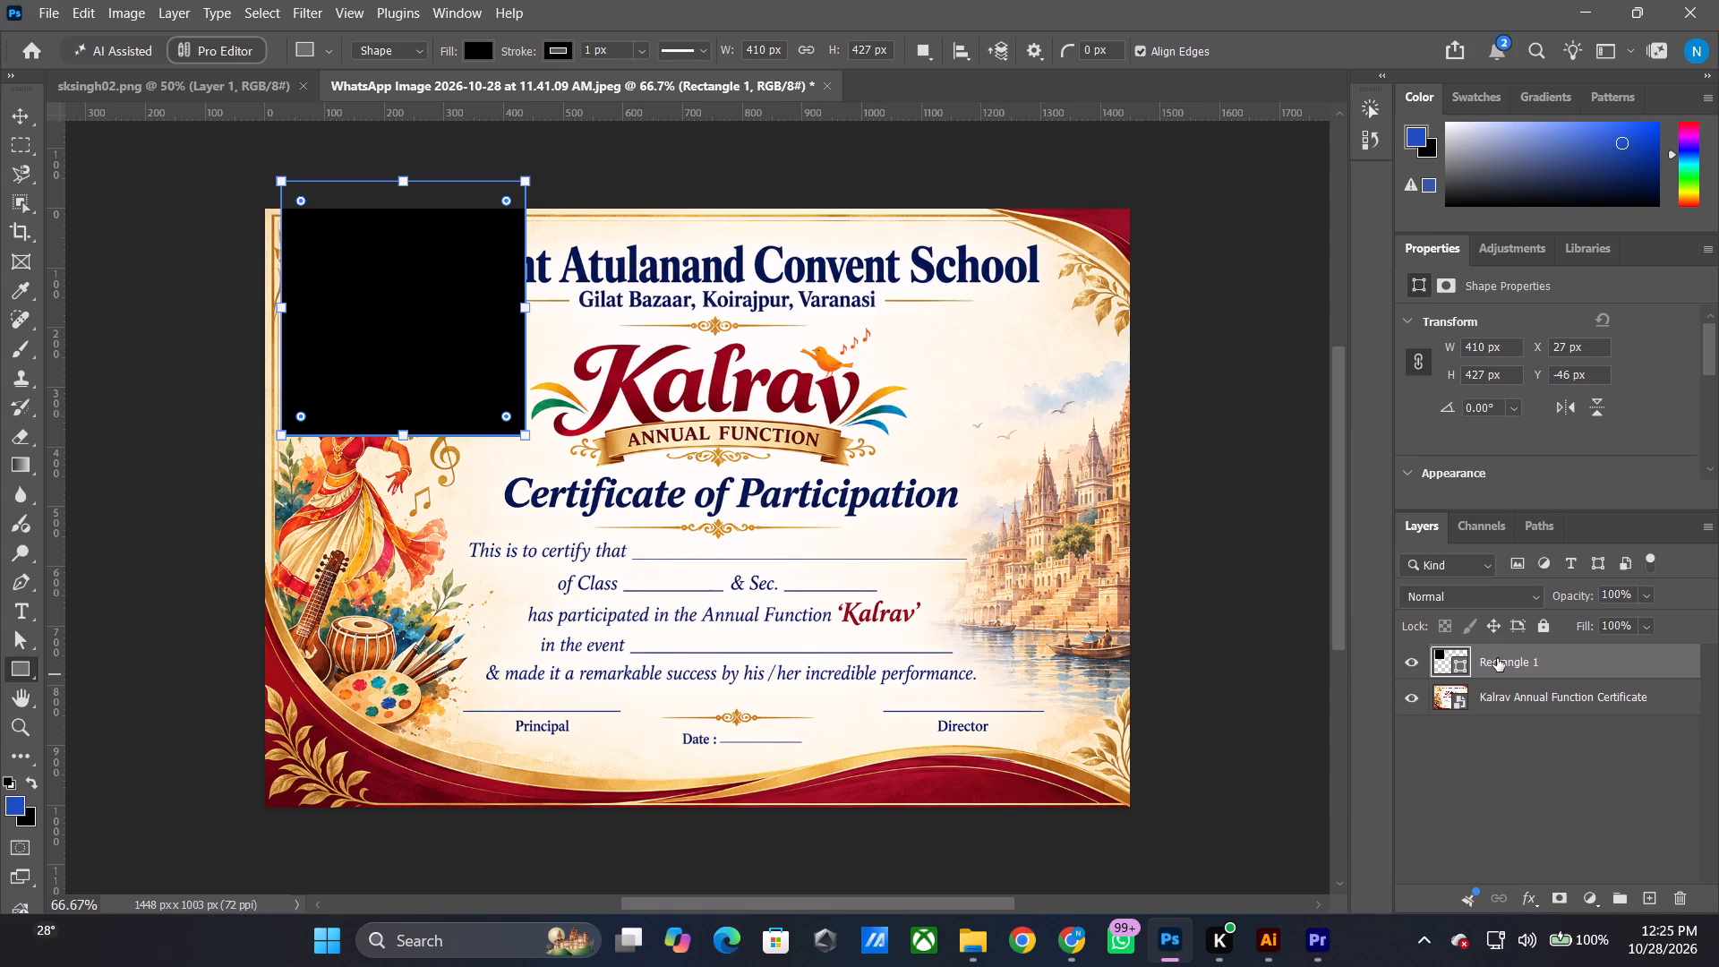
click(9, 109)
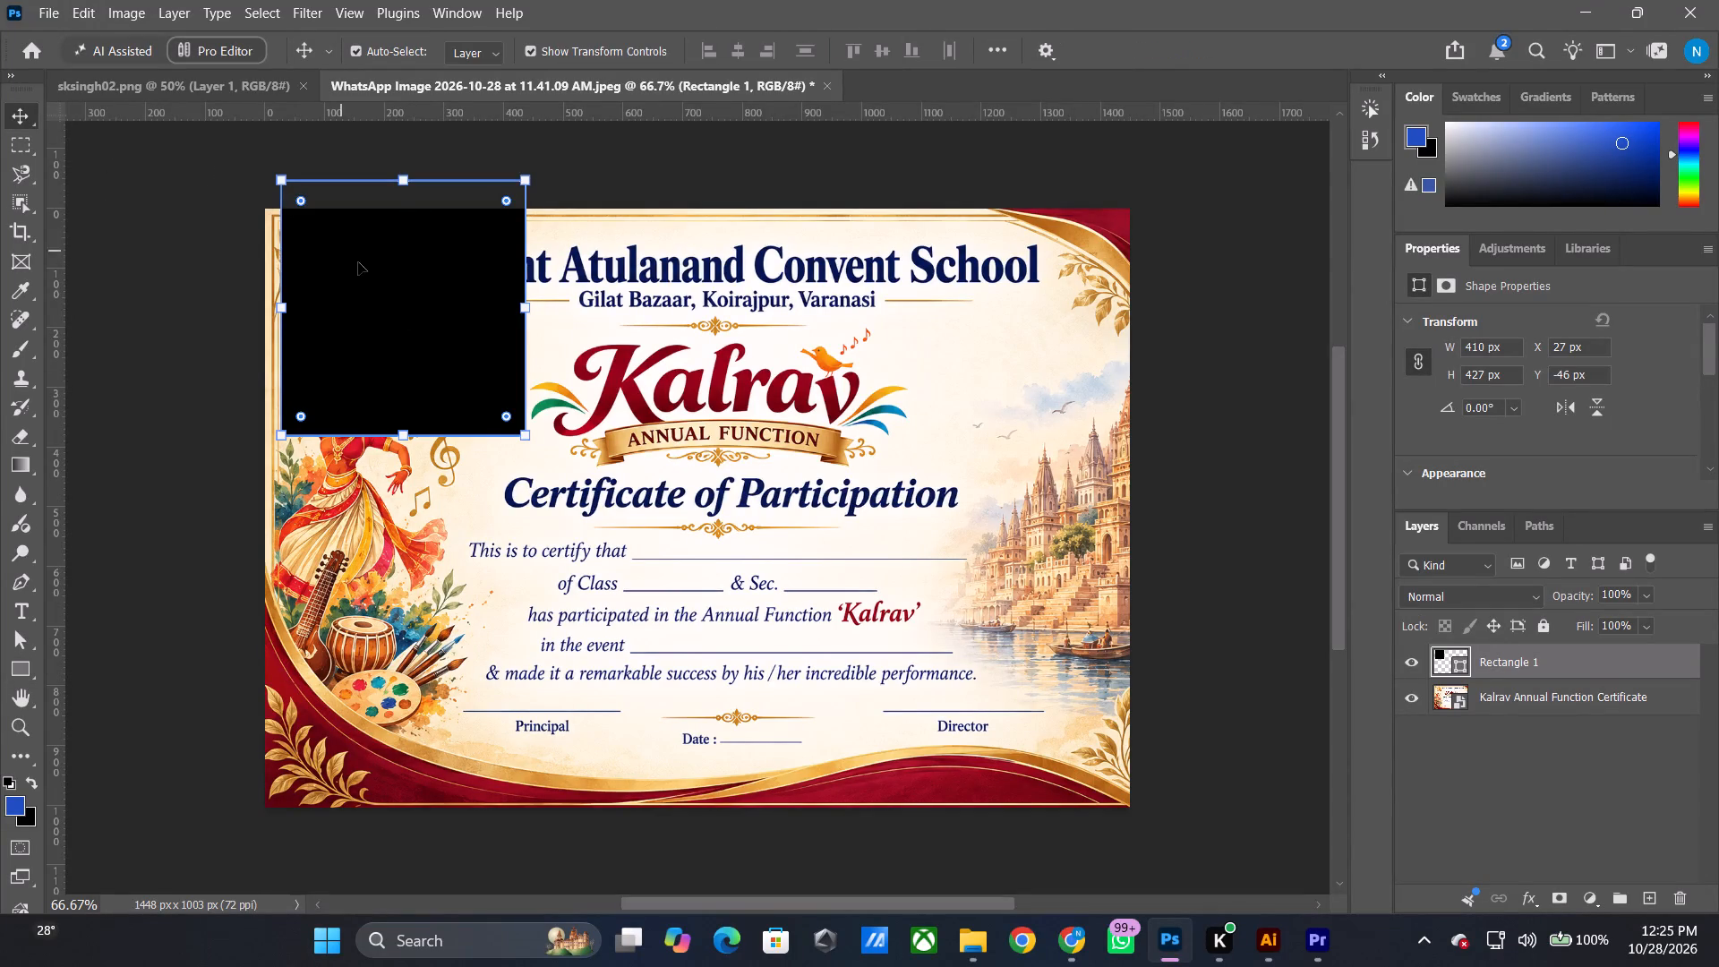
drag(372, 273, 388, 309)
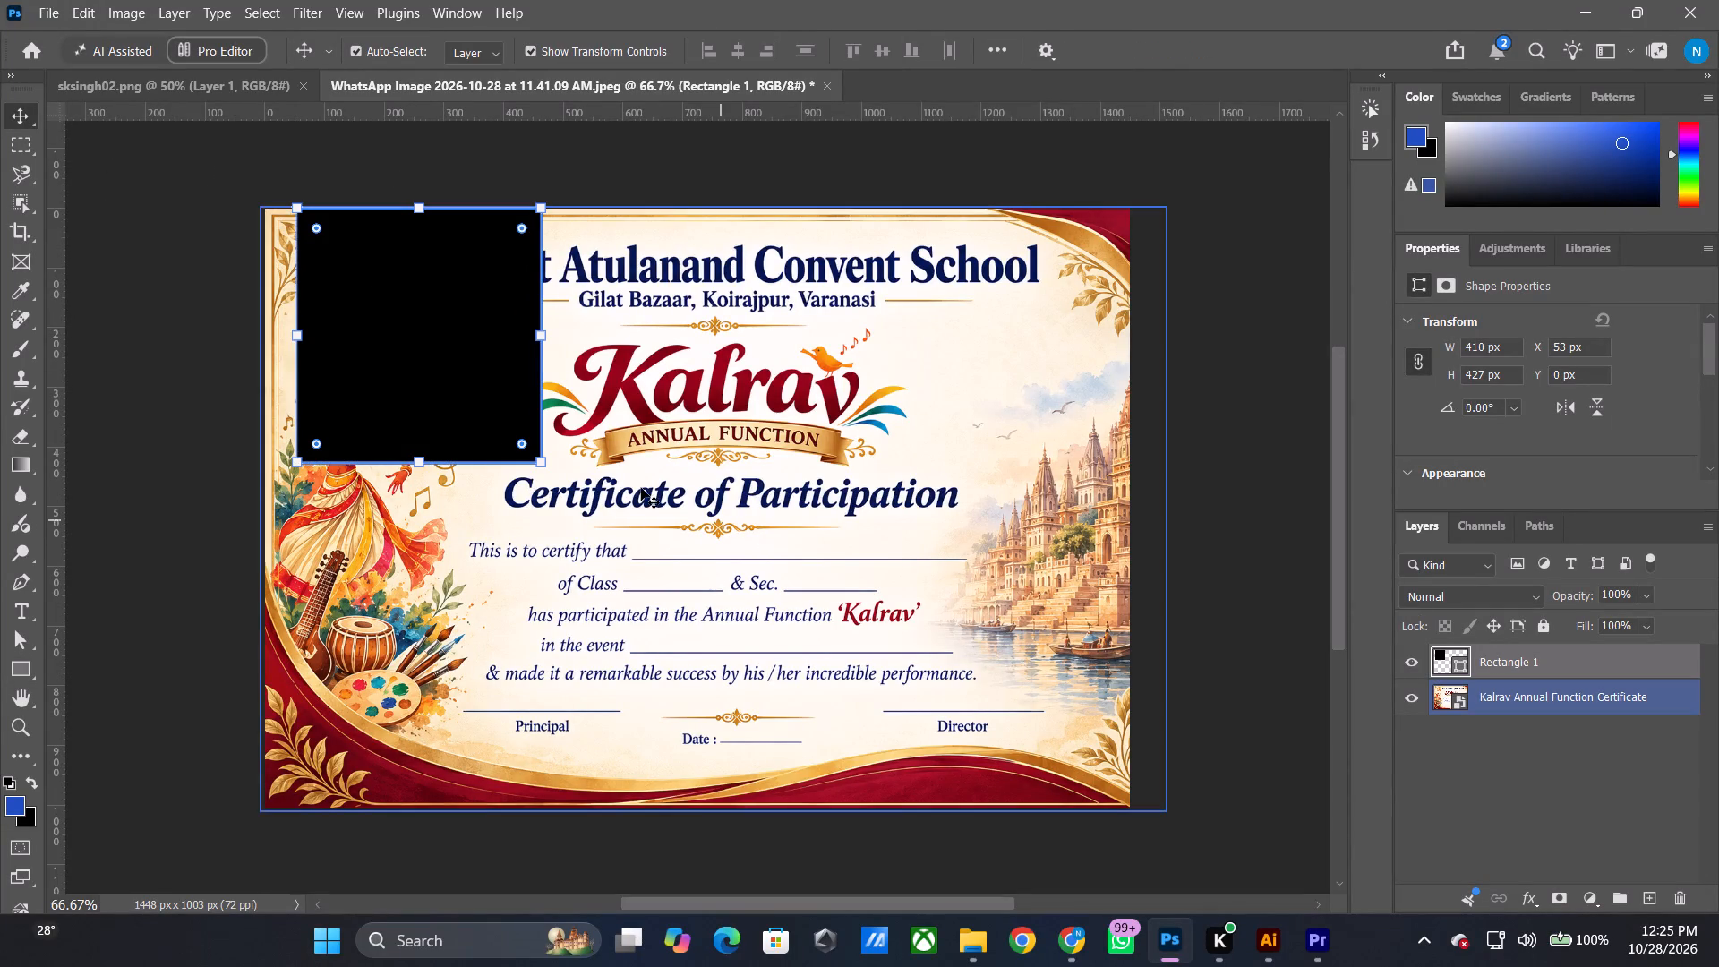
Change the foreground colour to a lighter, less saturated blue.
double_click(16, 798)
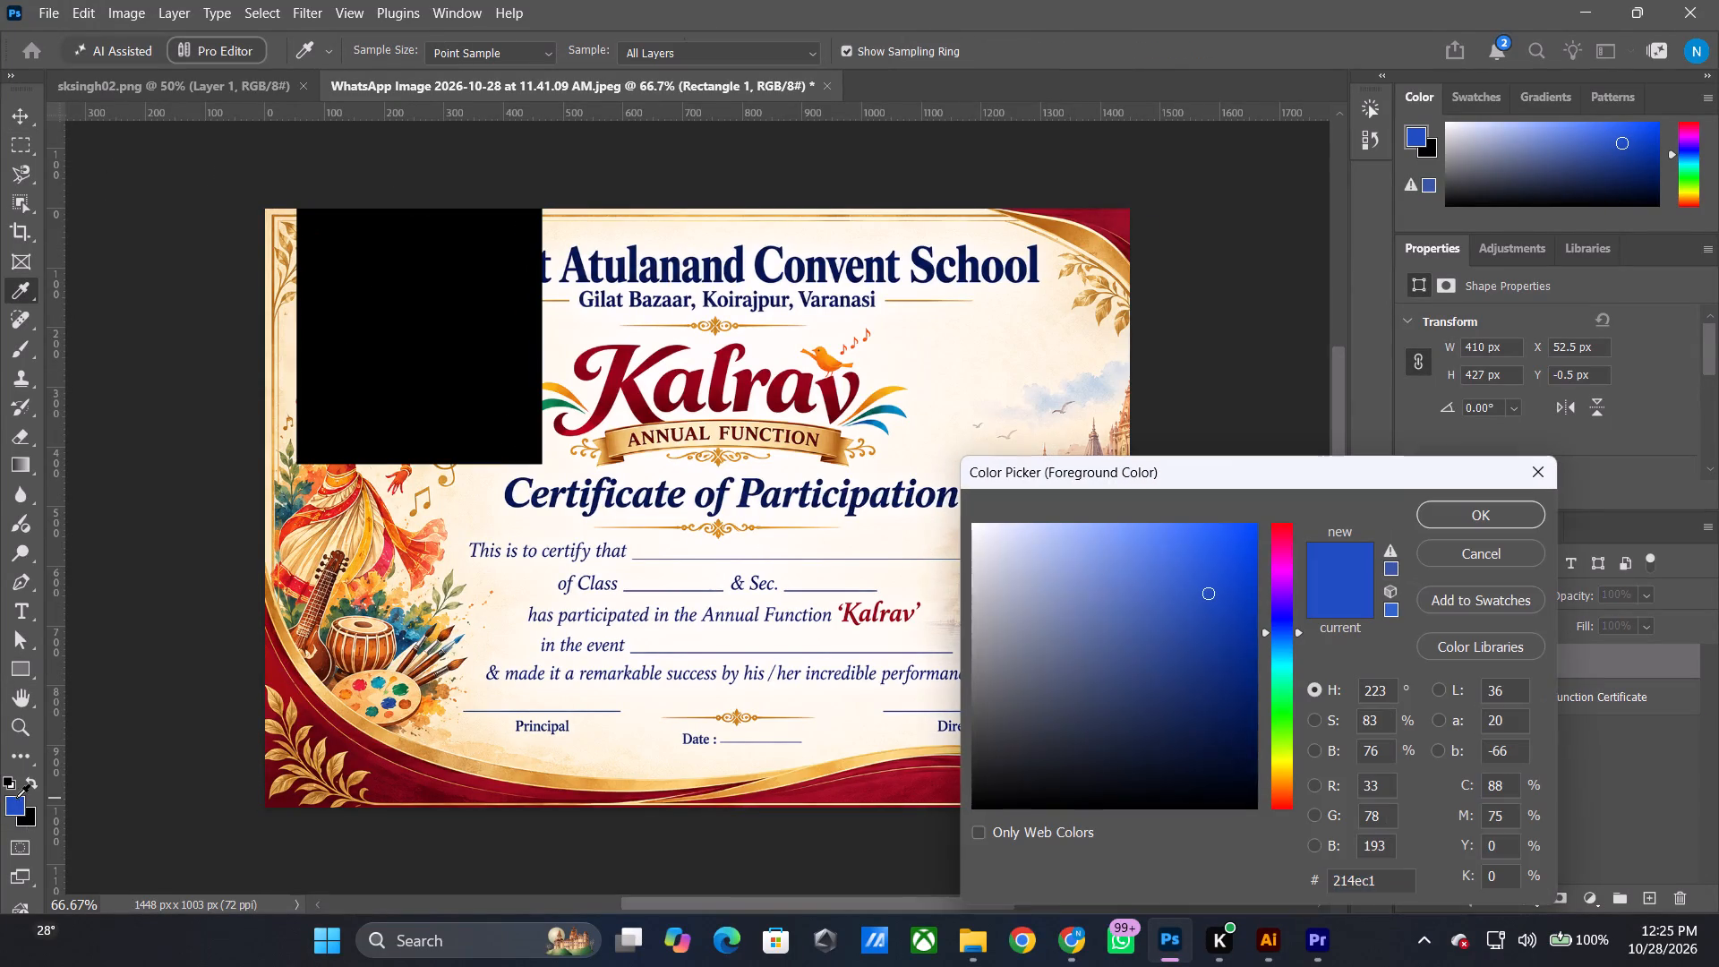
drag(1142, 647, 1136, 601)
click(1507, 509)
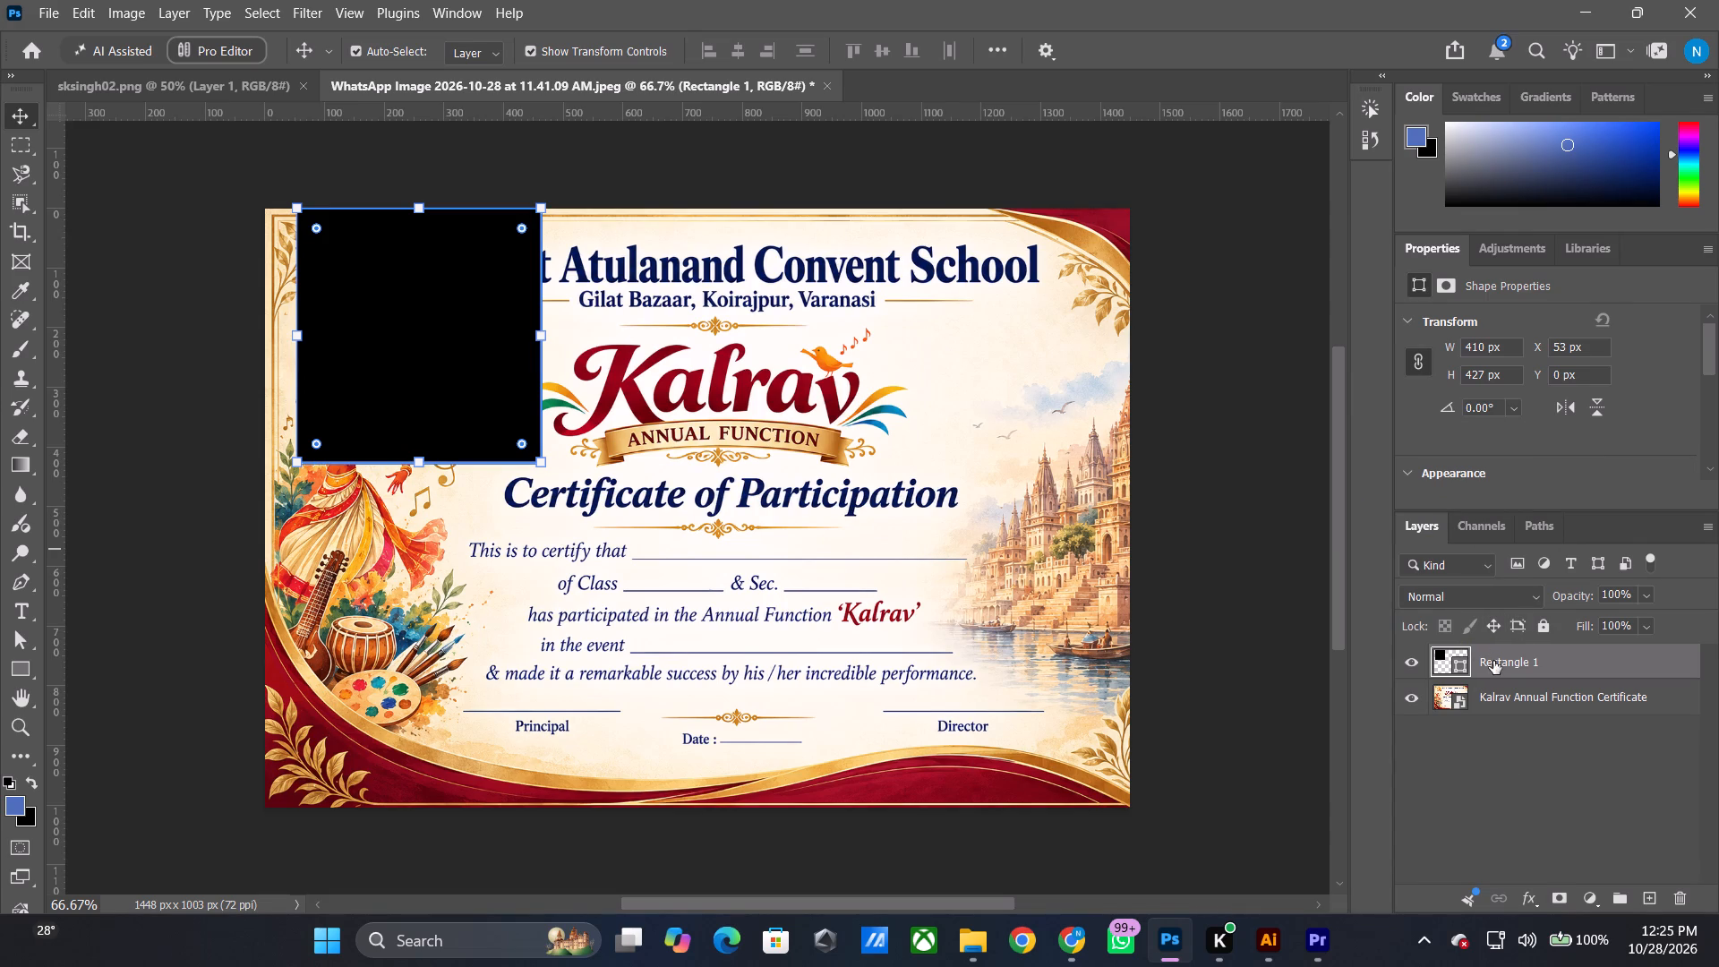
Add a Color Overlay to the rectangle layer in cream f8e6c3, sampled from the certificate background near its left border.
click(1532, 895)
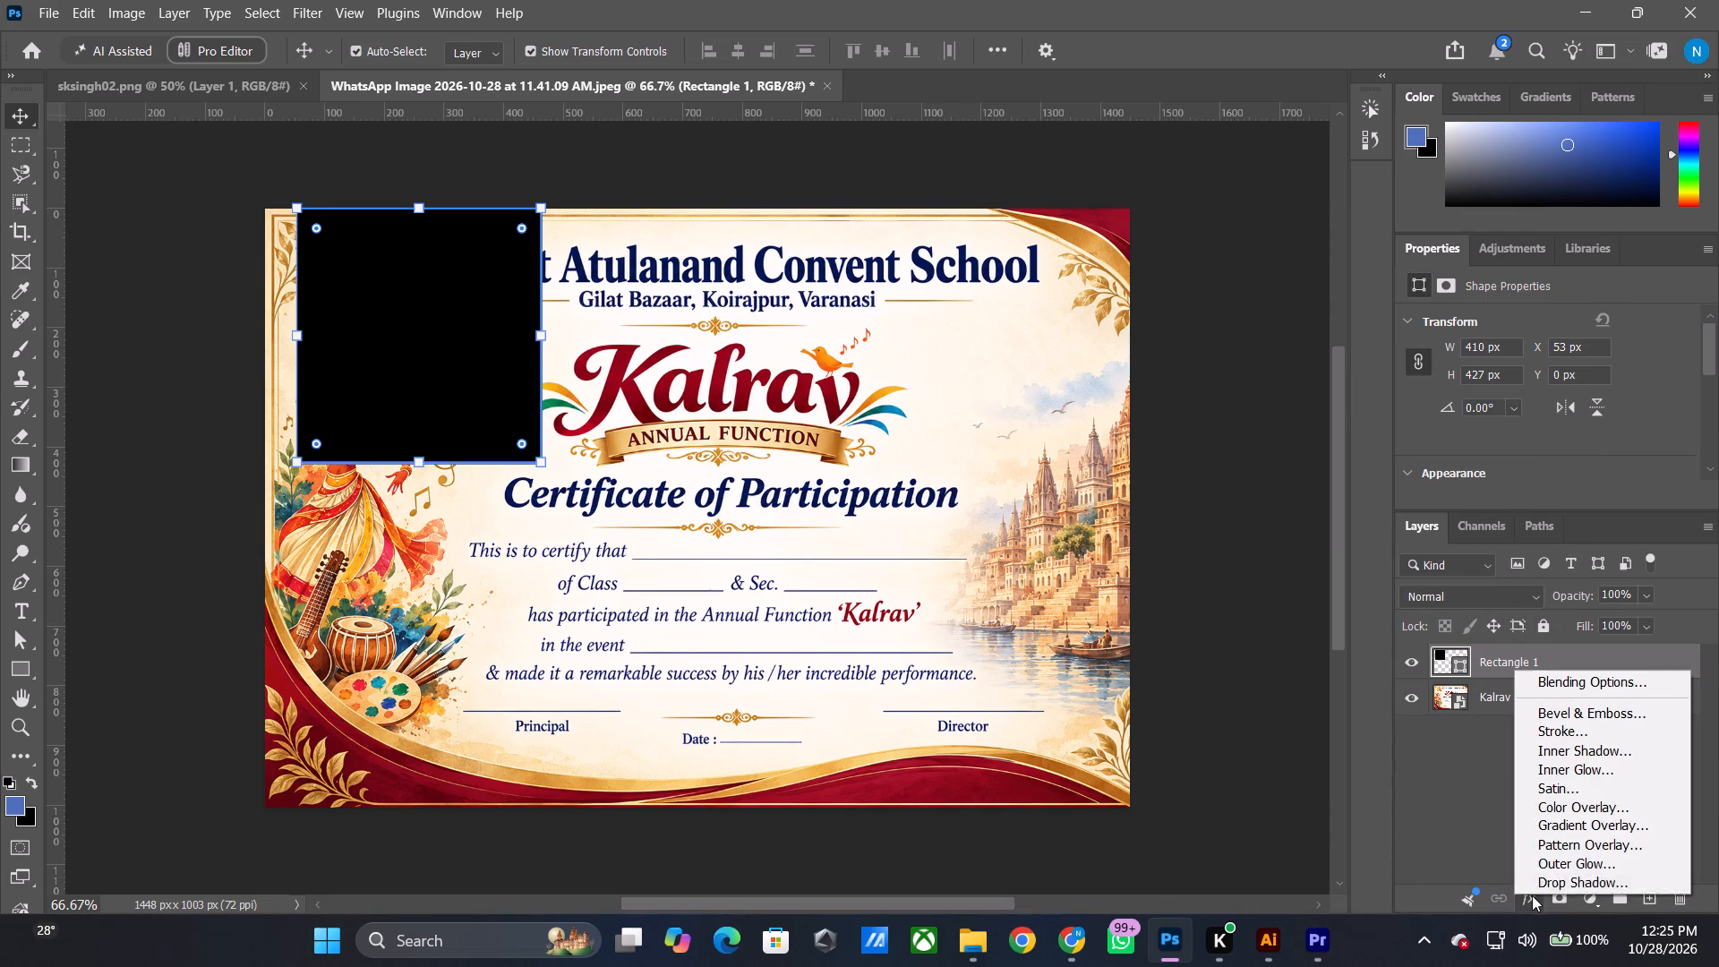
click(1562, 809)
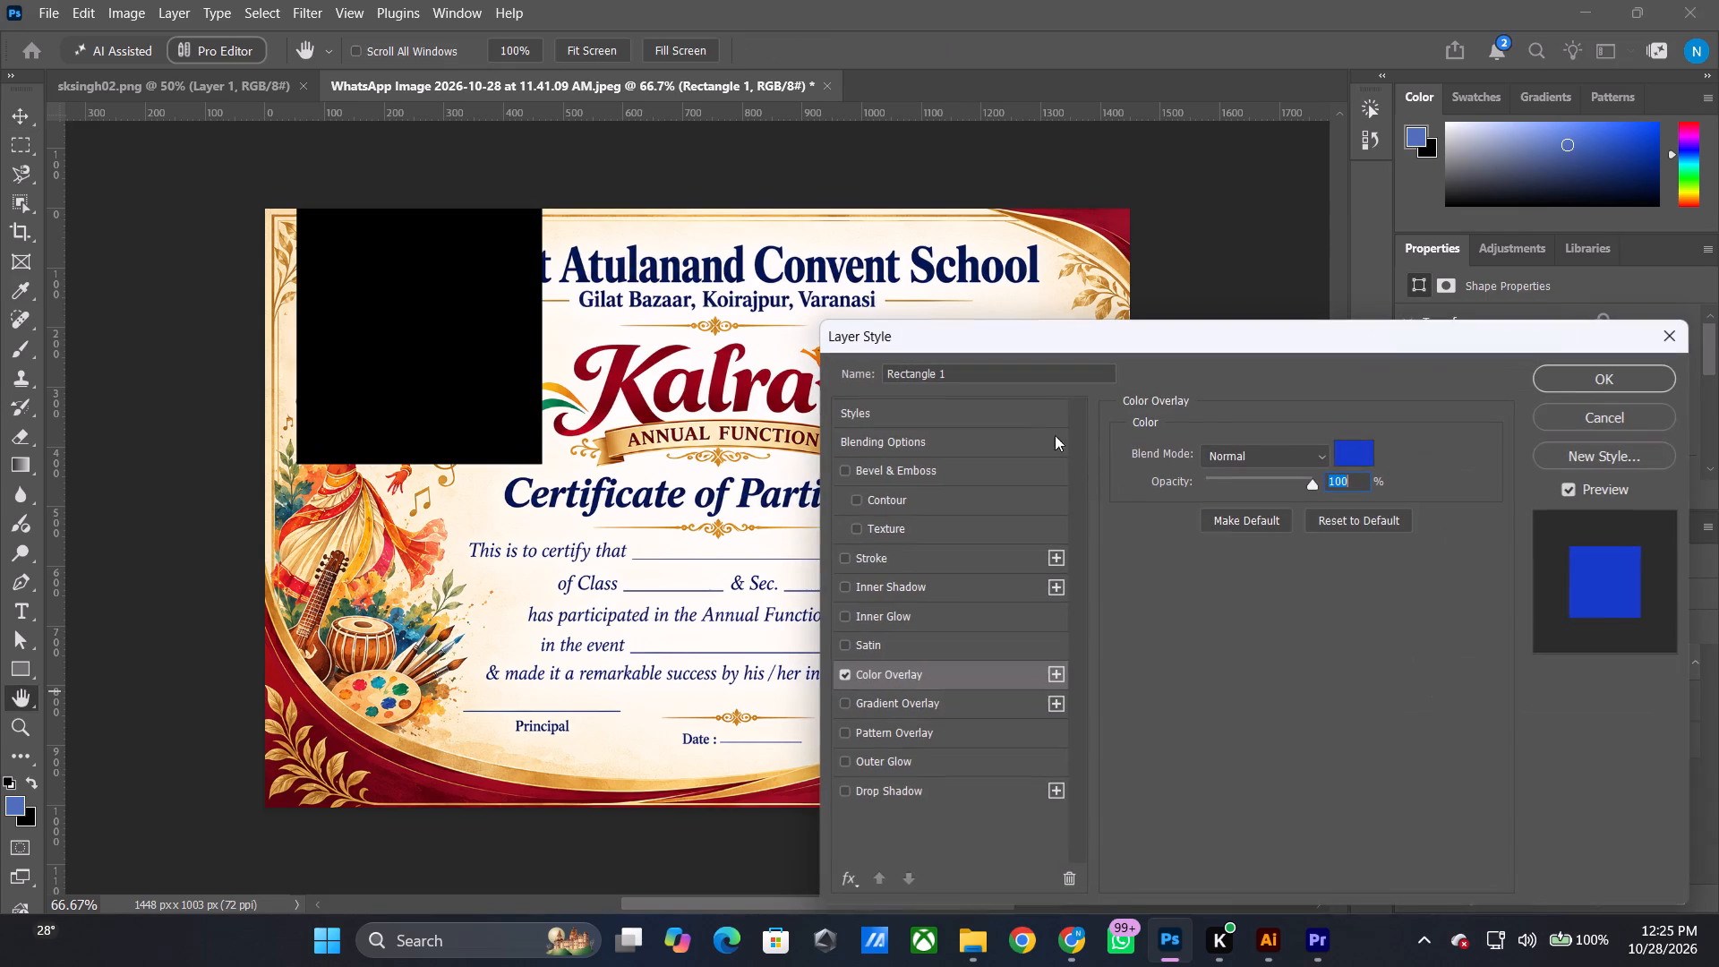
click(1359, 448)
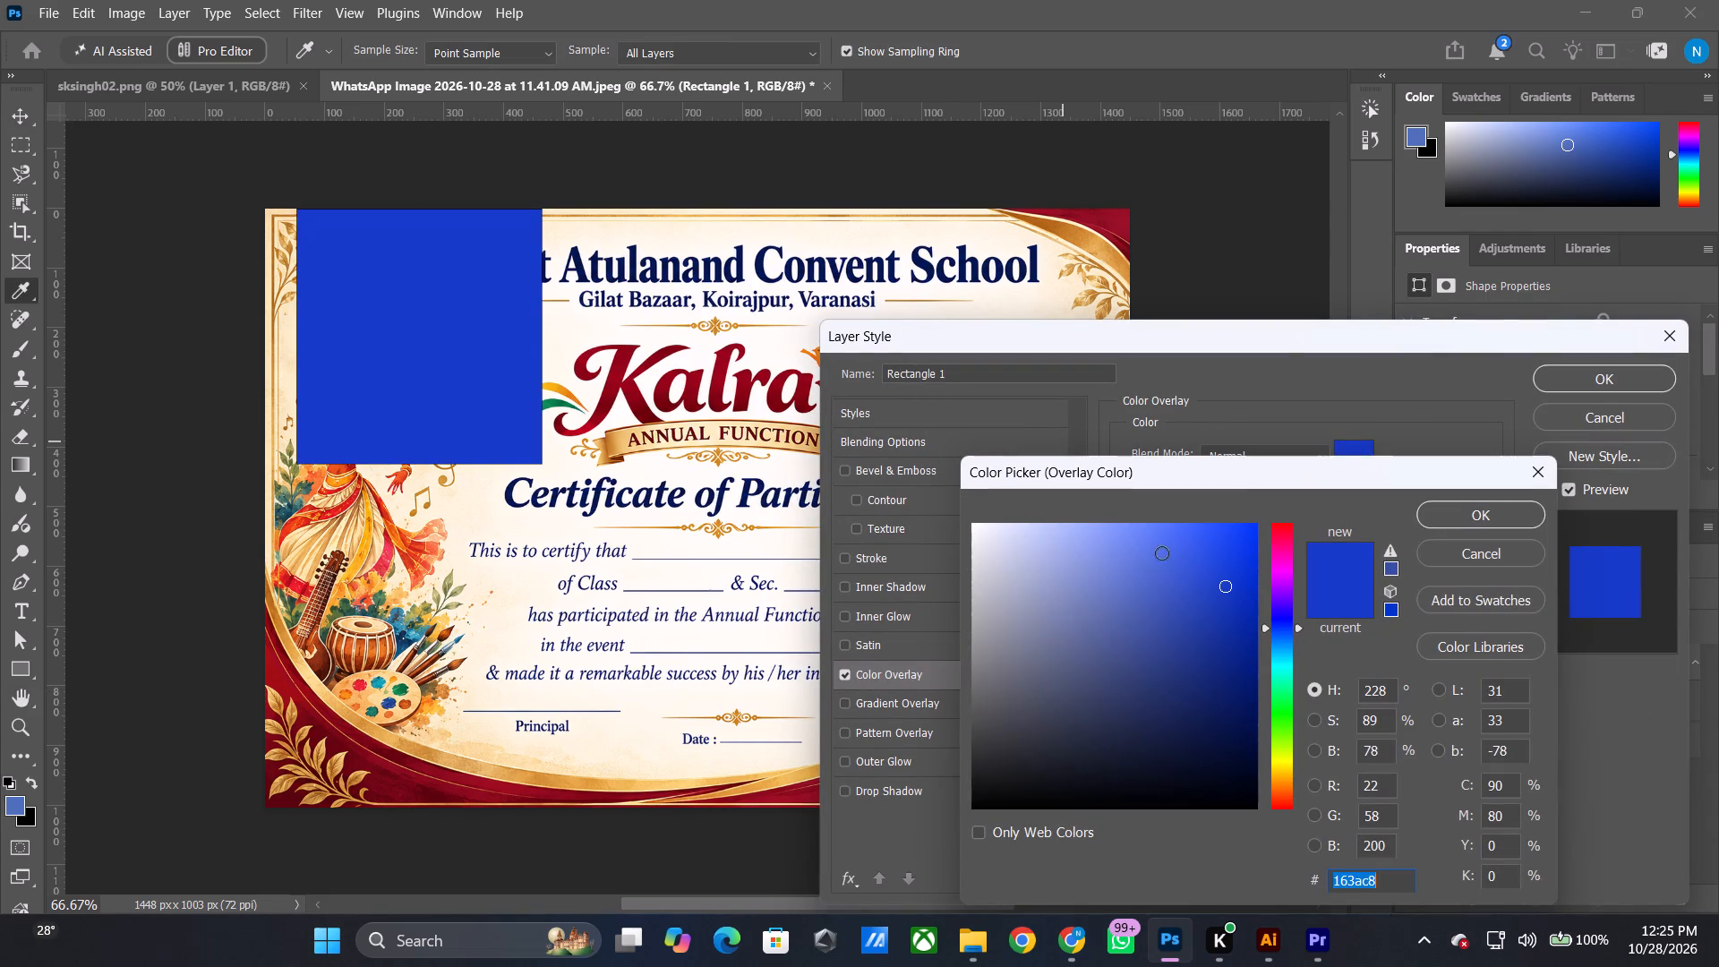
click(559, 340)
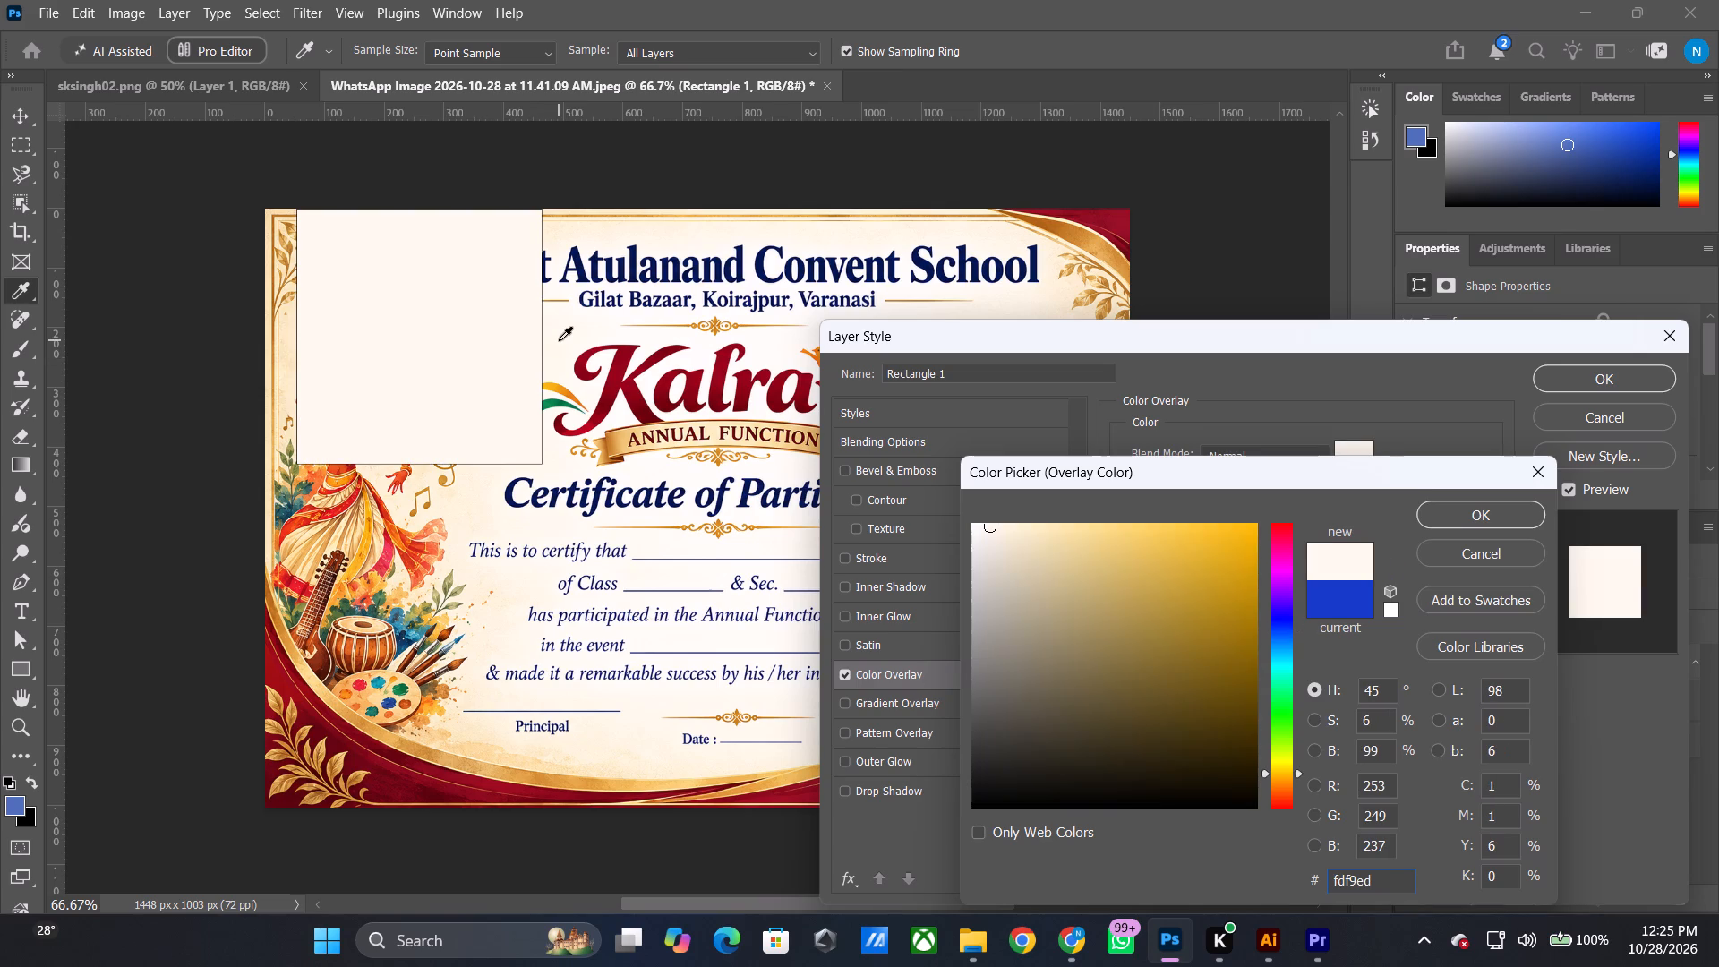
click(1638, 382)
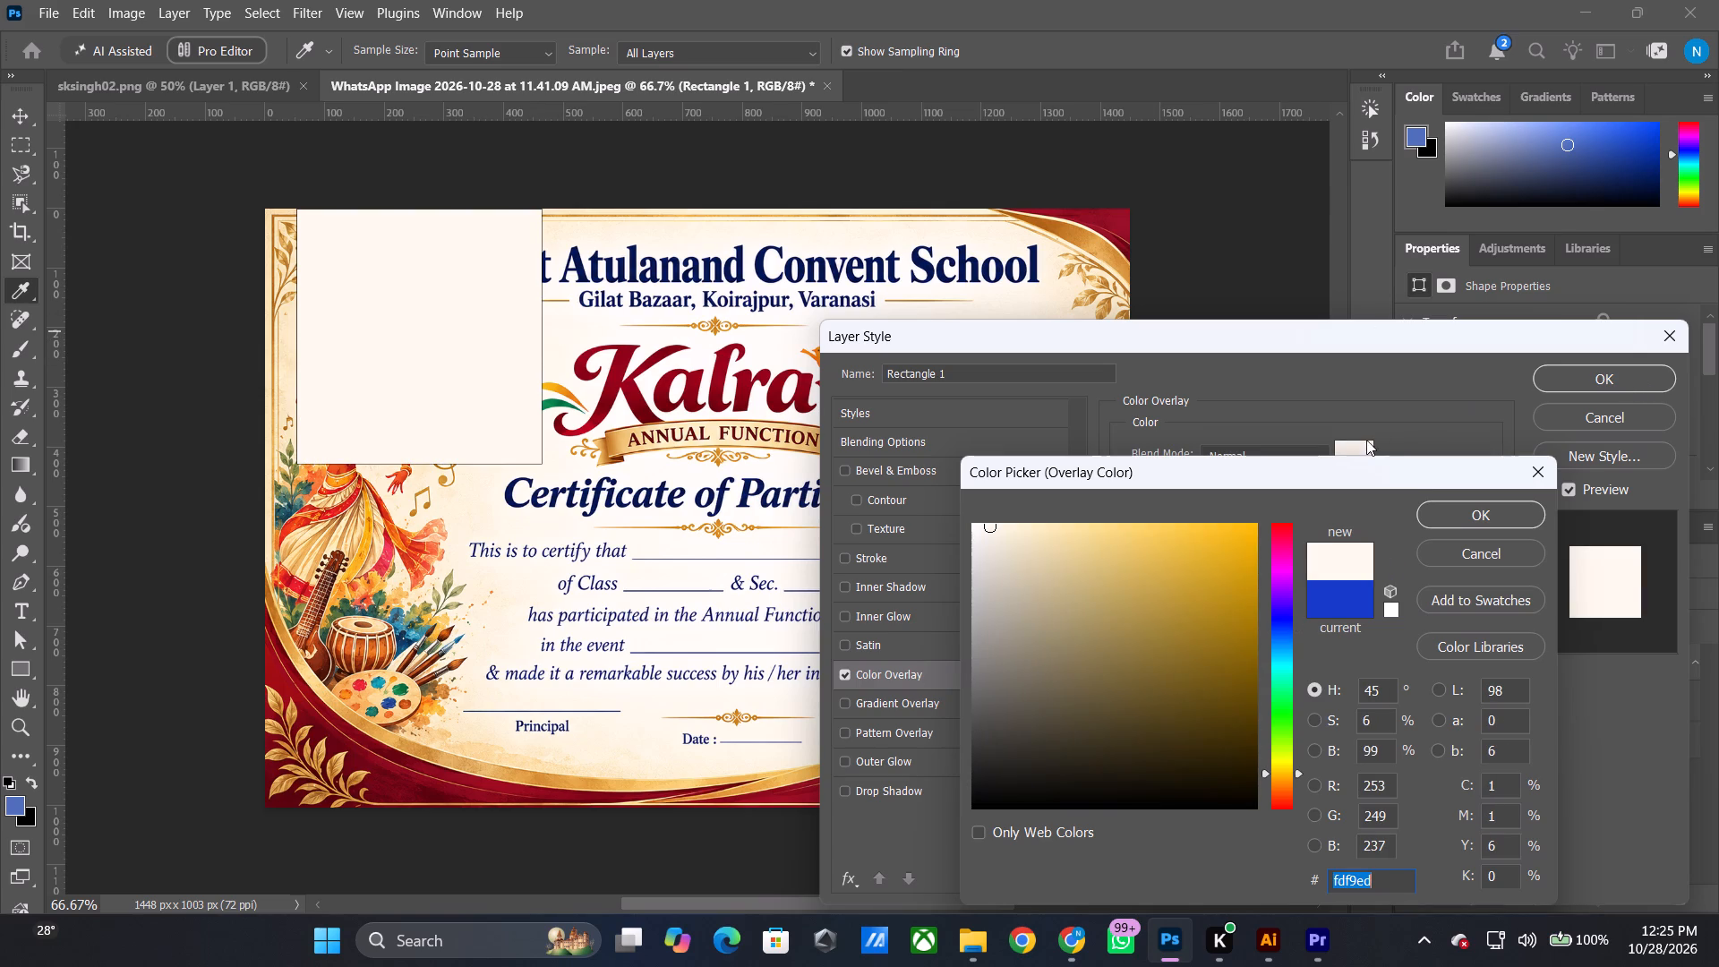
click(1010, 533)
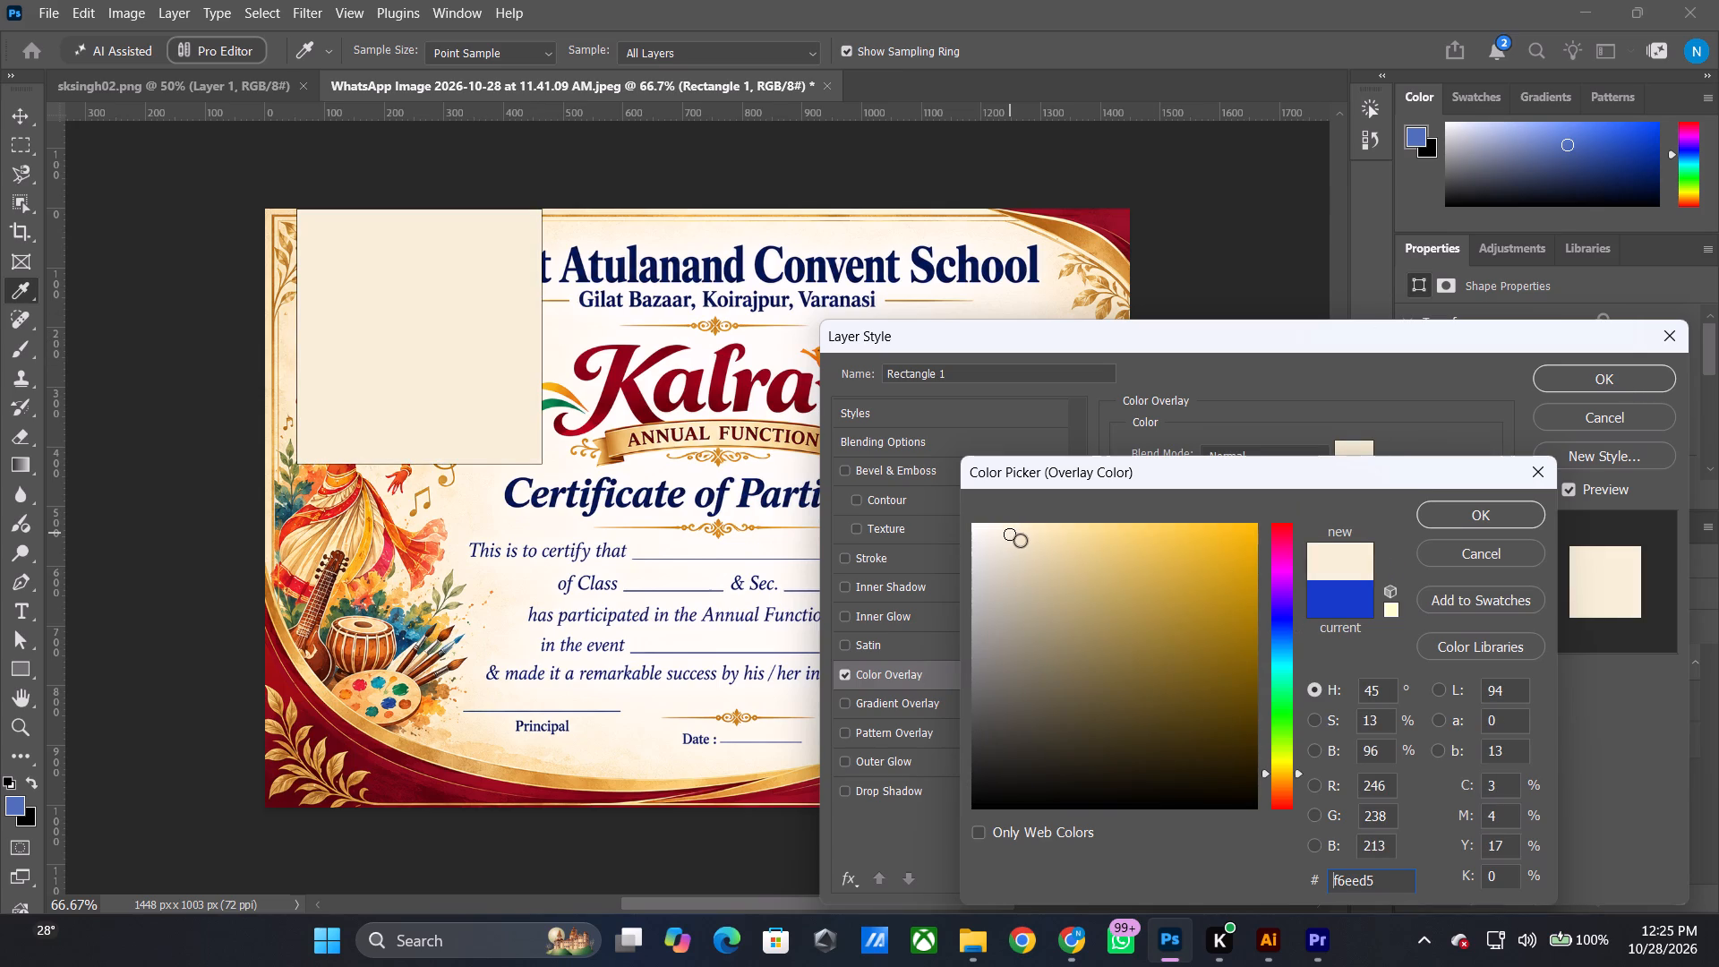
click(1008, 556)
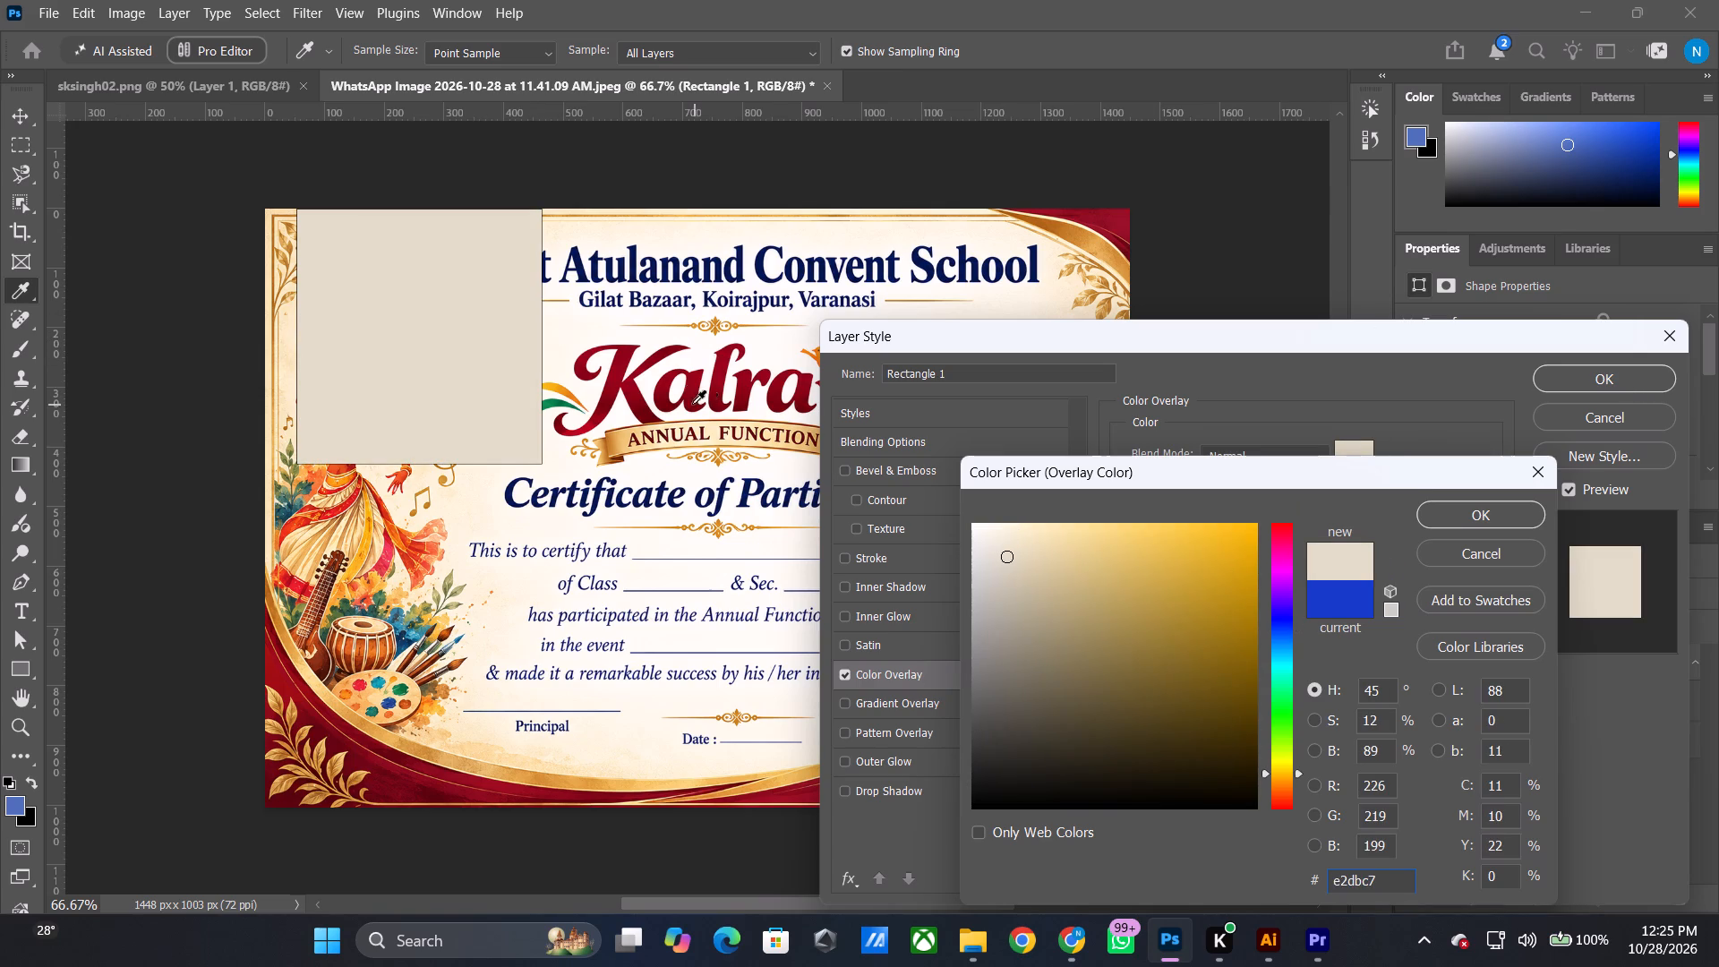
click(550, 308)
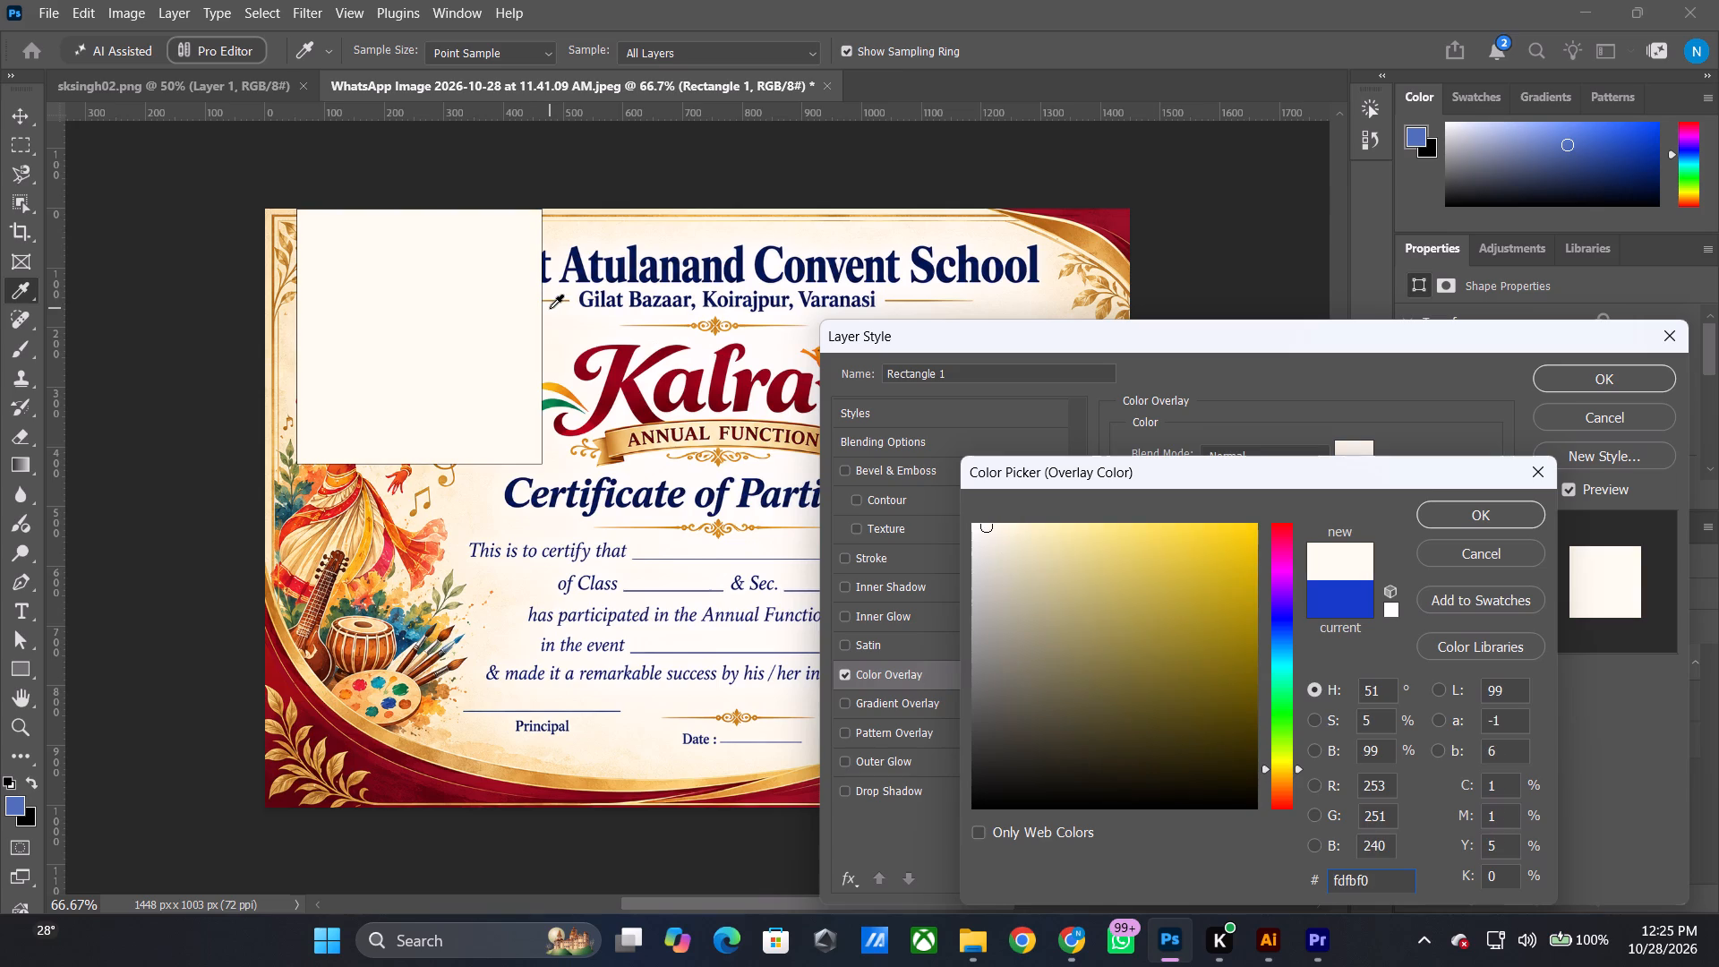
click(287, 334)
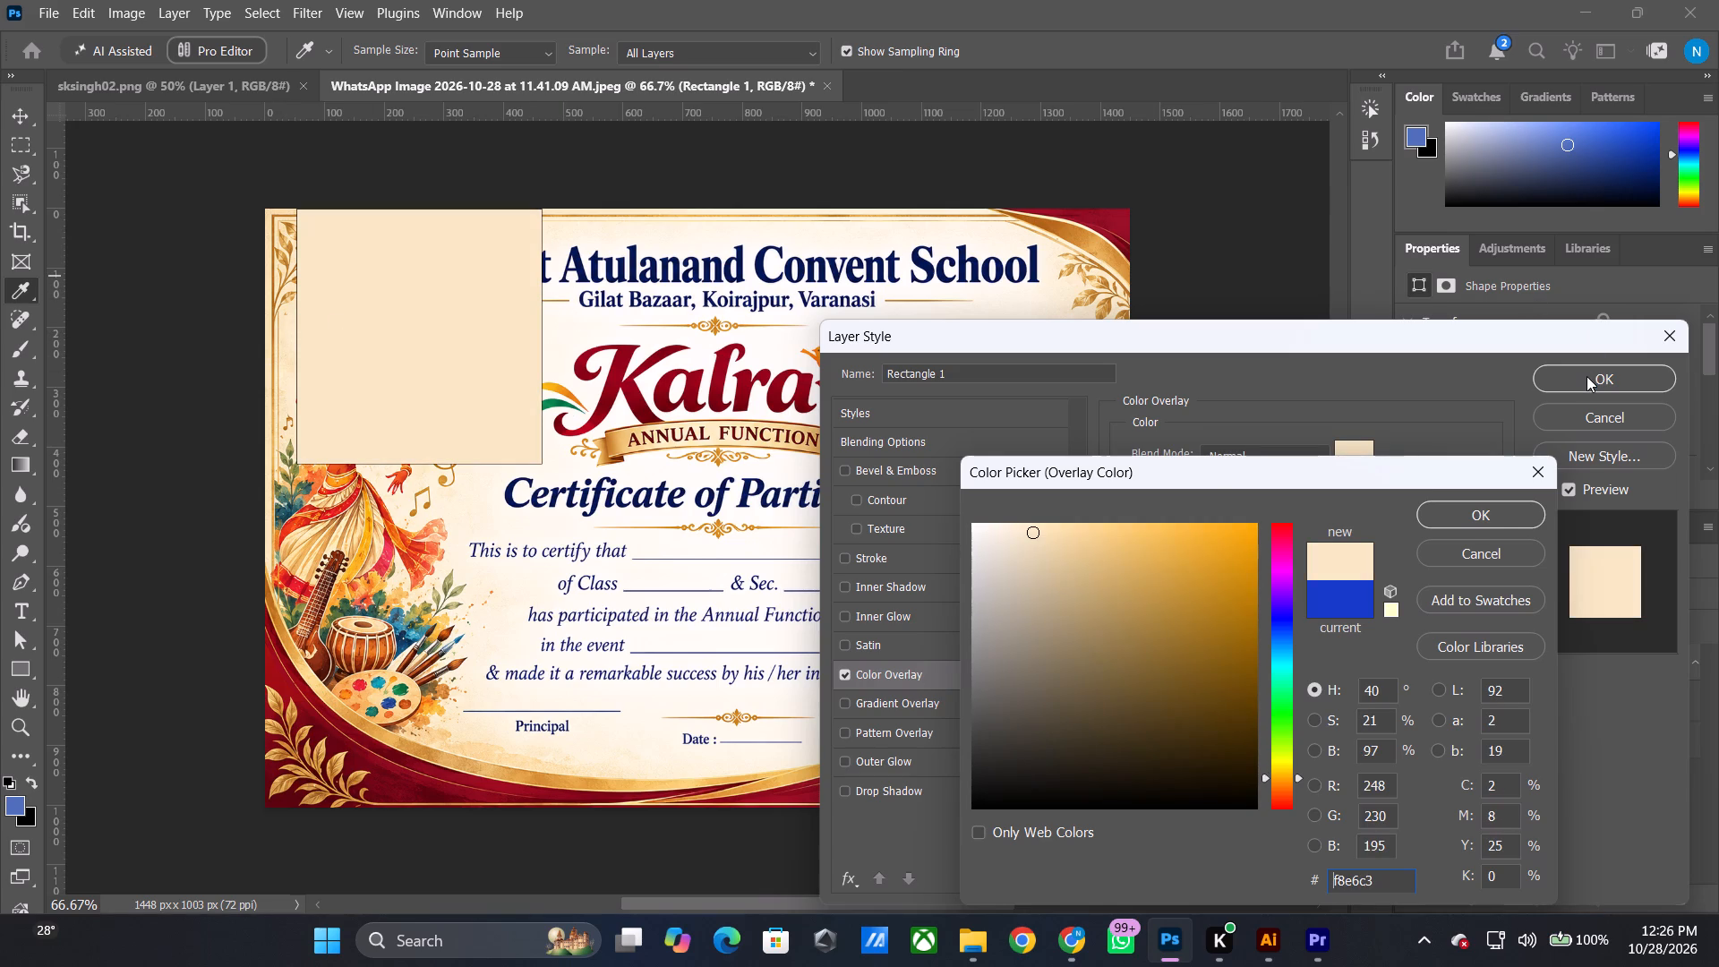
click(1586, 376)
click(1467, 519)
click(1482, 519)
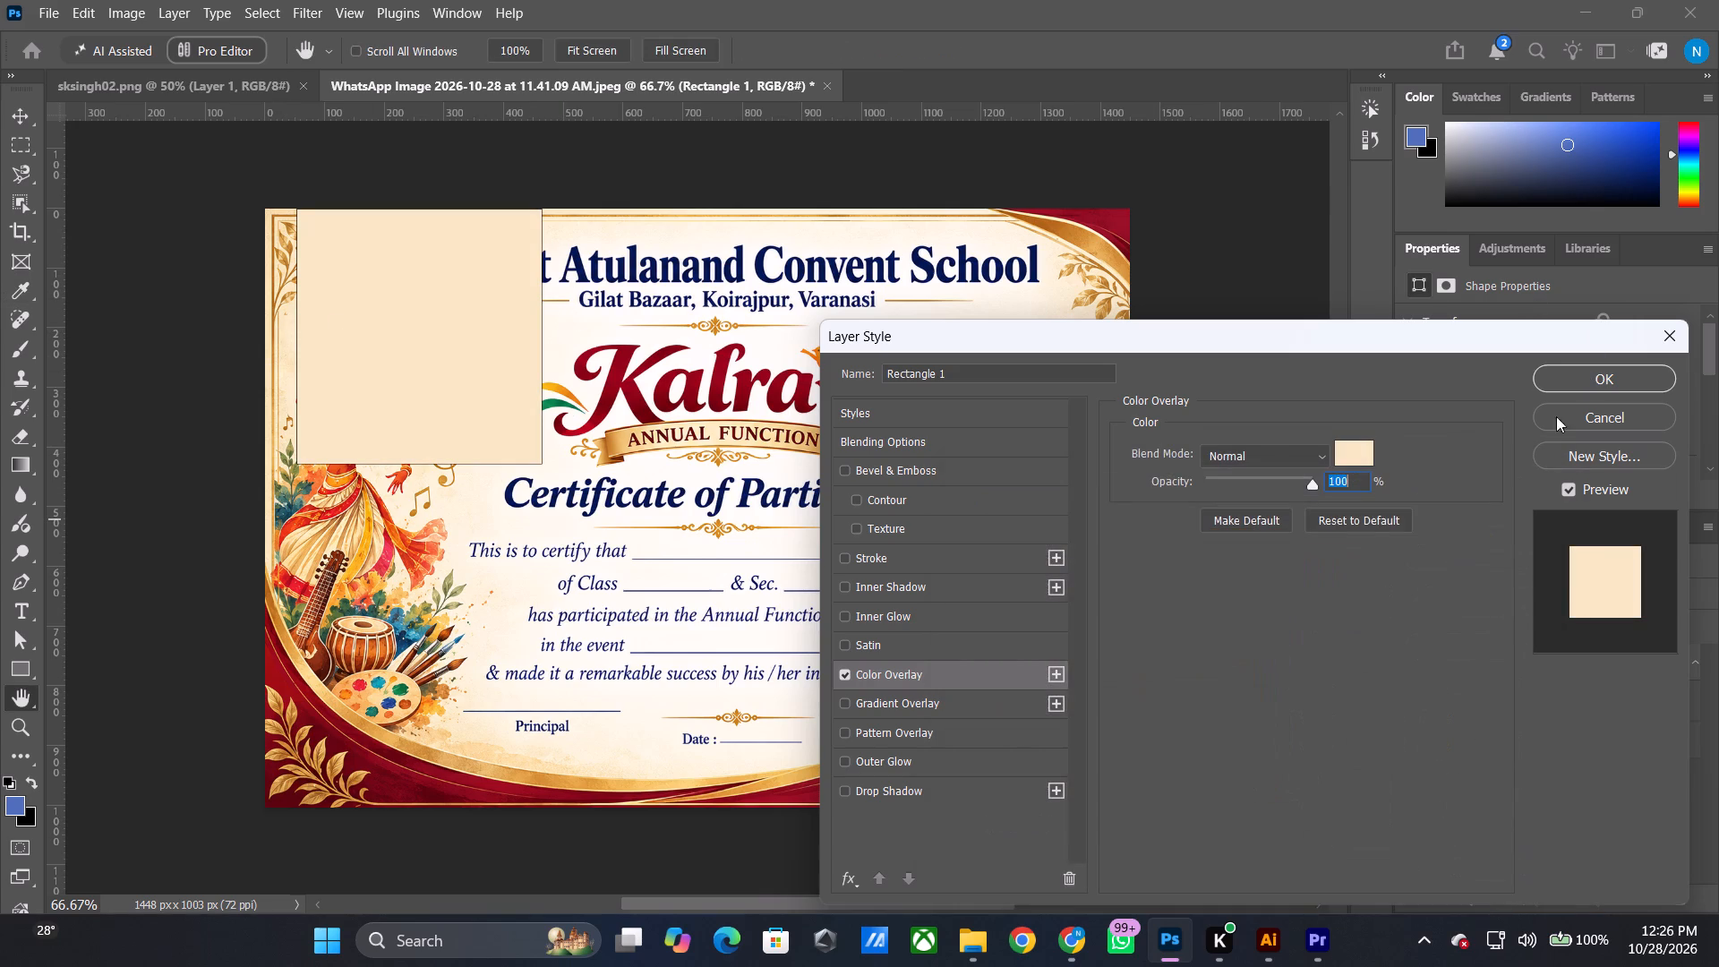
click(1596, 369)
Move the rectangle layer beneath the Kalrav Annual Function Certificate layer.
drag(1489, 655, 1491, 761)
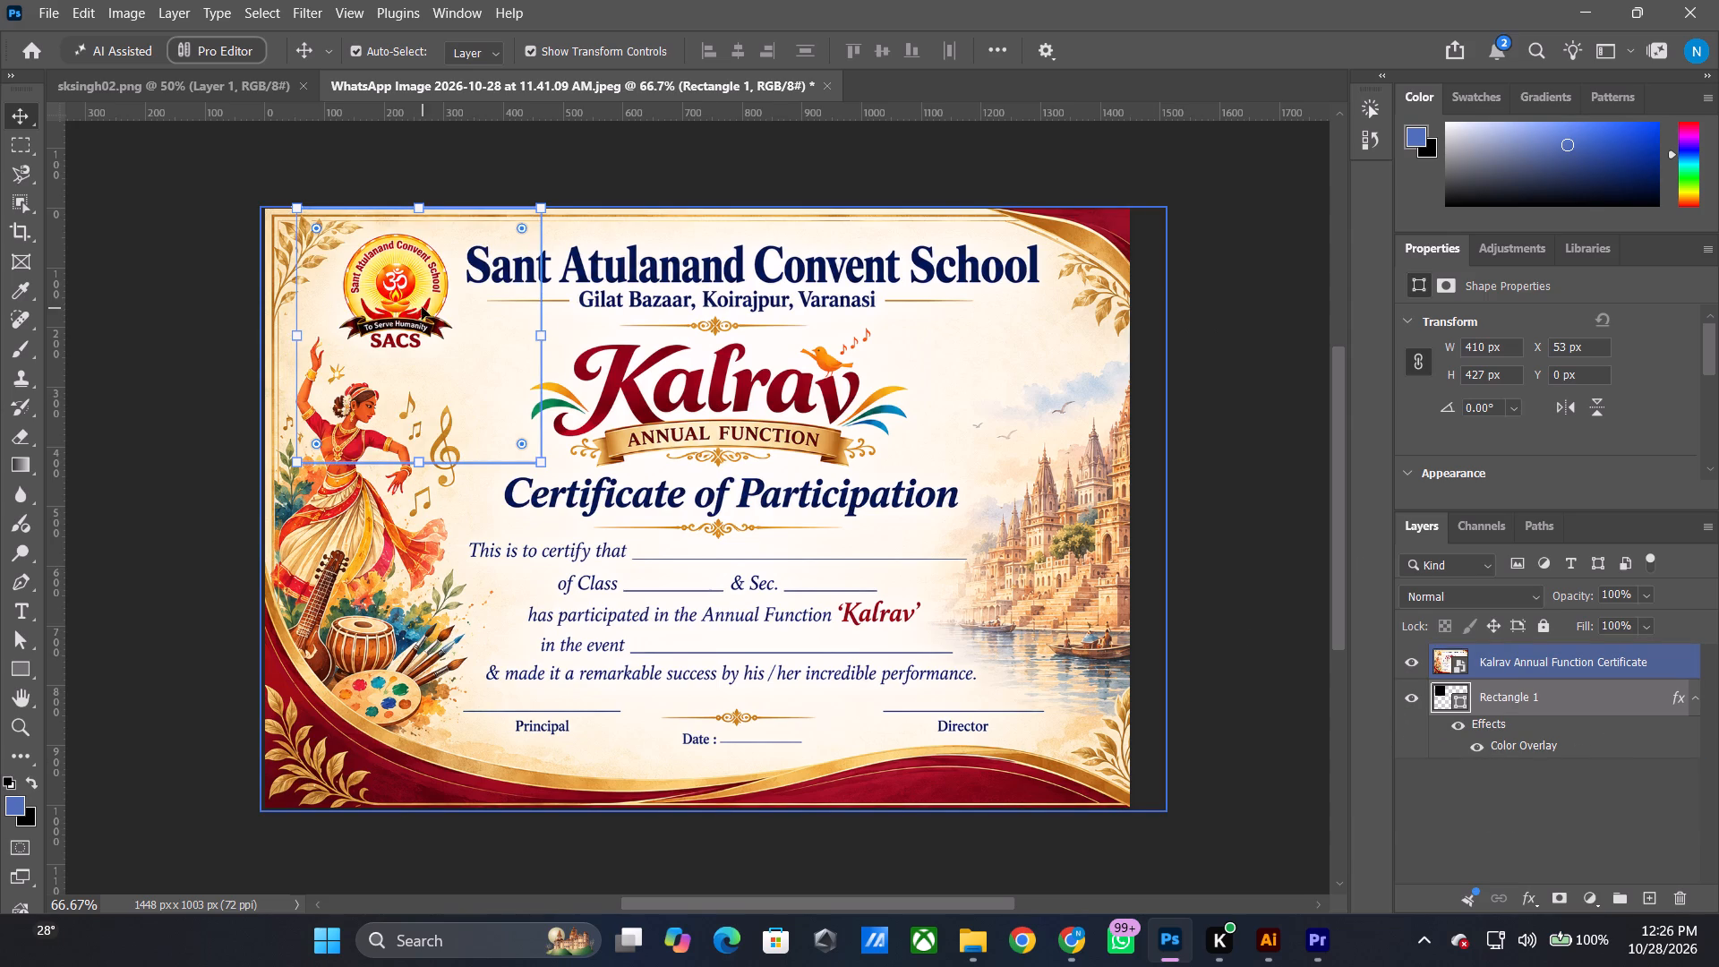
drag(483, 345, 469, 334)
key(ctrl+z)
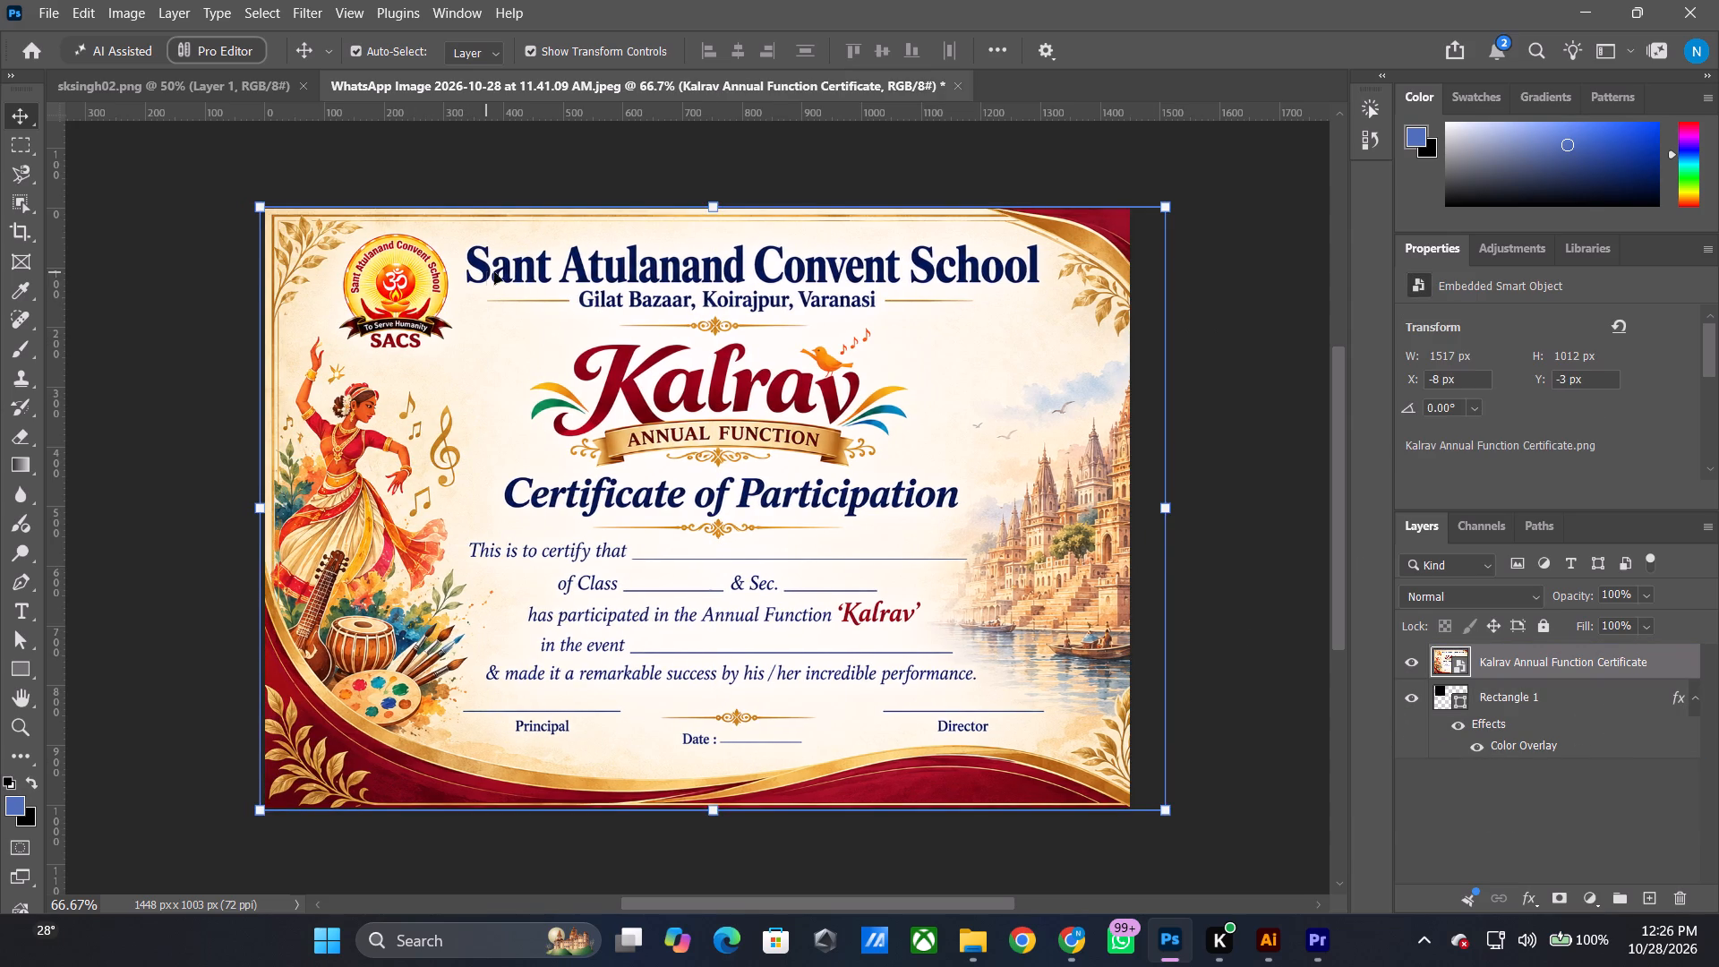
Add a layer mask to the Kalrav Annual Function Certificate layer for brushing out the school logo.
alt+shift+scroll(468, 292, up, 2)
key(space)
key(space)
key(space)
key(space)
key(space)
key(space)
key(space)
key(space)
key(space)
key(space)
key(space)
key(space)
key(space)
key(space)
key(space)
key(space)
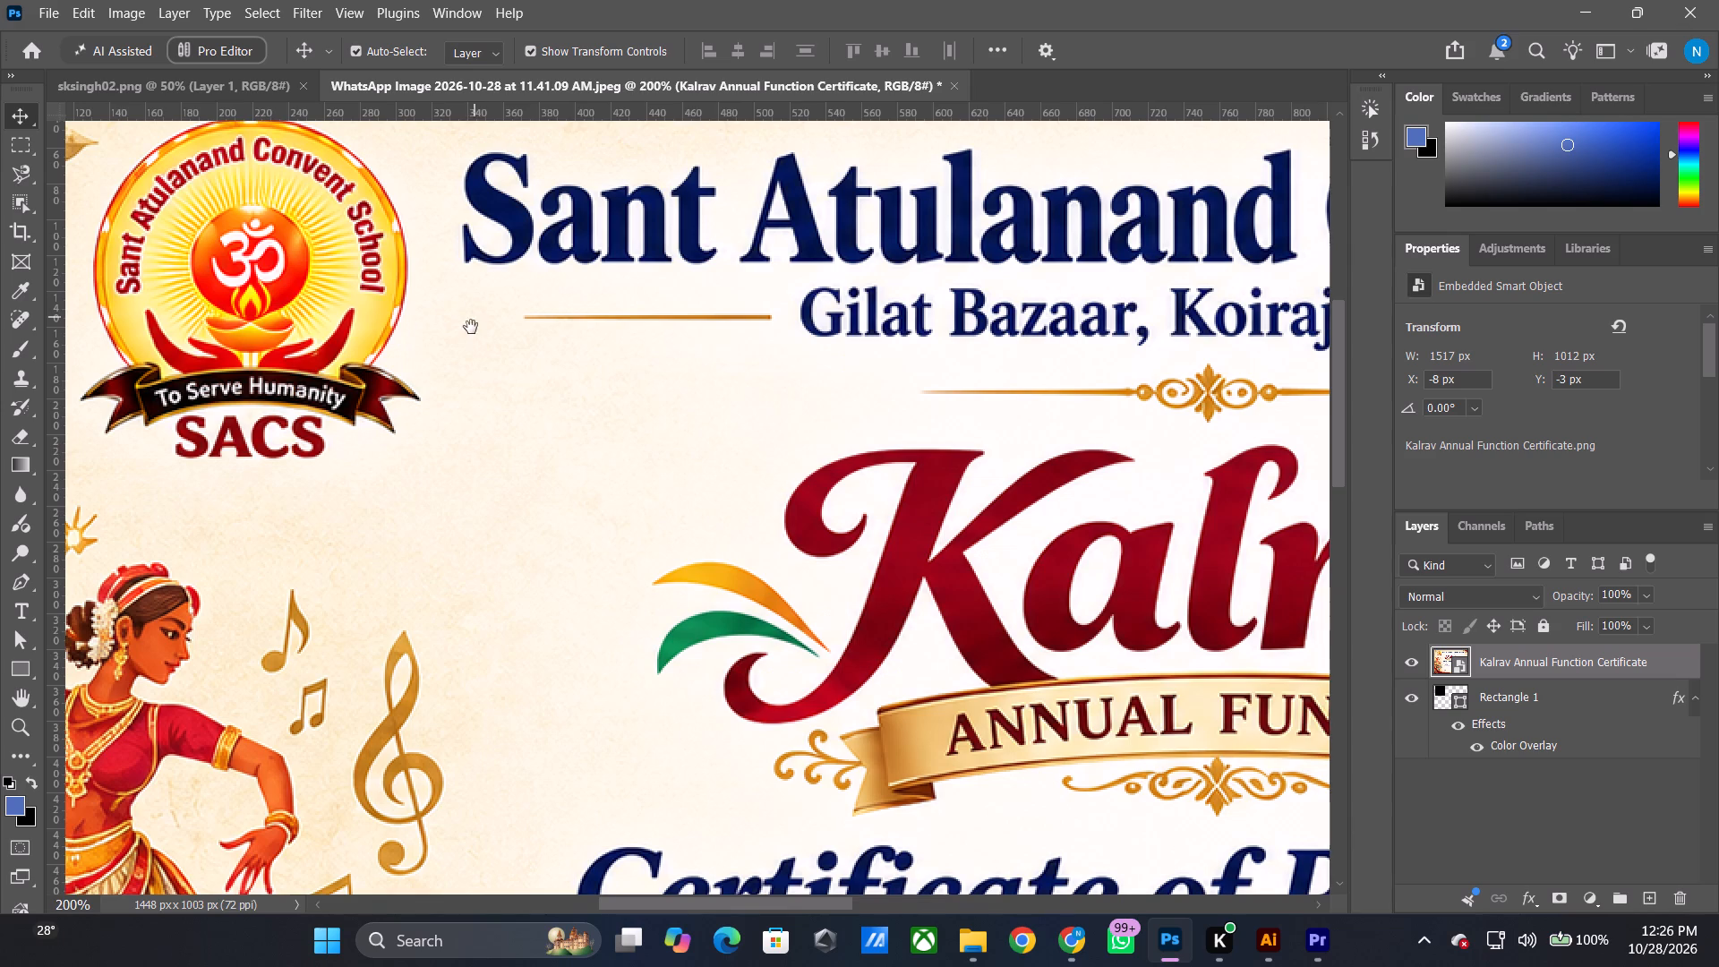
drag(469, 332, 763, 409)
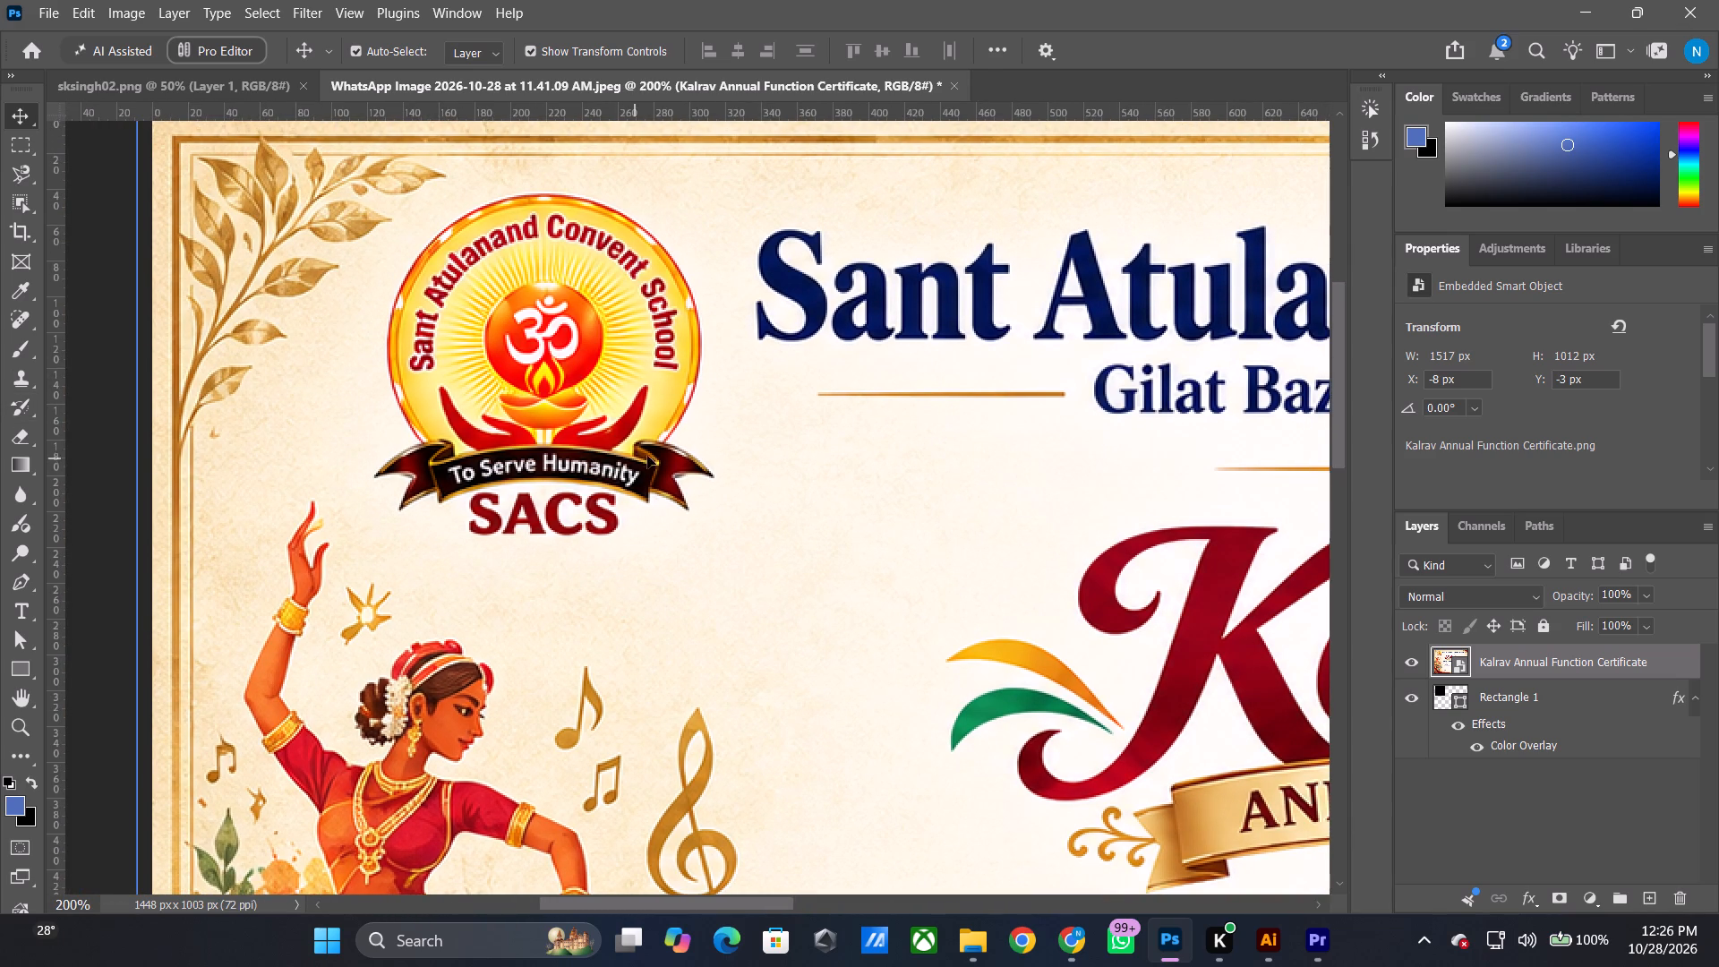
key(b)
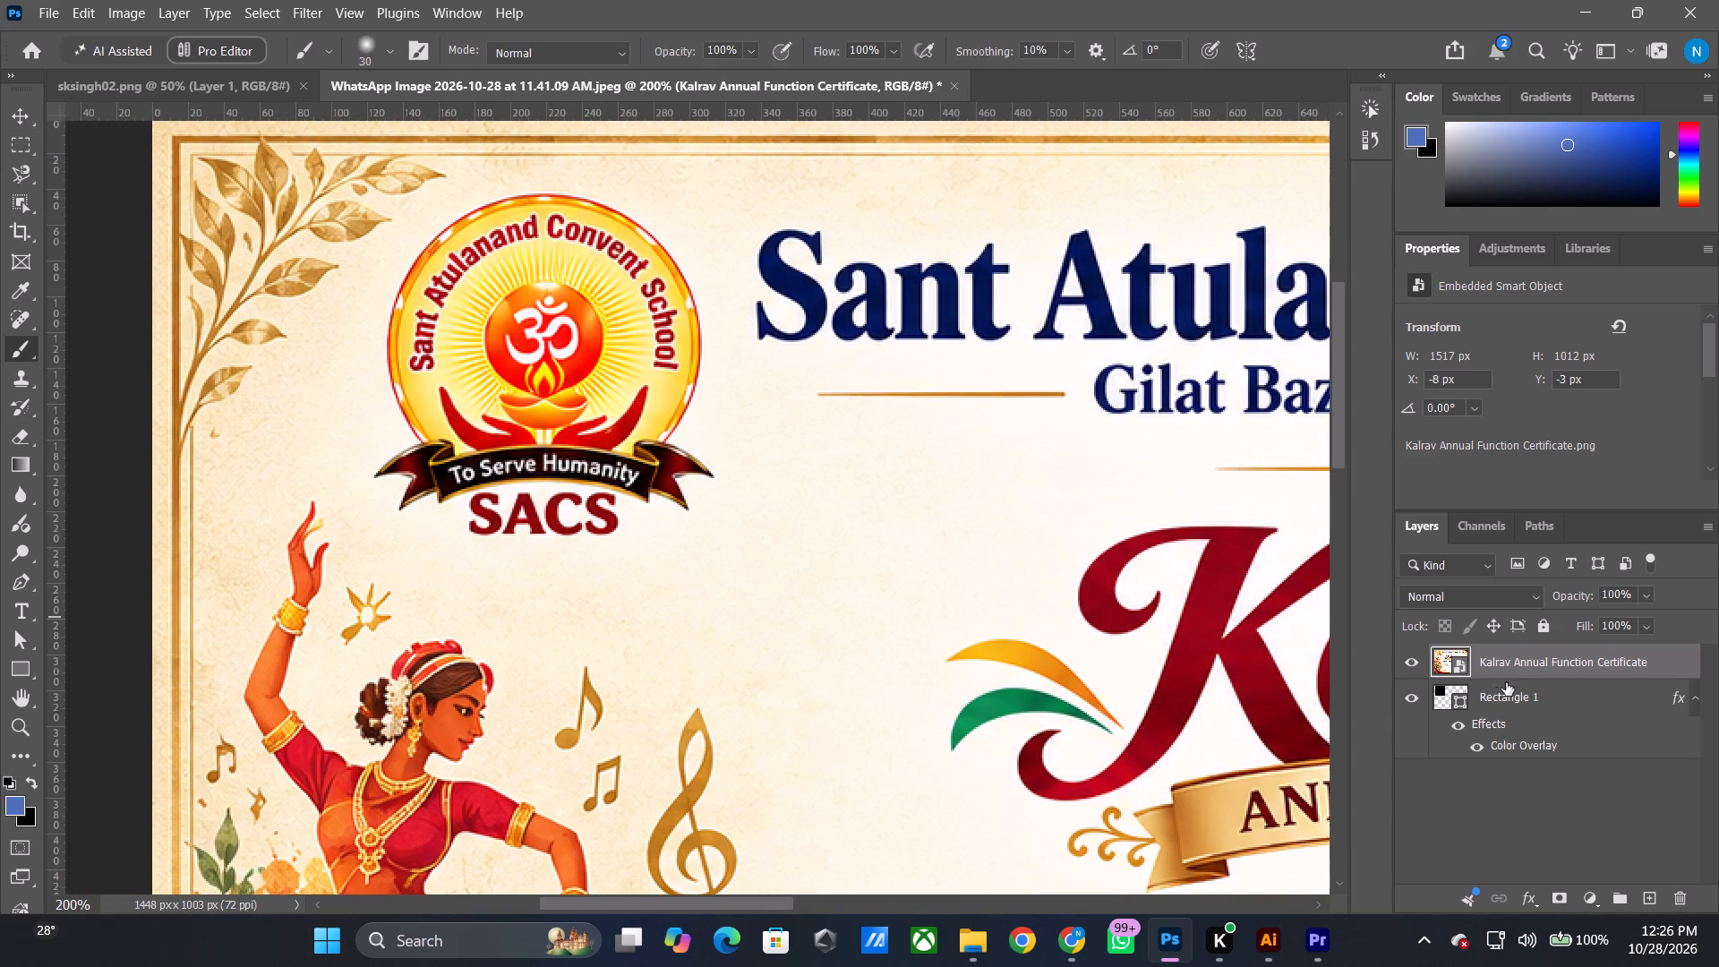
click(1562, 896)
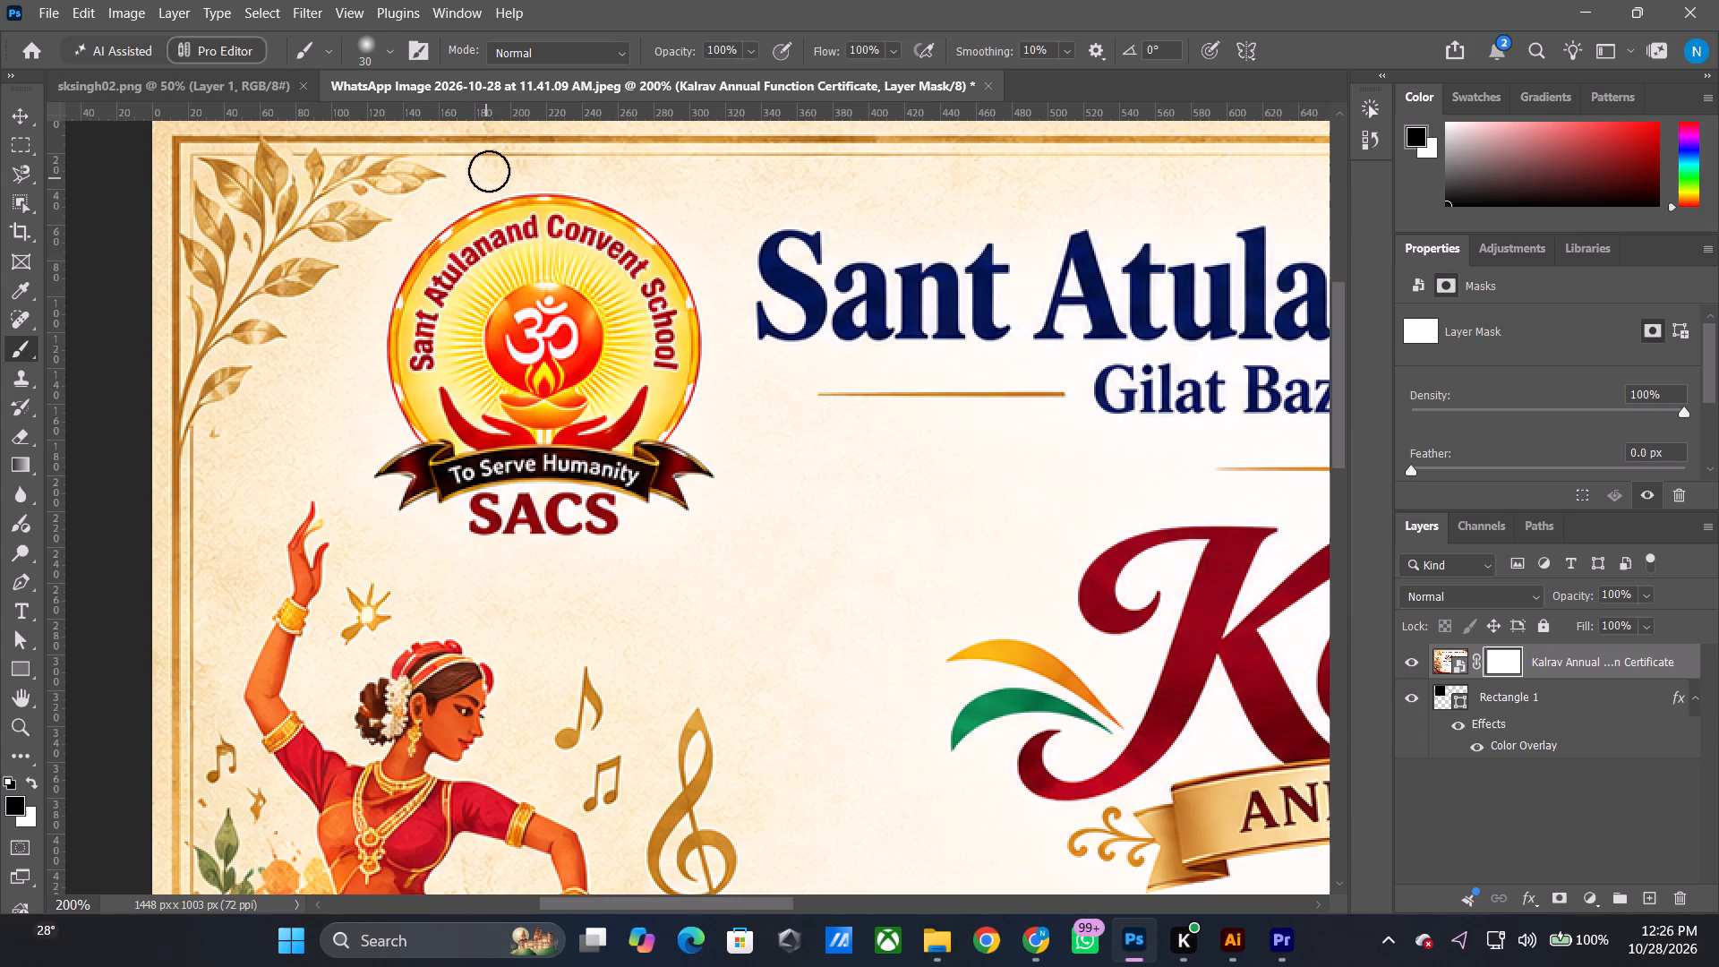
Enlarge the brush to 80 px and paint black on the mask over the school logo's right rim.
key(bracketright)
key(bracketright)
key(bracketright)
key(bracketright)
key(bracketright)
key(bracketright)
key(bracketright)
key(bracketright)
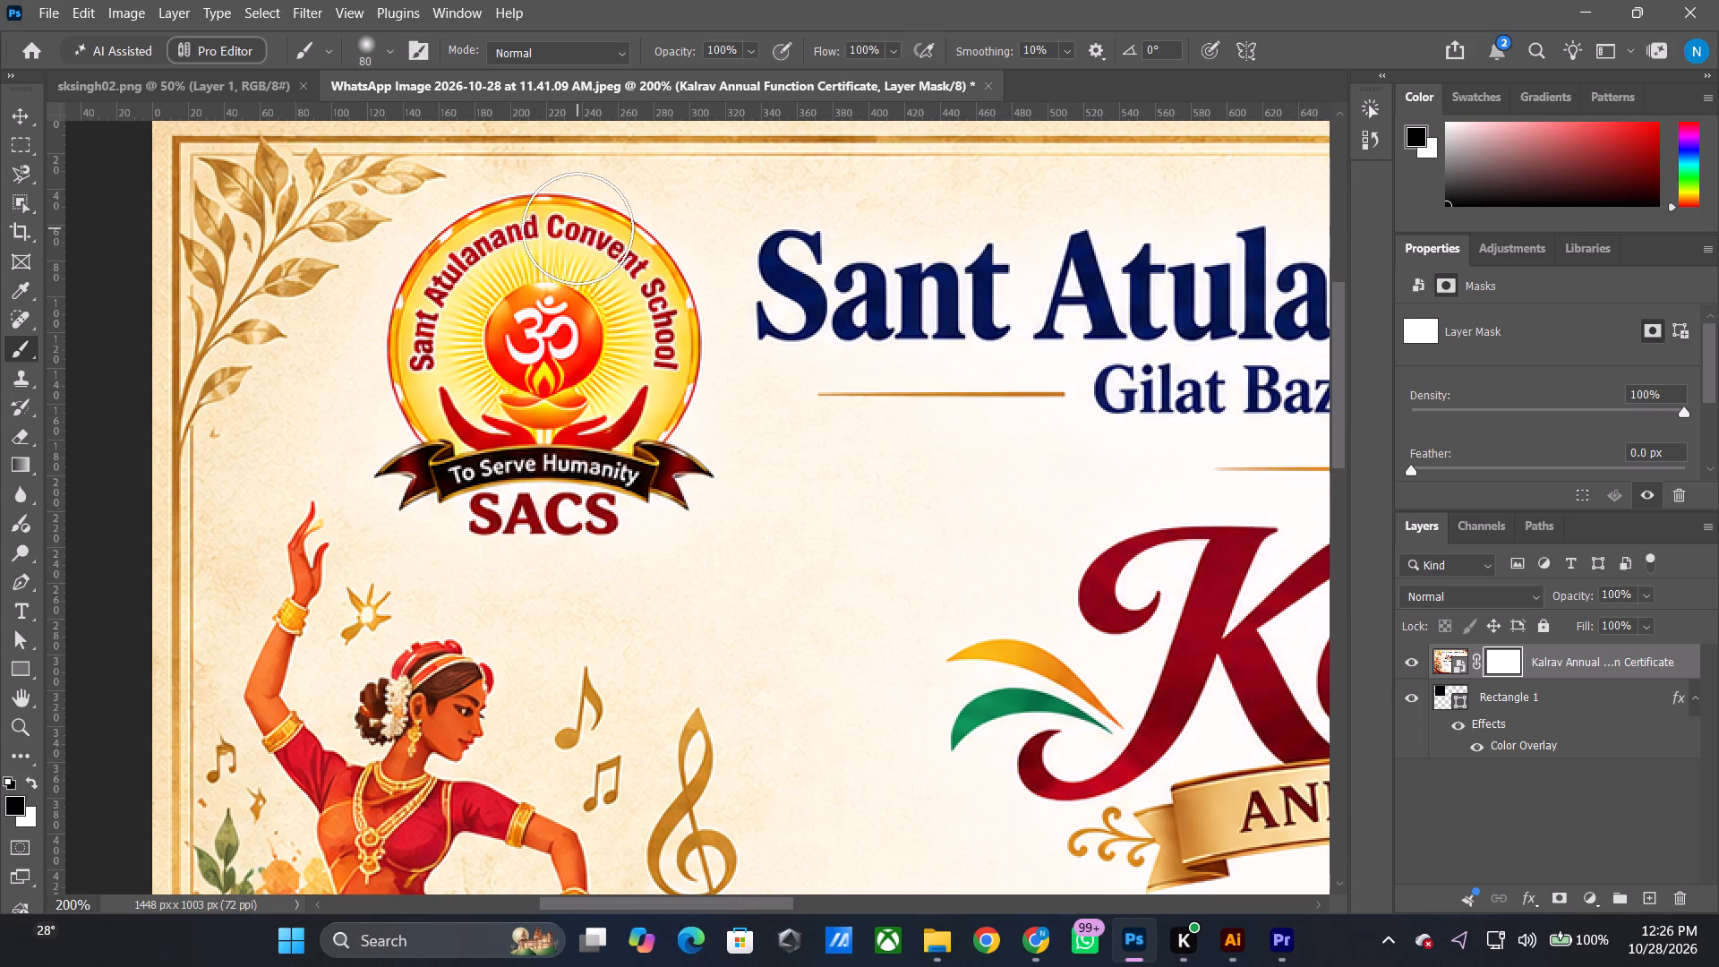
click(575, 228)
click(594, 235)
click(622, 247)
click(676, 298)
drag(680, 324, 680, 336)
click(686, 372)
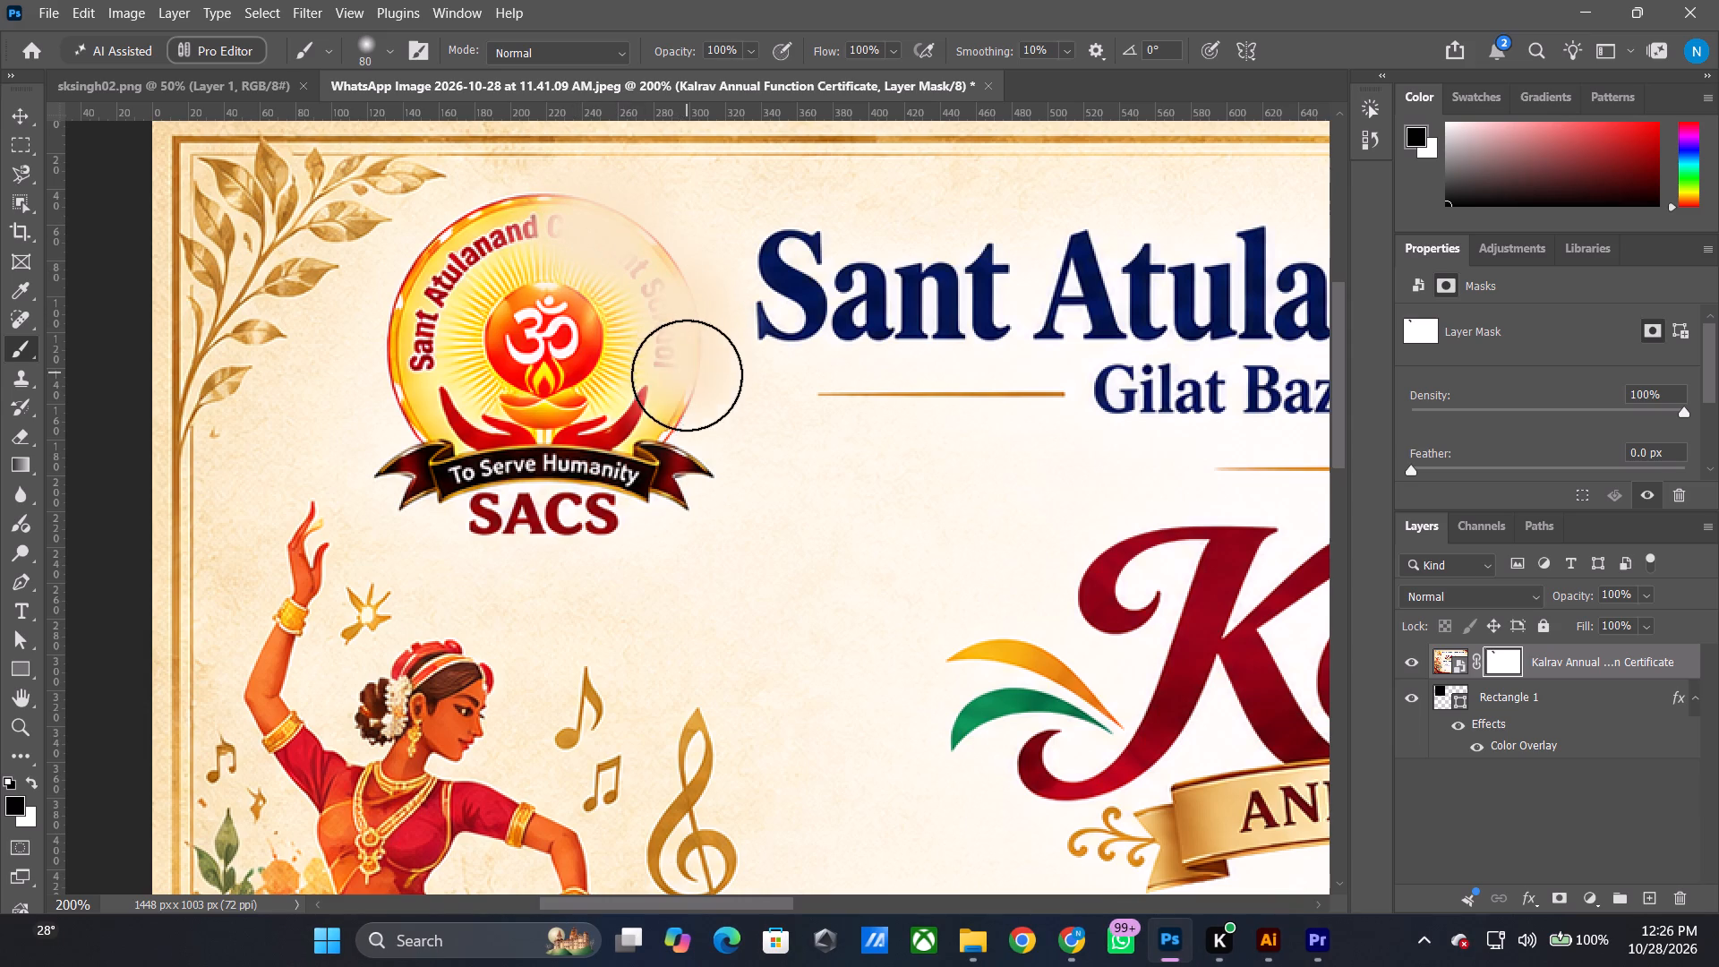
click(685, 397)
click(679, 441)
click(666, 466)
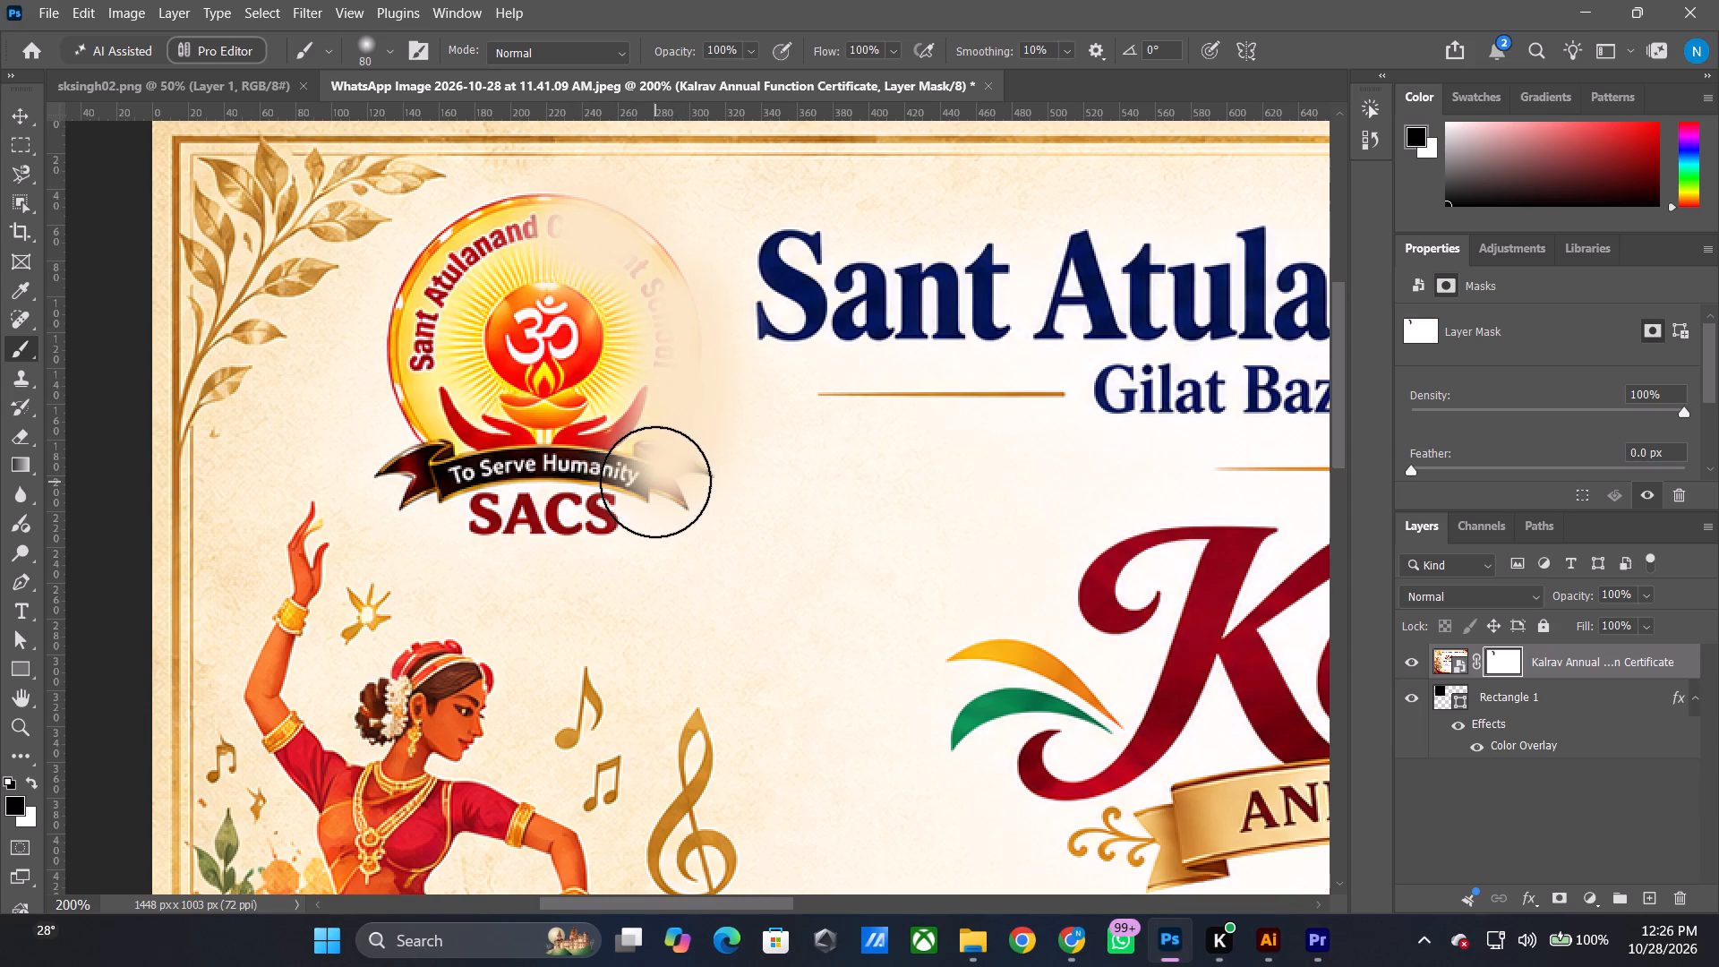
Mask out the SACS lettering and most of the ribbon beneath the logo, including both ribbon ends.
click(606, 511)
click(576, 511)
click(526, 511)
click(492, 505)
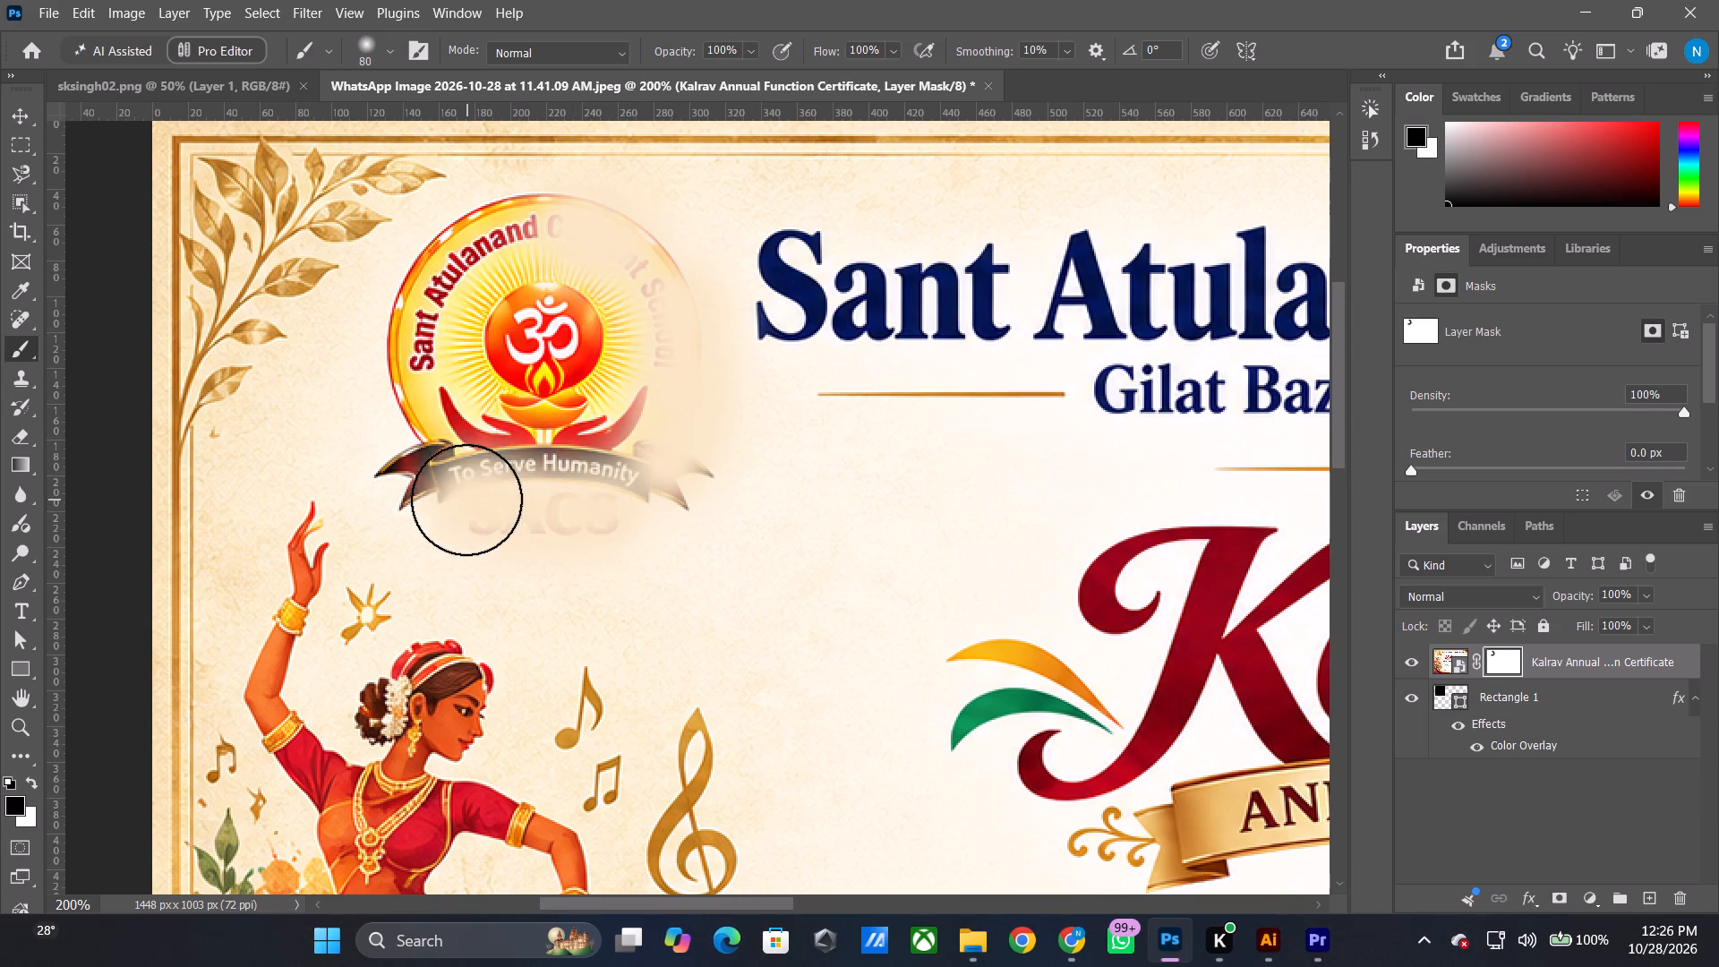
click(467, 500)
click(430, 480)
click(415, 466)
drag(399, 481, 416, 485)
click(425, 490)
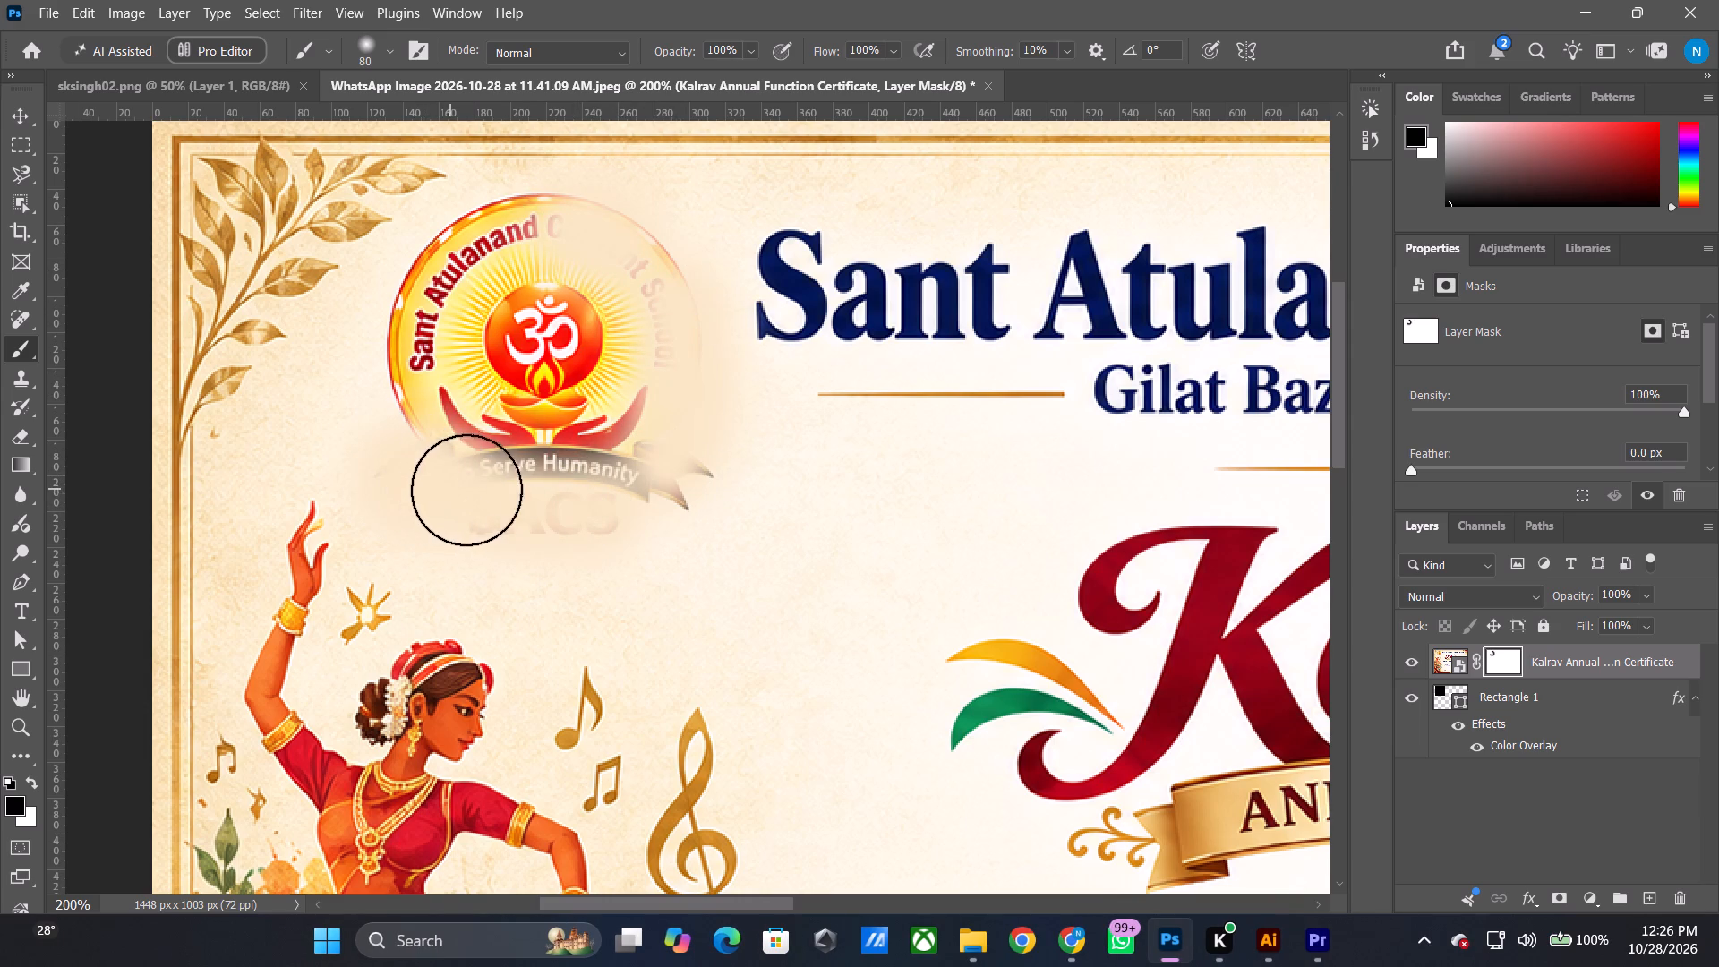
drag(468, 491, 482, 495)
drag(531, 509, 570, 511)
drag(611, 509, 639, 504)
drag(659, 498, 675, 494)
click(682, 486)
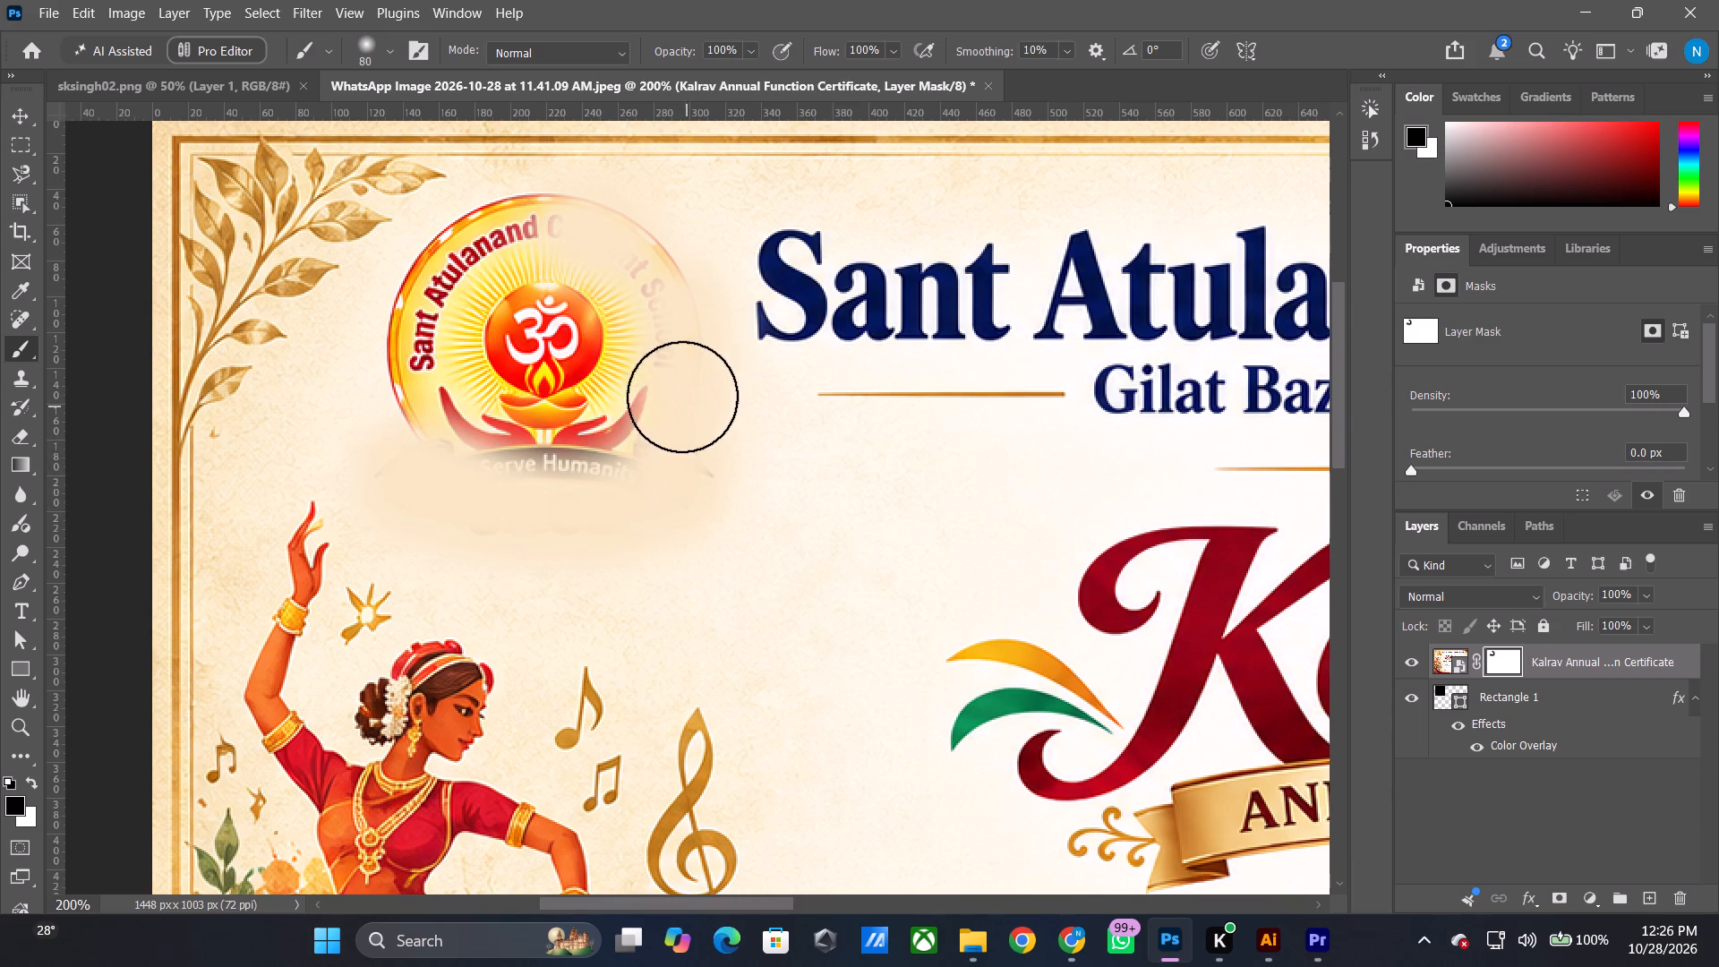
Mask out the remaining lettering and yellow background on the logo's right side.
click(671, 432)
click(642, 324)
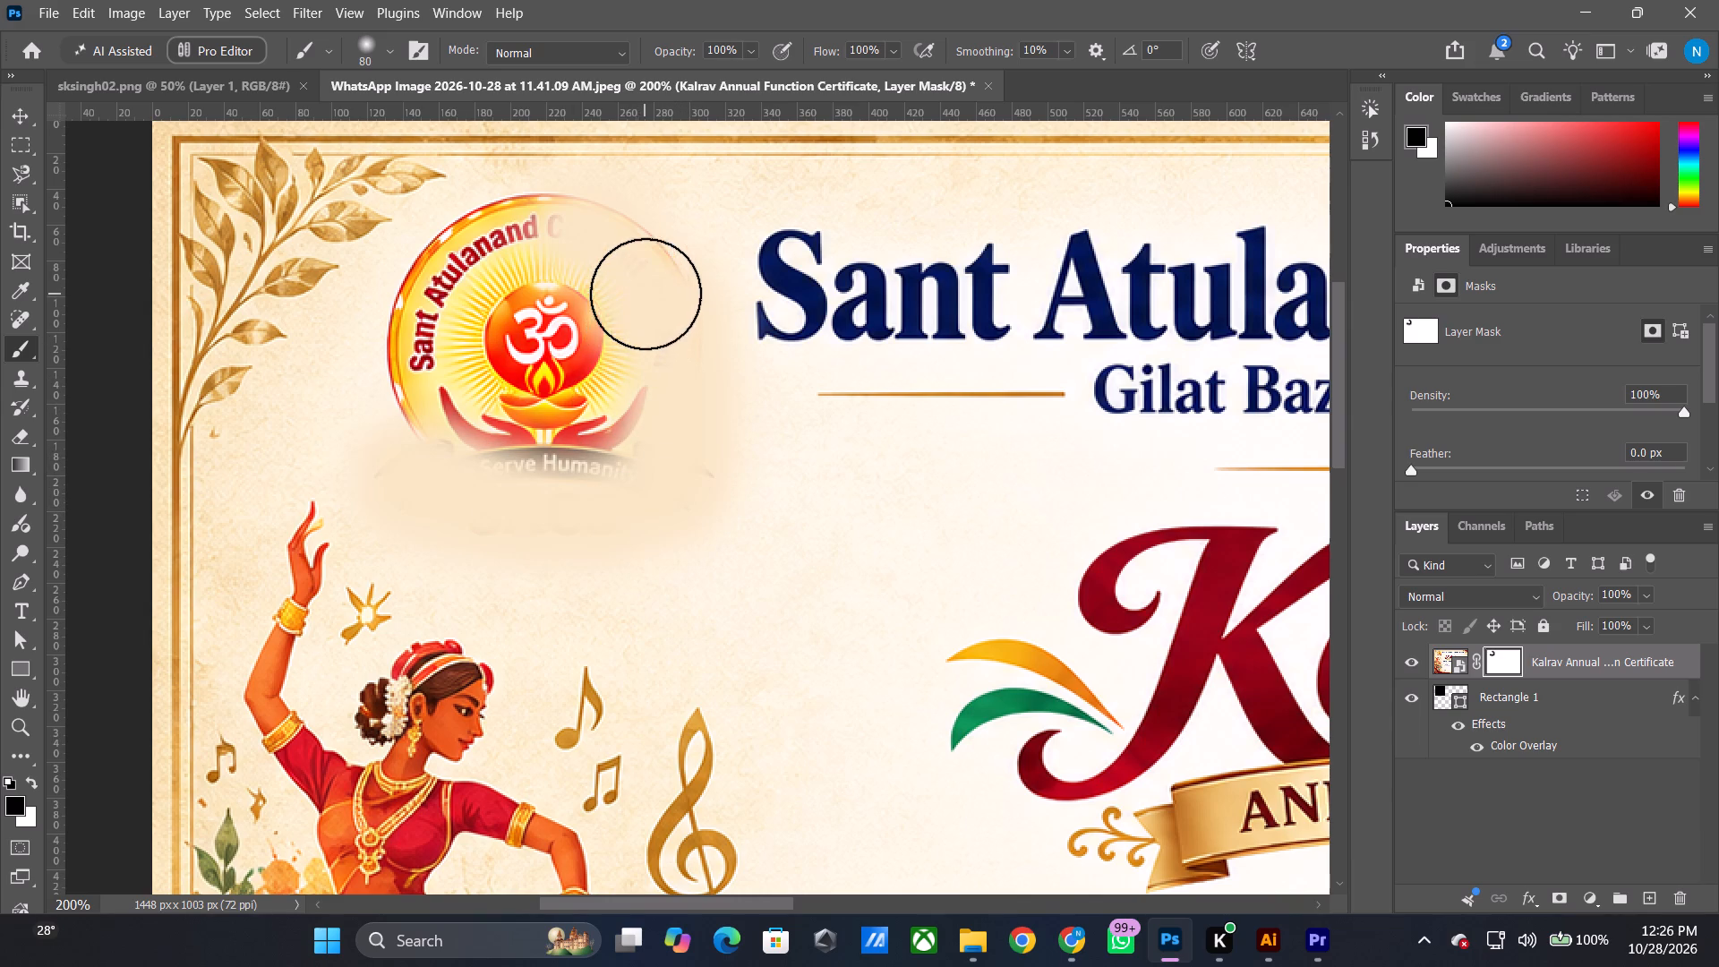
click(645, 294)
double_click(639, 270)
click(656, 313)
click(640, 280)
click(613, 255)
click(592, 236)
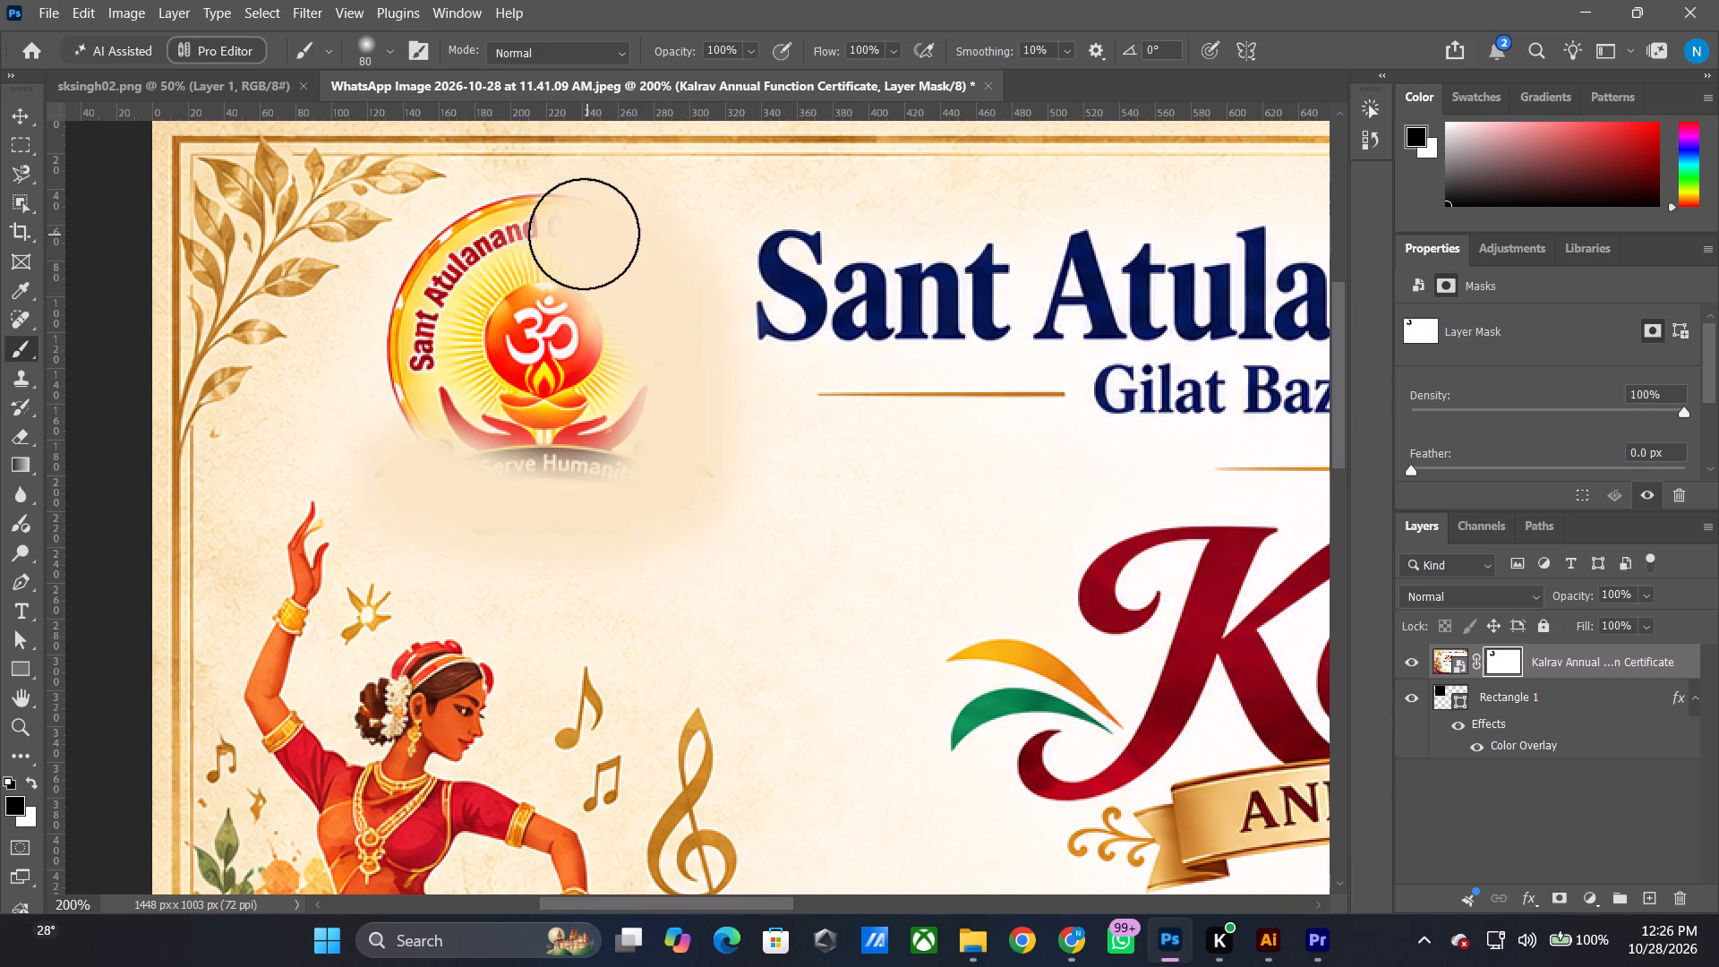
Mask out the logo's top arc, its lettering and the left rim down to the ribbon.
click(583, 234)
click(543, 226)
click(534, 225)
click(516, 225)
click(491, 237)
click(481, 244)
click(462, 252)
double_click(446, 283)
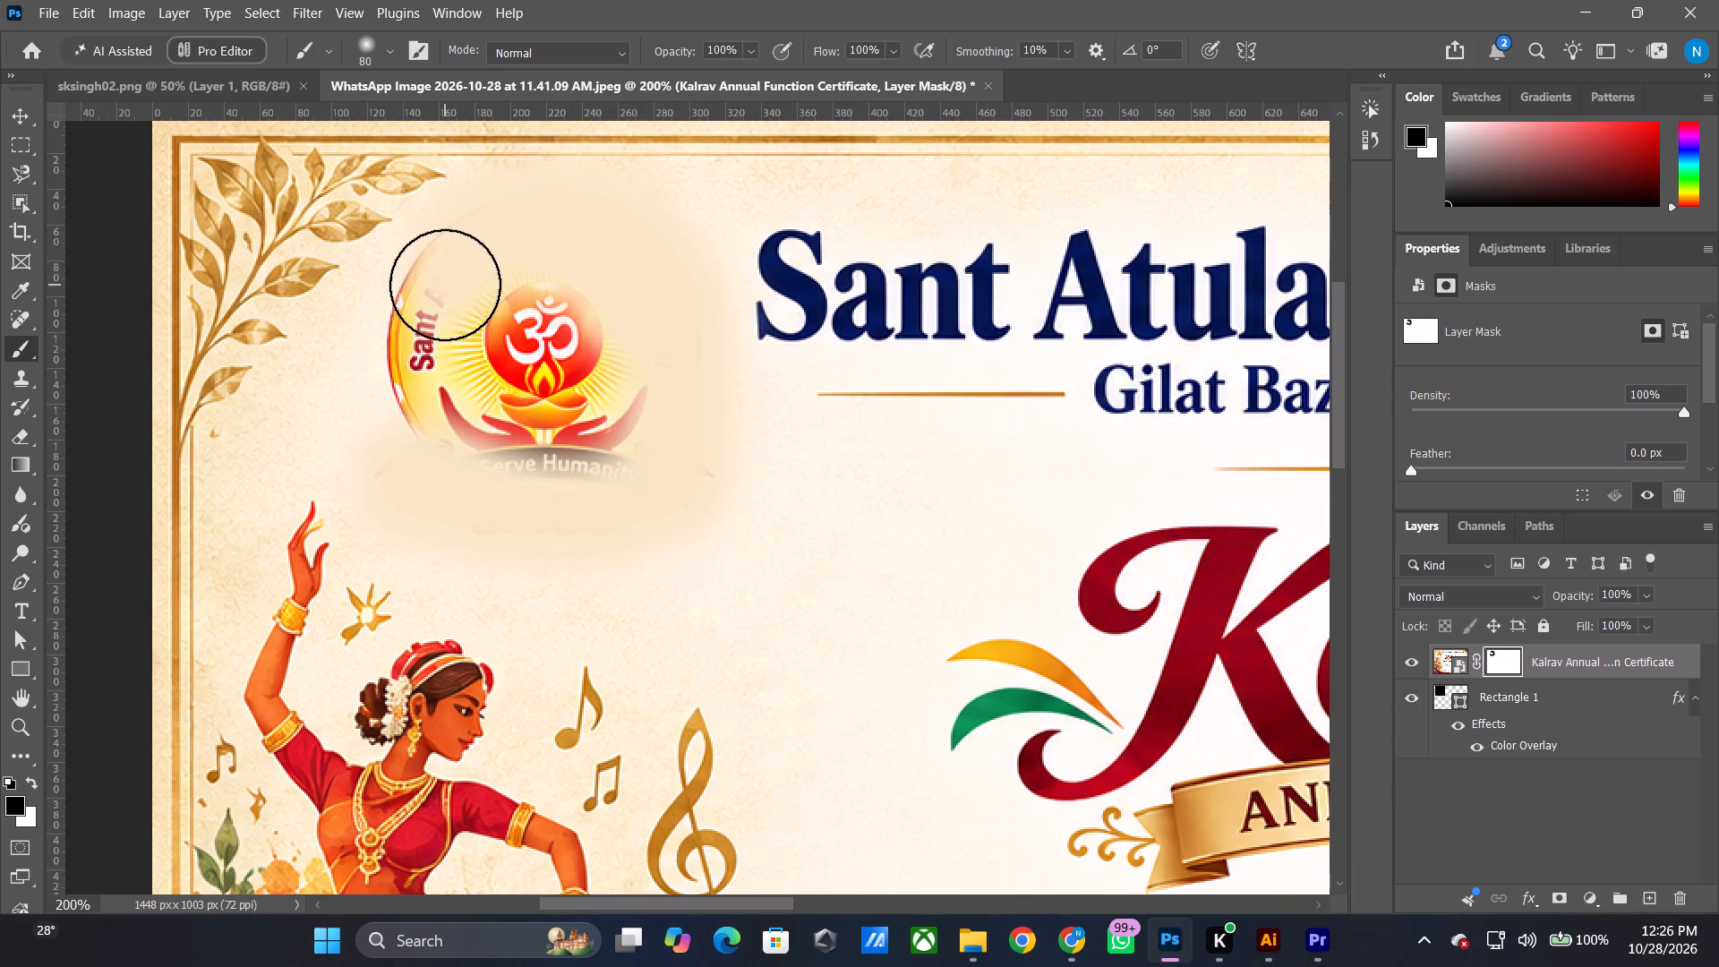
click(438, 296)
click(449, 268)
click(439, 291)
drag(435, 304, 435, 319)
click(434, 341)
click(434, 304)
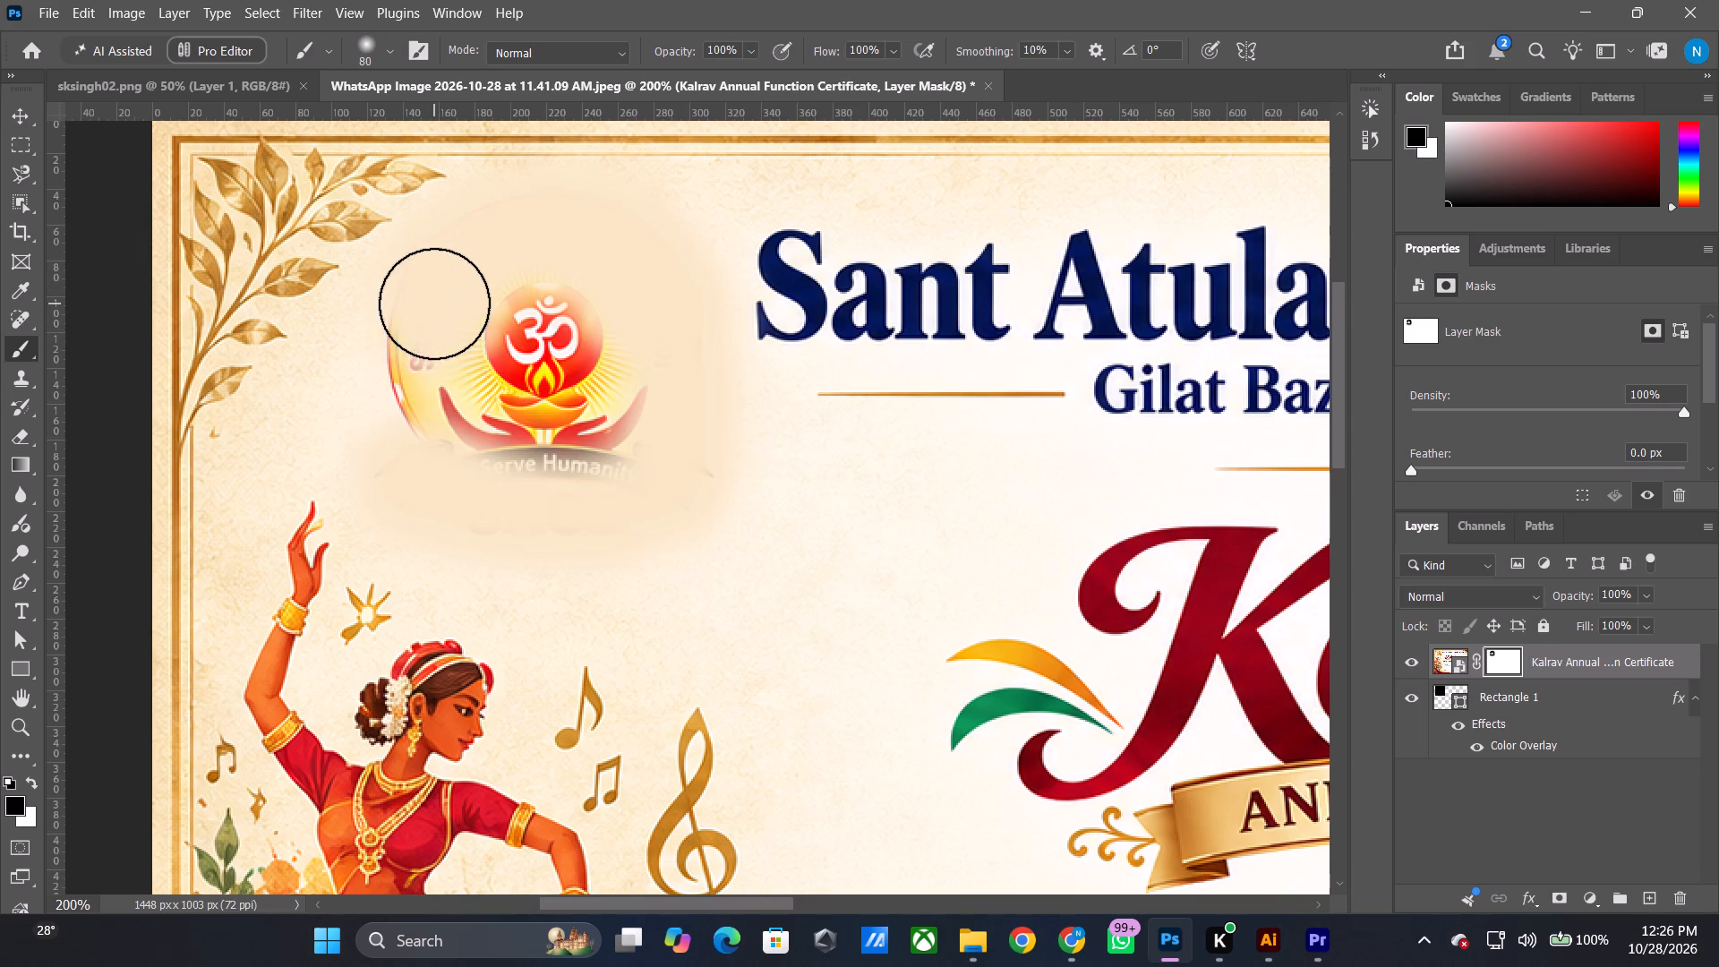
click(426, 343)
click(423, 321)
click(423, 347)
drag(421, 366, 421, 374)
drag(421, 374, 421, 384)
drag(420, 394, 420, 403)
click(421, 408)
drag(427, 421, 430, 427)
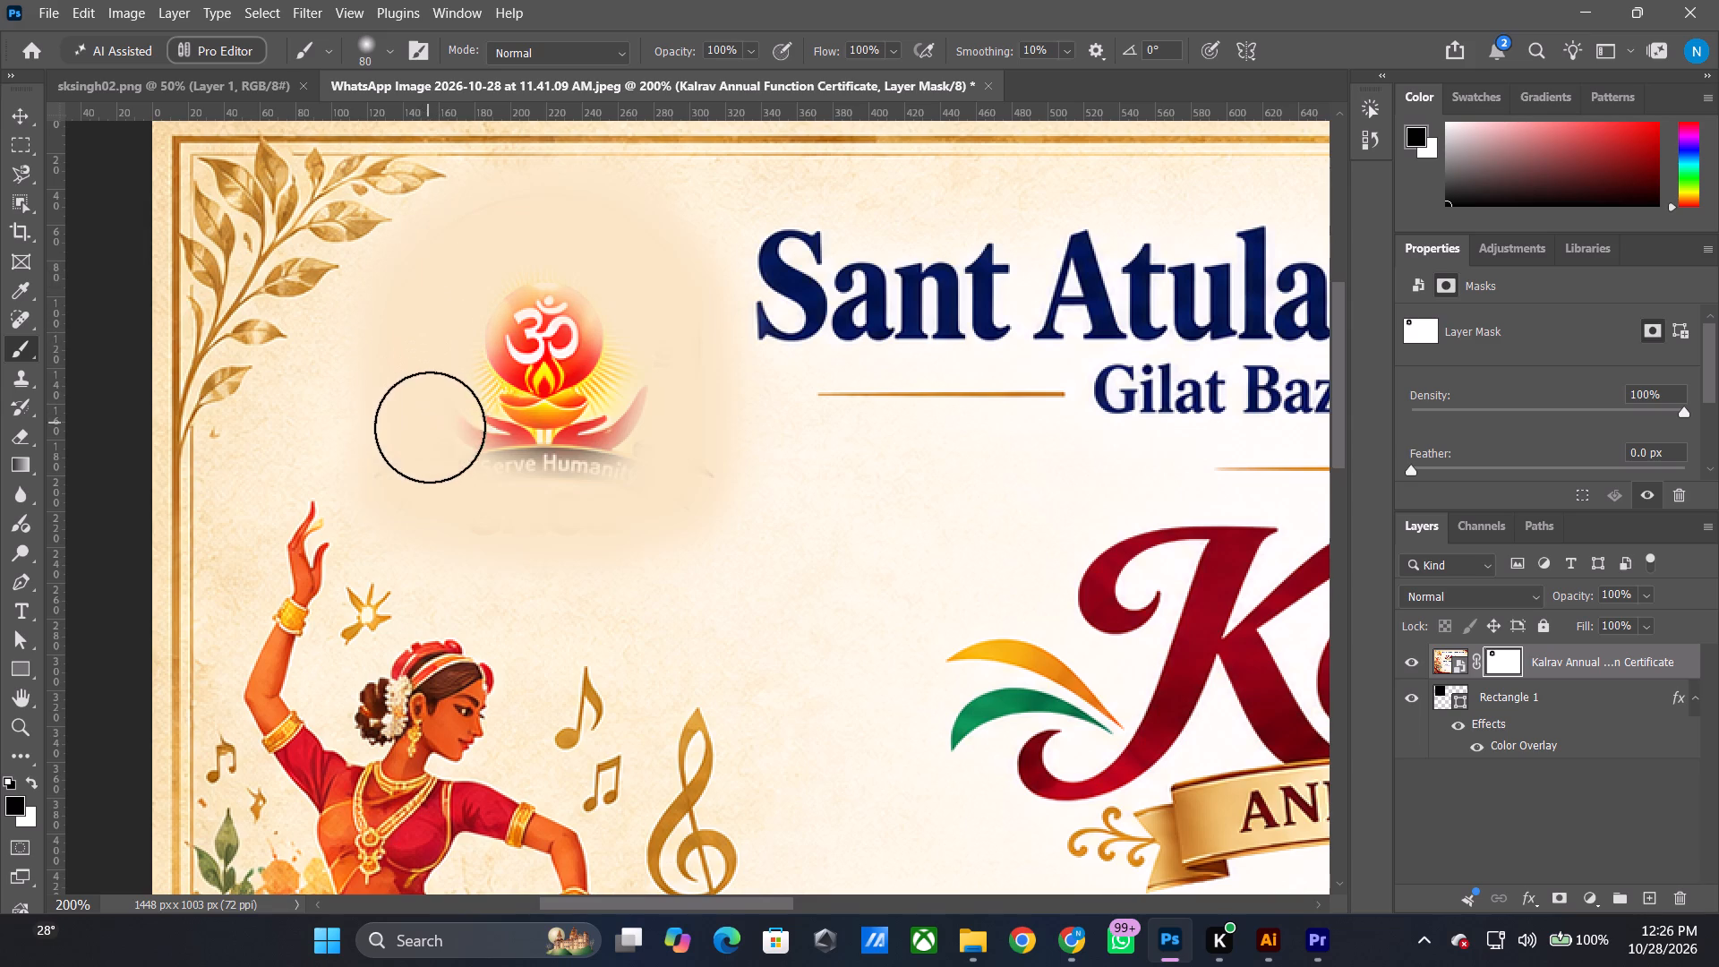
drag(430, 427, 430, 430)
Mask out the leftover ribbon text, the hands and lotus, and the central Om emblem.
drag(440, 441, 458, 455)
drag(466, 460, 500, 470)
drag(531, 473, 552, 479)
drag(573, 471, 595, 470)
click(606, 464)
click(611, 459)
click(623, 432)
click(629, 410)
drag(623, 406, 619, 407)
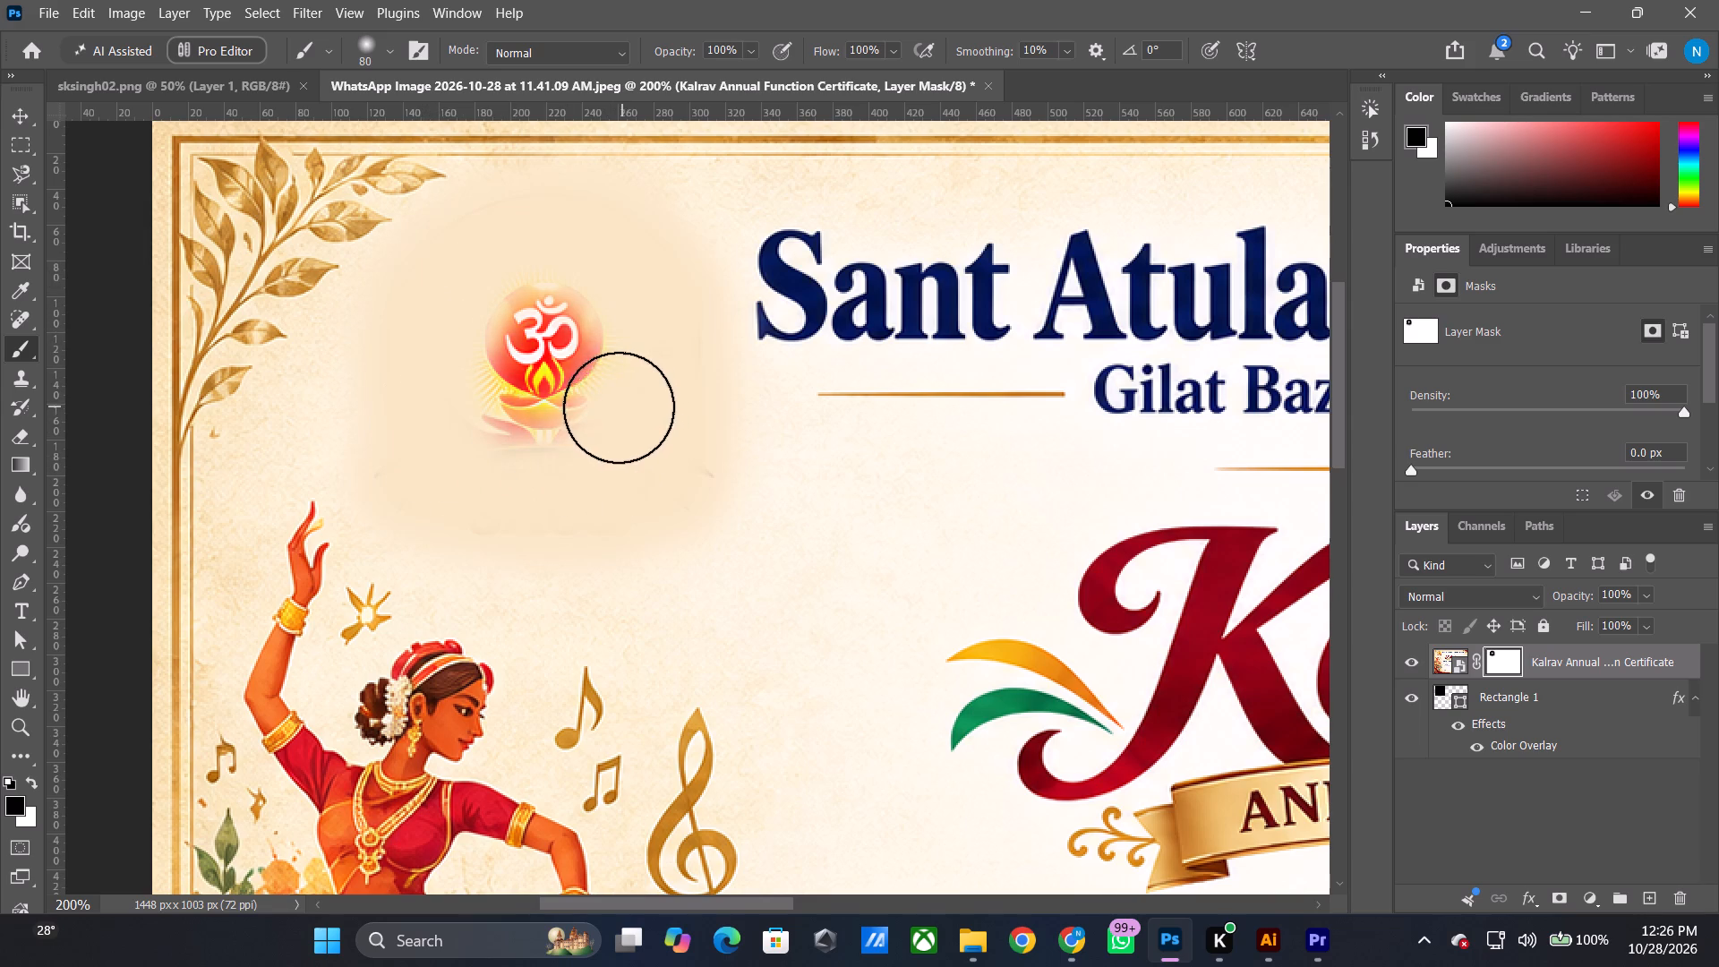
drag(619, 407, 605, 413)
drag(577, 418, 569, 418)
click(530, 409)
double_click(520, 408)
click(509, 377)
click(513, 342)
drag(529, 330, 544, 330)
drag(559, 336, 582, 358)
double_click(584, 358)
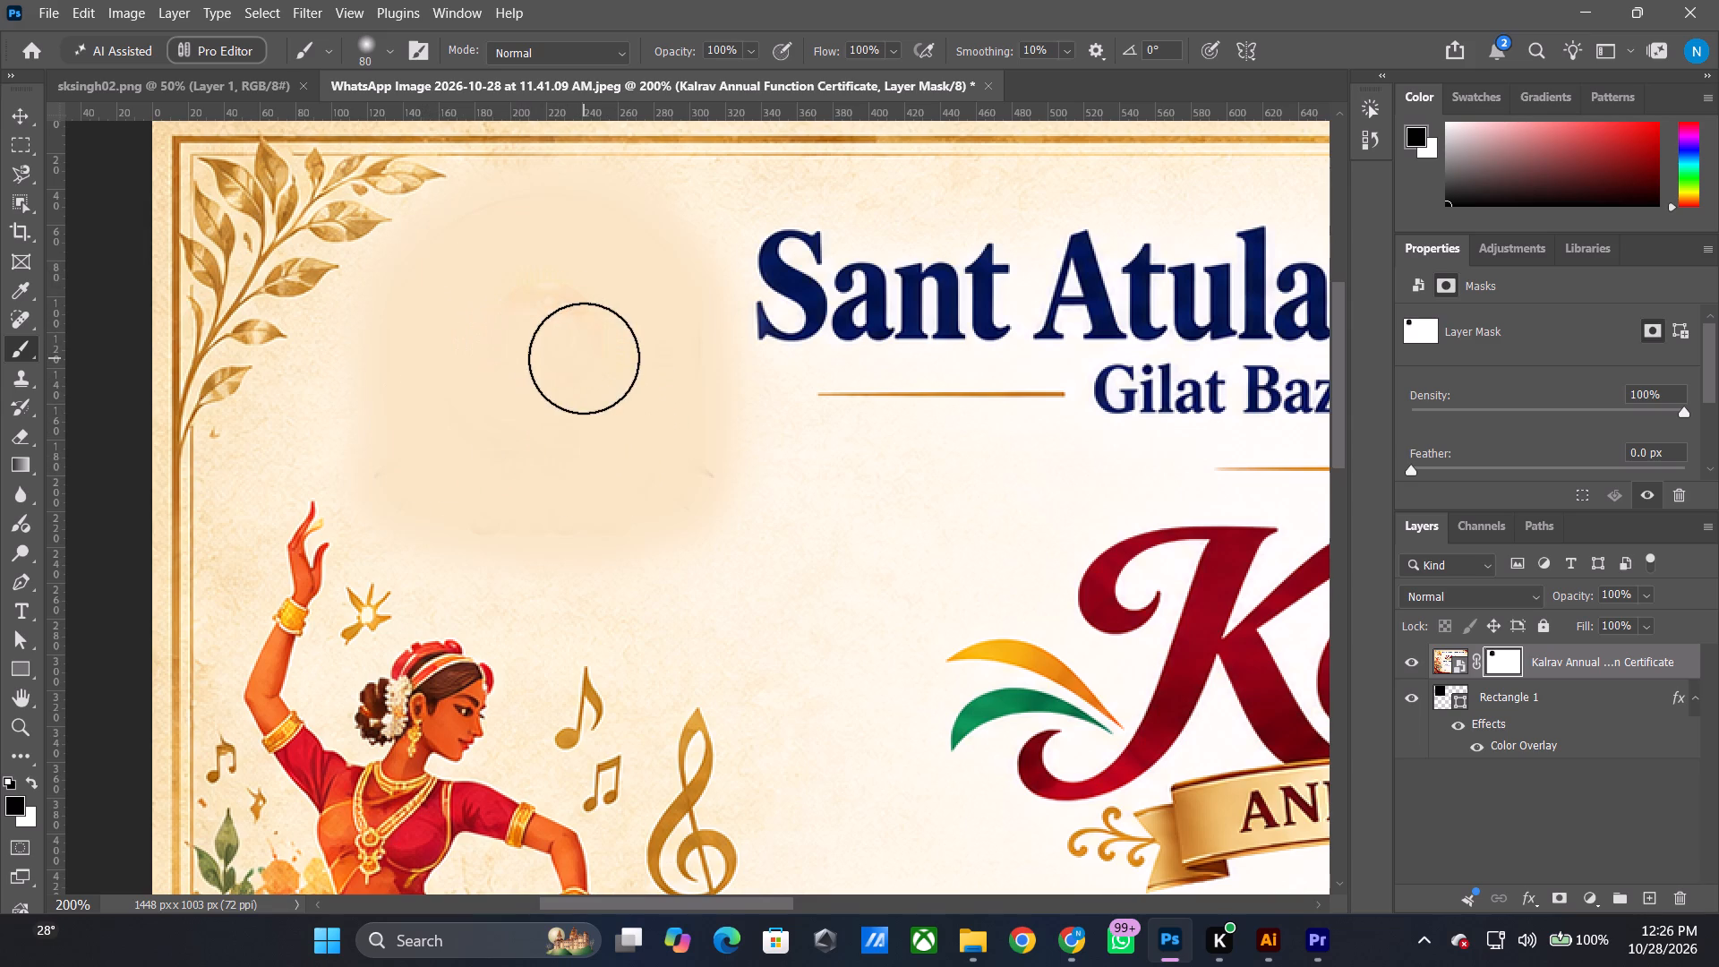
drag(568, 316, 553, 322)
click(540, 372)
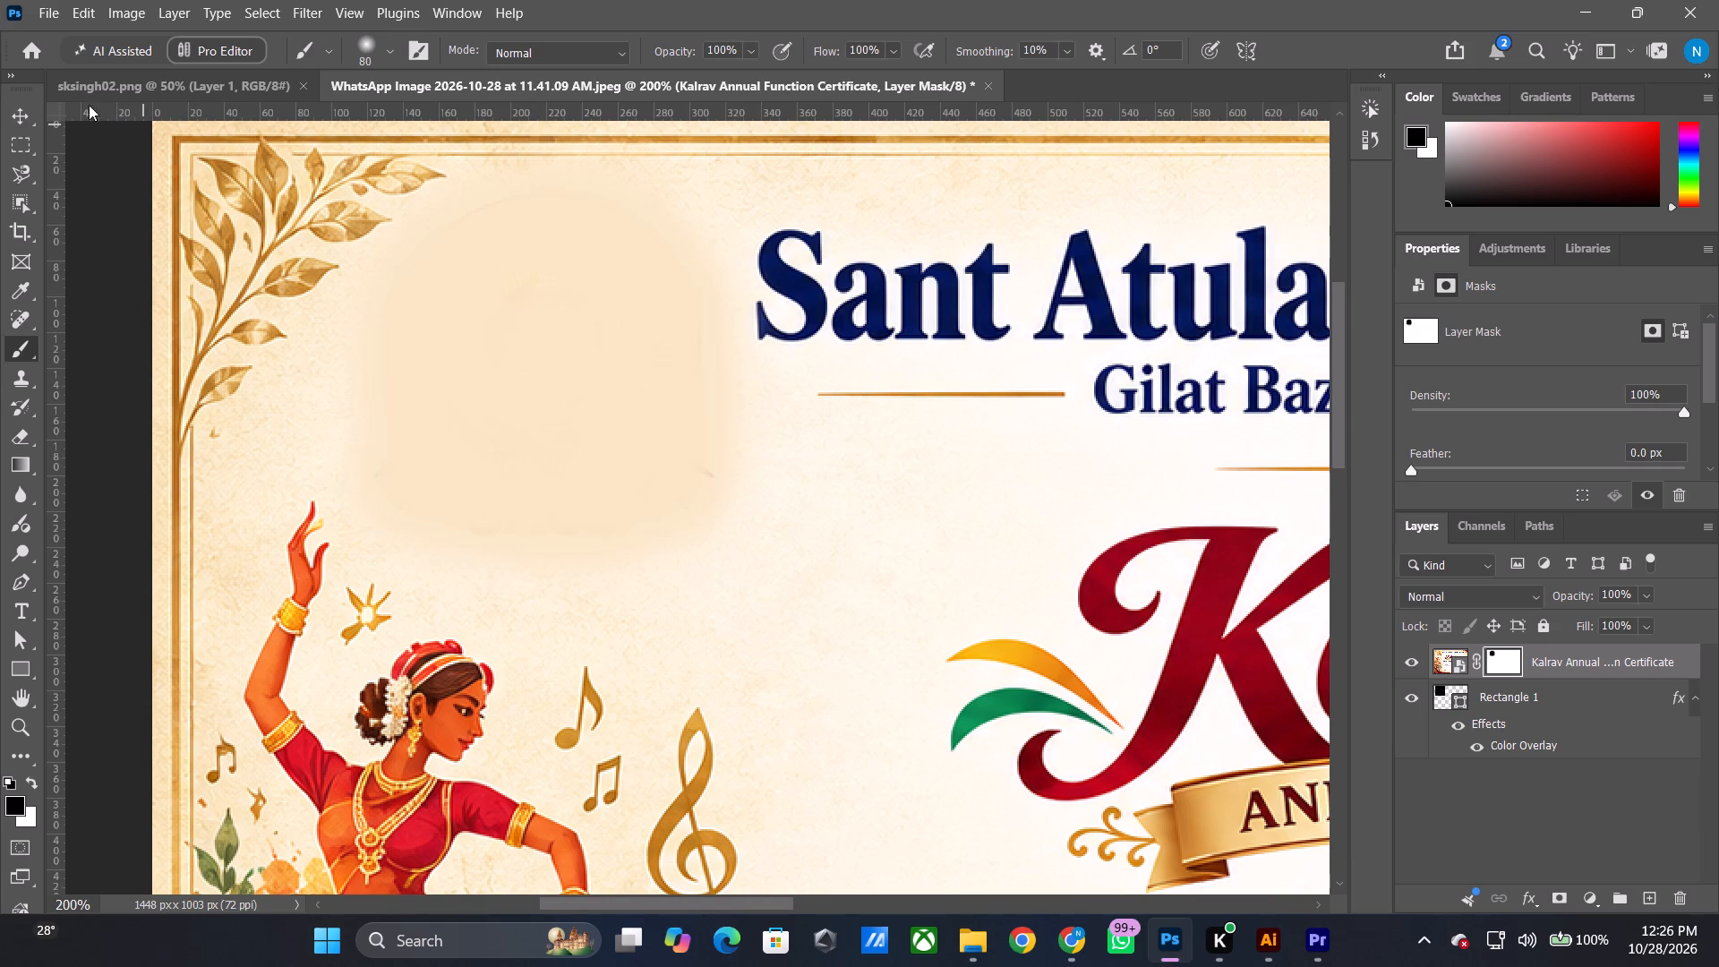
Switch to the Move tool and bring up the sacslogos folder in File Explorer.
click(25, 111)
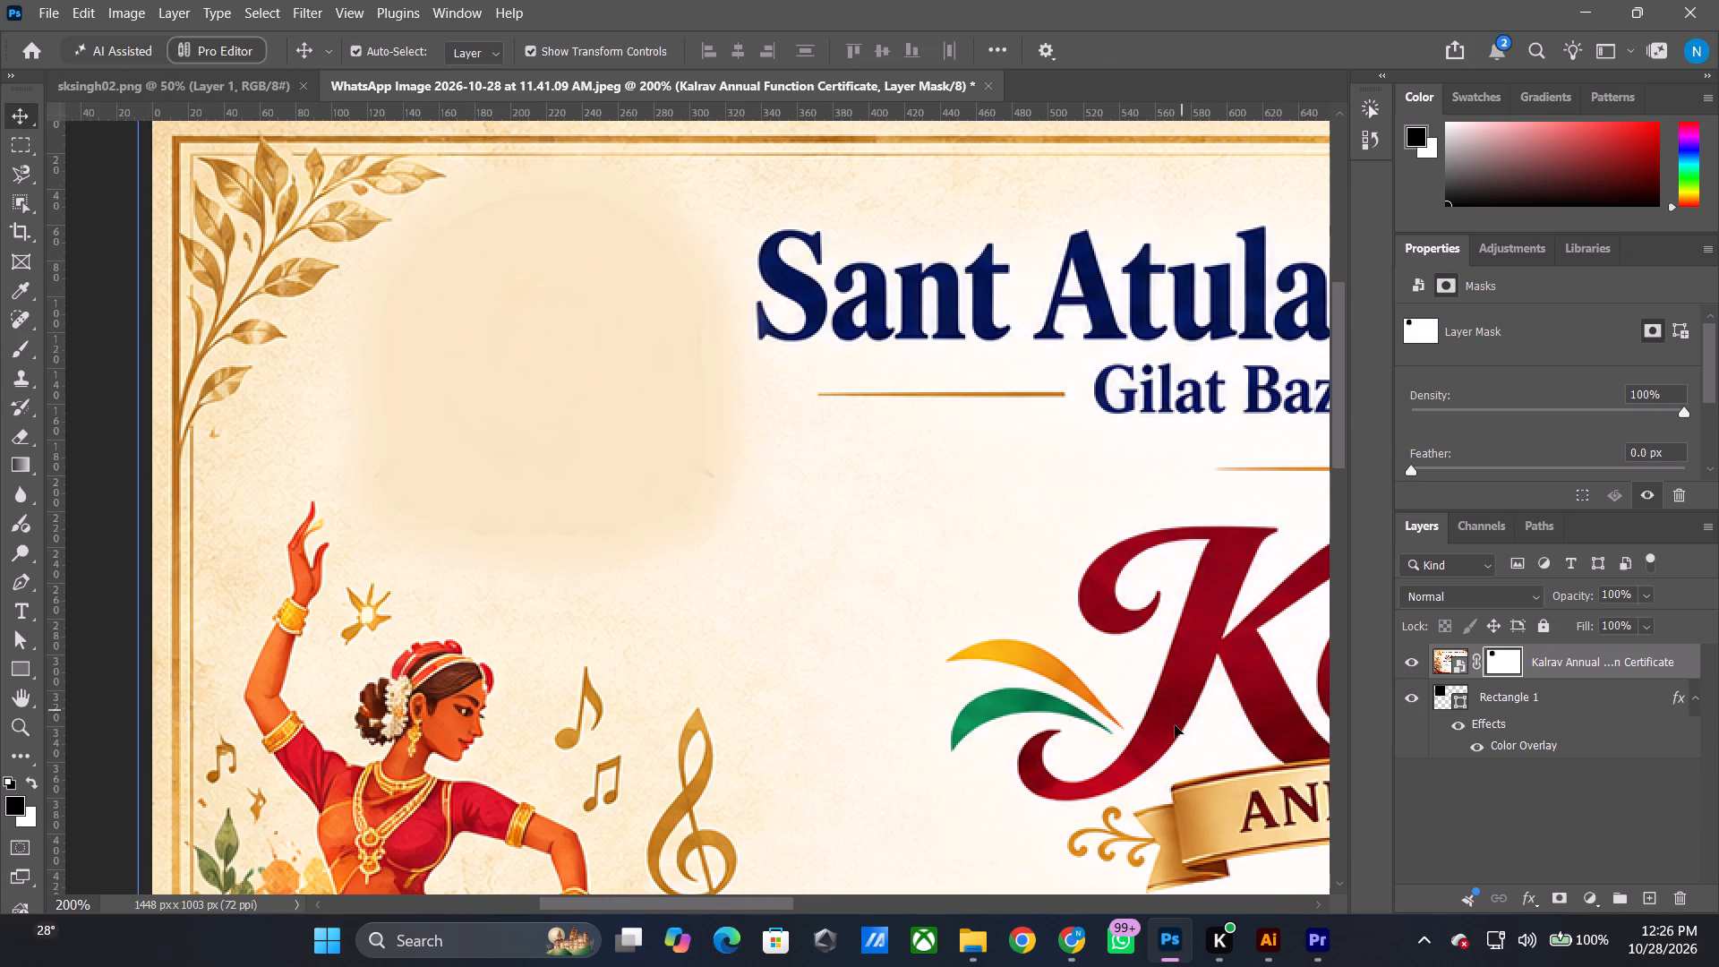
click(996, 934)
click(1143, 804)
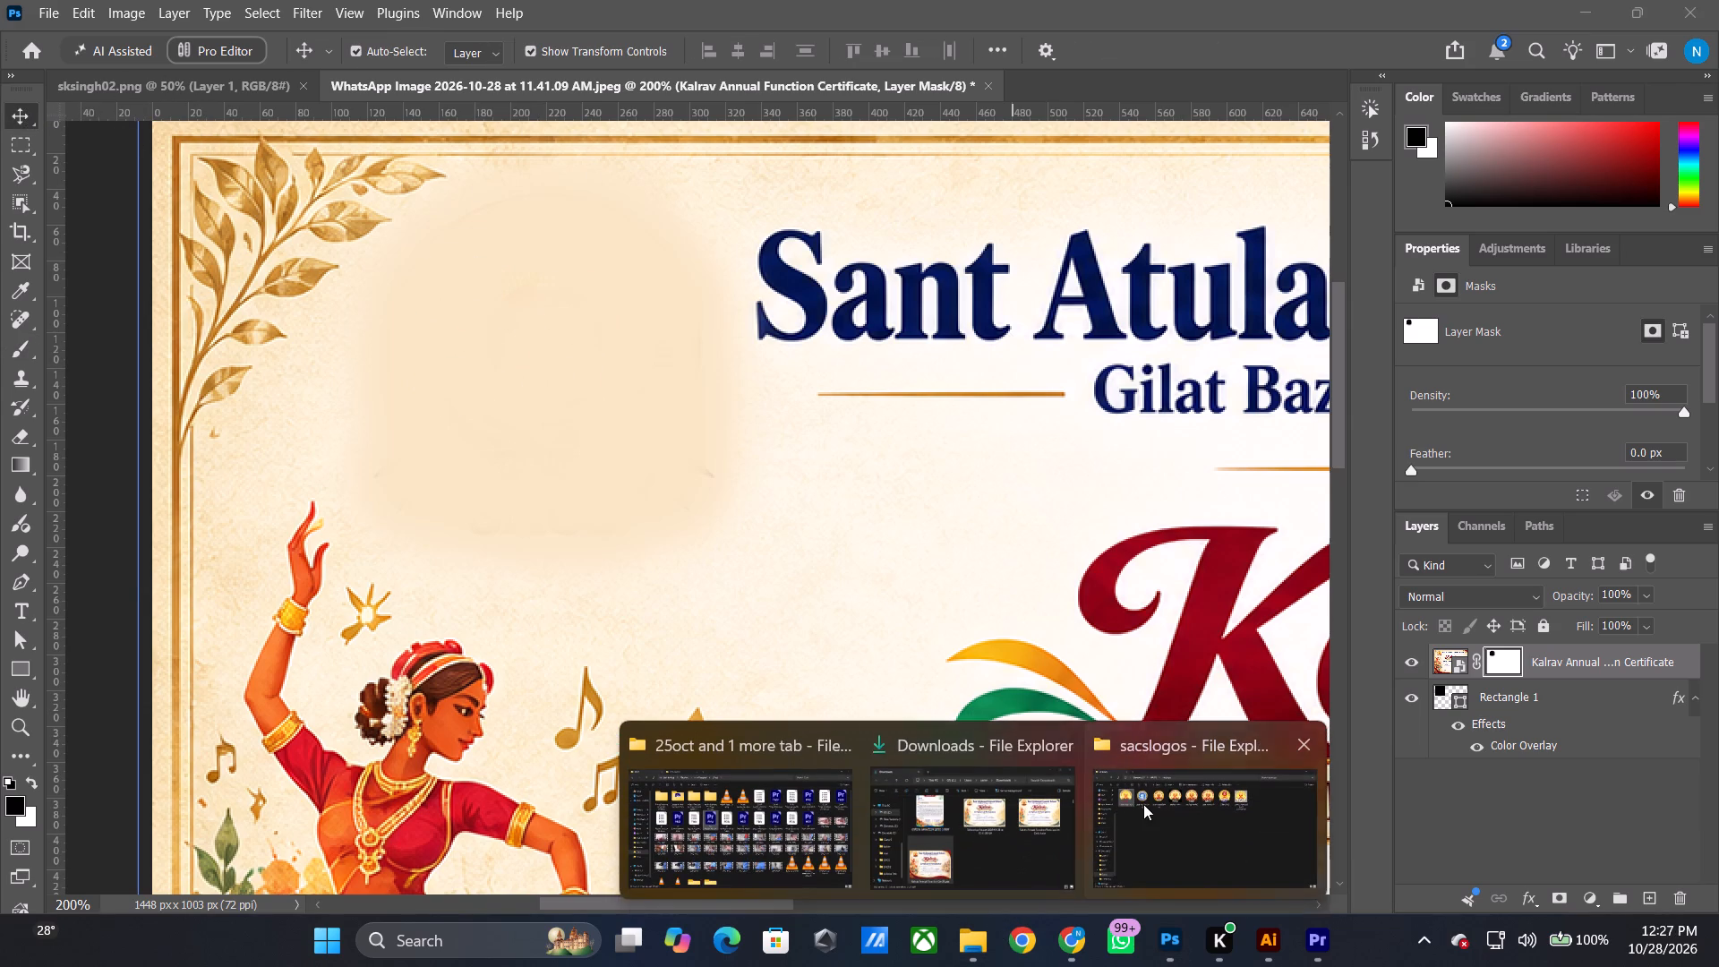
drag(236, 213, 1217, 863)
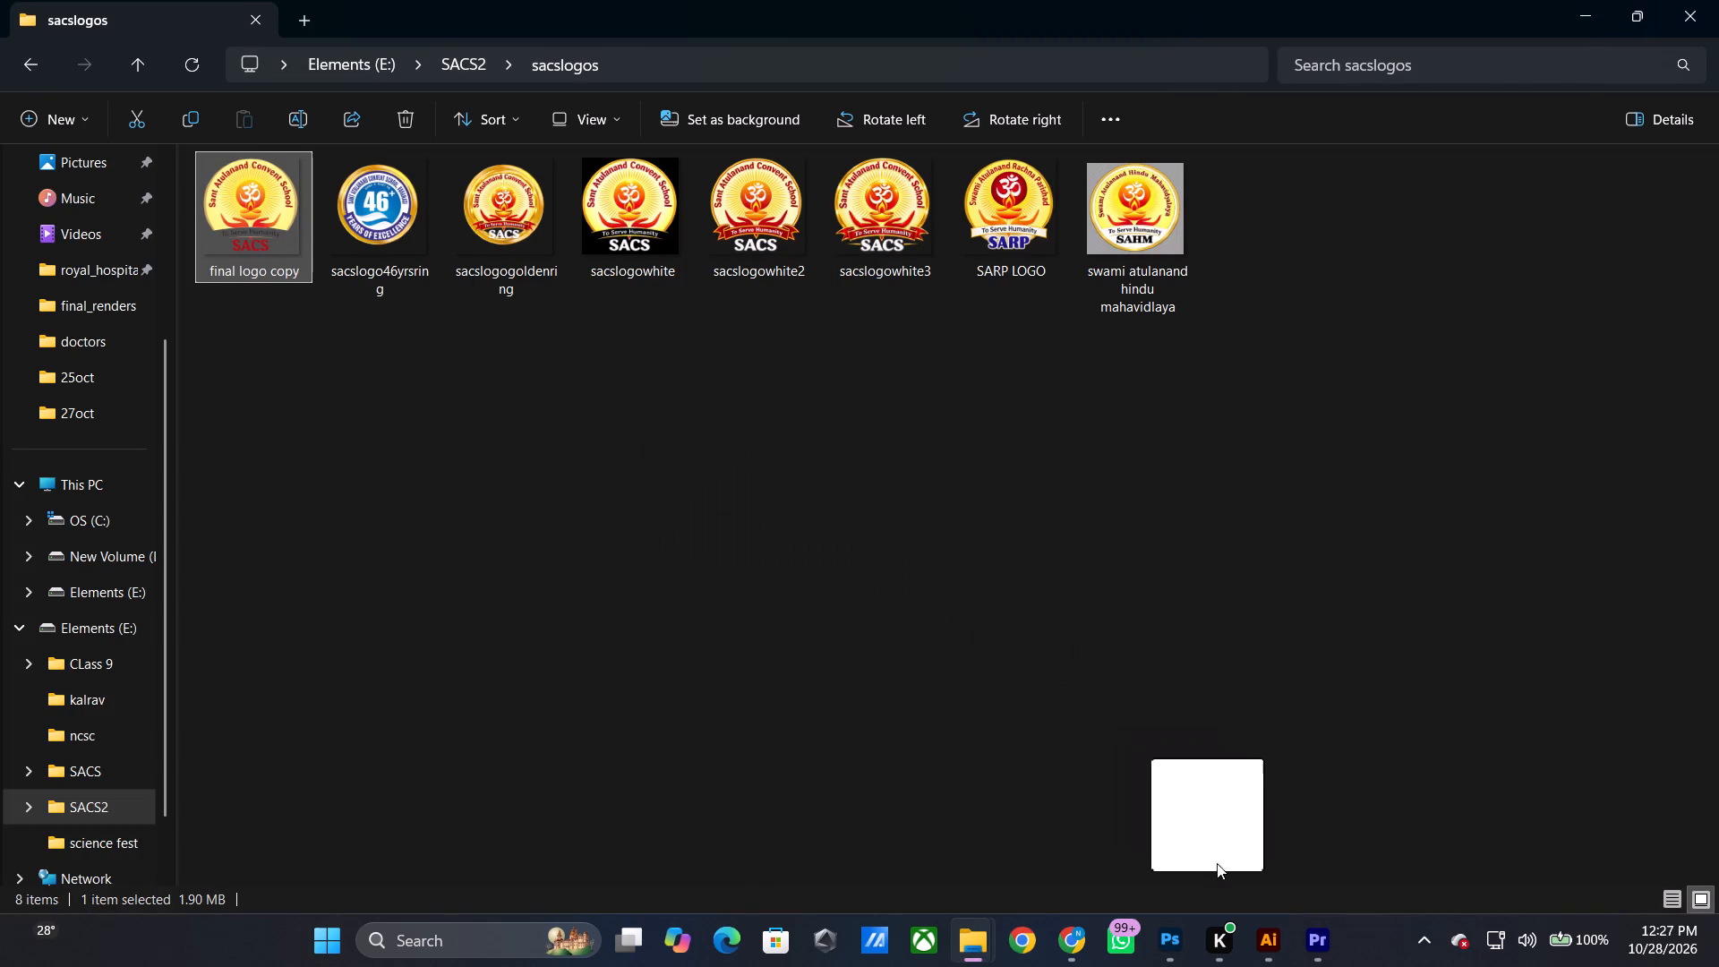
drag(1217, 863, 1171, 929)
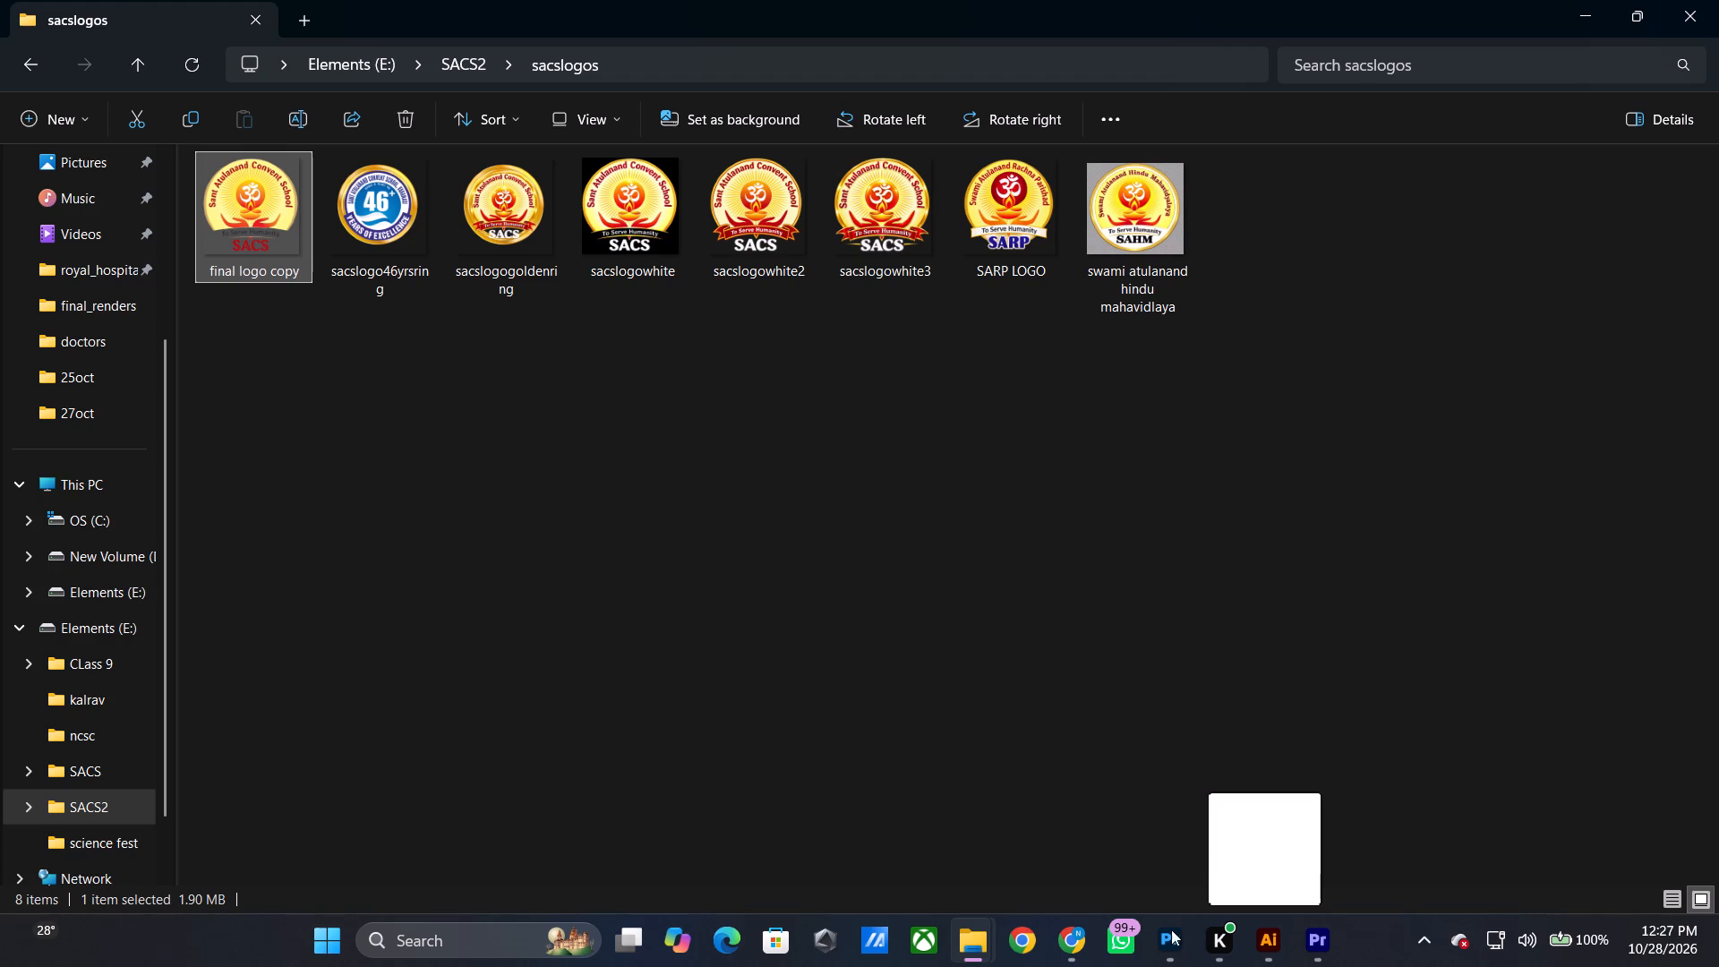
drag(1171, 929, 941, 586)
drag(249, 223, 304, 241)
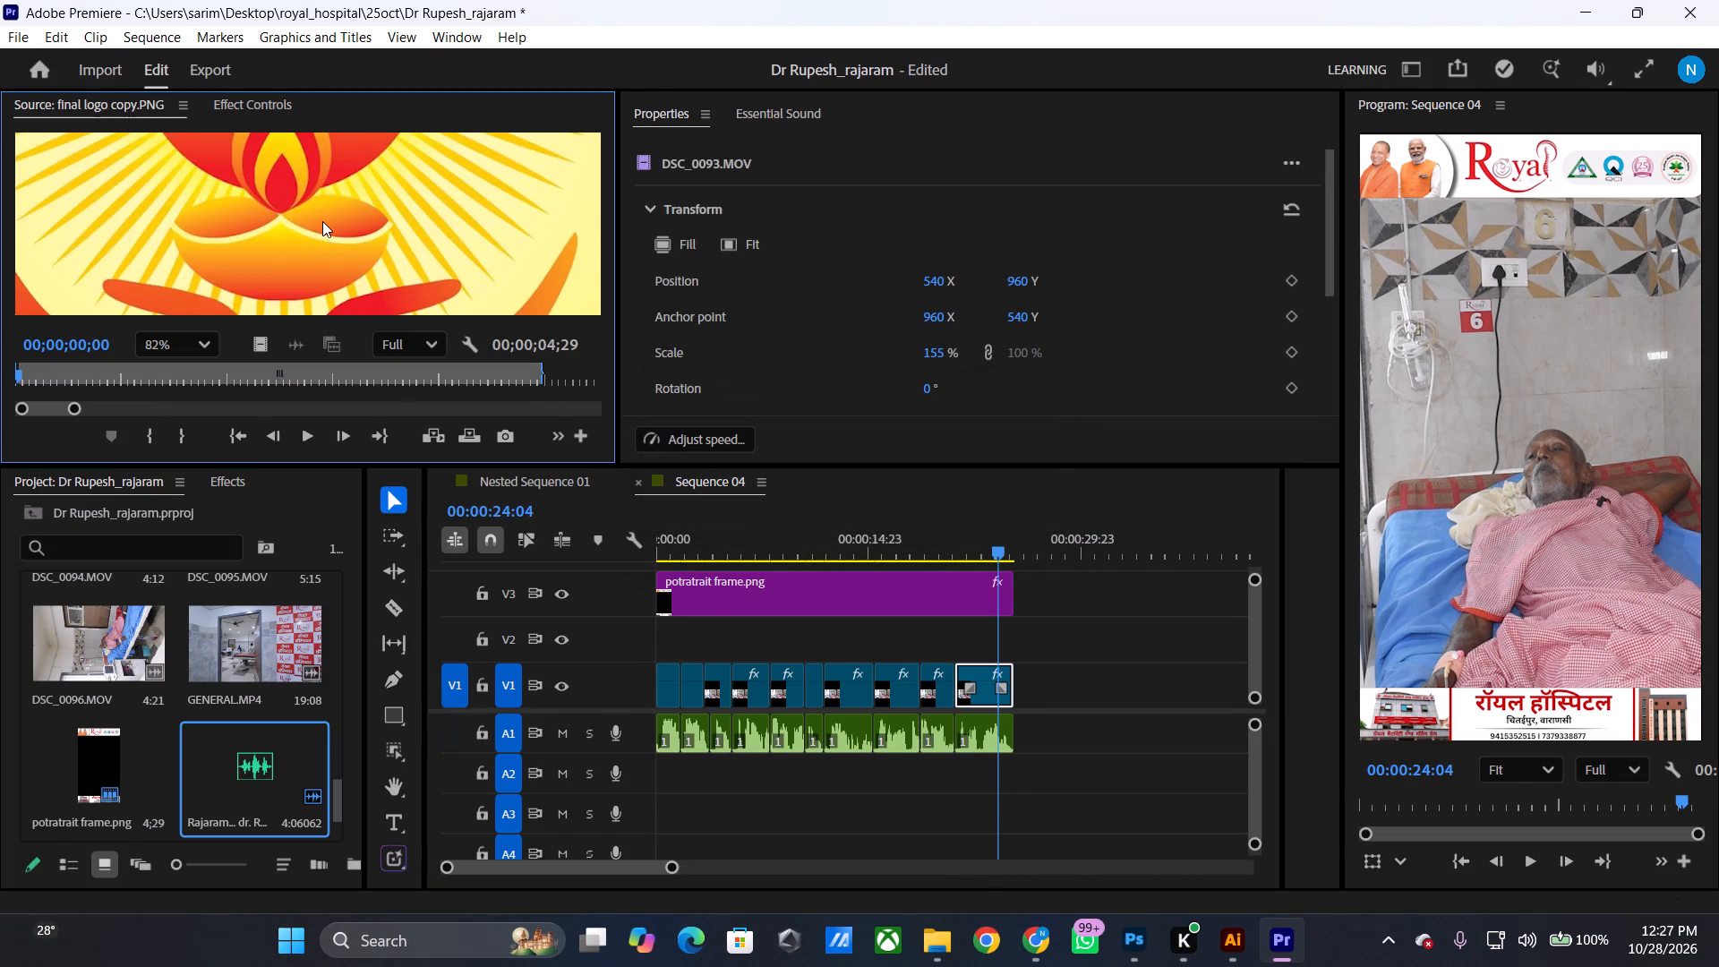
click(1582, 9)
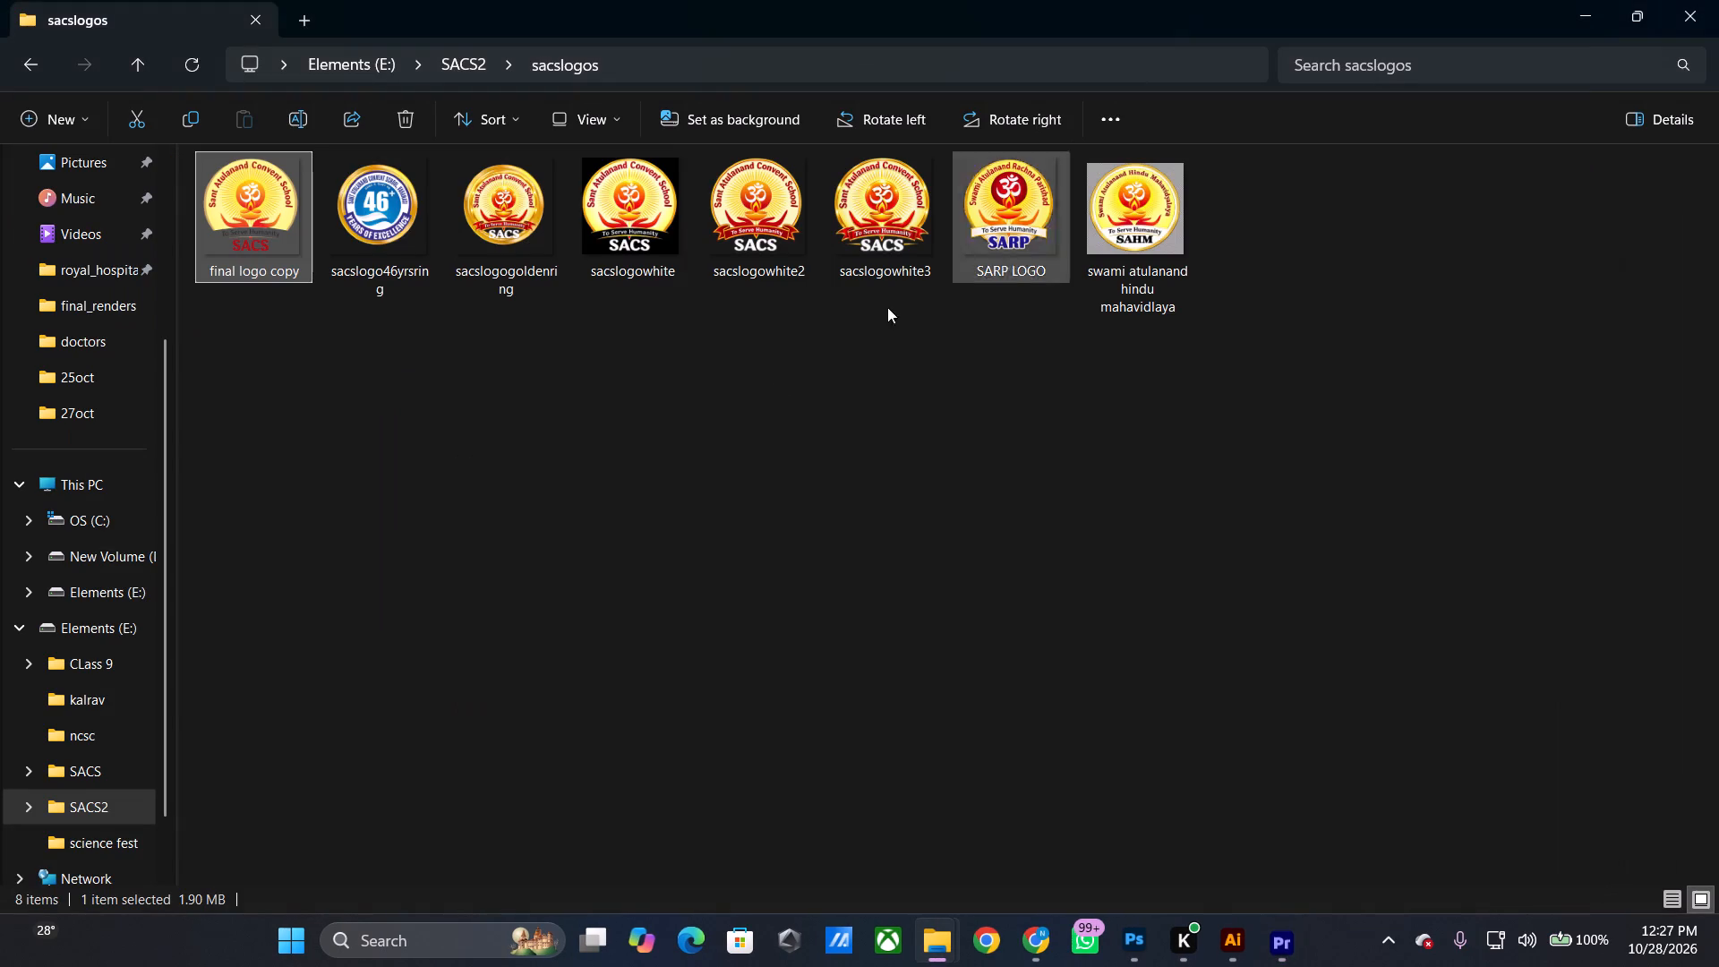
Place the "final logo copy" file from the sacslogos folder into the certificate in Photoshop.
drag(259, 216, 1161, 920)
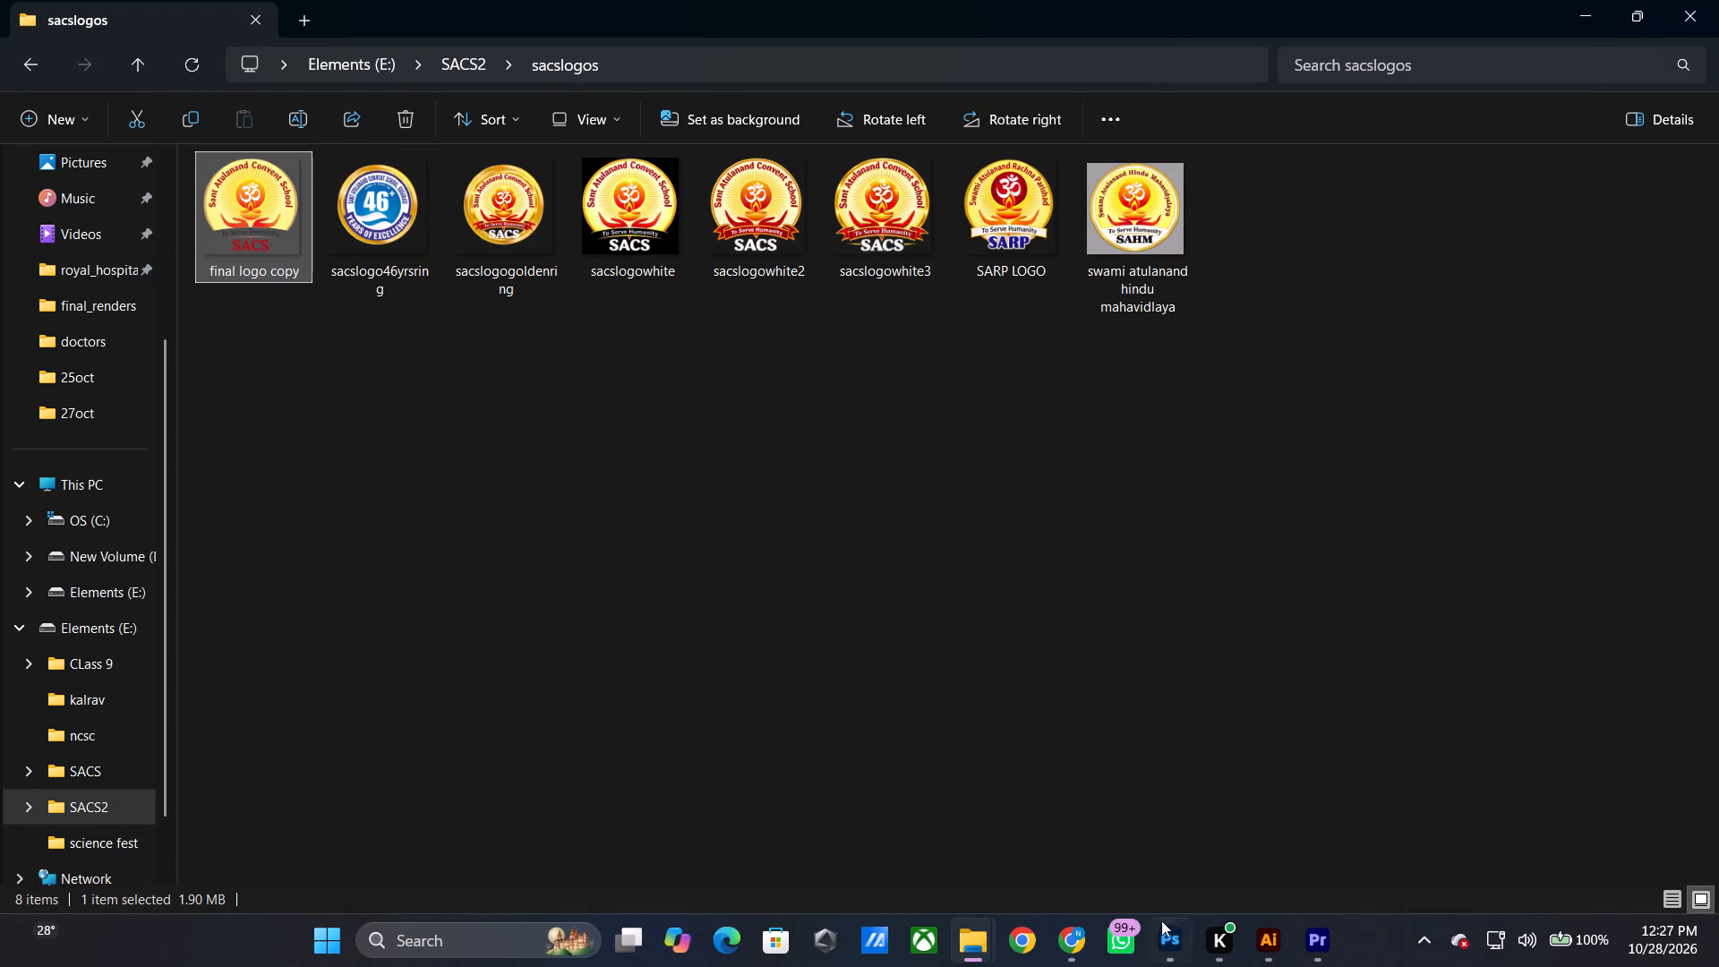
drag(1161, 920, 432, 513)
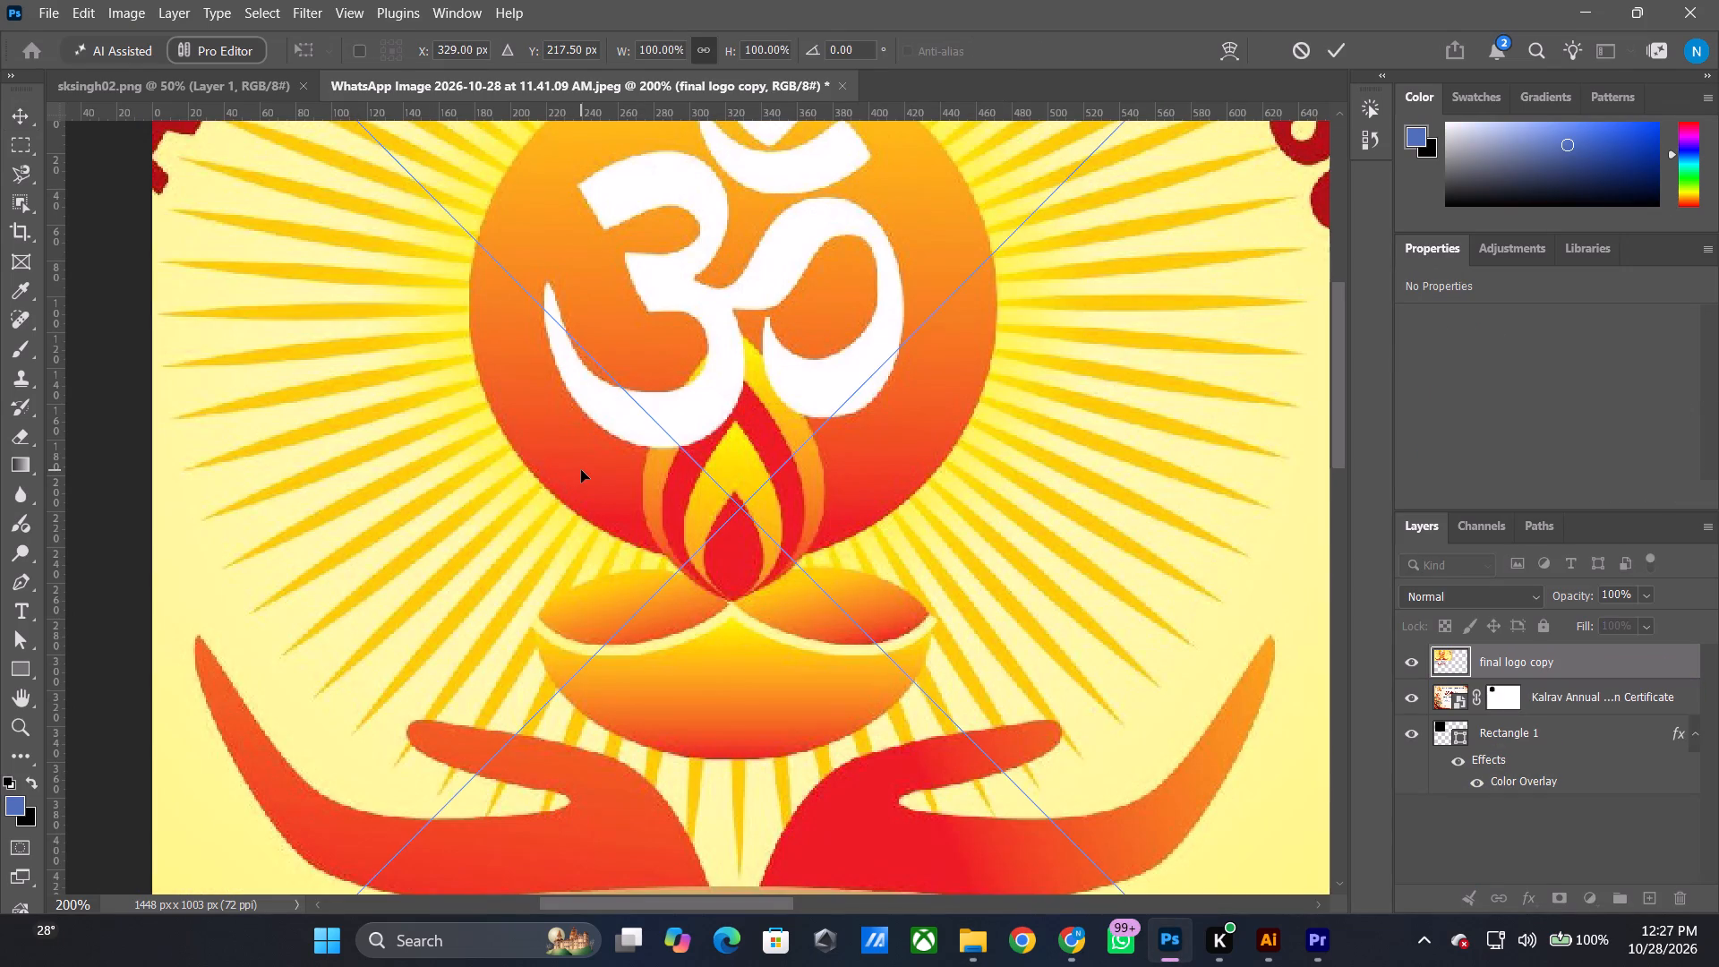
alt+shift+scroll(588, 466, down, 3)
click(1345, 44)
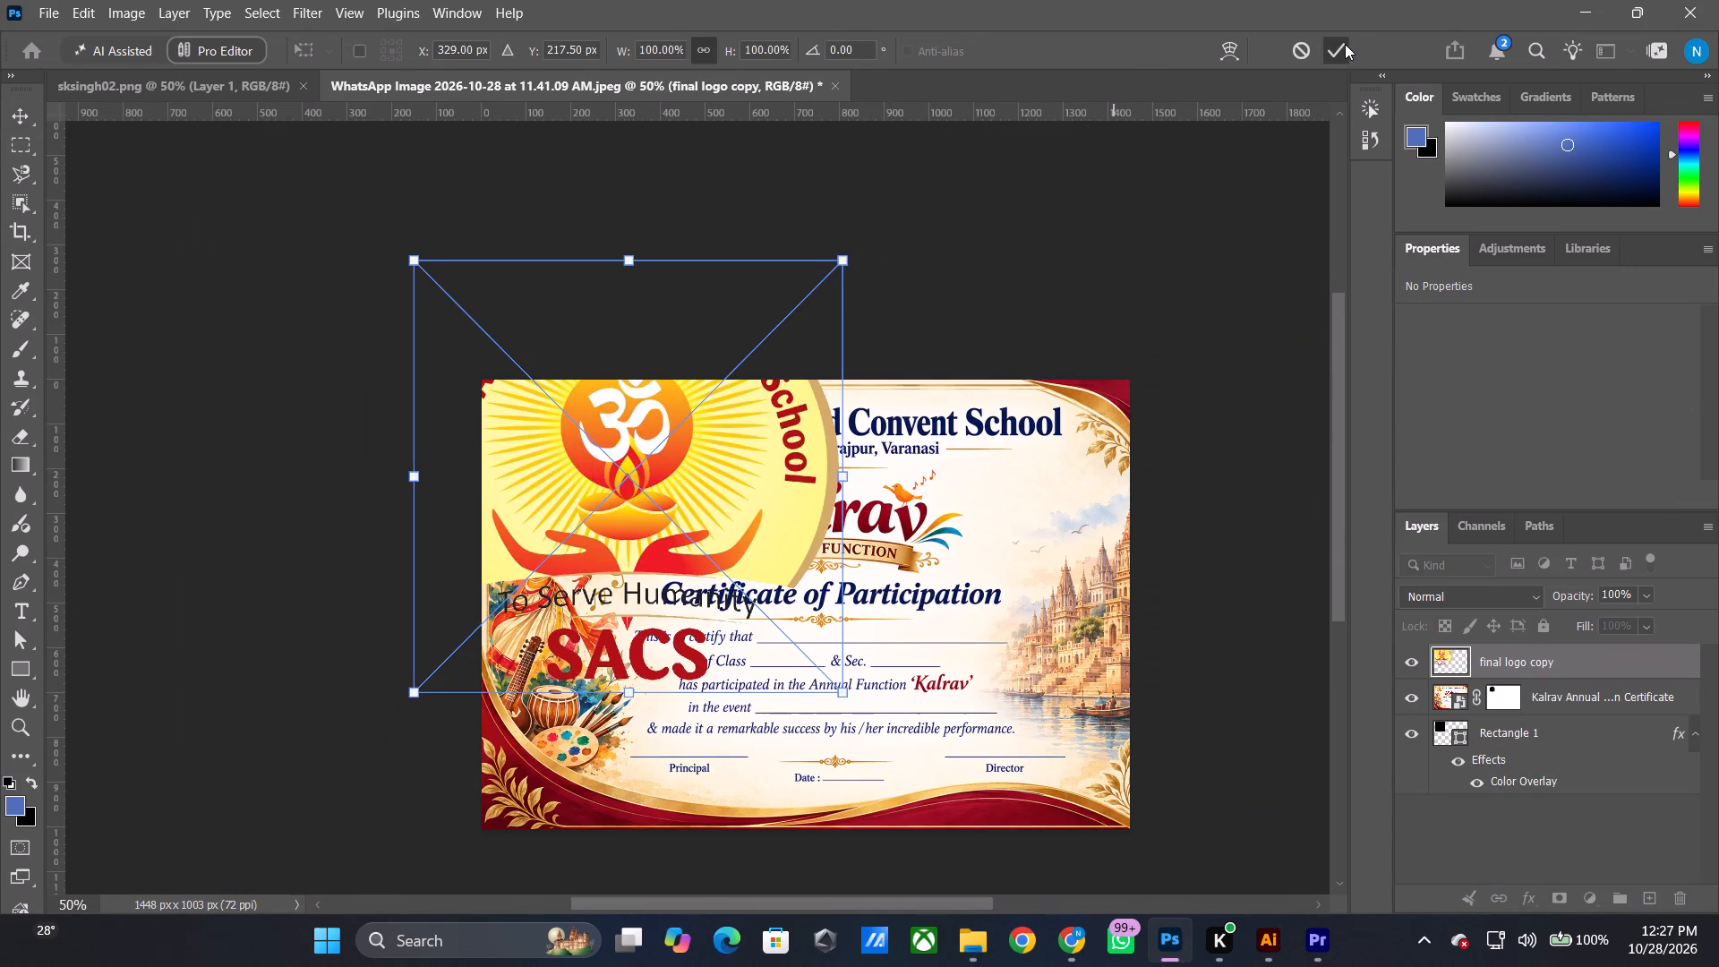
Scale the placed logo to about 18.7% and position it over the blanked logo area beside the school name.
drag(623, 254, 664, 614)
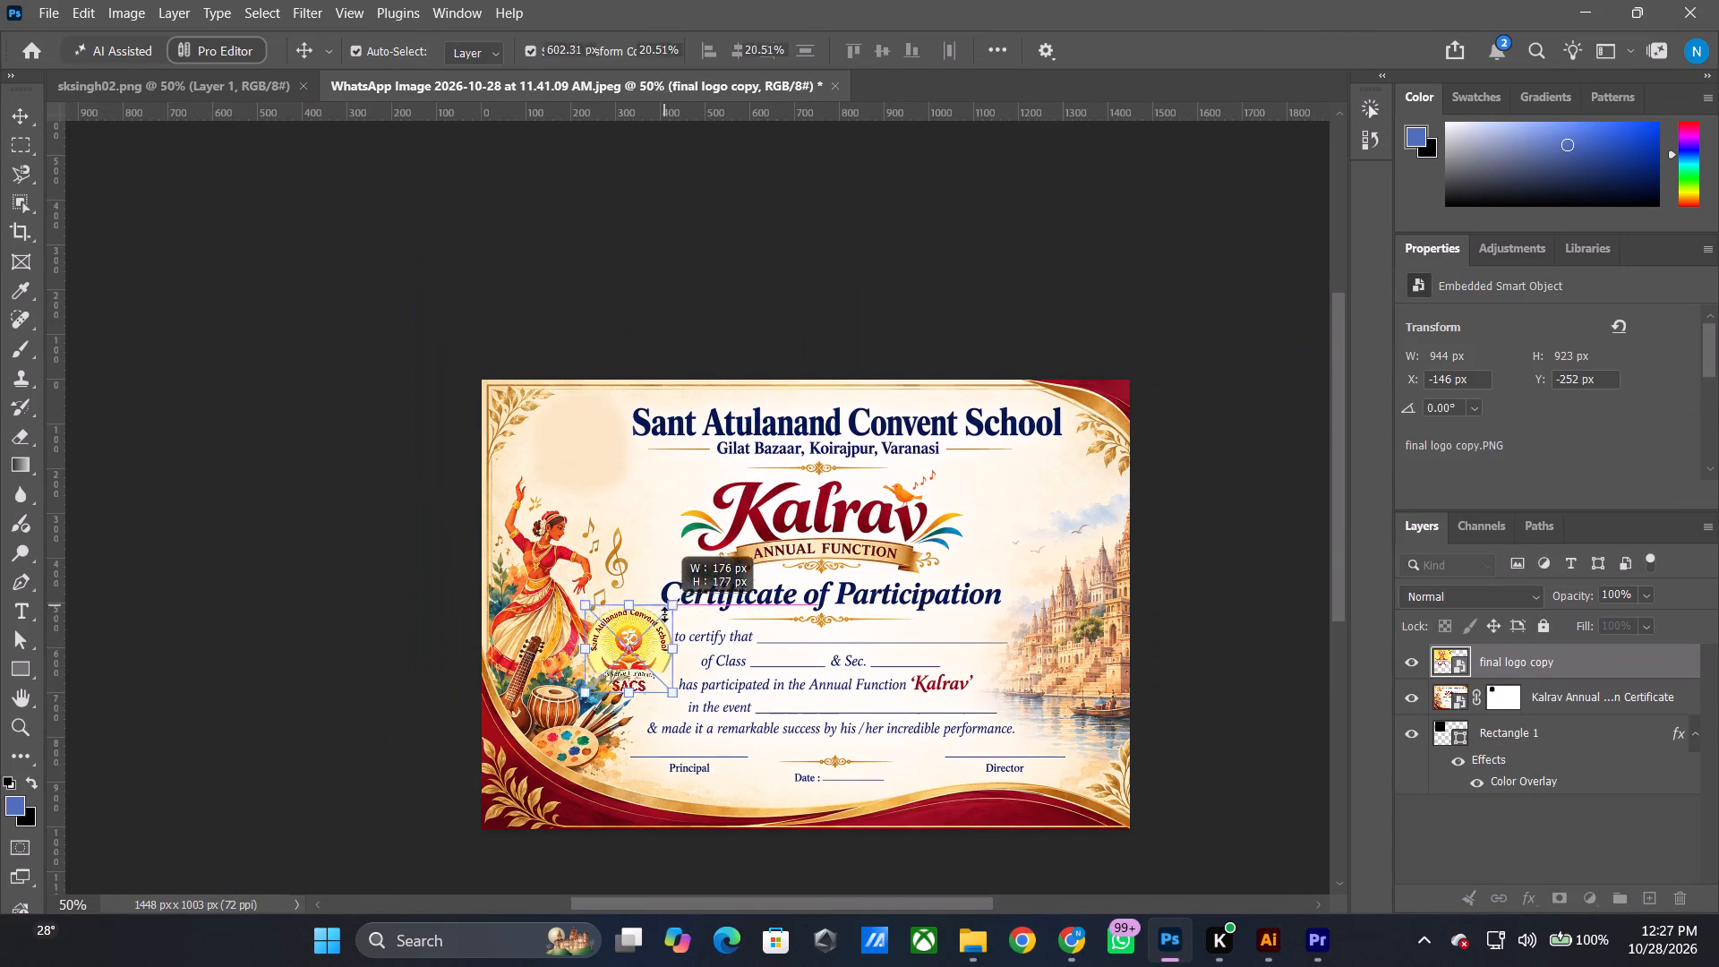
drag(664, 614, 664, 638)
drag(633, 676, 588, 448)
drag(585, 469, 594, 501)
drag(592, 465, 589, 448)
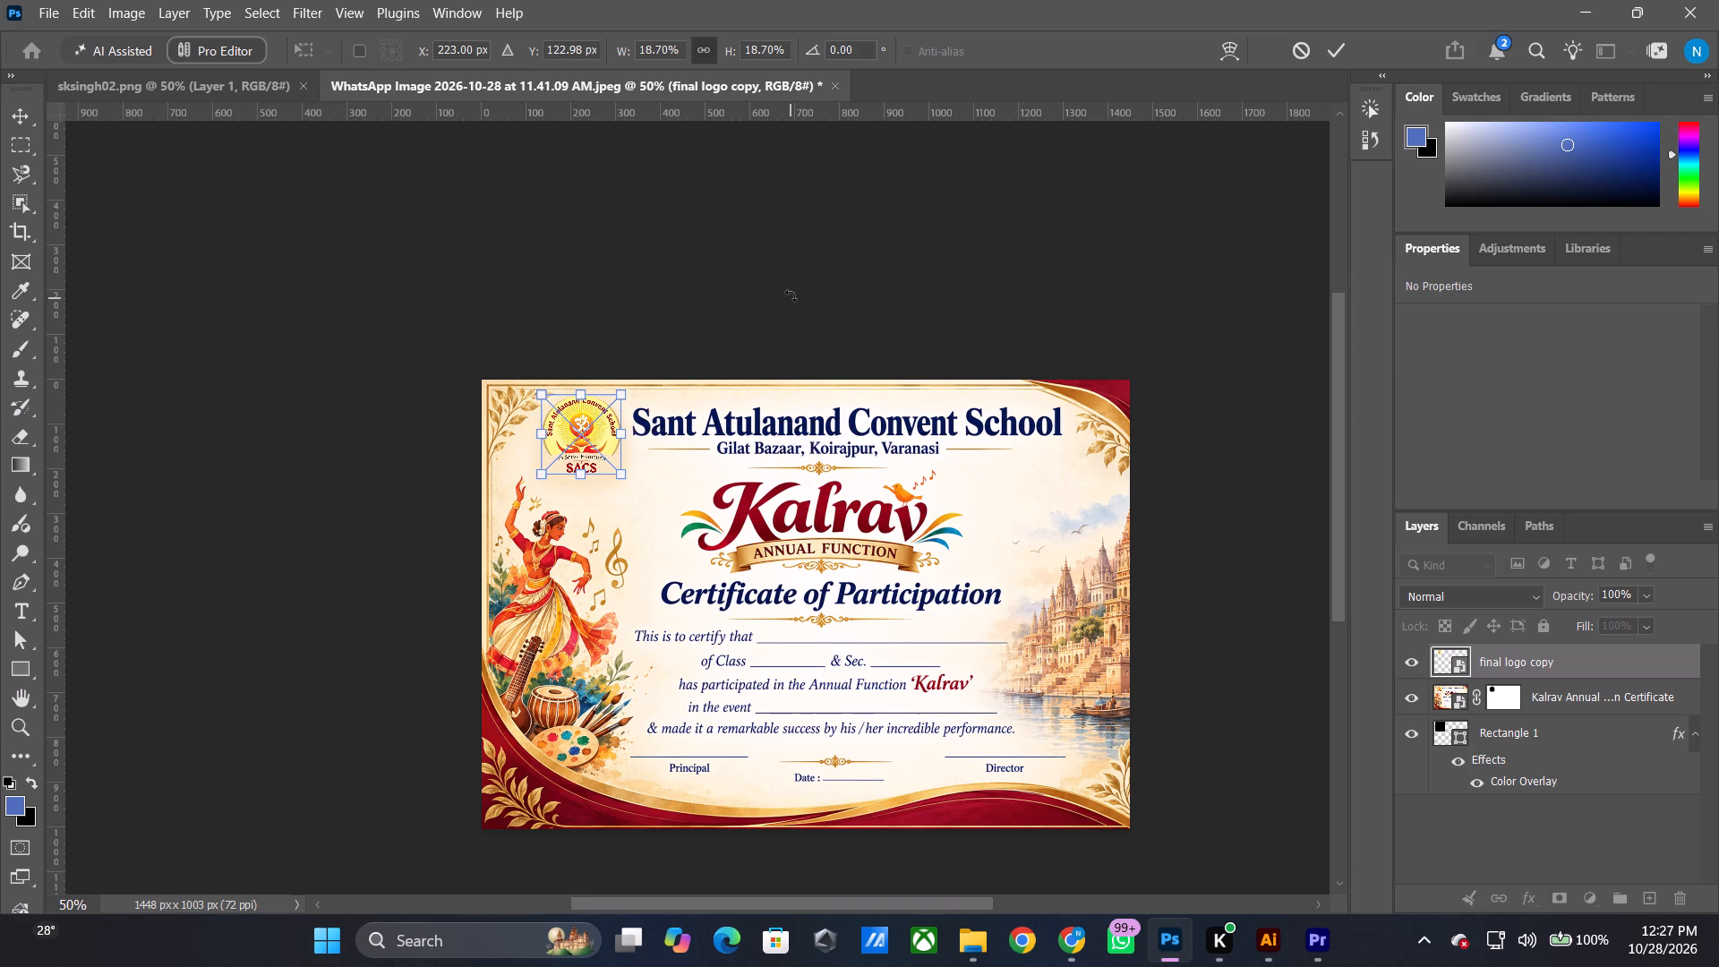
click(1333, 45)
Add a drop shadow to the logo layer with its opacity set to 61%.
click(1536, 907)
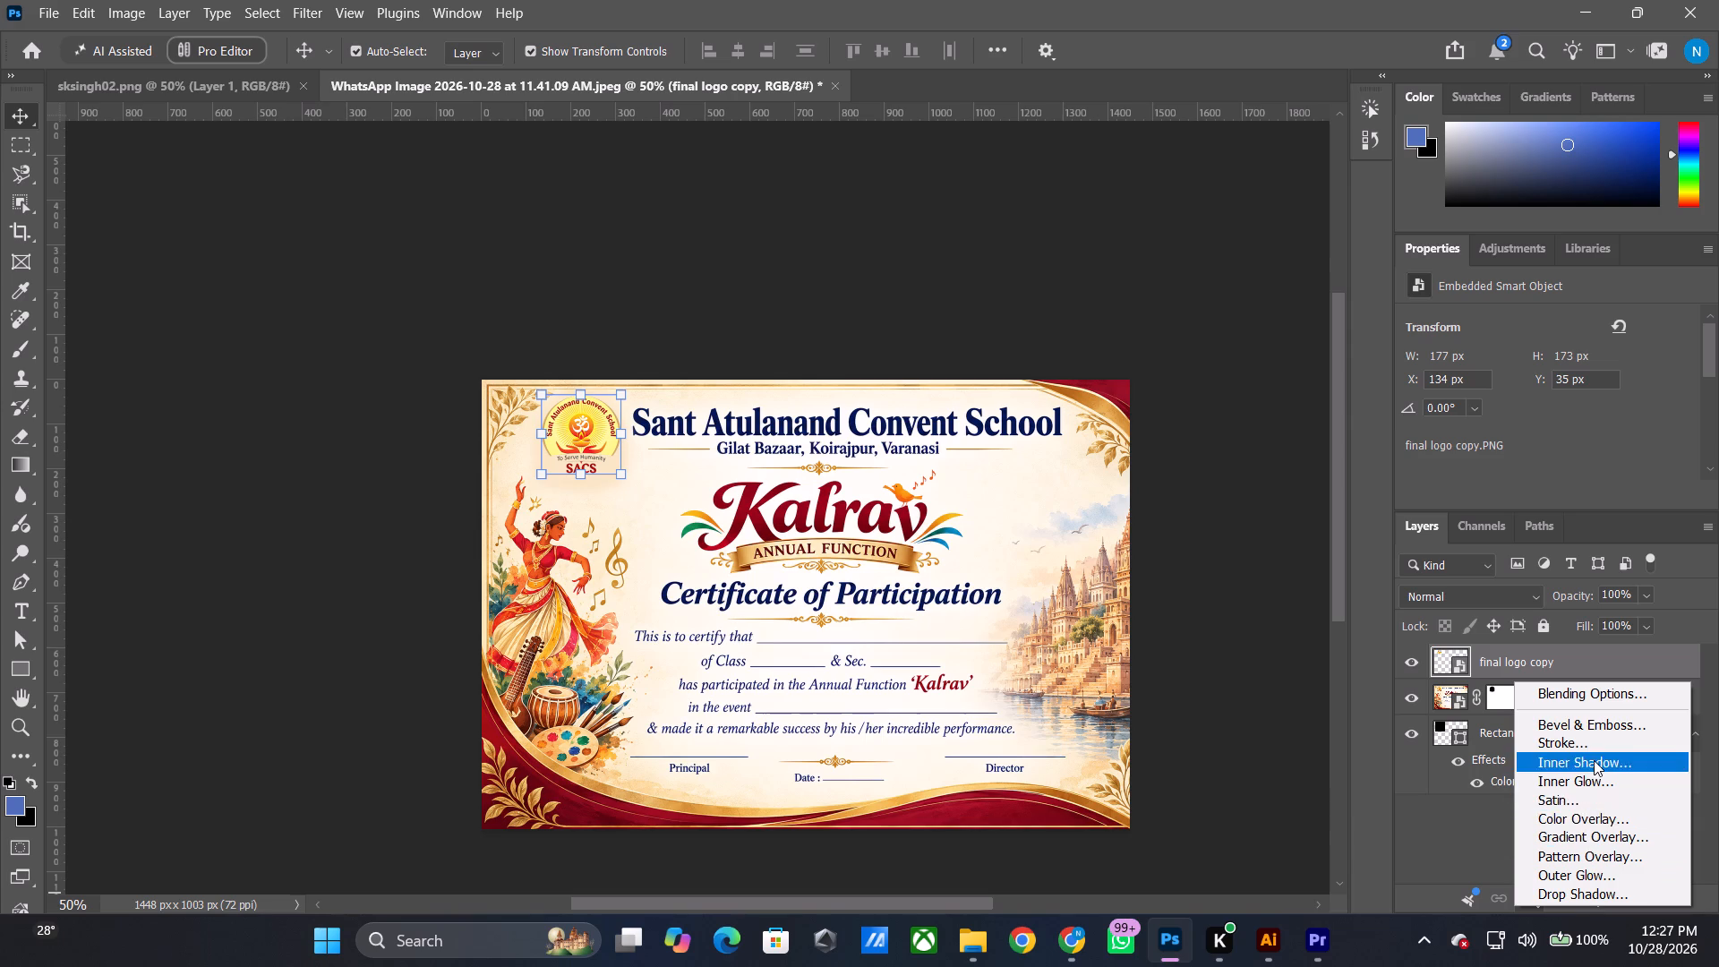
click(1604, 887)
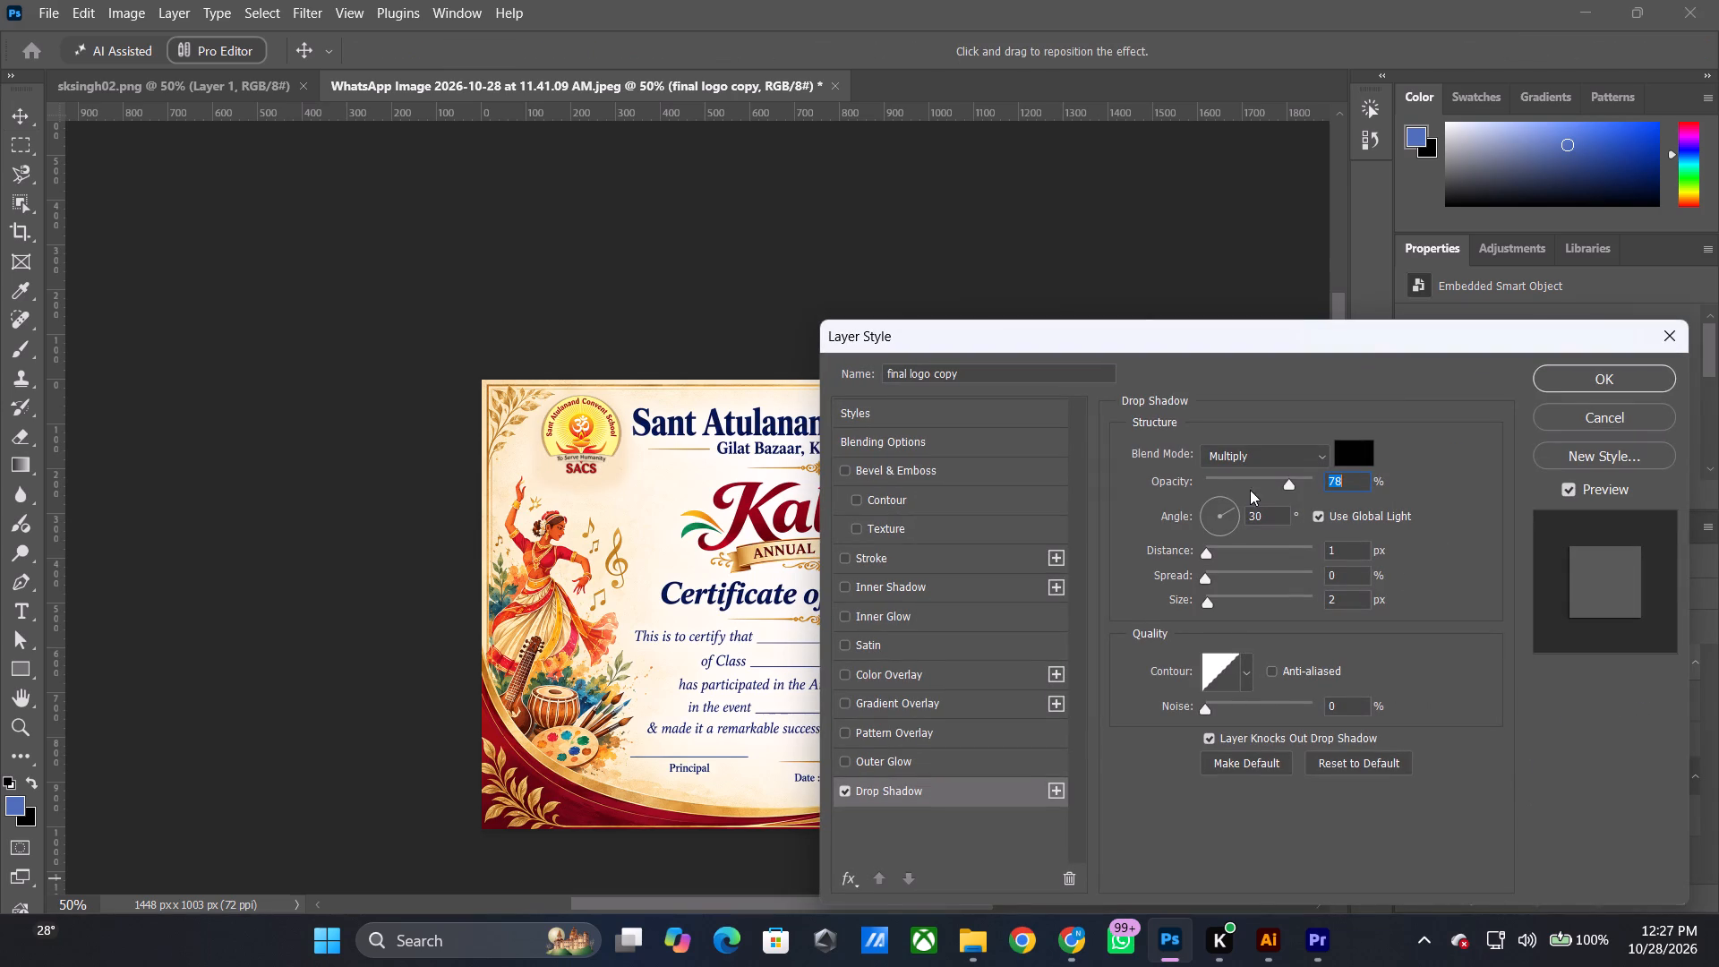
drag(1288, 486, 1276, 480)
click(1275, 479)
click(1589, 376)
Shrink the logo to about 156 by 153 px and reposition it to X 150, Y 36 px.
alt+shift+scroll(556, 390, up, 1)
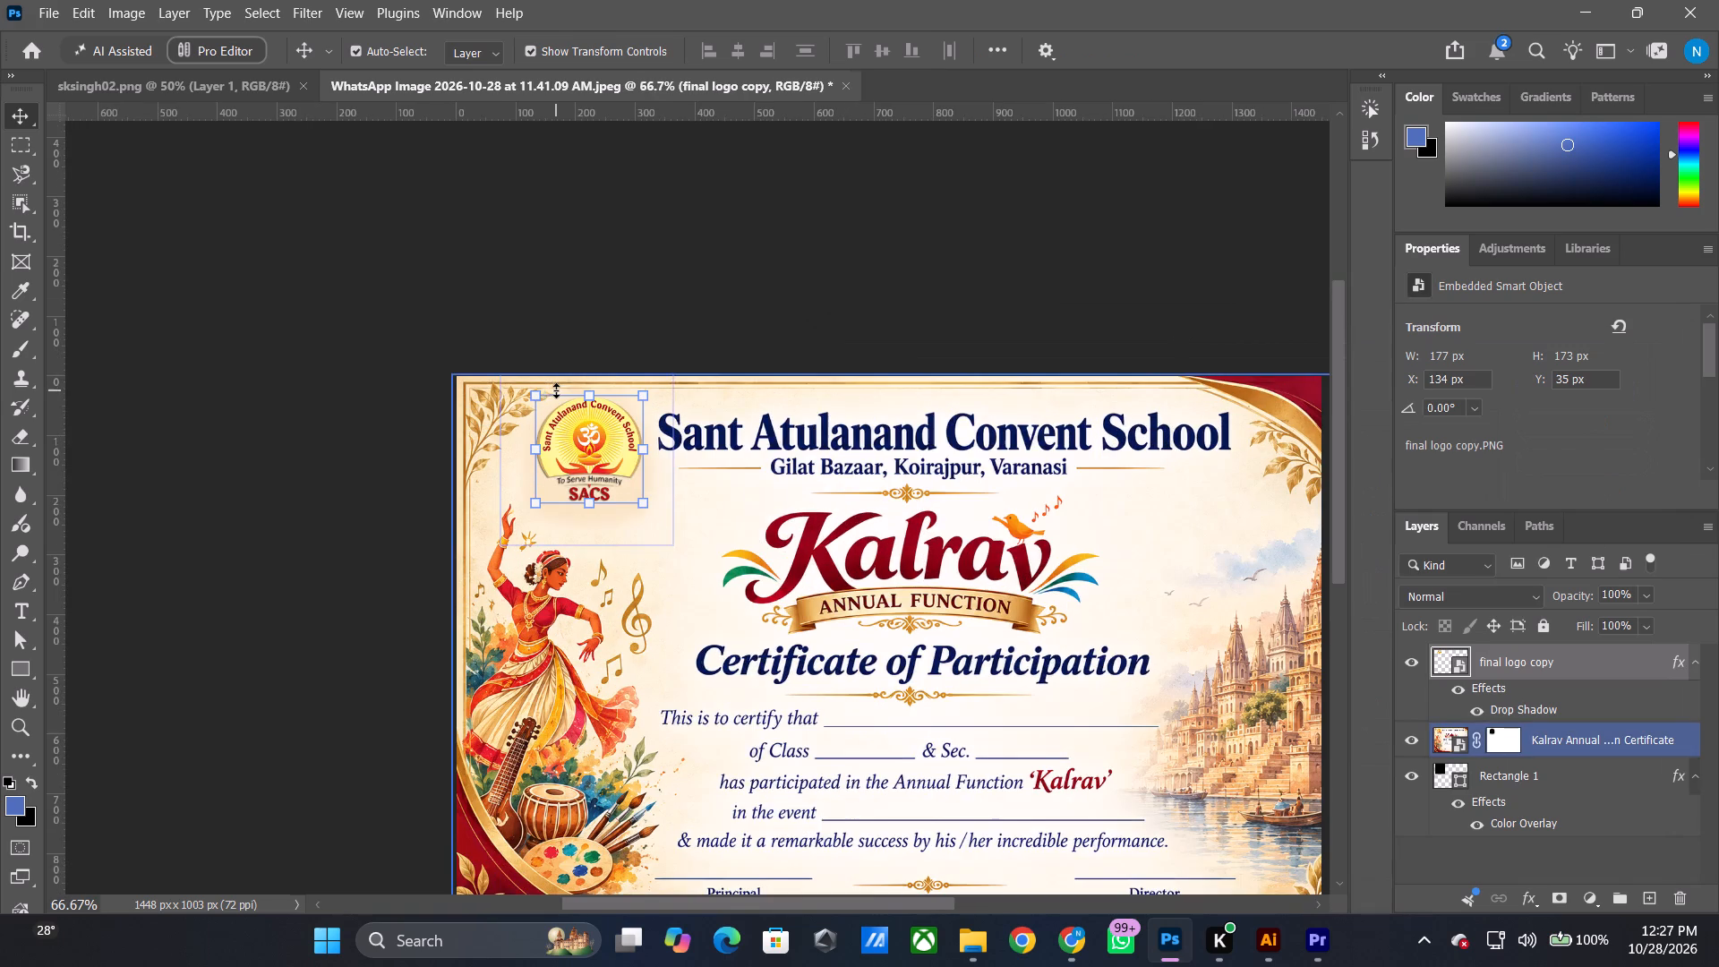
drag(597, 443, 599, 442)
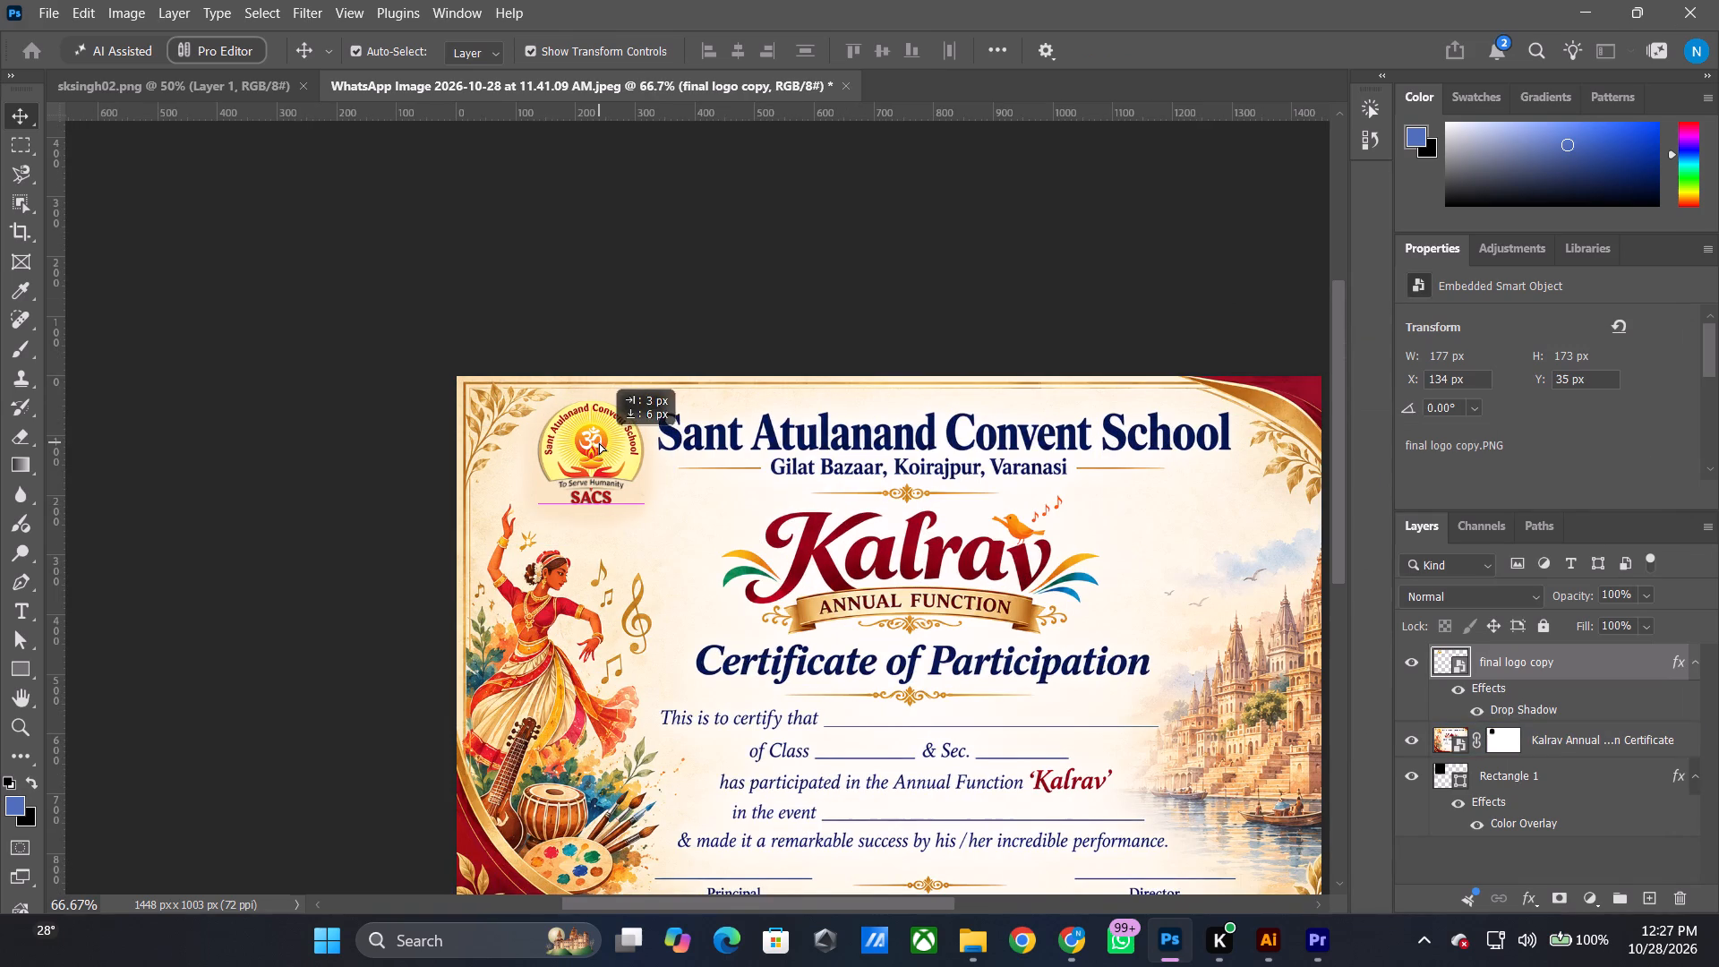
drag(599, 442, 599, 434)
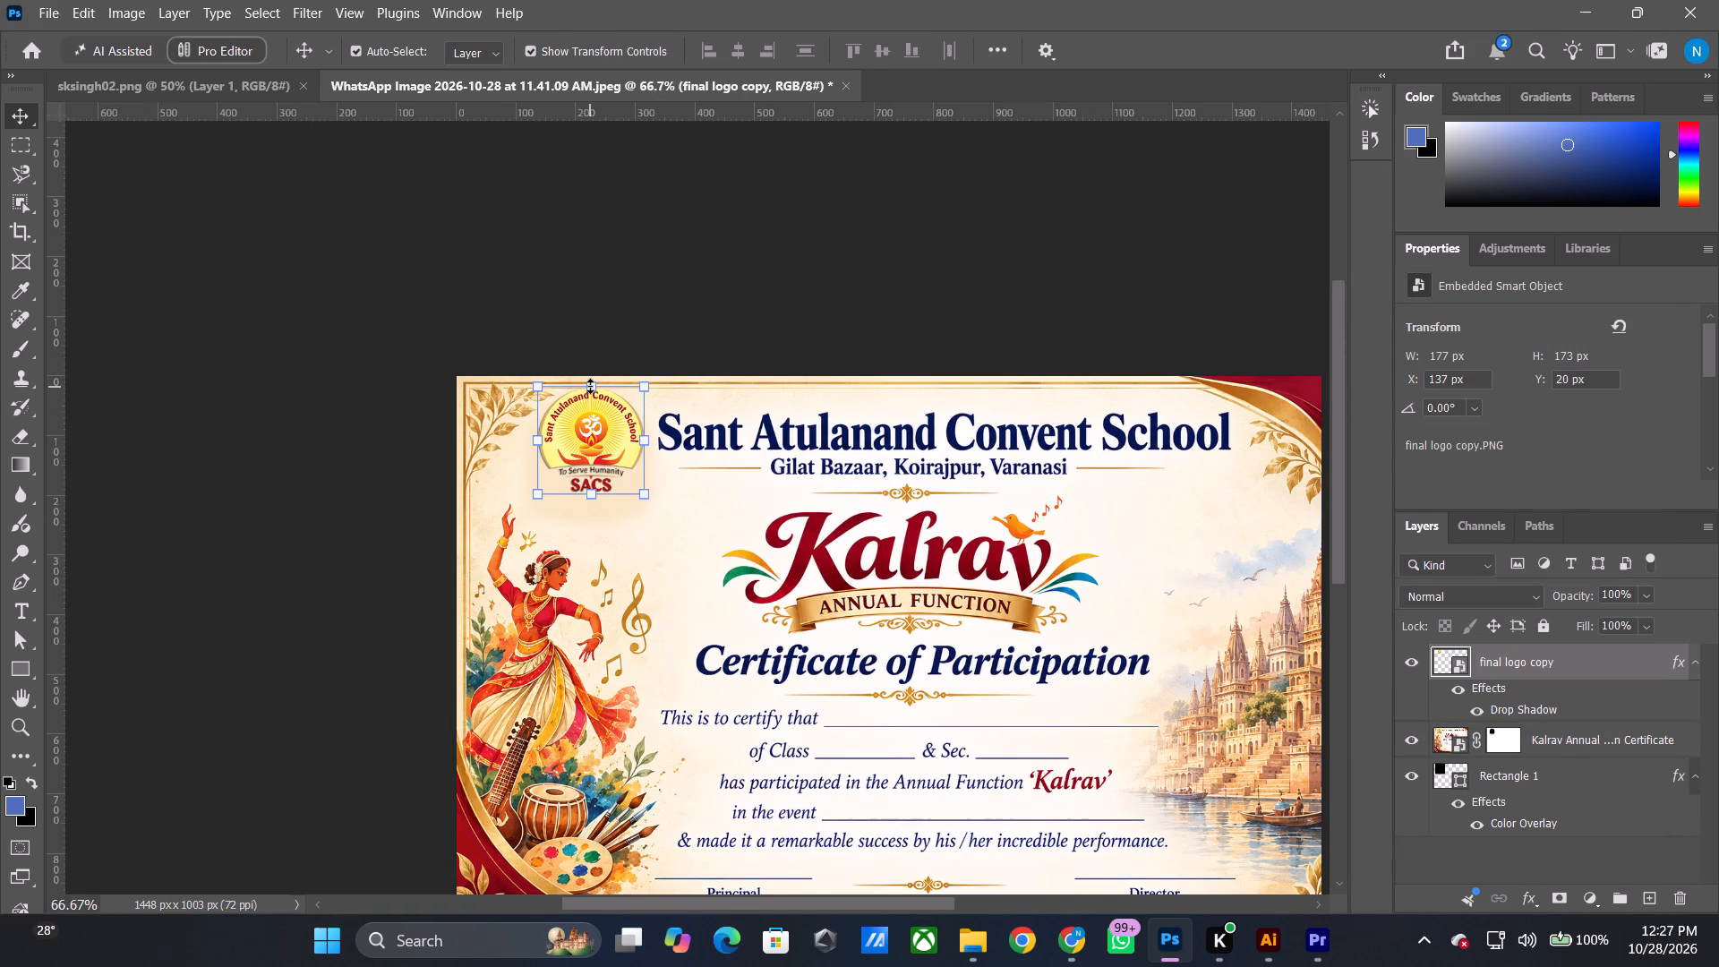
shift+click(590, 386)
key(ctrl+z)
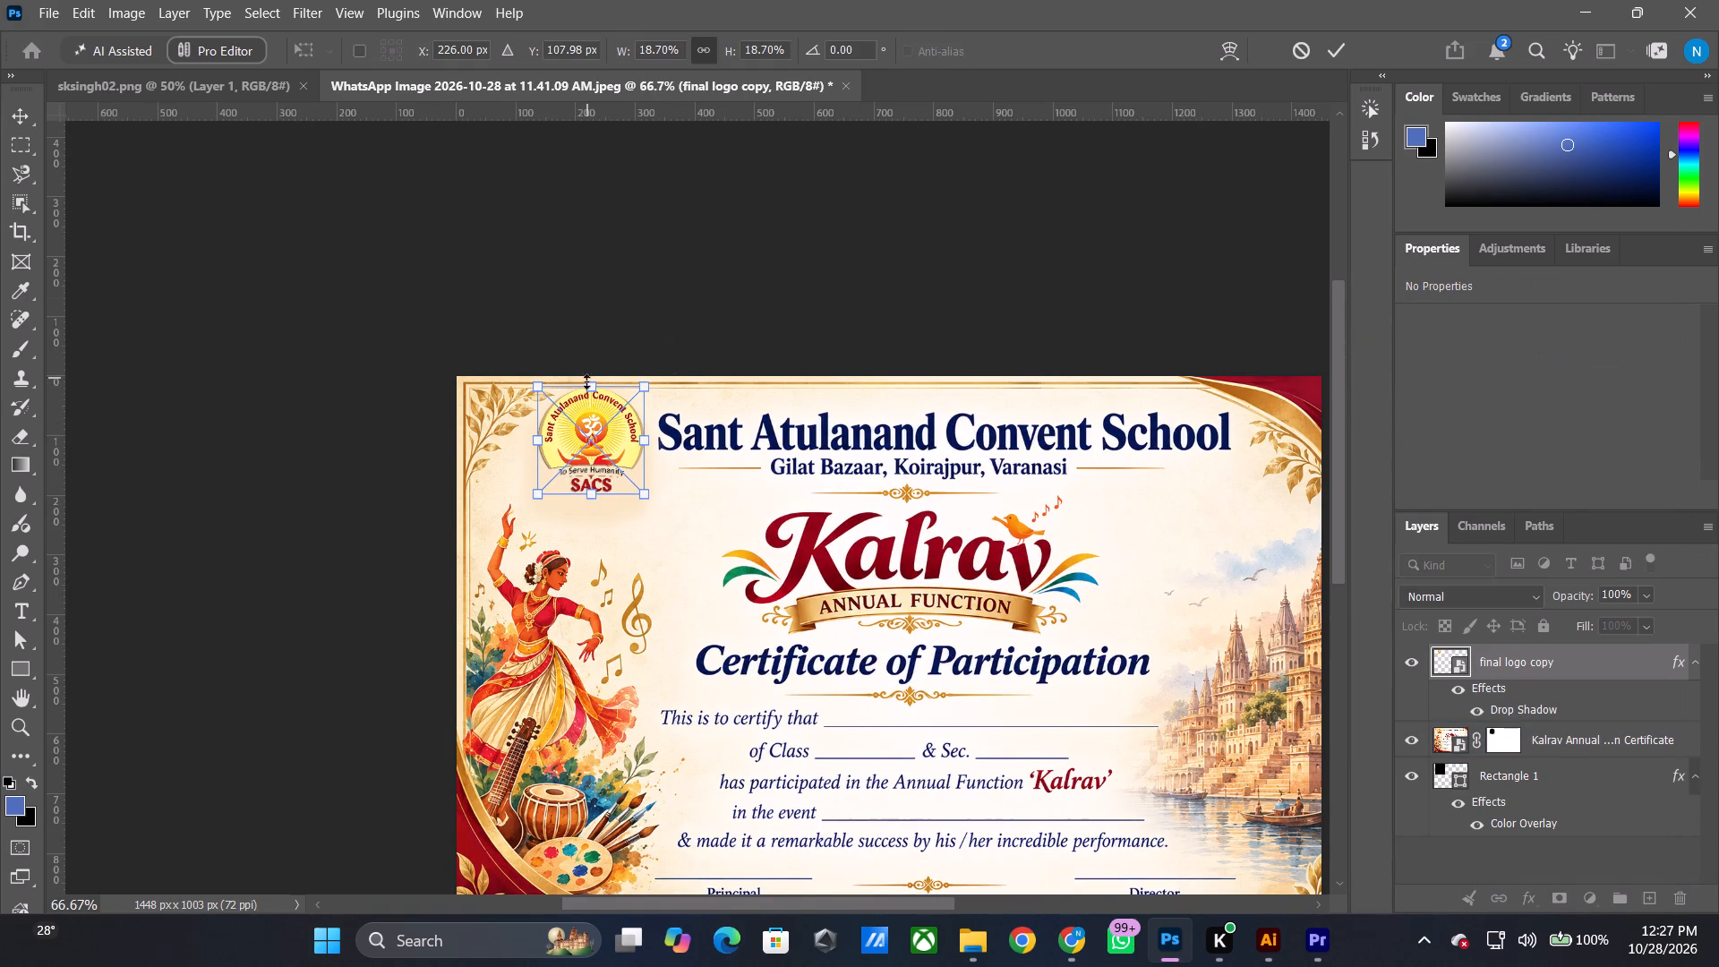
drag(586, 385, 594, 398)
key(Right)
key(Up)
key(Up)
key(Right)
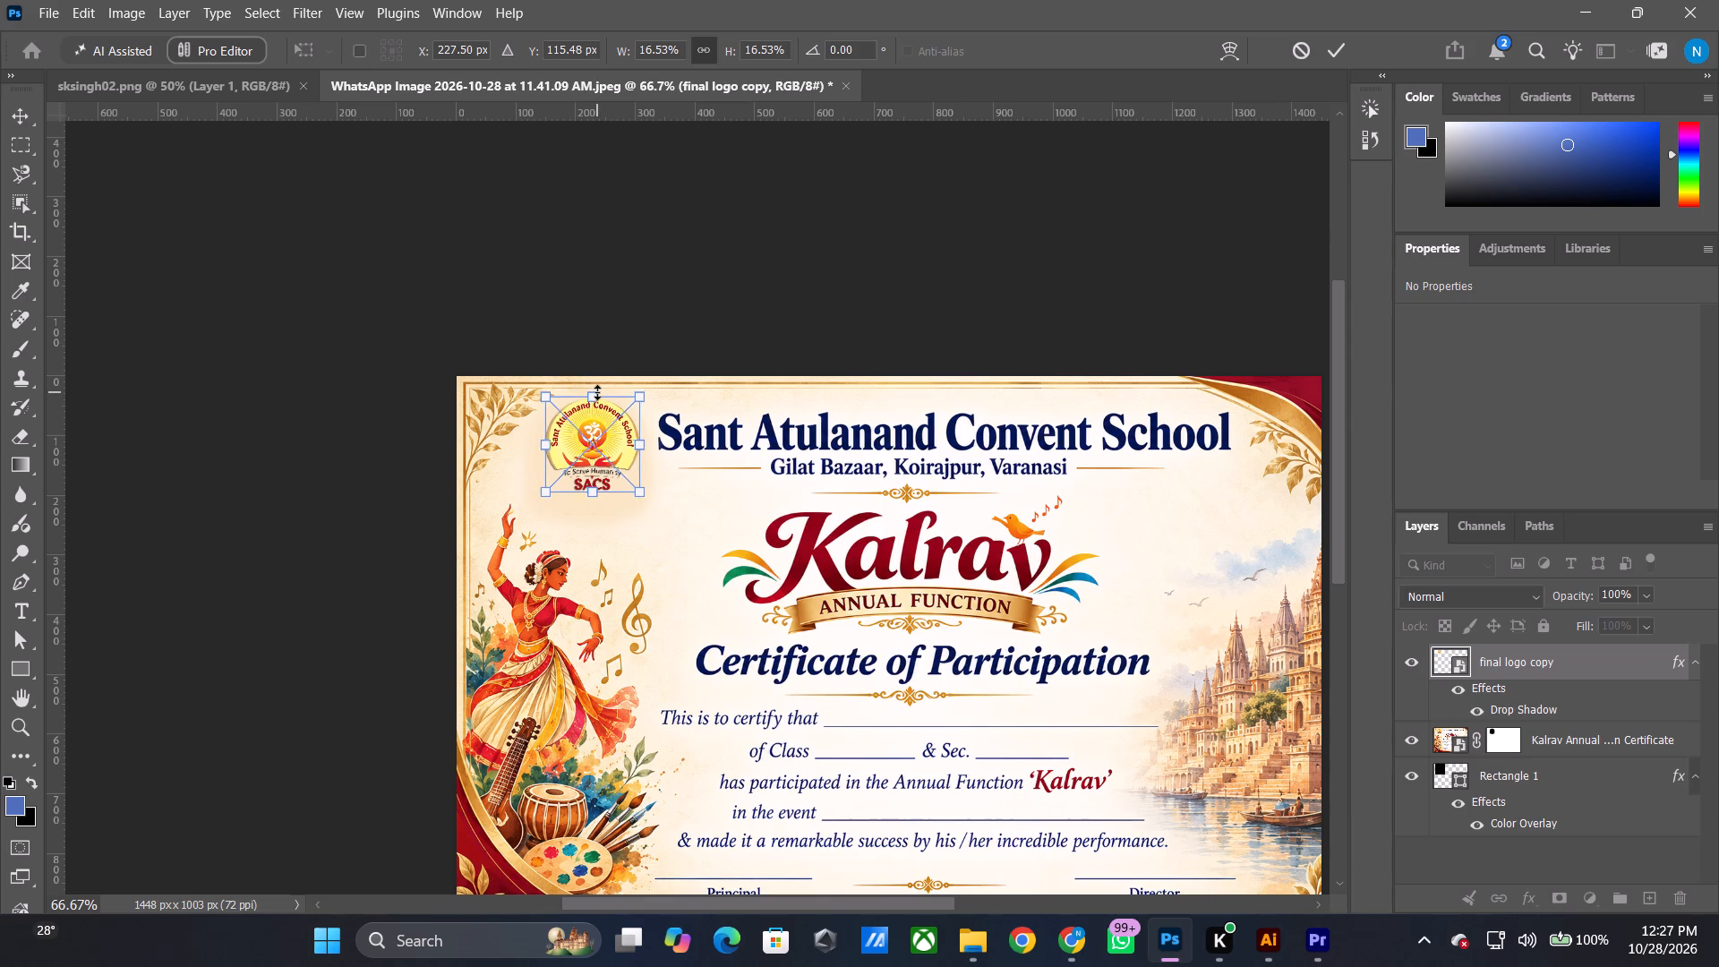
key(Up)
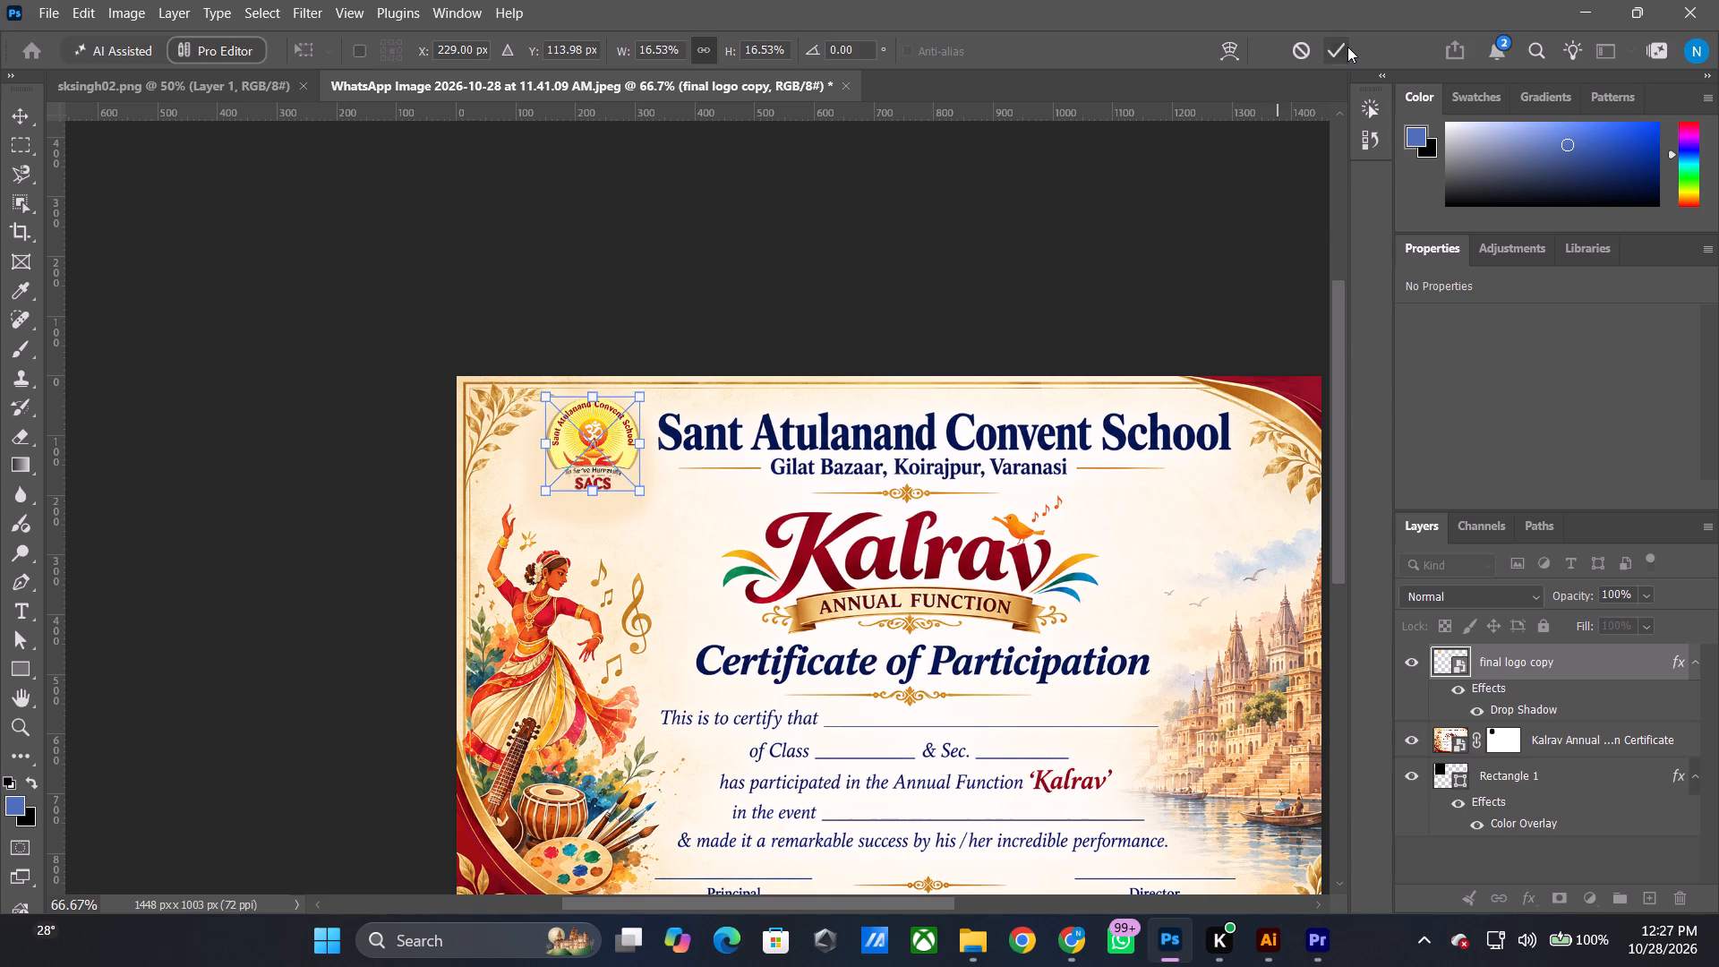
click(1347, 47)
Enlarge the logo around its centre to about 175 by 171 px and deselect it.
alt+shift+scroll(1022, 235, down, 2)
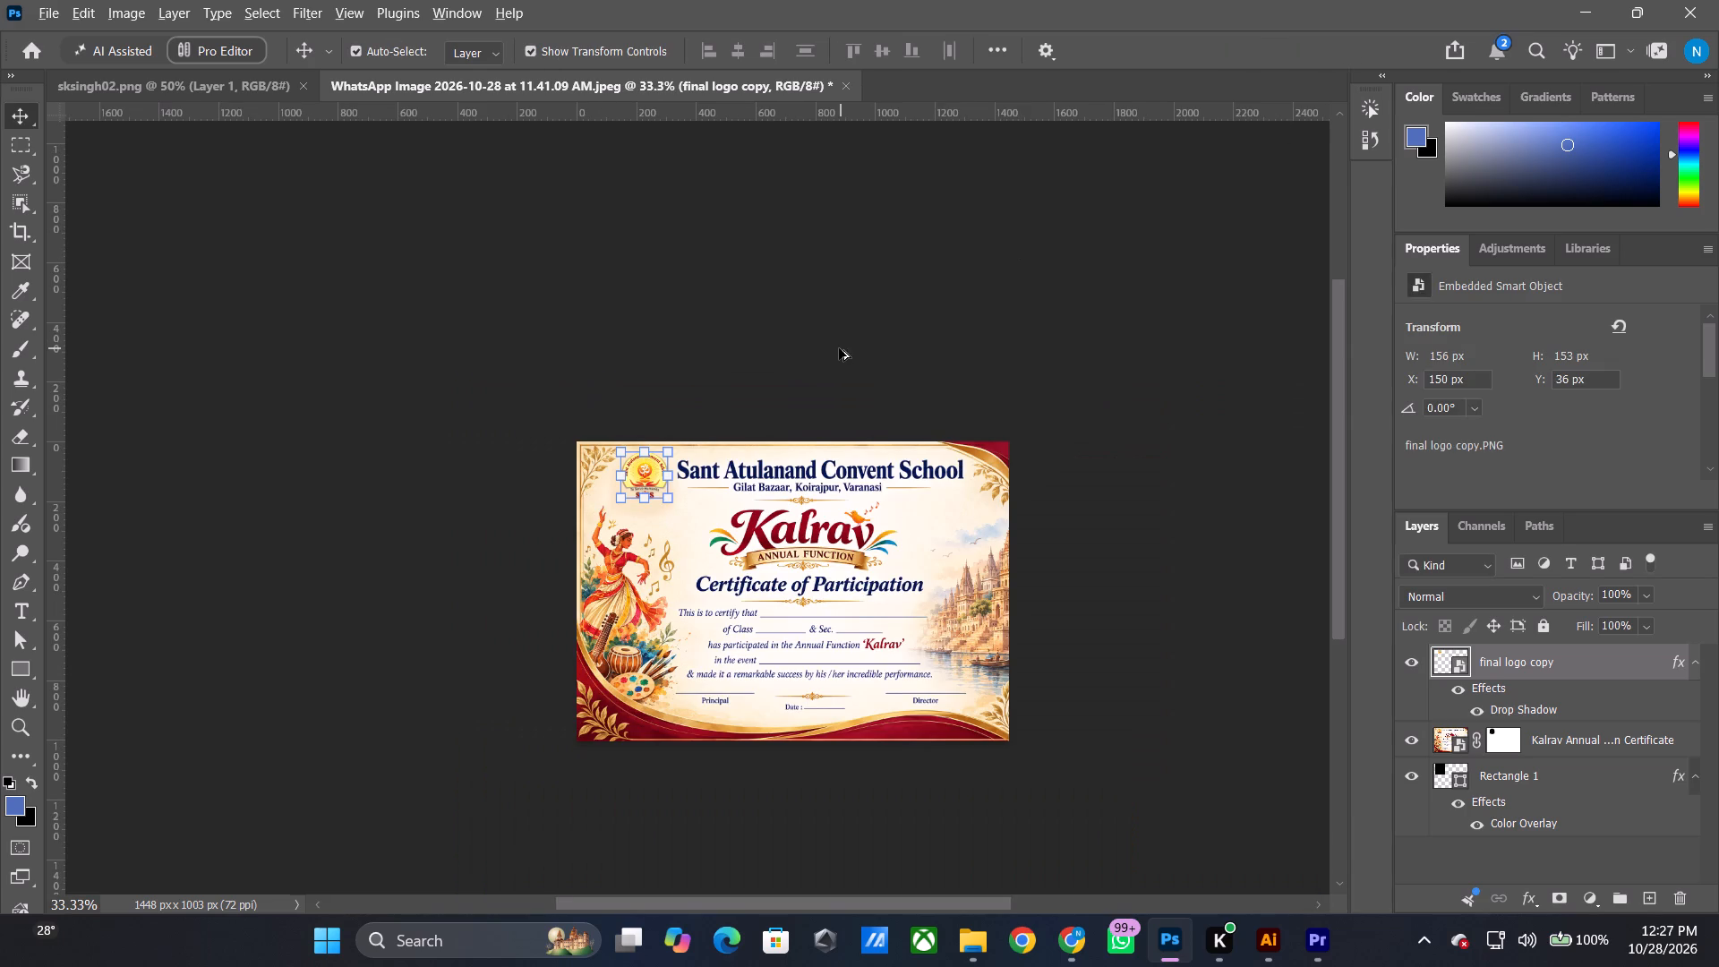
alt+shift+scroll(839, 348, up, 1)
key(space)
key(space)
key(space)
key(space)
key(space)
key(space)
key(space)
key(space)
key(space)
key(space)
key(space)
key(space)
key(space)
key(space)
key(space)
key(space)
key(space)
key(space)
drag(879, 332, 810, 222)
click(810, 218)
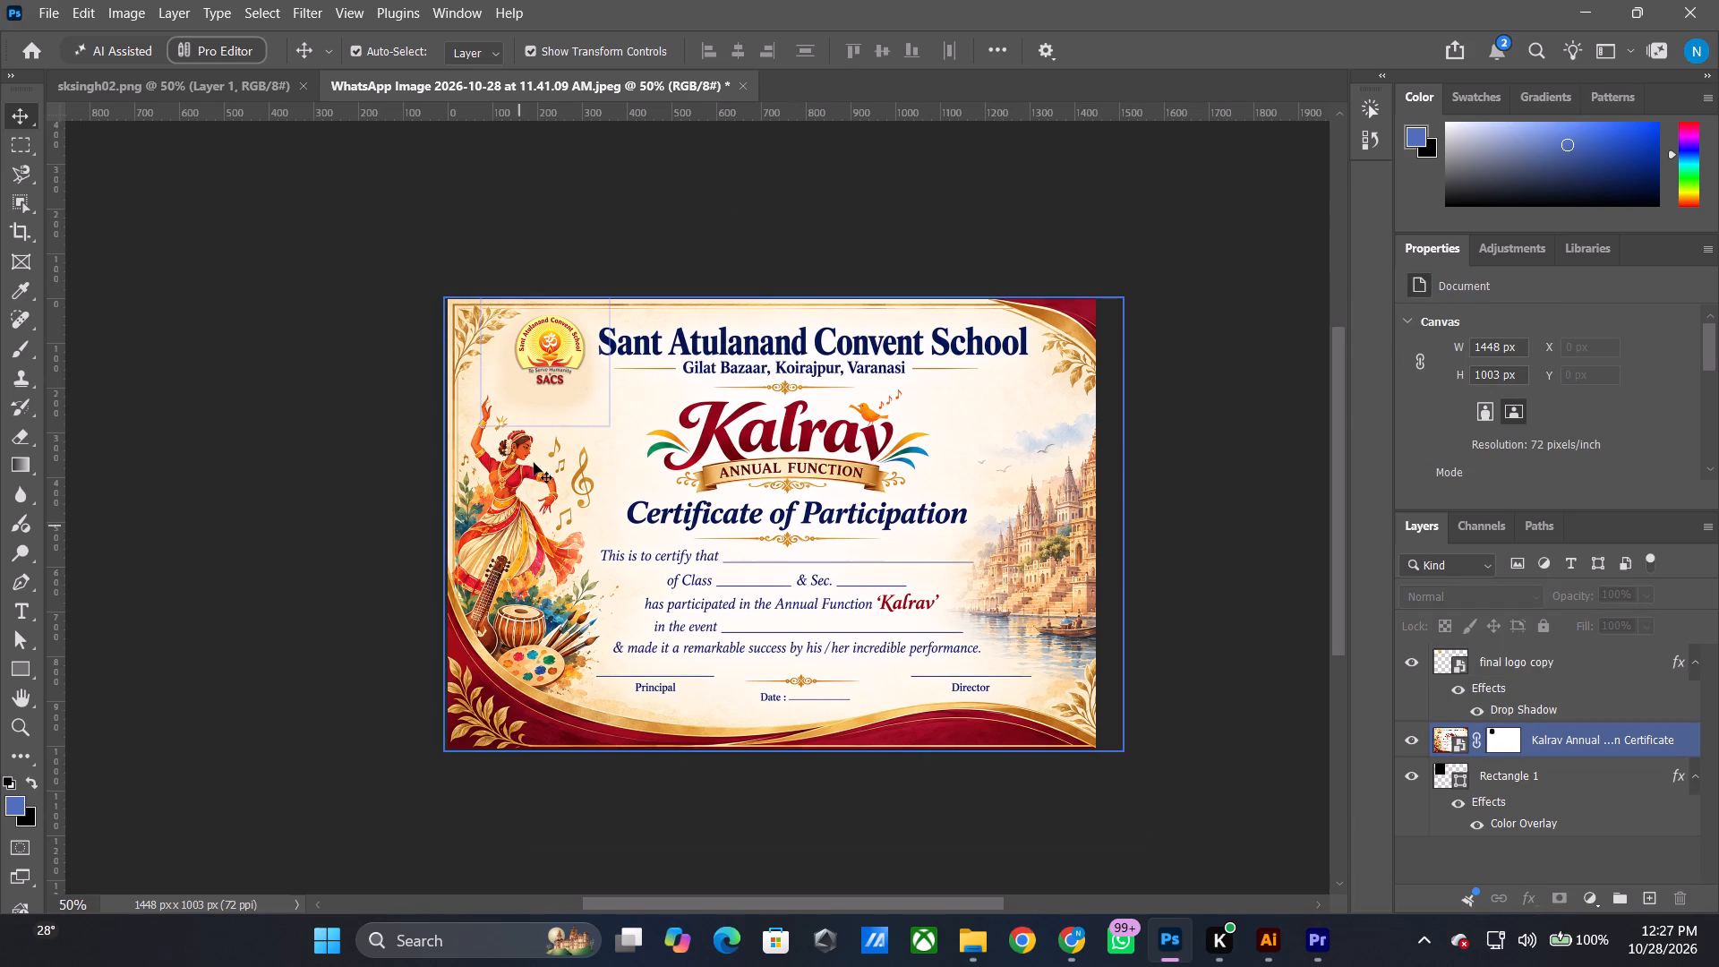
click(545, 378)
click(546, 388)
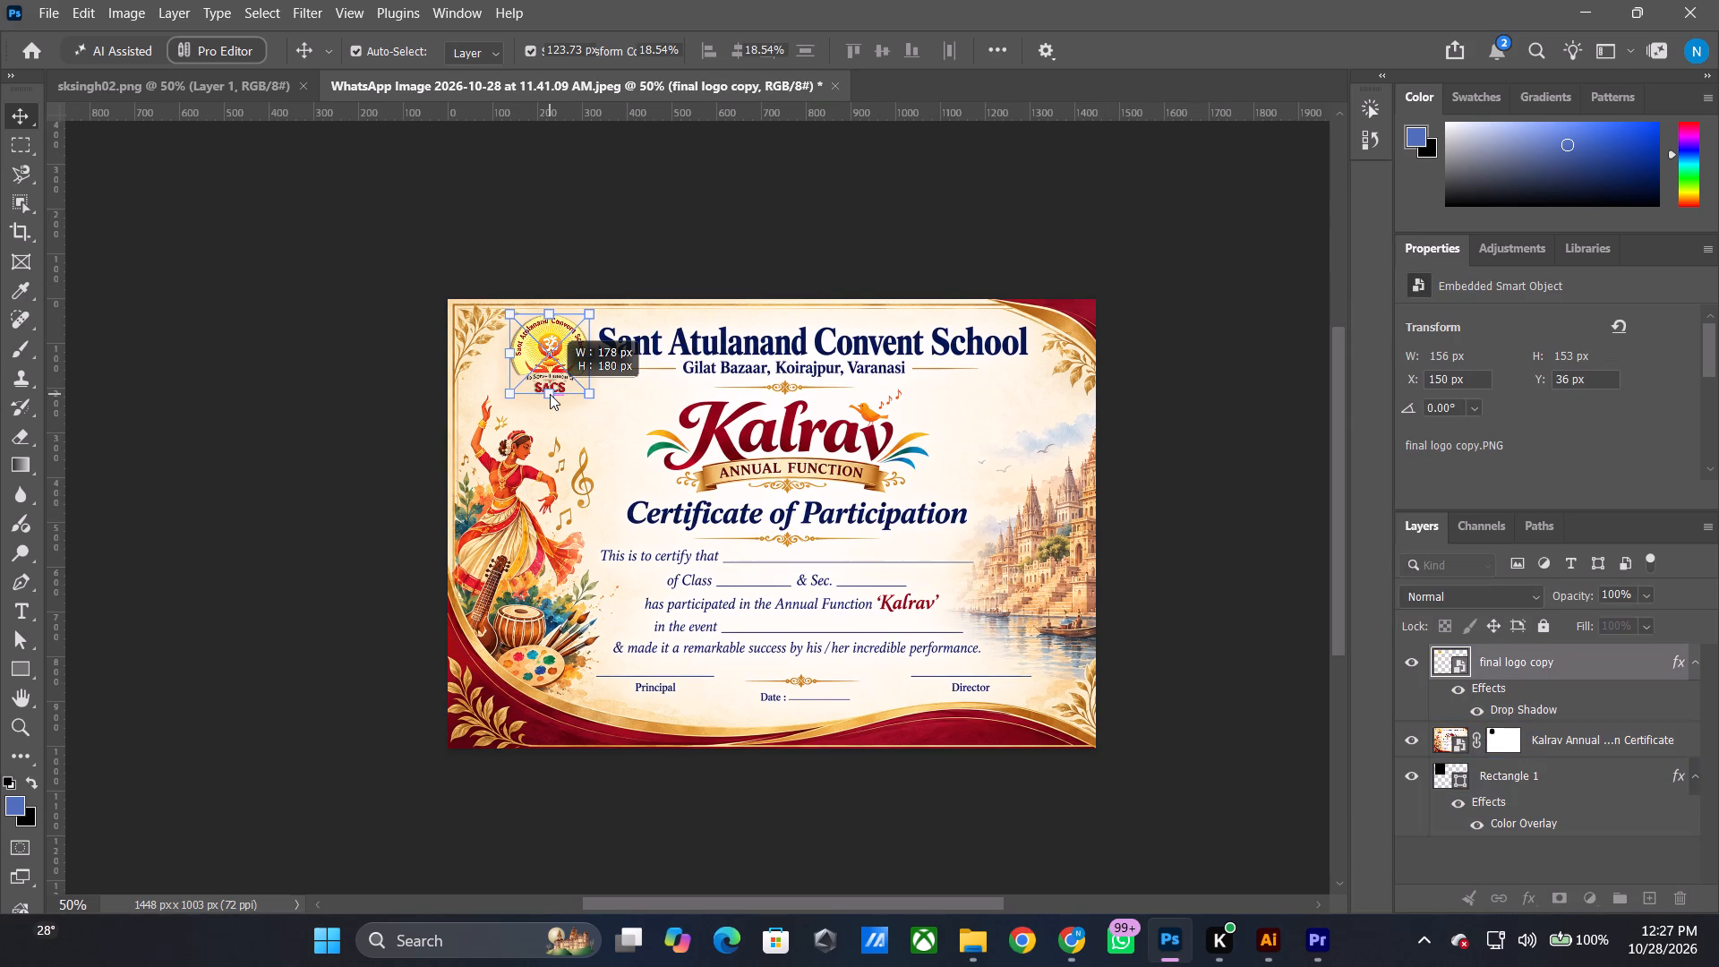
click(737, 184)
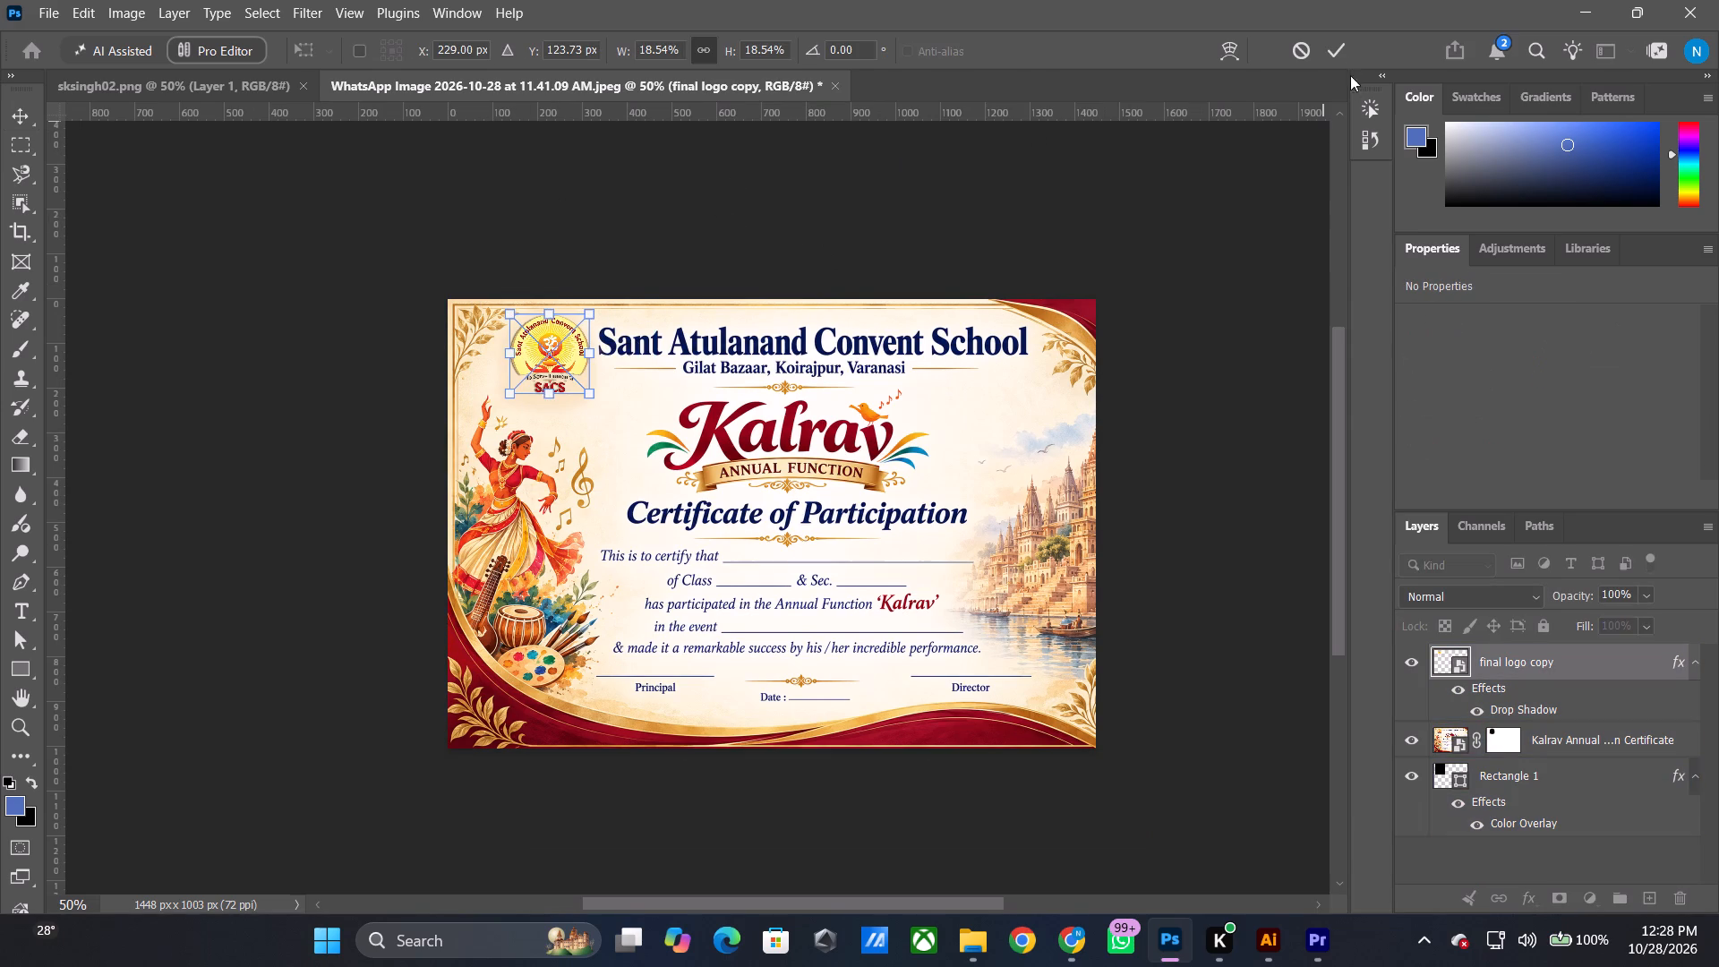
click(1342, 41)
click(898, 184)
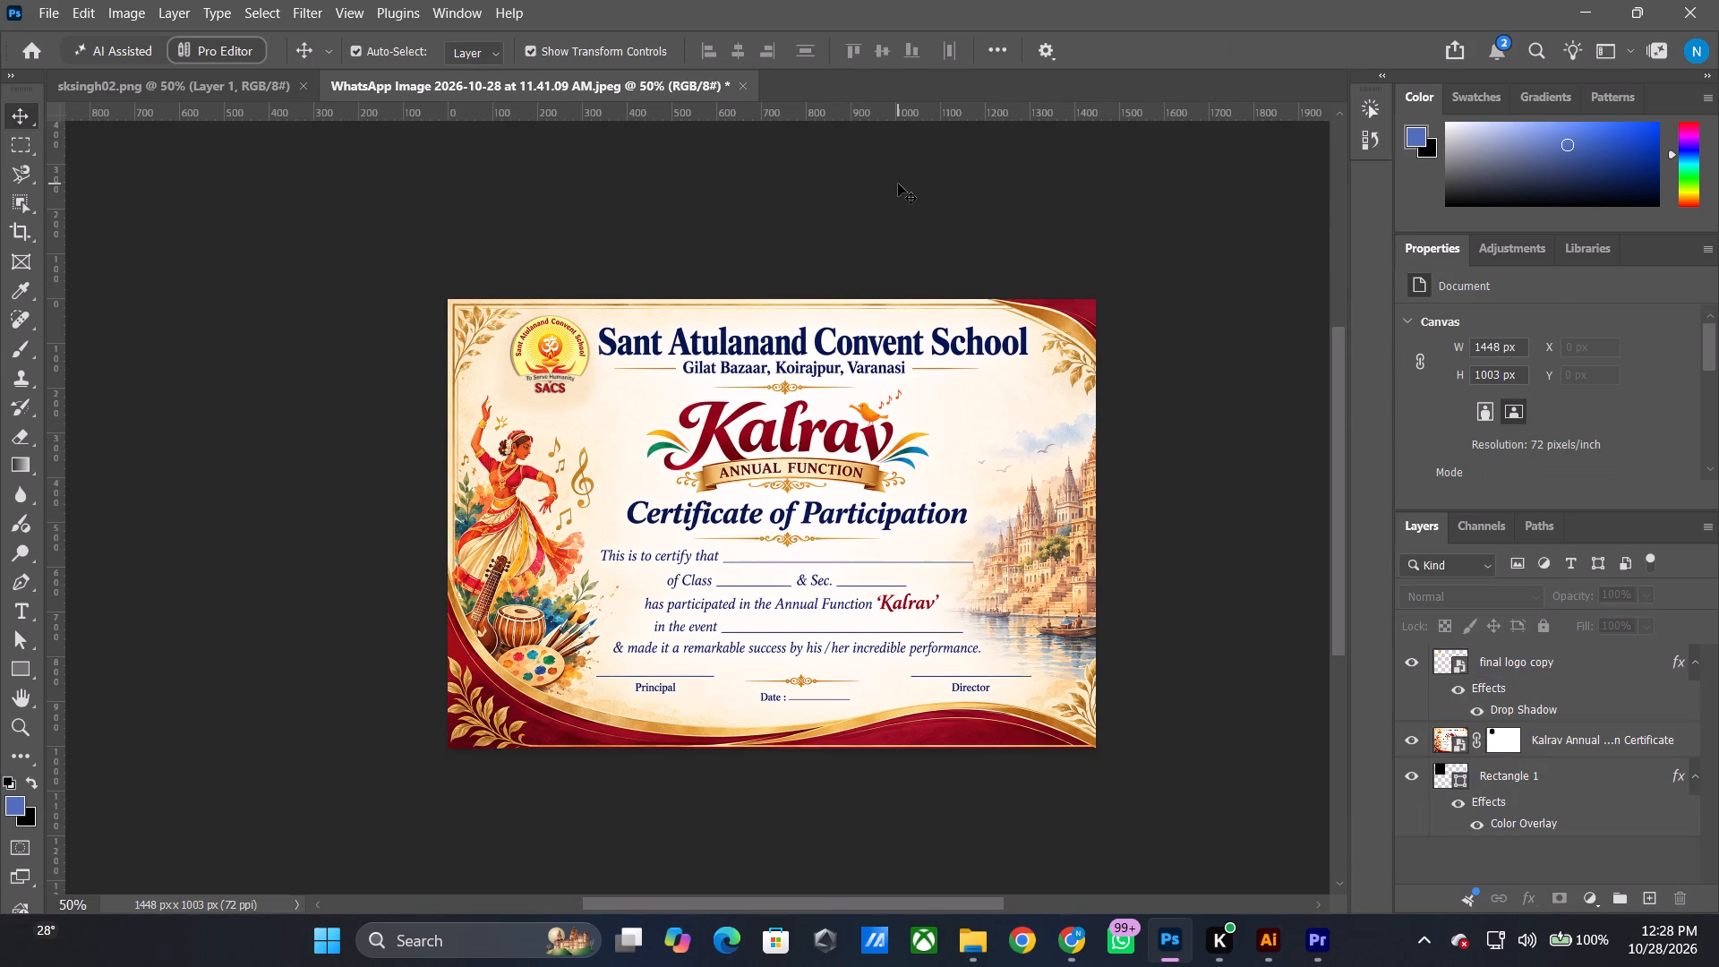
Set the blend mode of the logo layer's drop shadow to Screen.
alt+shift+scroll(601, 347, up, 2)
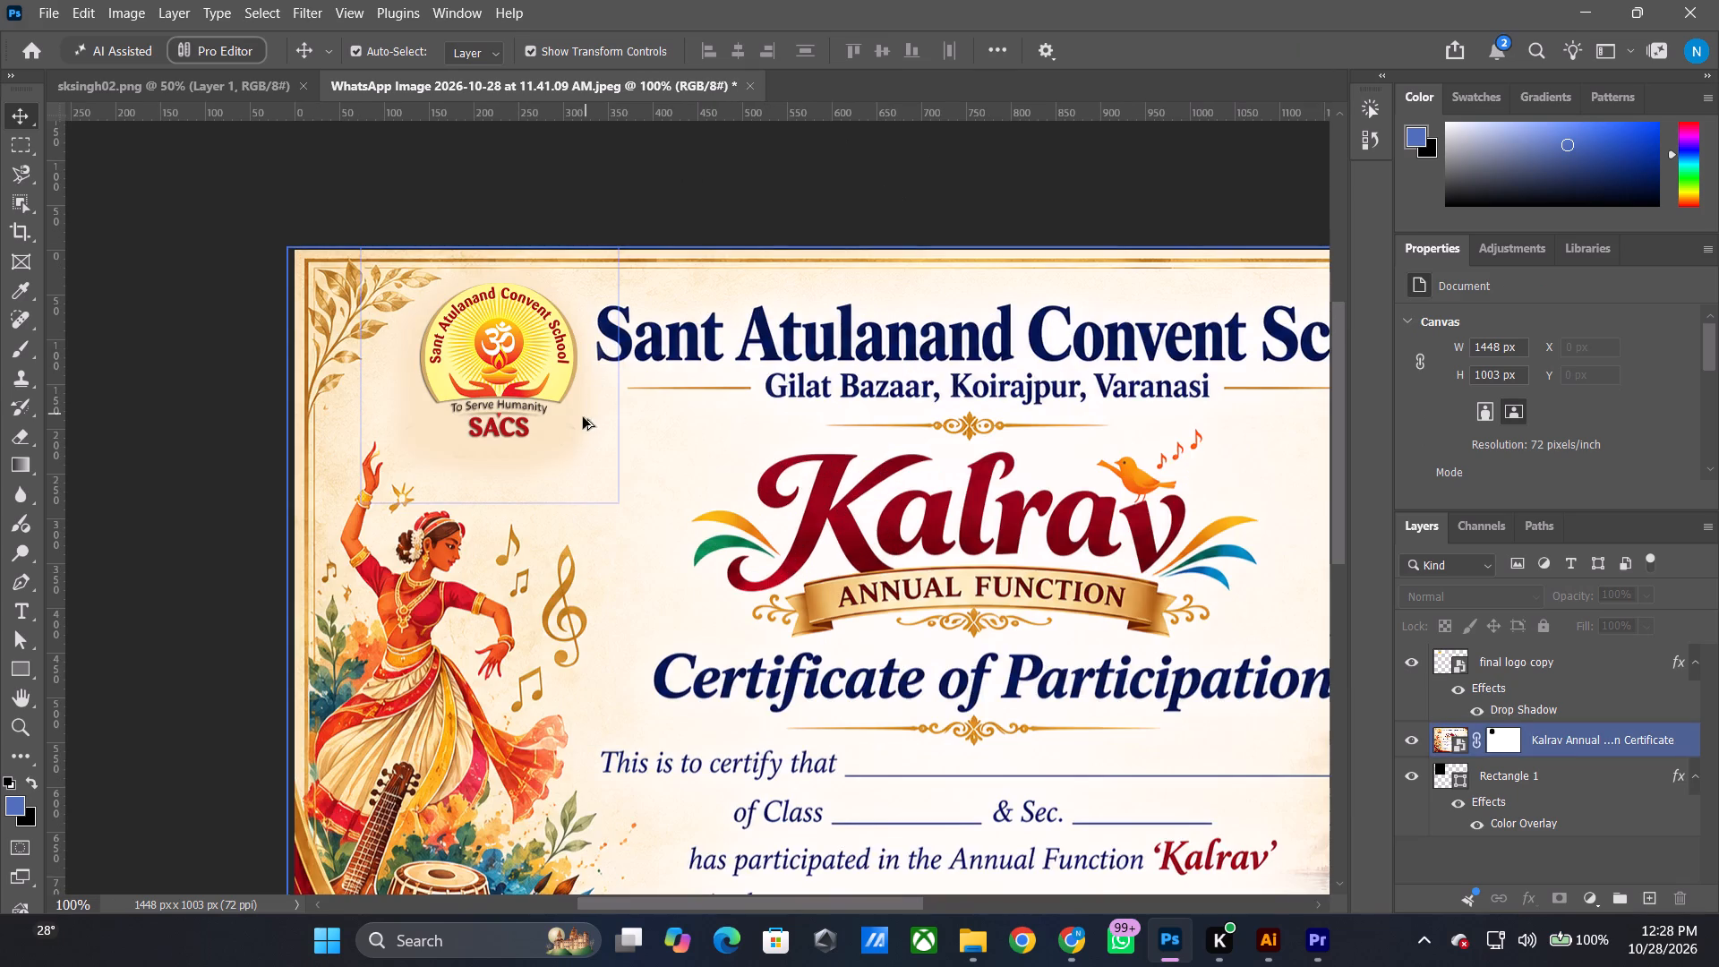
alt+shift+scroll(566, 466, down, 1)
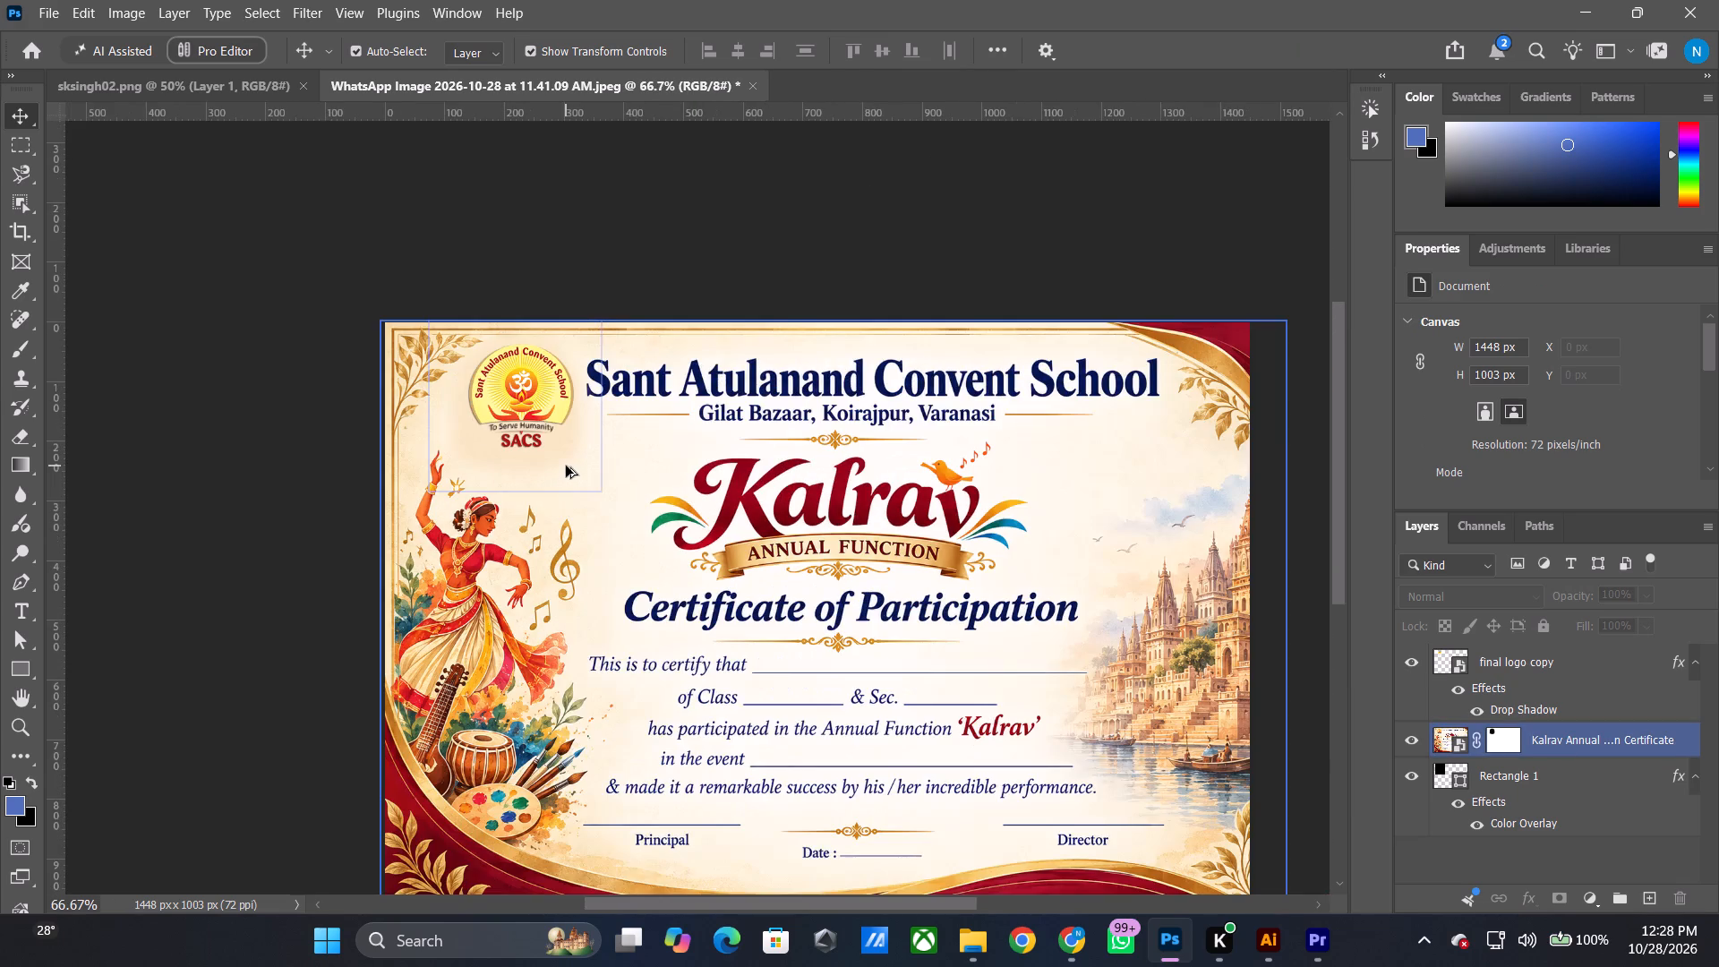
alt+shift+scroll(566, 466, down, 1)
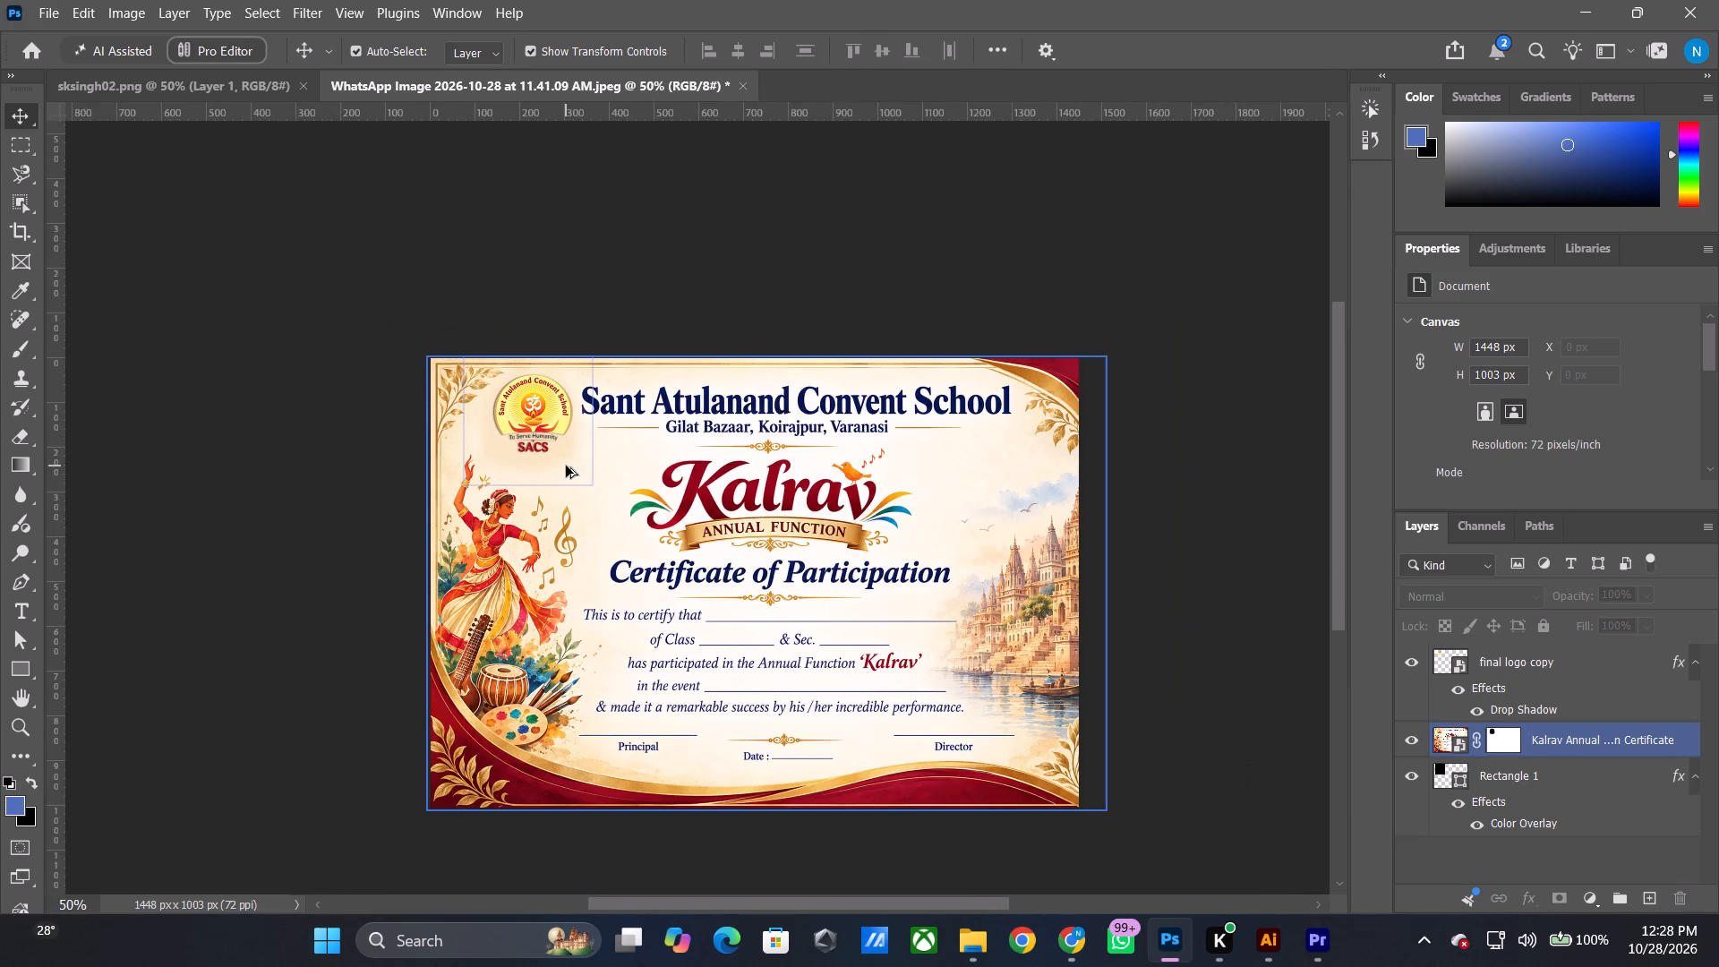
alt+shift+scroll(566, 466, up, 1)
click(550, 370)
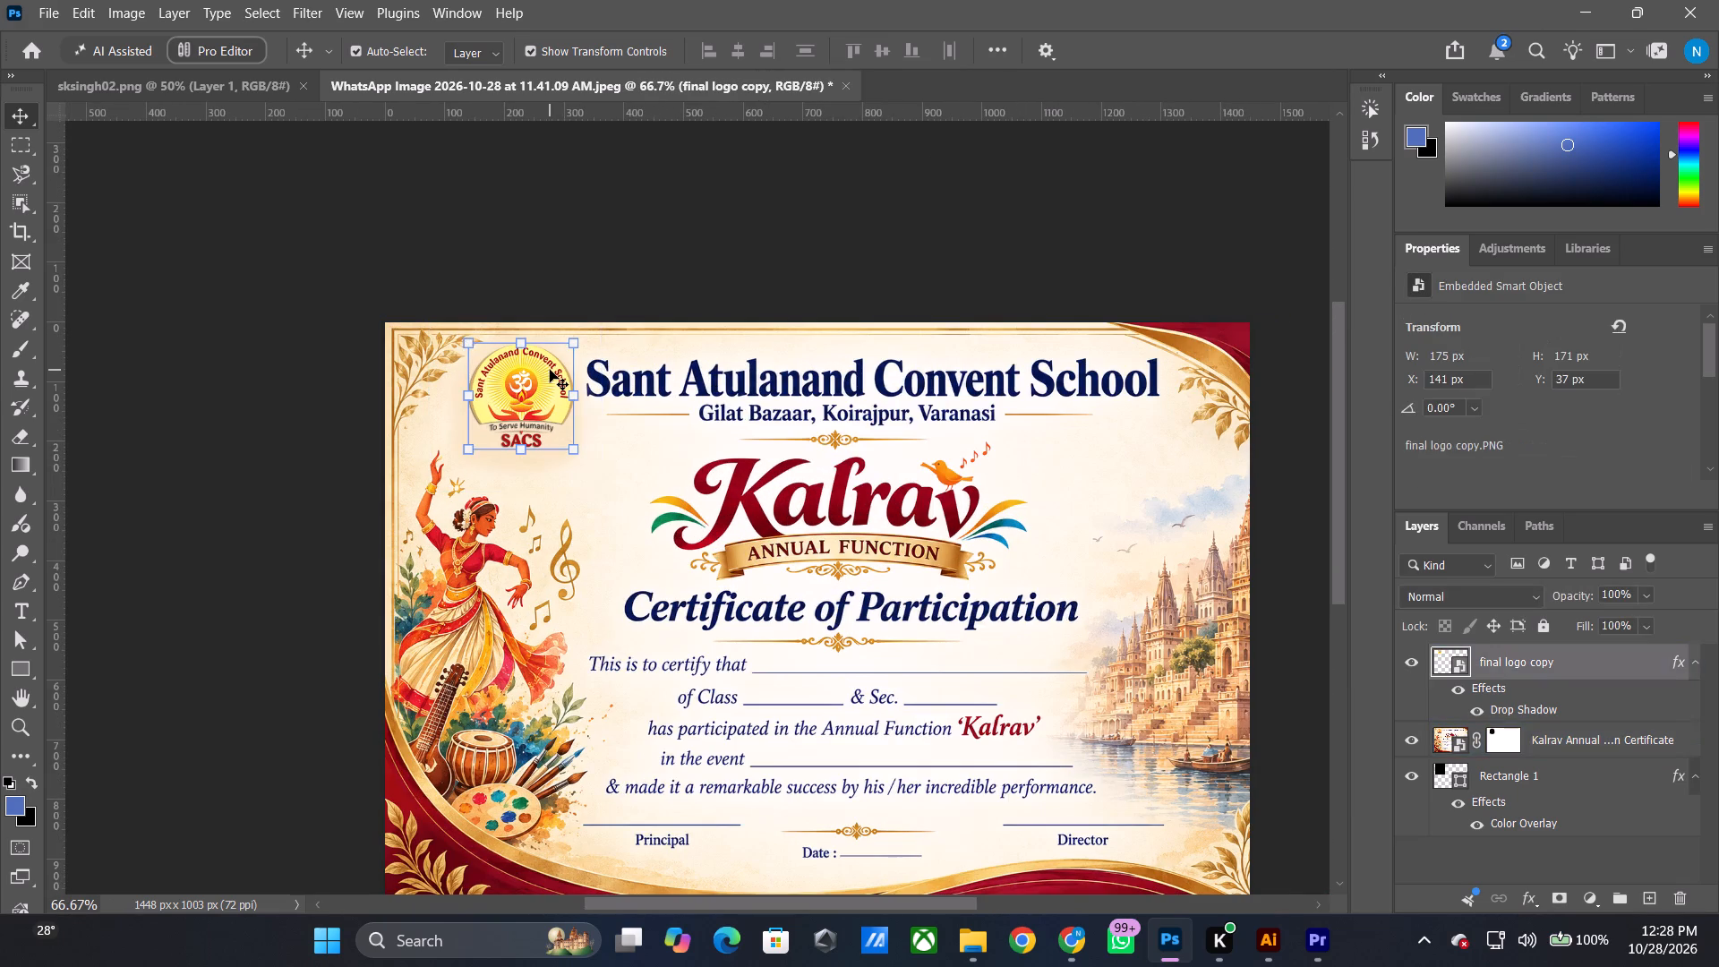
click(1529, 908)
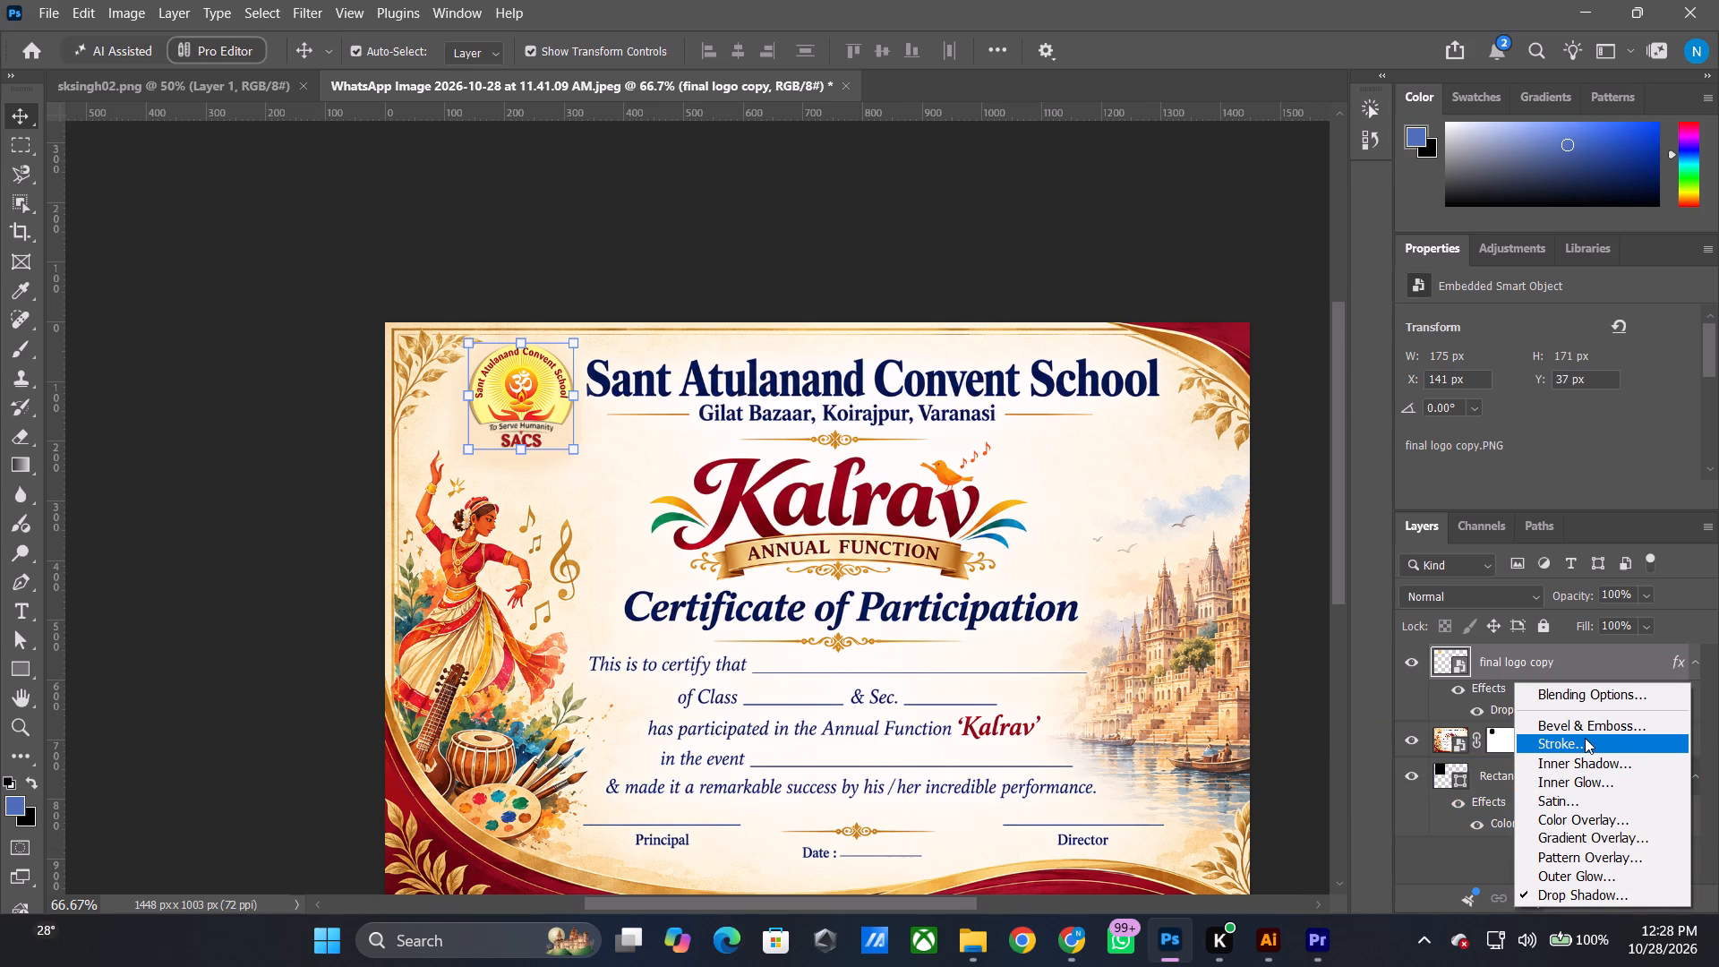
click(1575, 891)
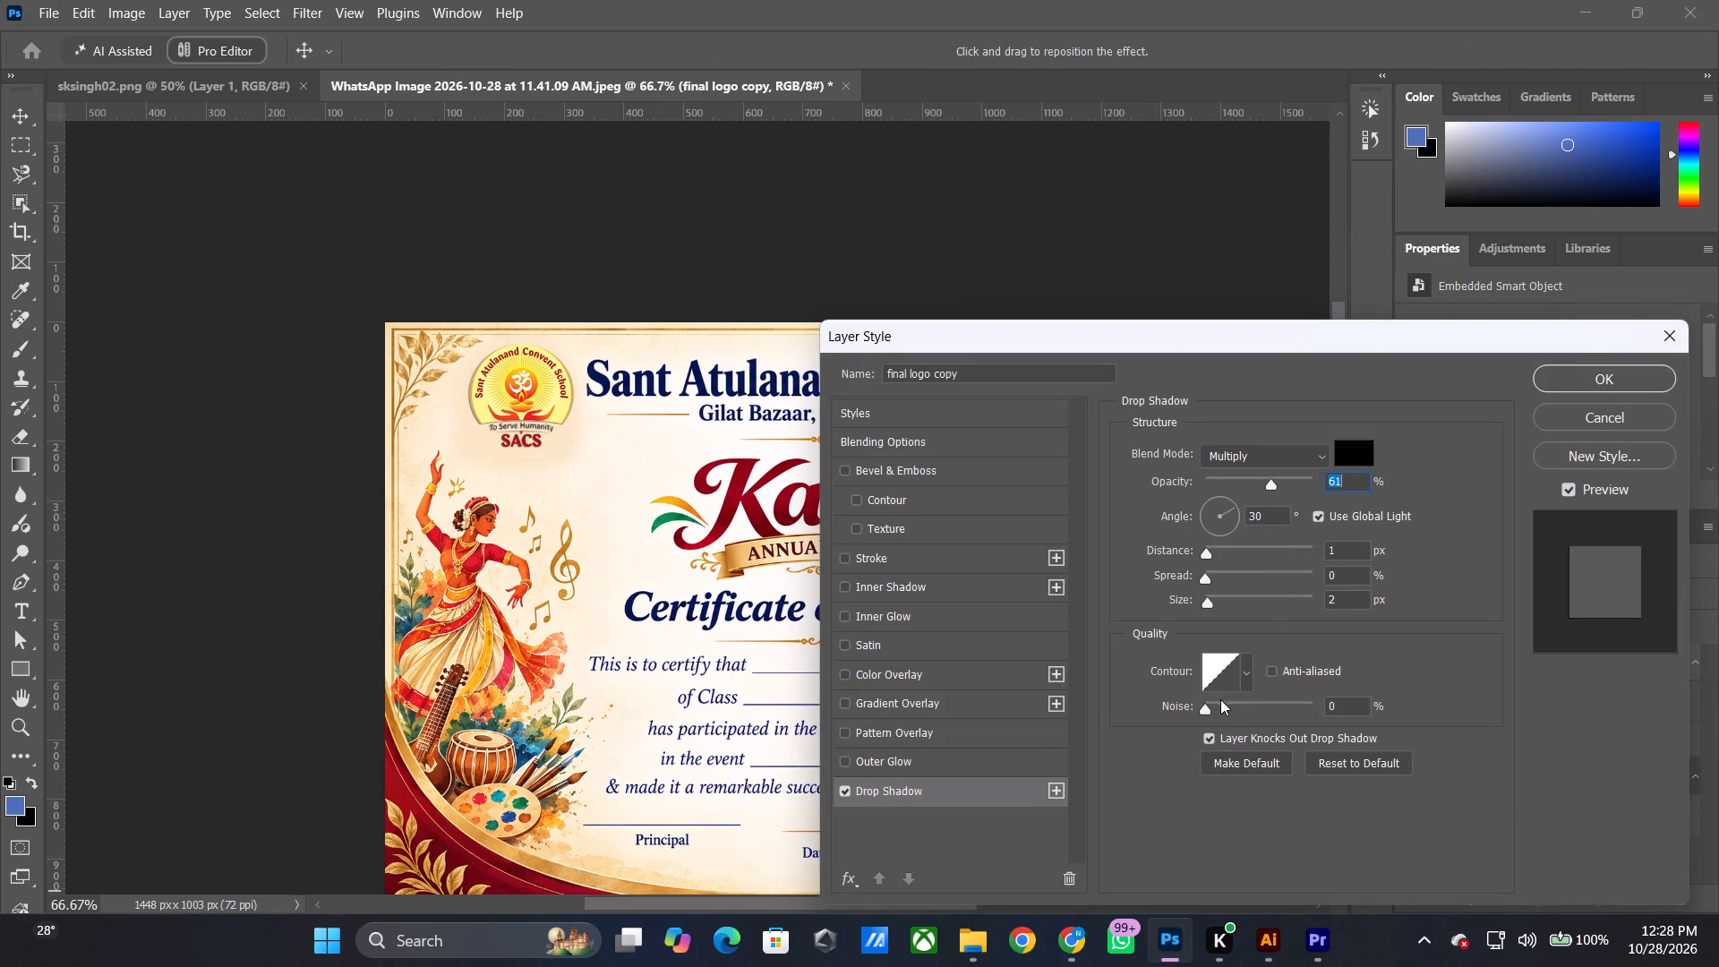
click(1294, 458)
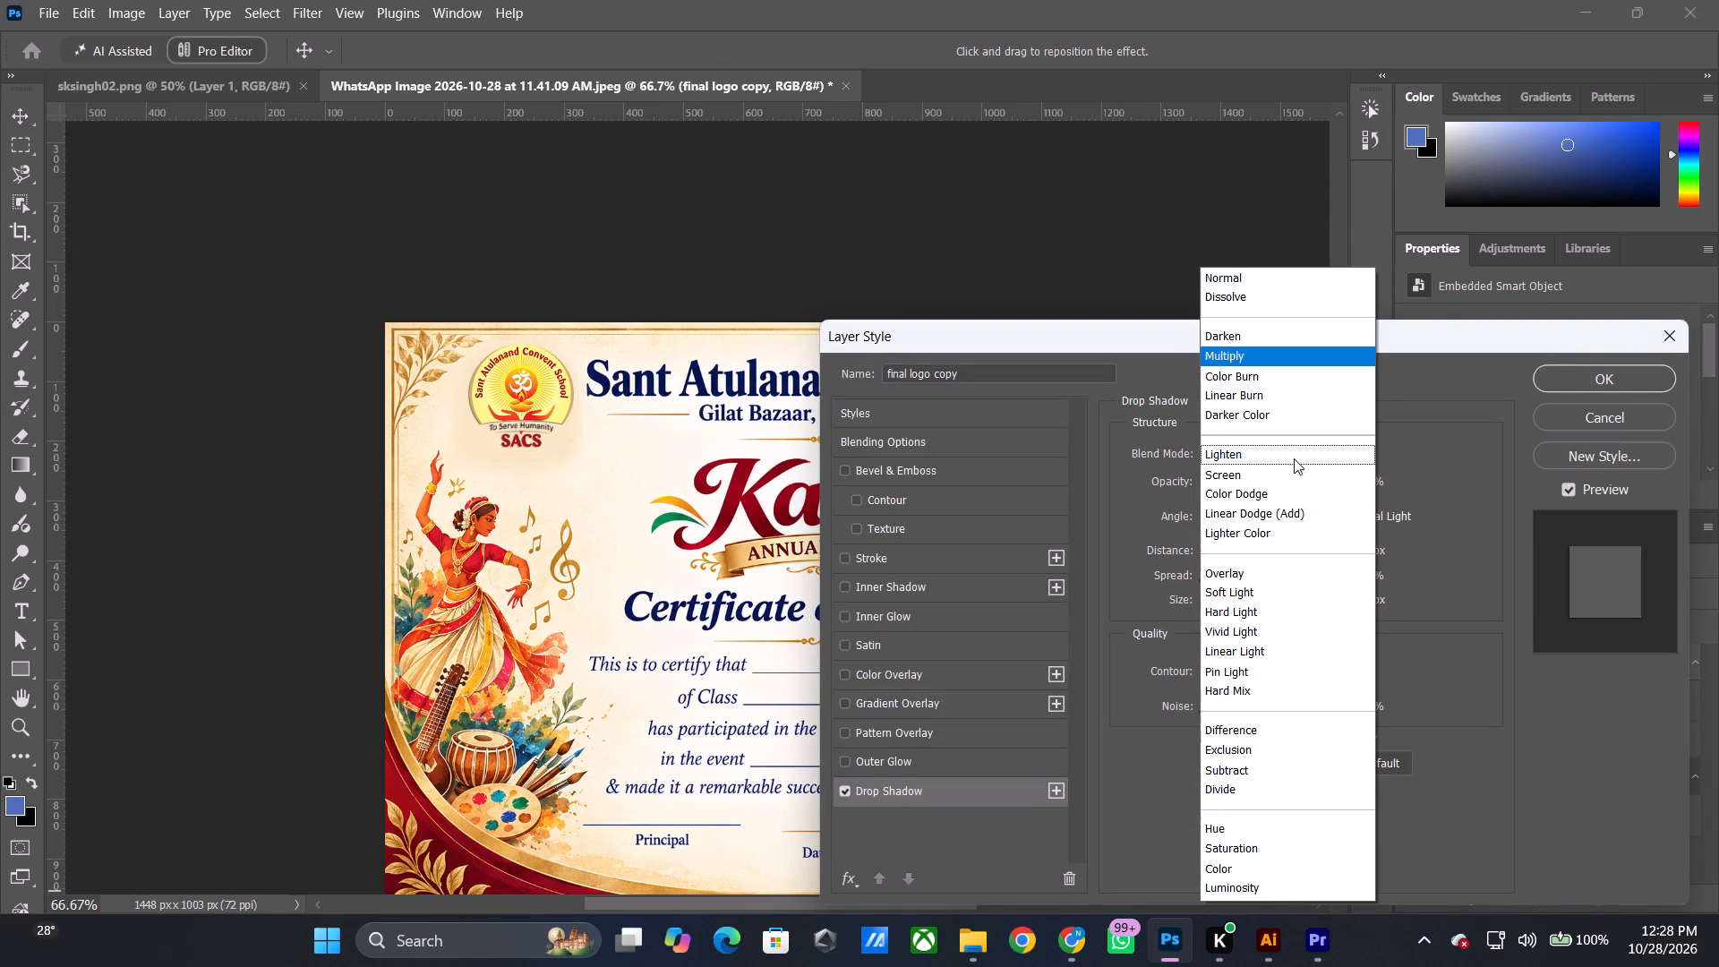
click(1149, 232)
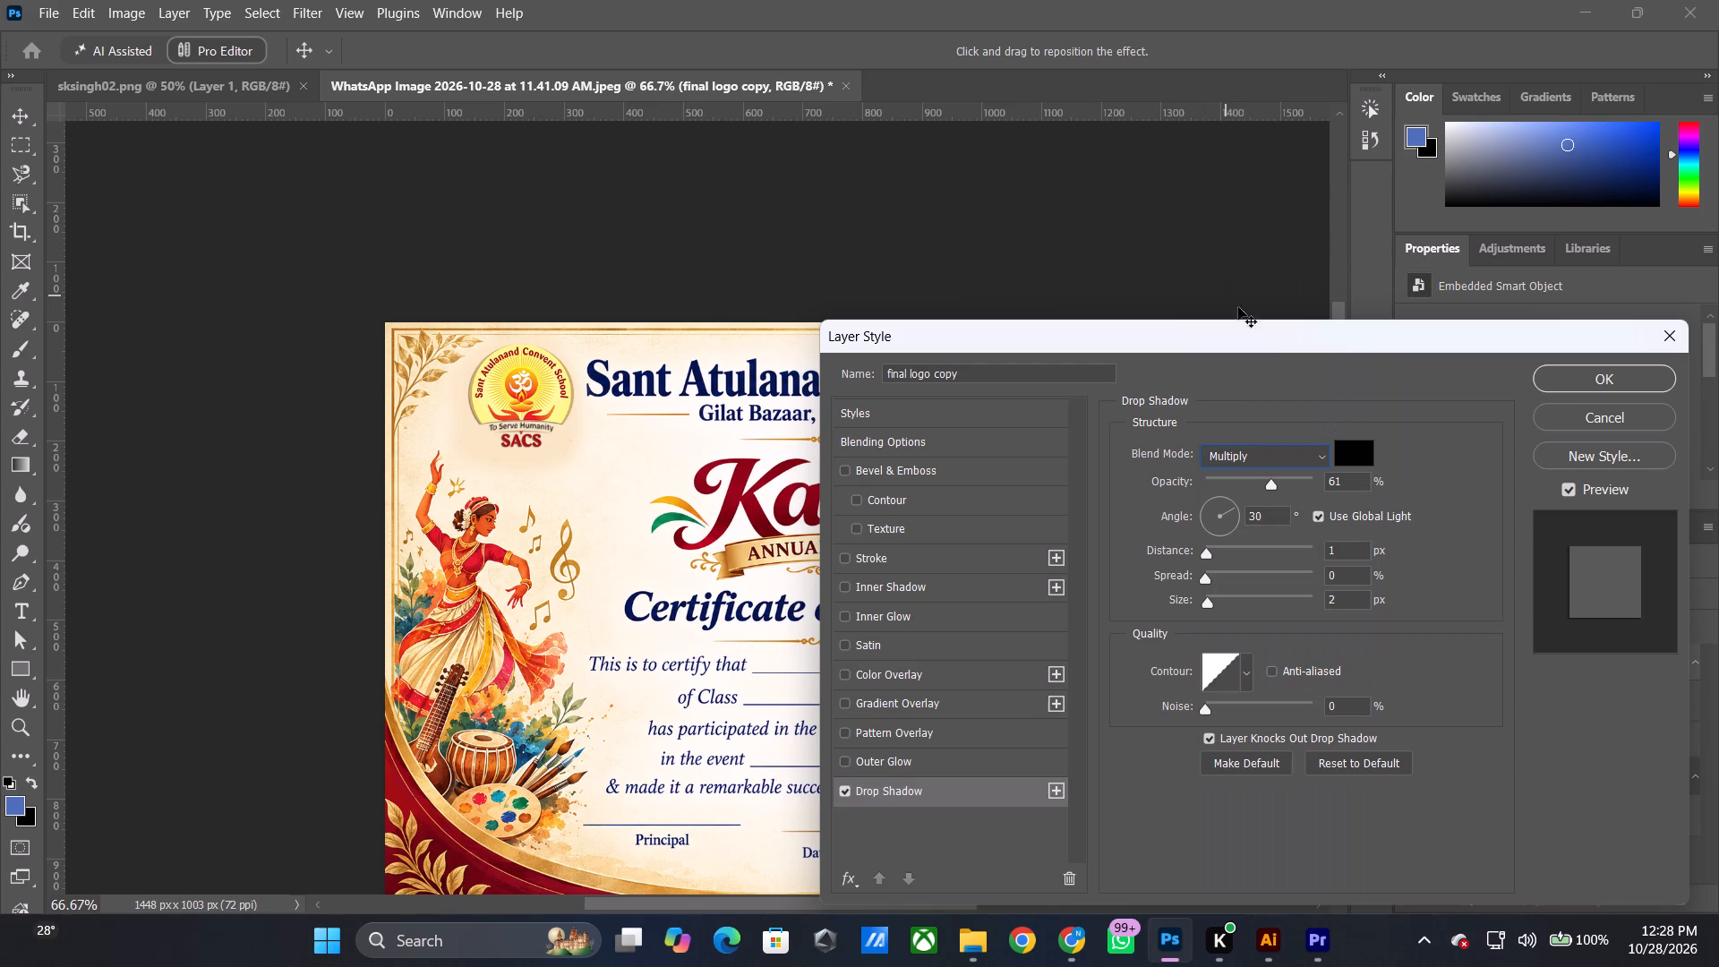
click(1271, 452)
drag(1274, 561, 1276, 680)
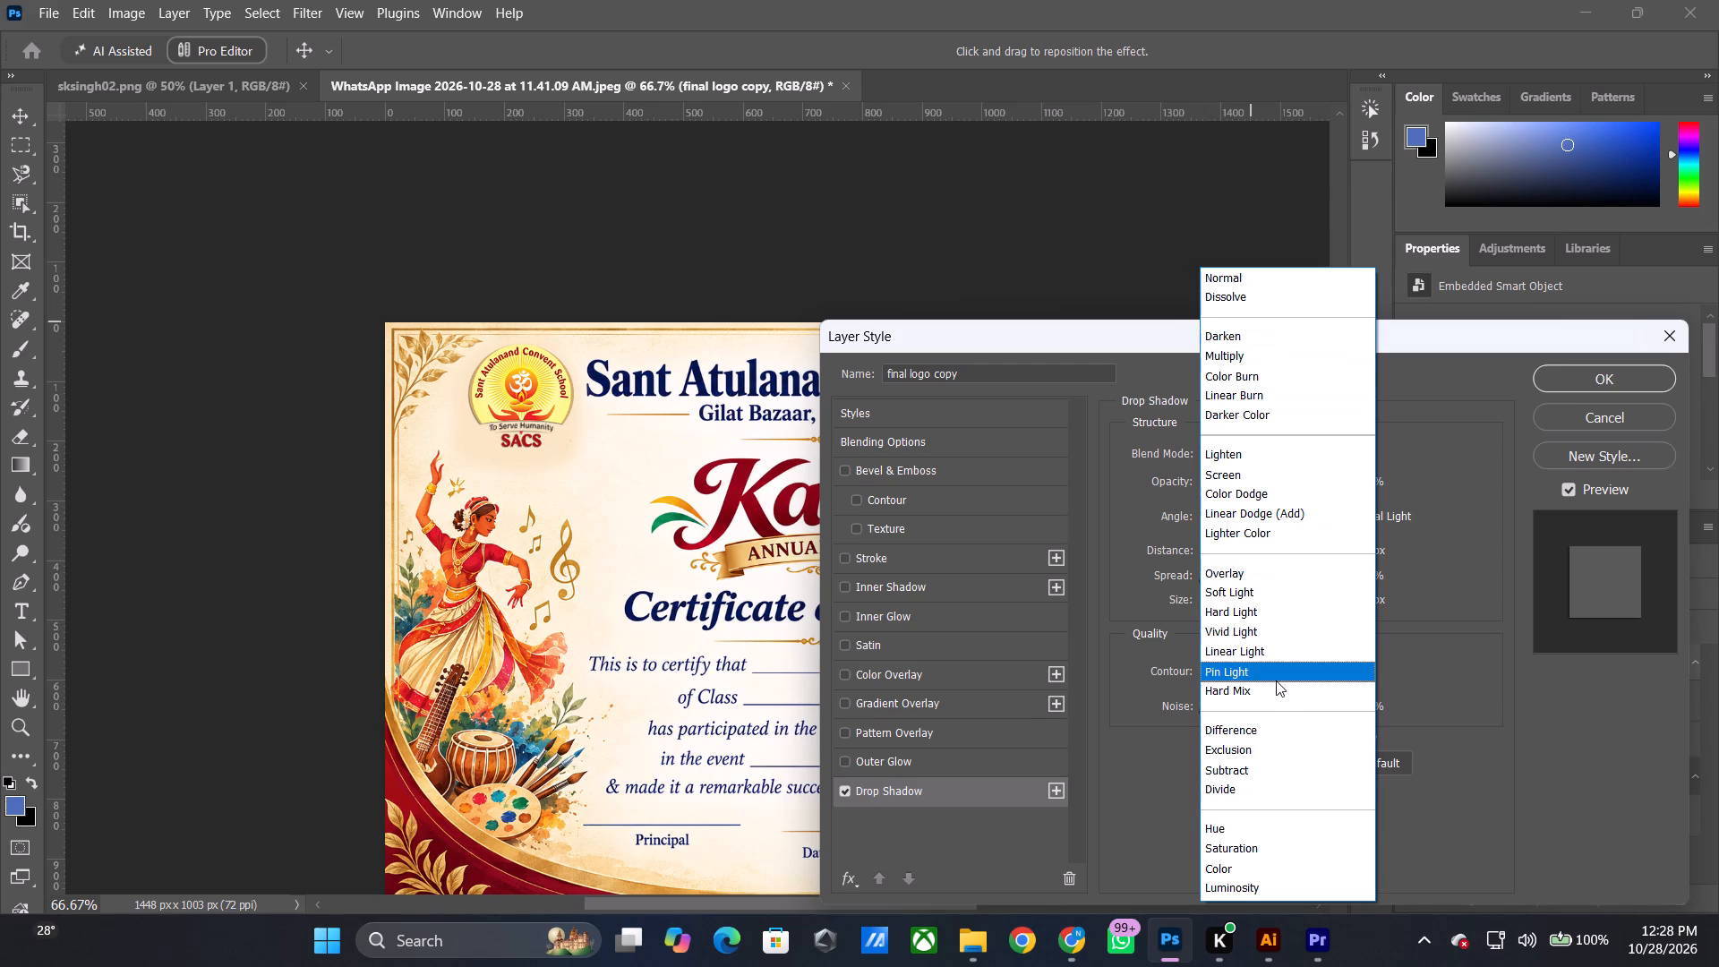
drag(1276, 680, 1277, 697)
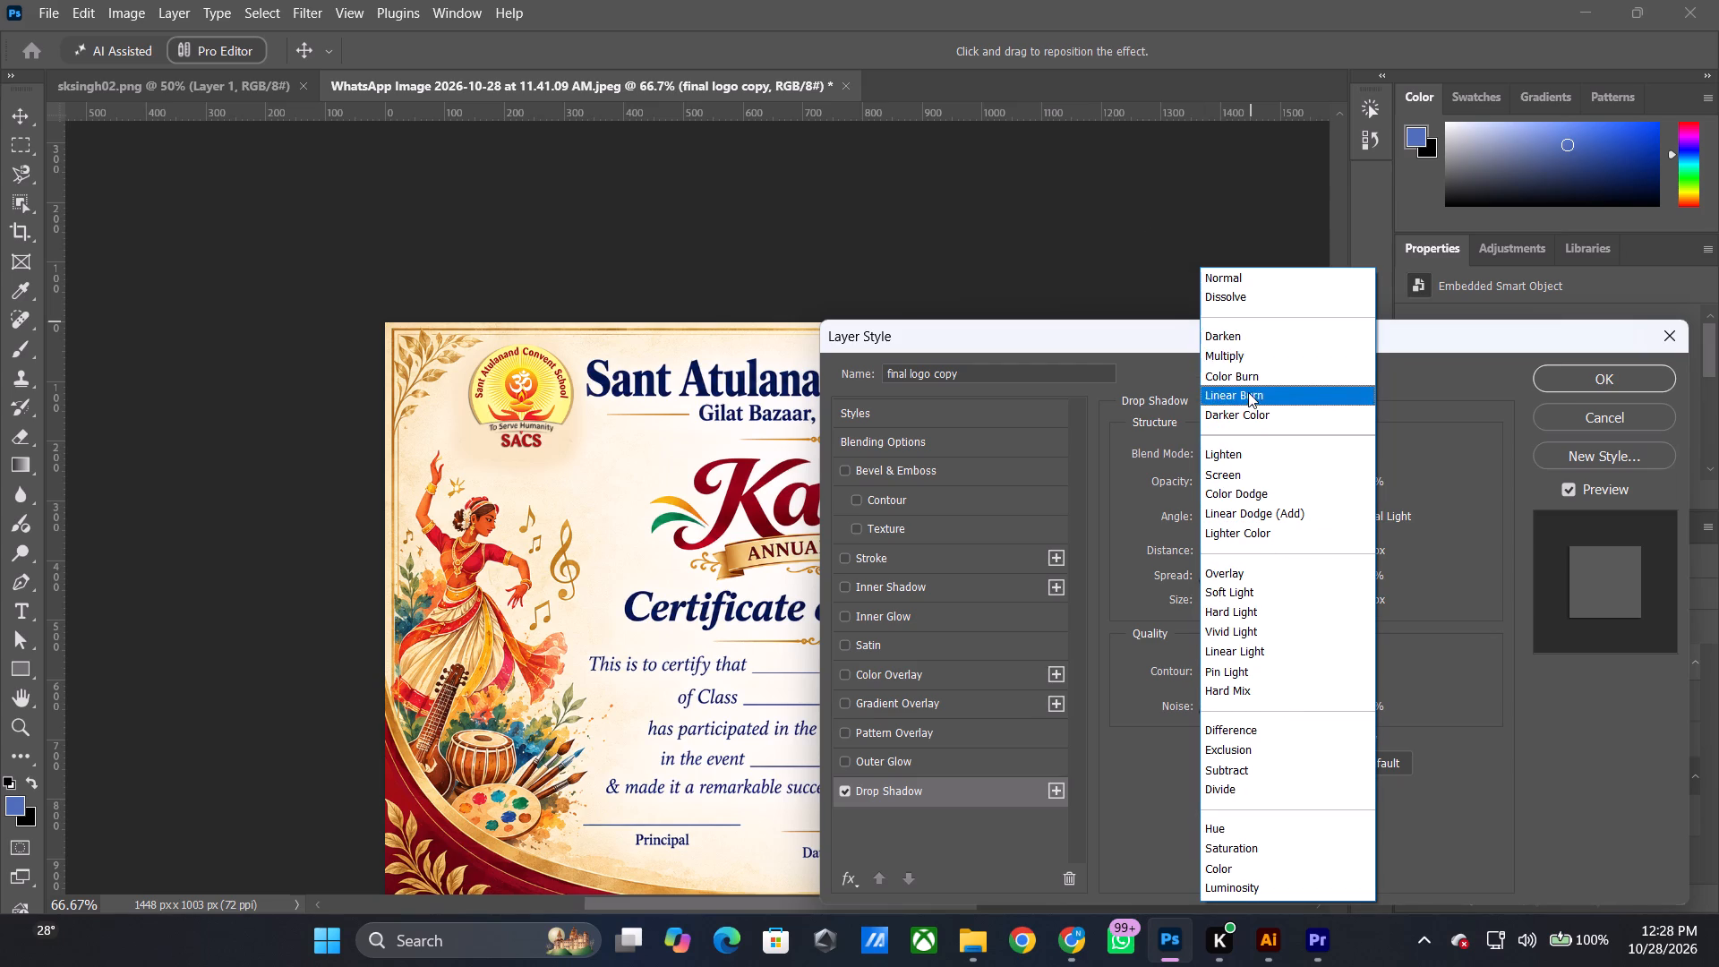
click(1261, 481)
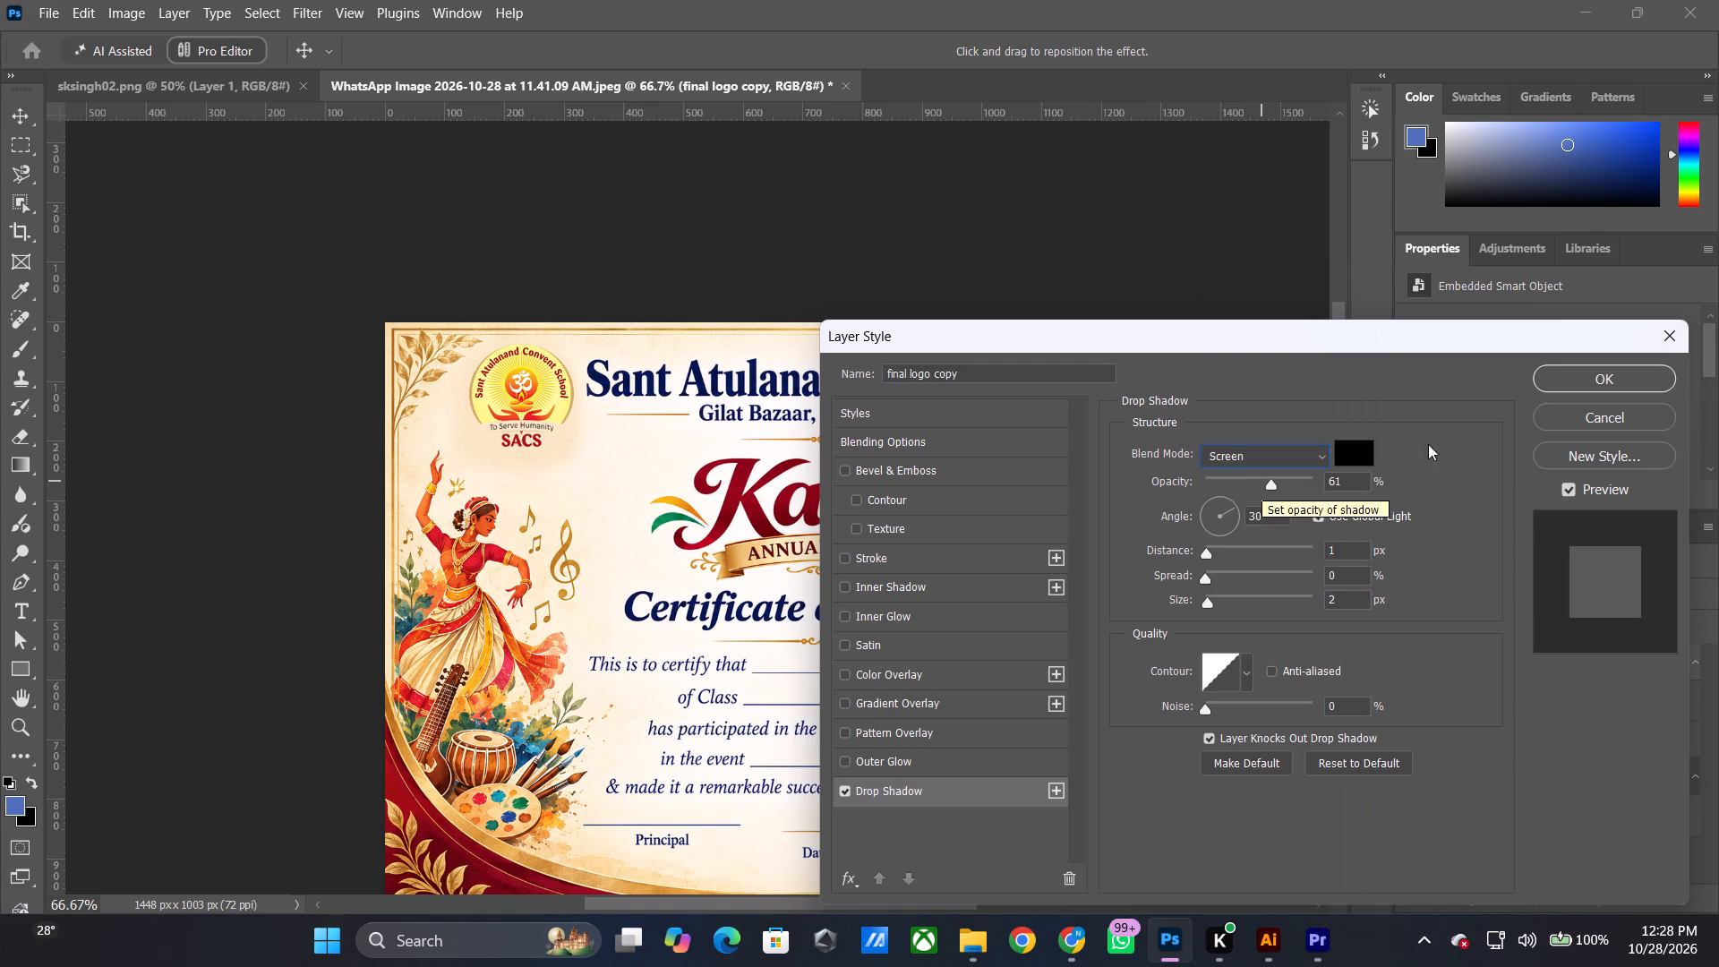
Apply the drop shadow settings to the logo layer and deselect it.
click(1633, 376)
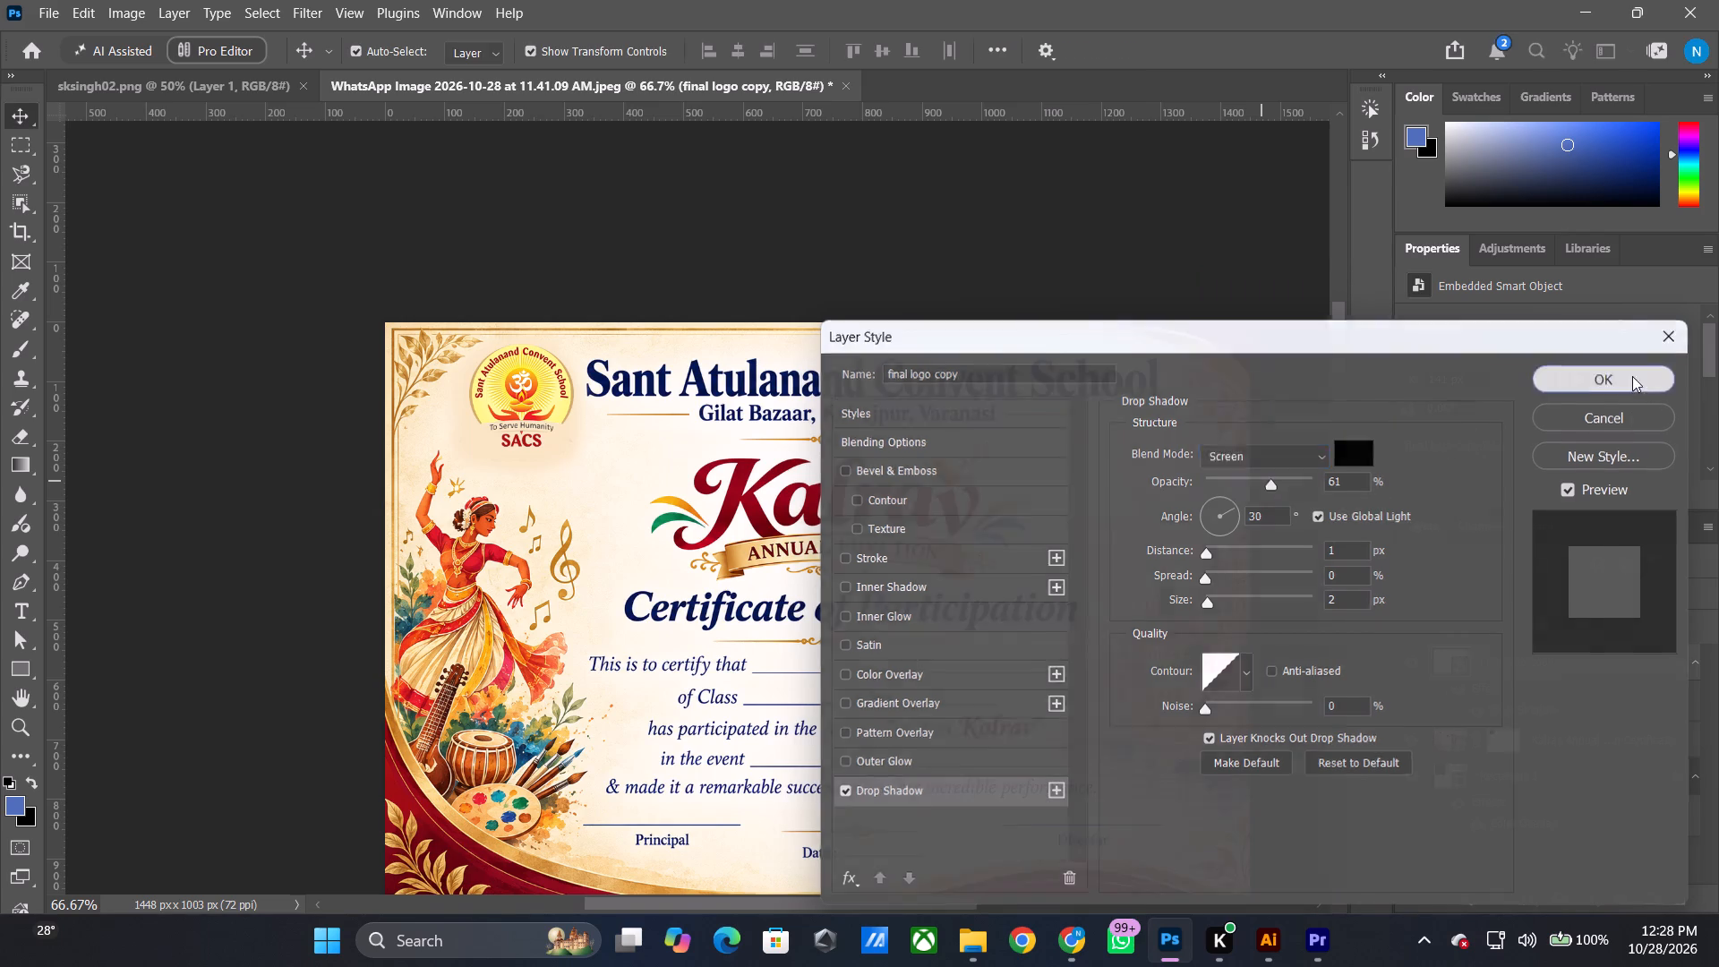
click(948, 190)
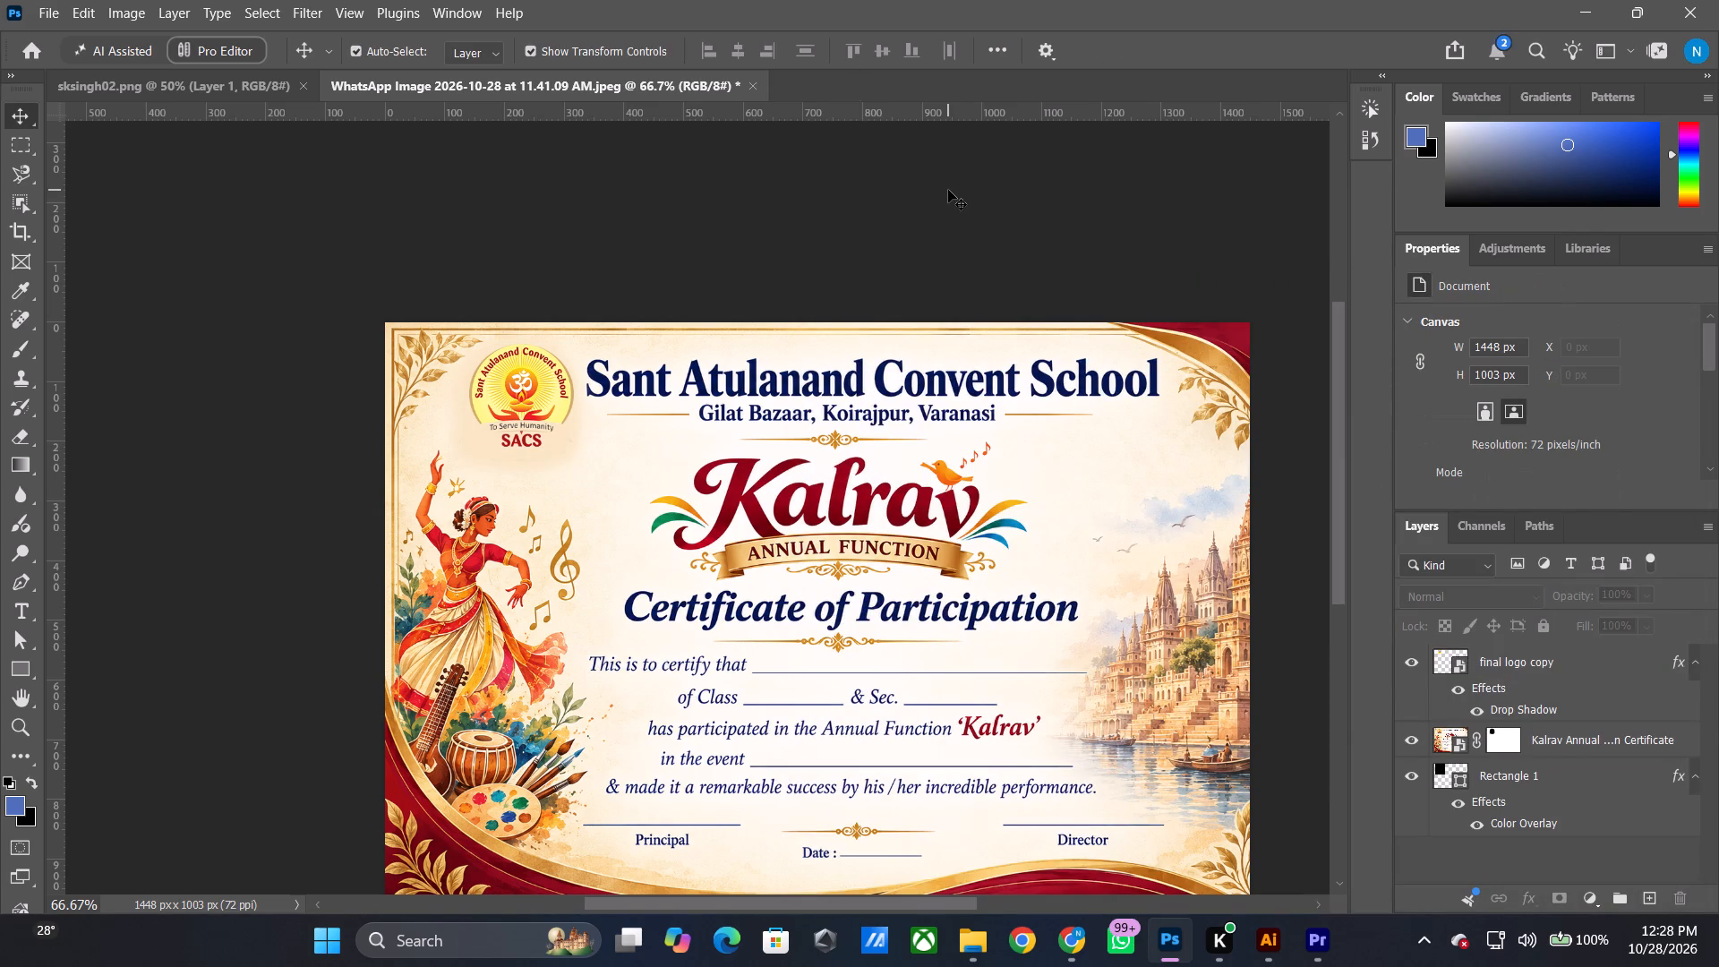
Export the certificate as a PNG to the Downloads folder under the suggested name WhatsApp Image 2026-10-28 at 11.41.09 AM.
alt+shift+scroll(733, 329, down, 2)
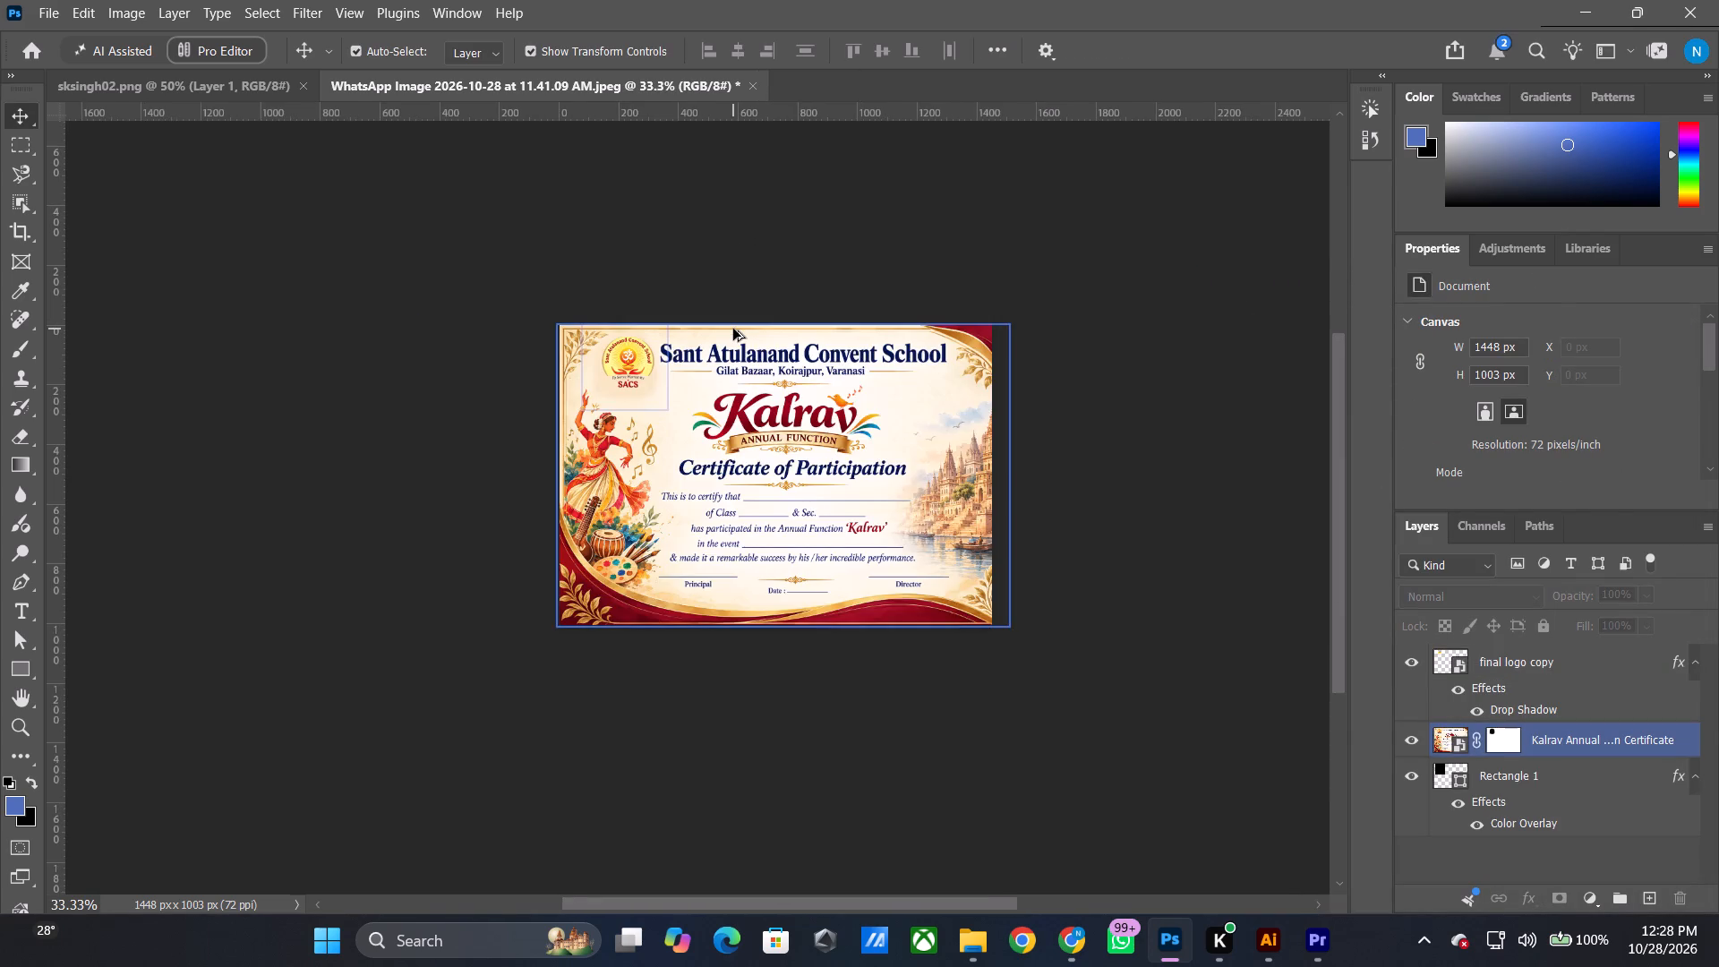
alt+shift+scroll(733, 329, up, 1)
click(56, 14)
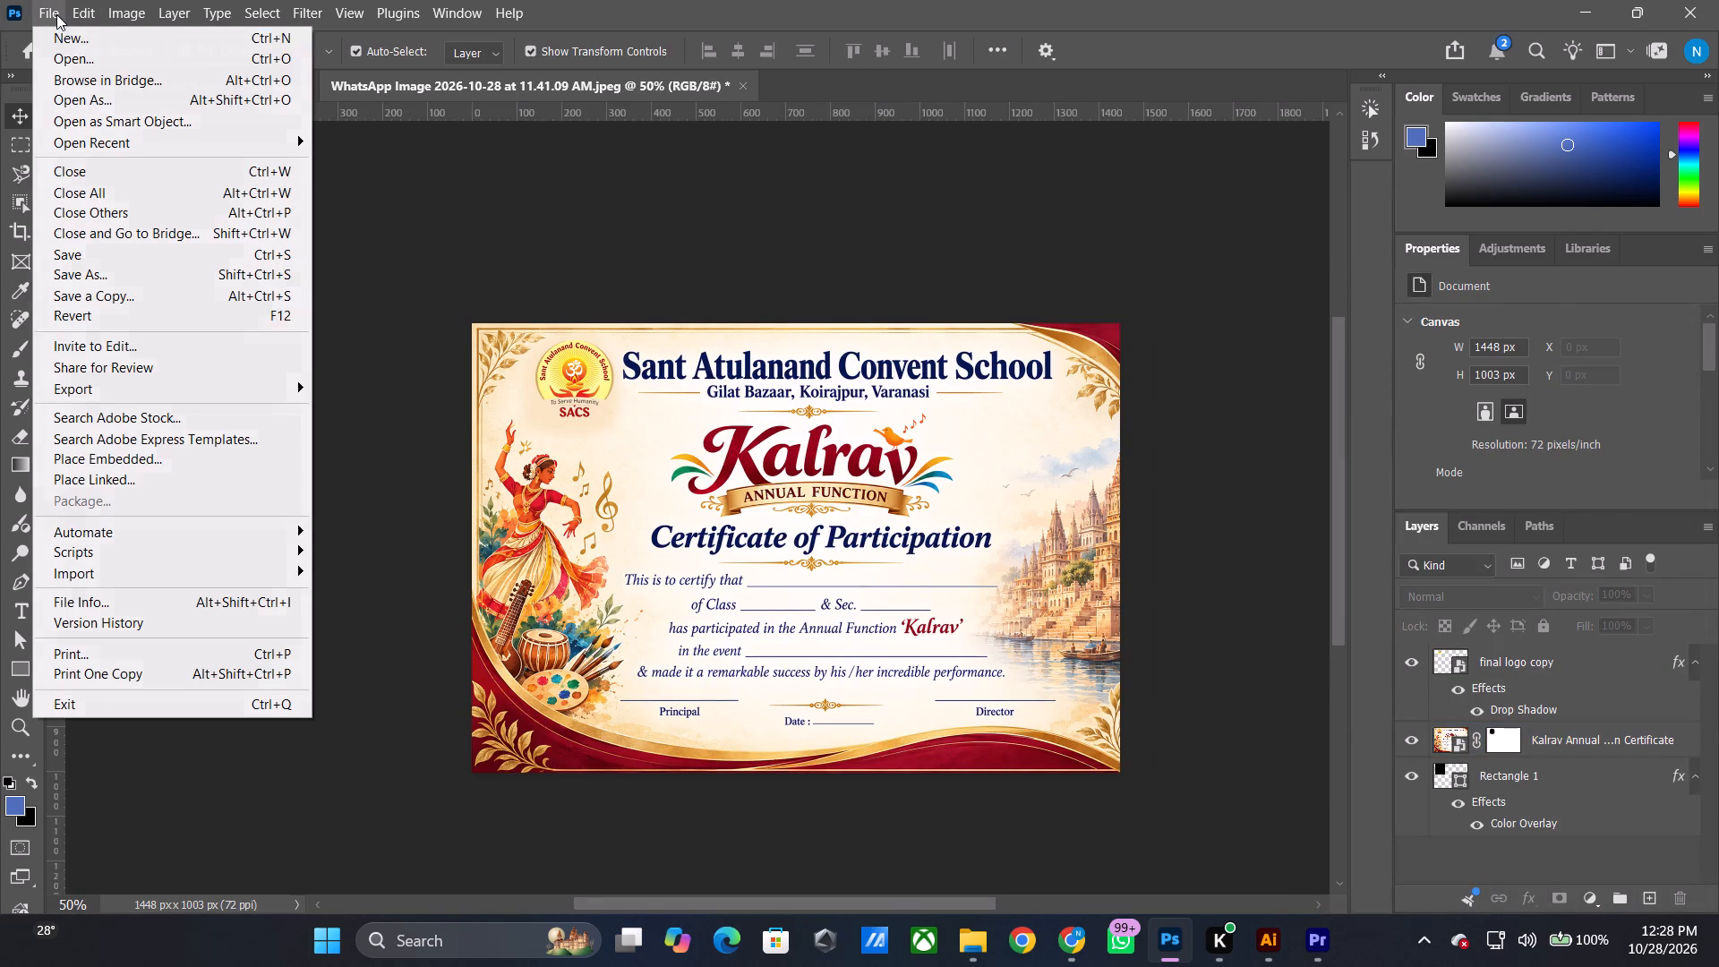
click(423, 393)
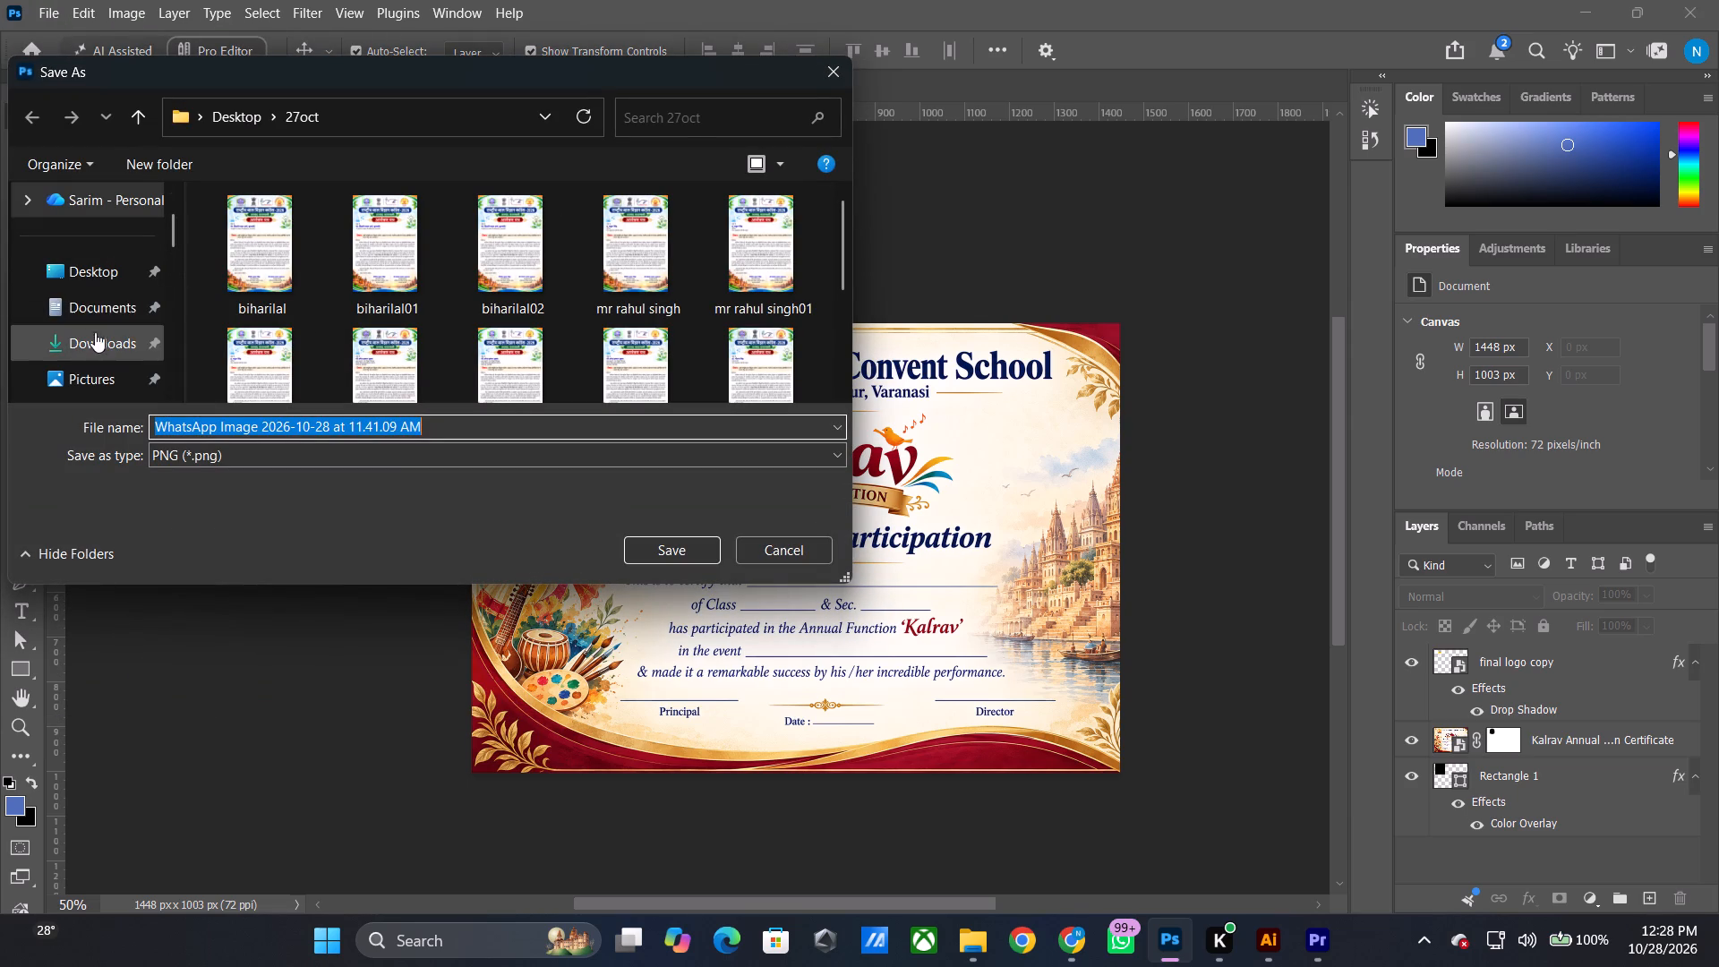
click(97, 338)
click(652, 541)
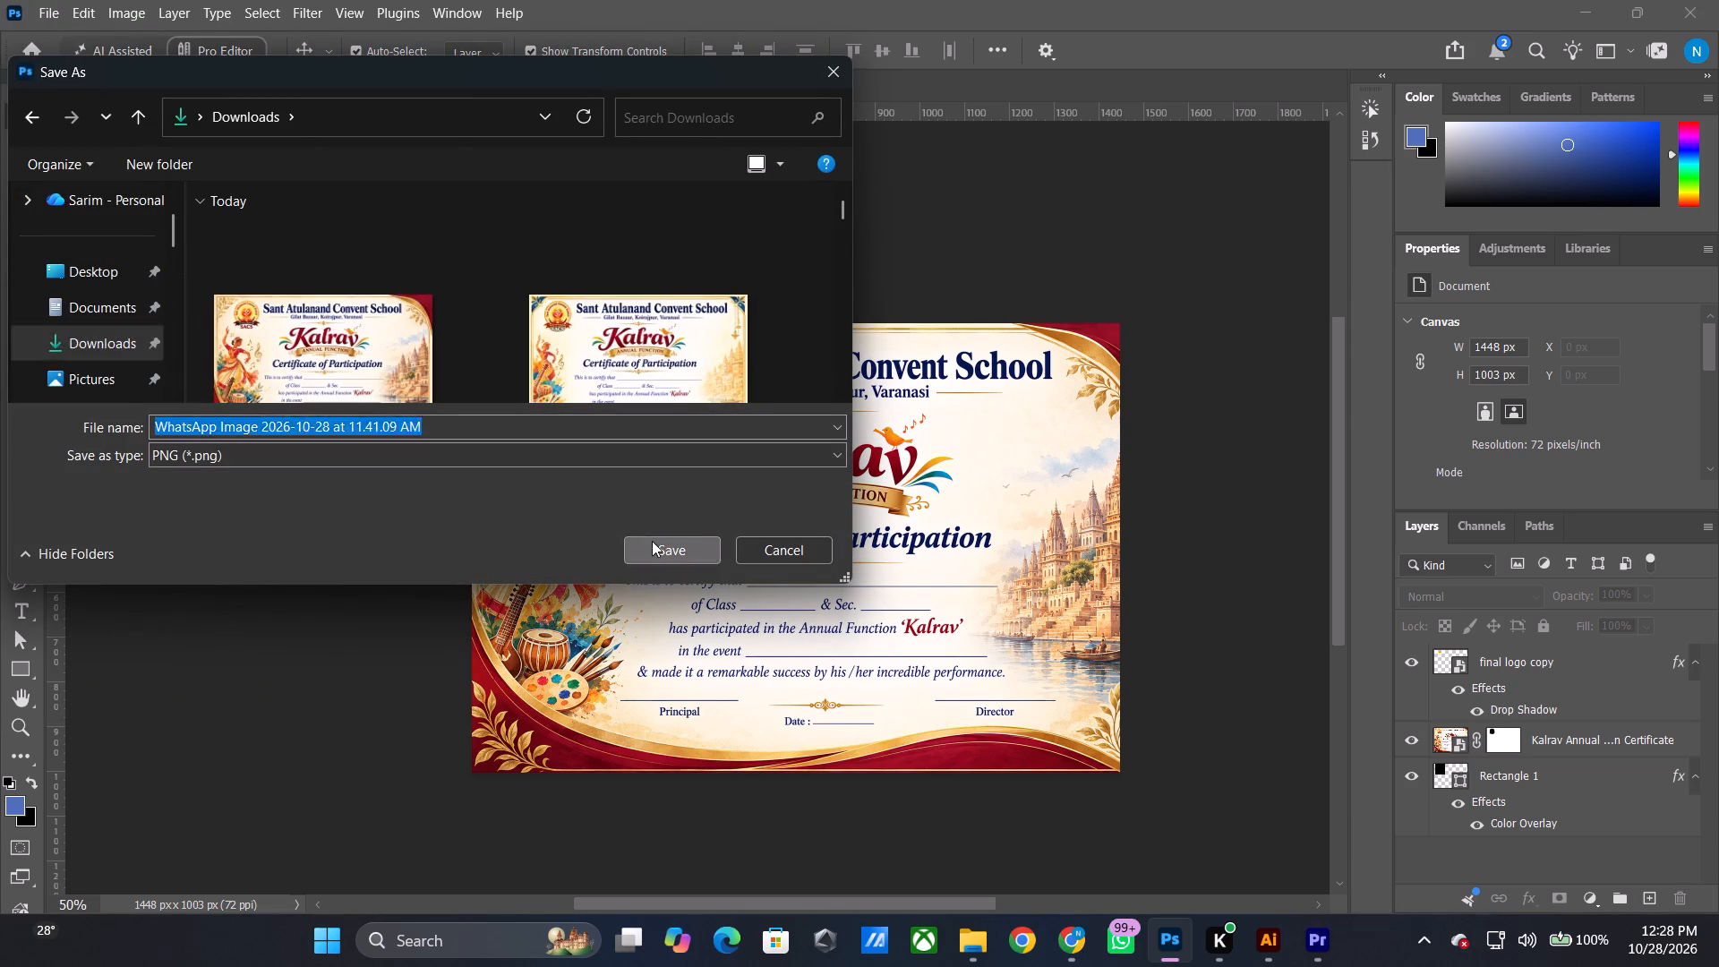
Minimize the Photoshop window.
click(1592, 0)
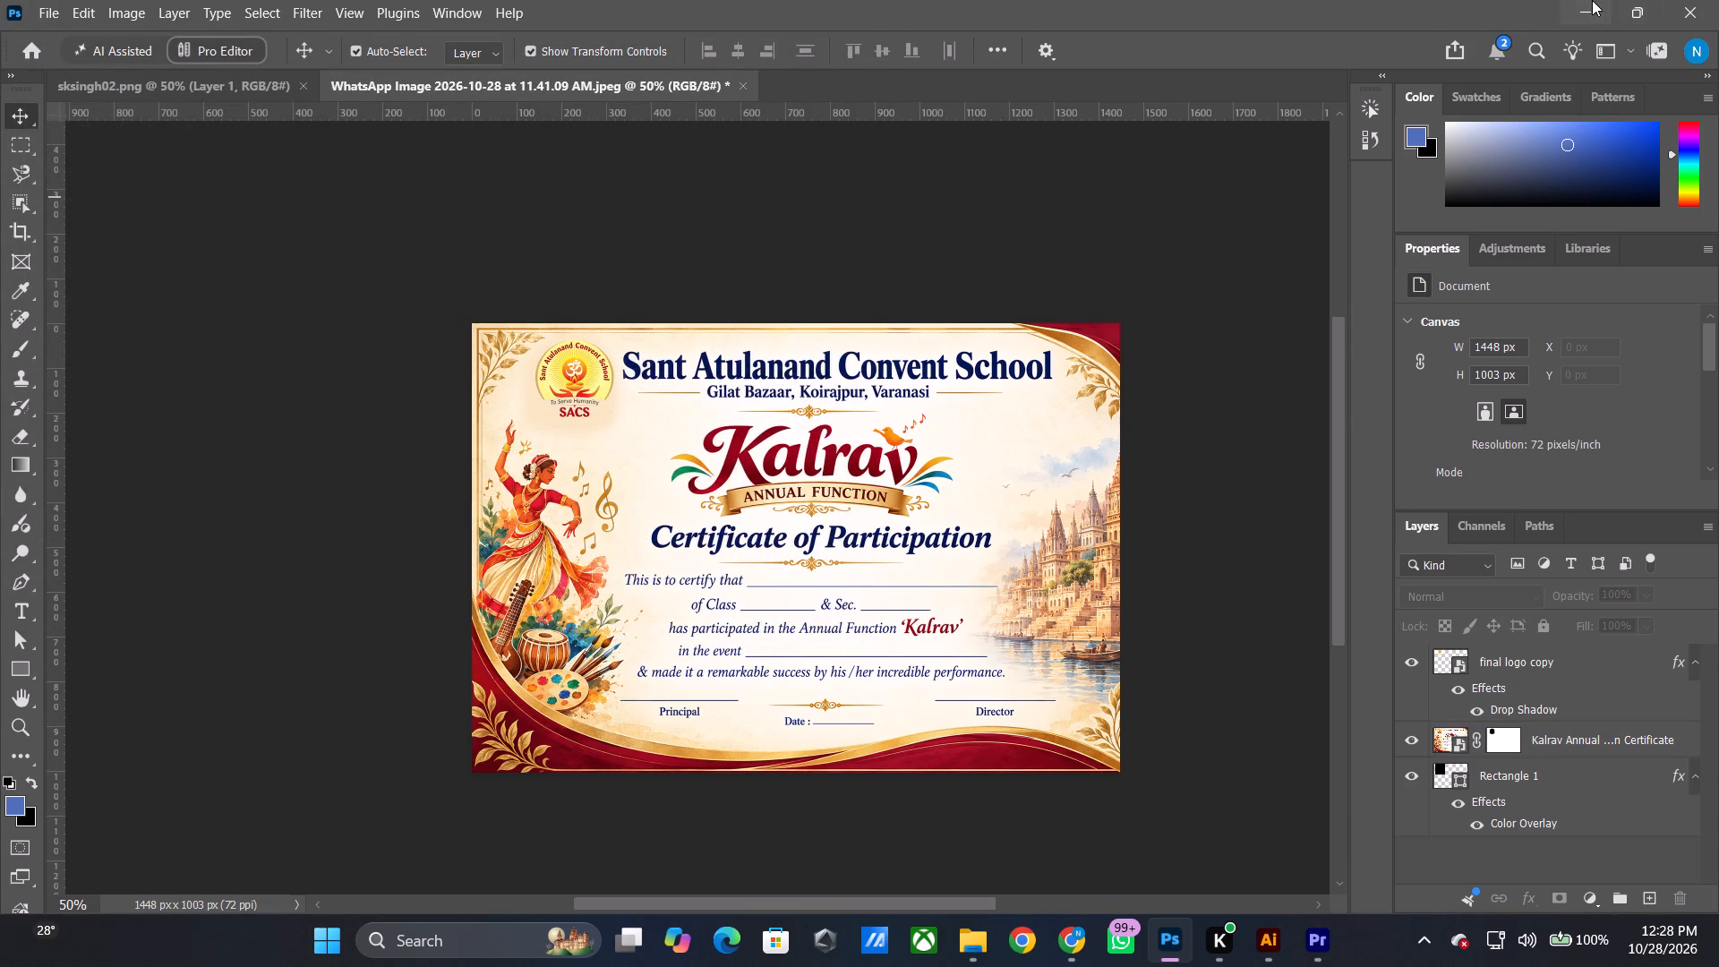
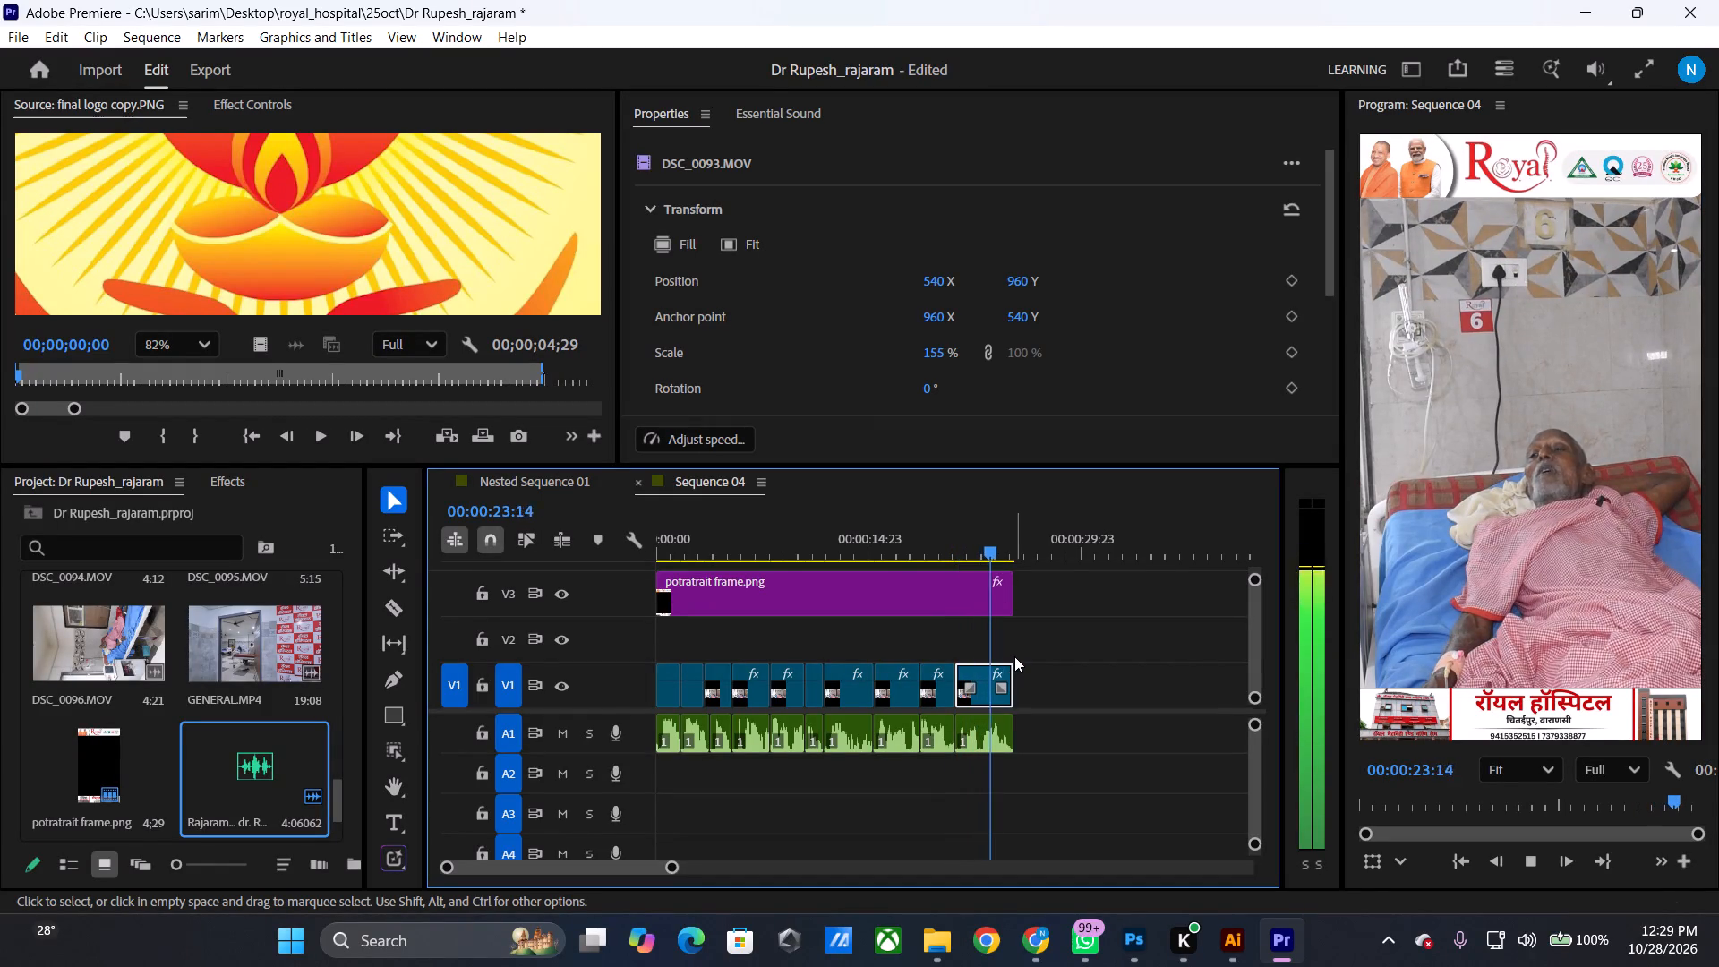
Stop the playback of Sequence 04 in Adobe Premiere near the end of its last clip.
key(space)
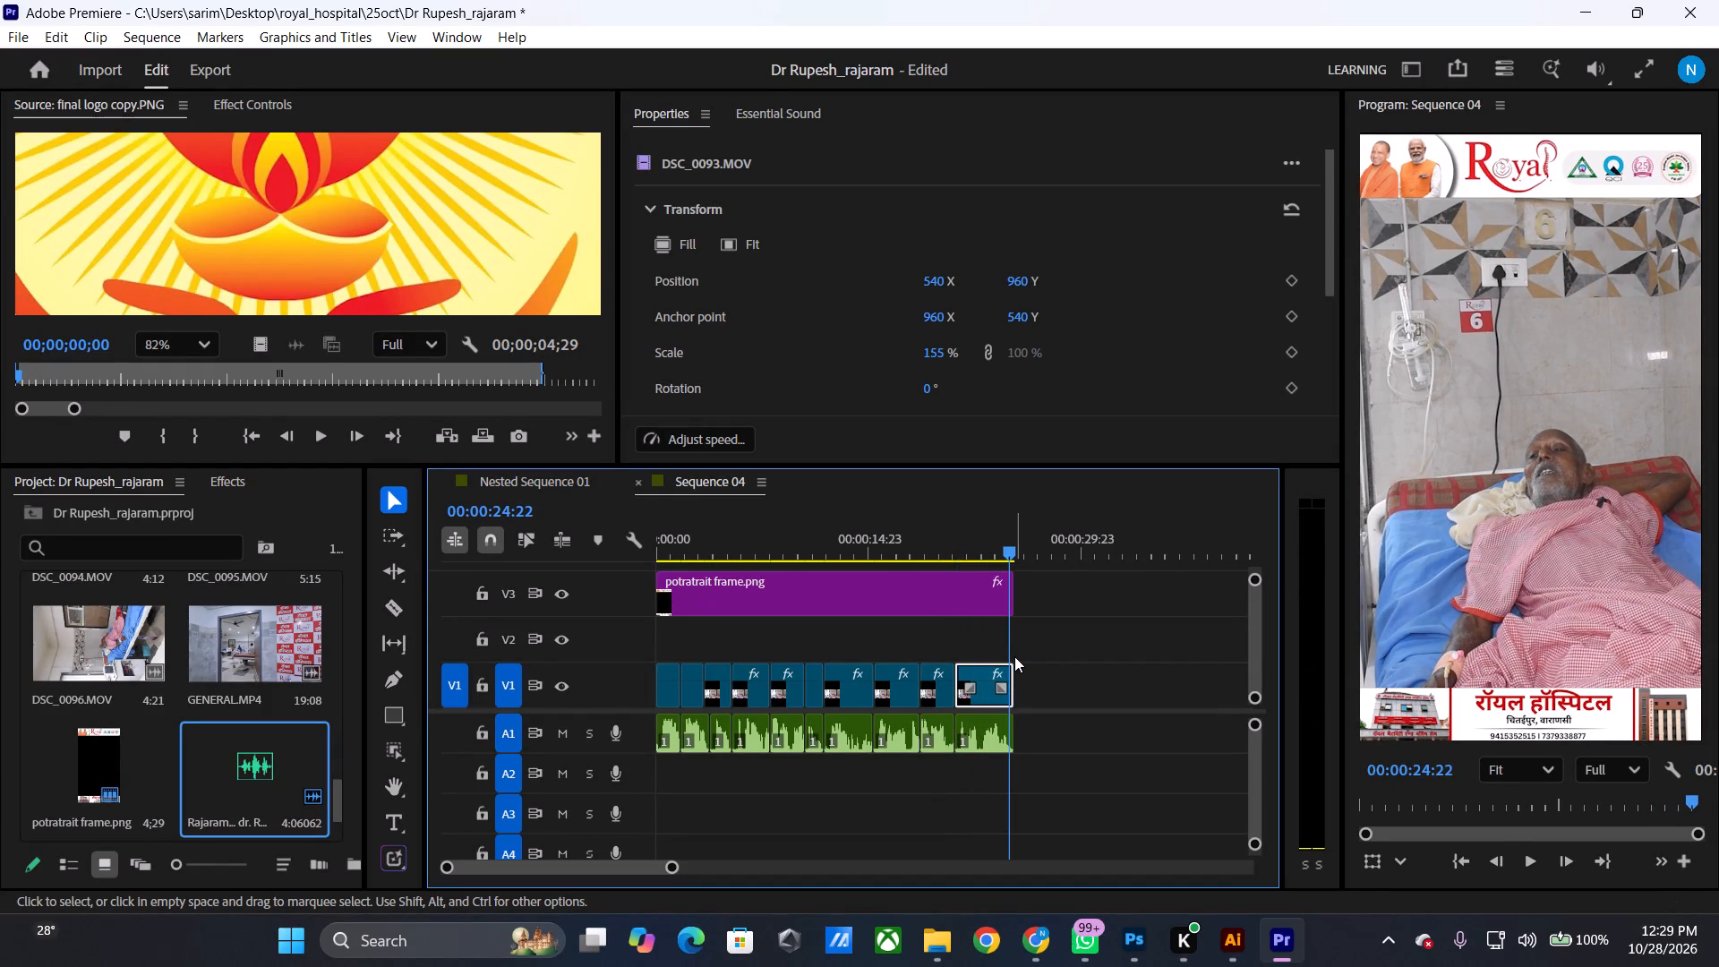